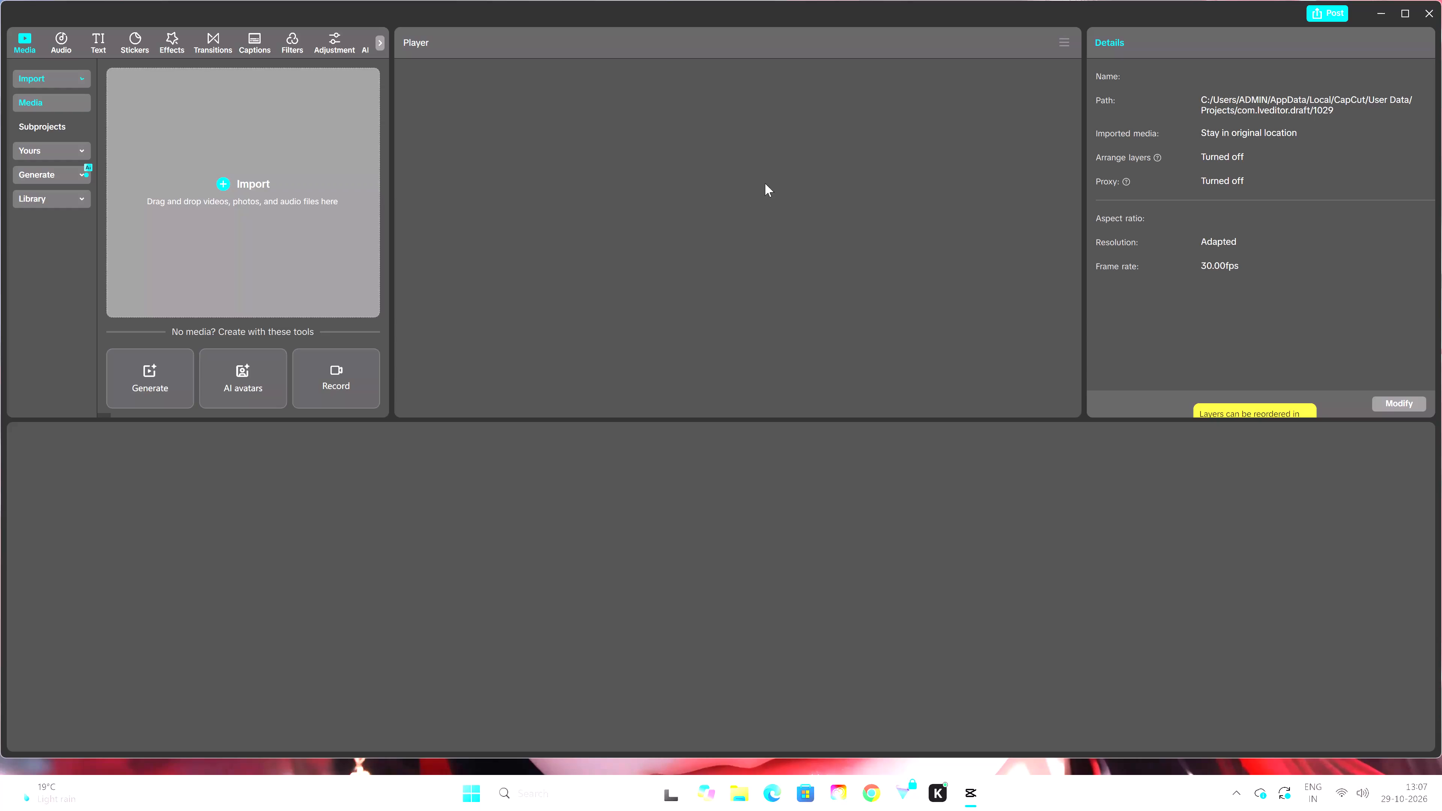
Import the MeldStudio recording video from Local Disk (E:) into the project media.
click(220, 188)
click(252, 213)
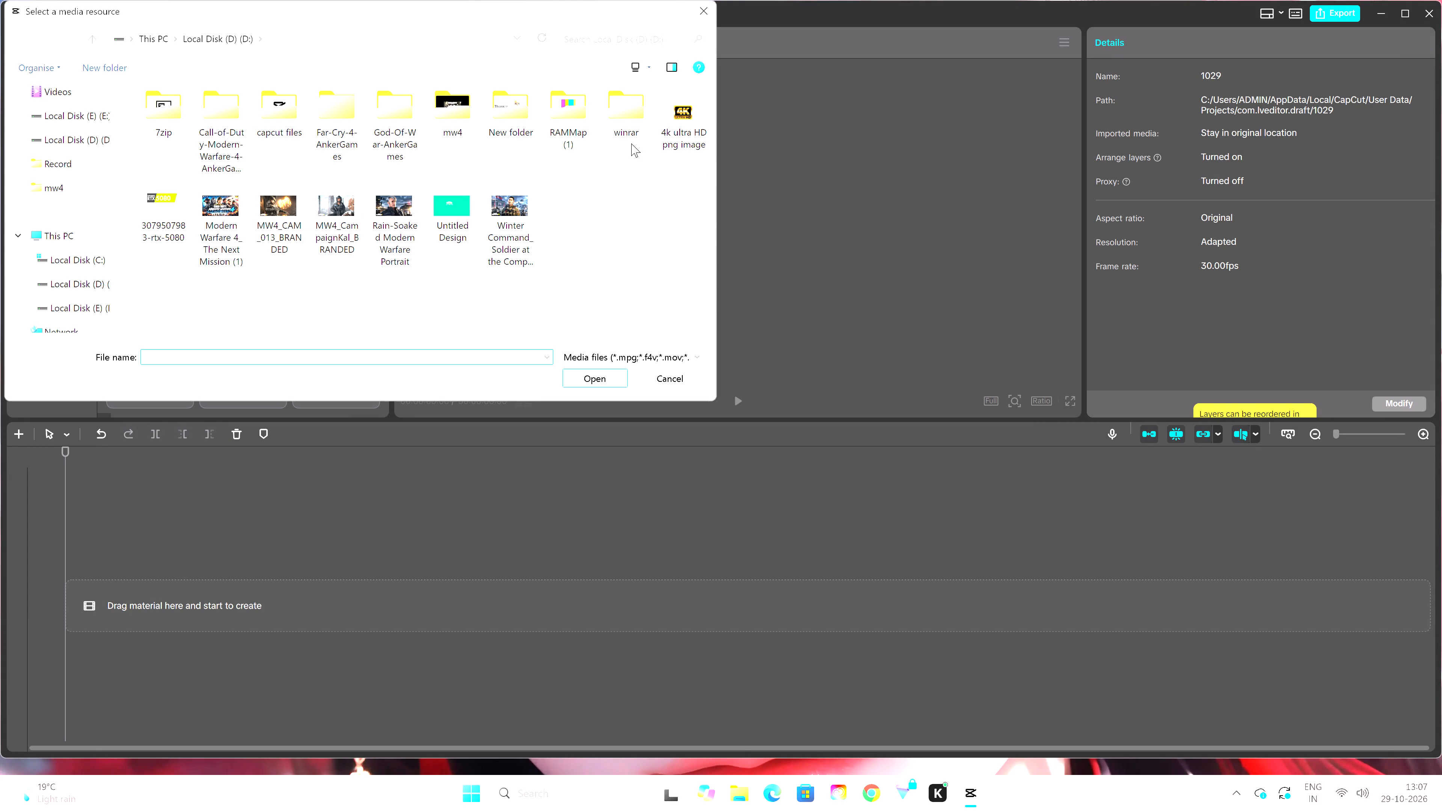
click(62, 309)
click(275, 239)
click(602, 374)
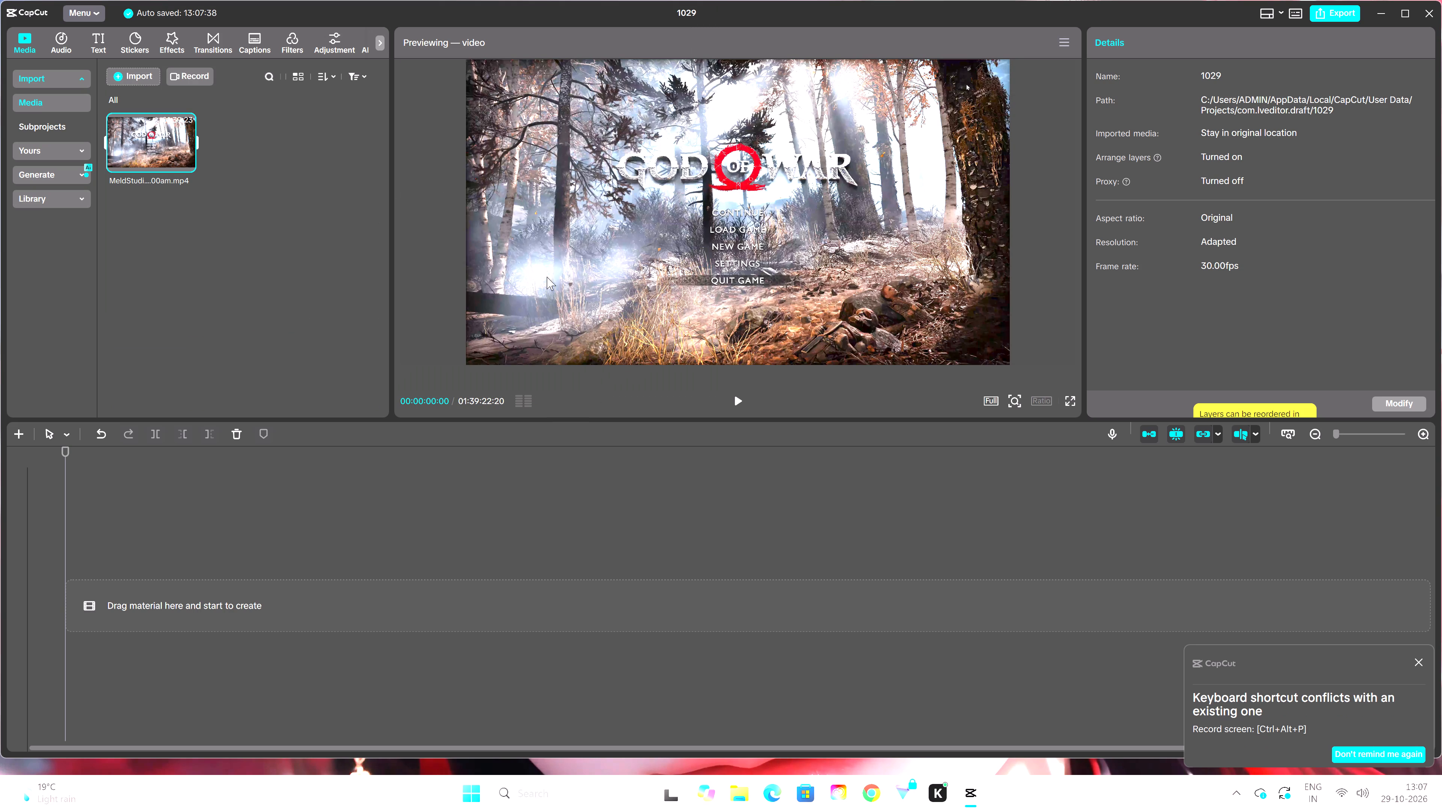
Place the imported MeldStudio recording at the start of the empty timeline.
drag(142, 151, 123, 606)
Set the project's aspect ratio to 16:9.
drag(1051, 395, 1048, 399)
double_click(1047, 400)
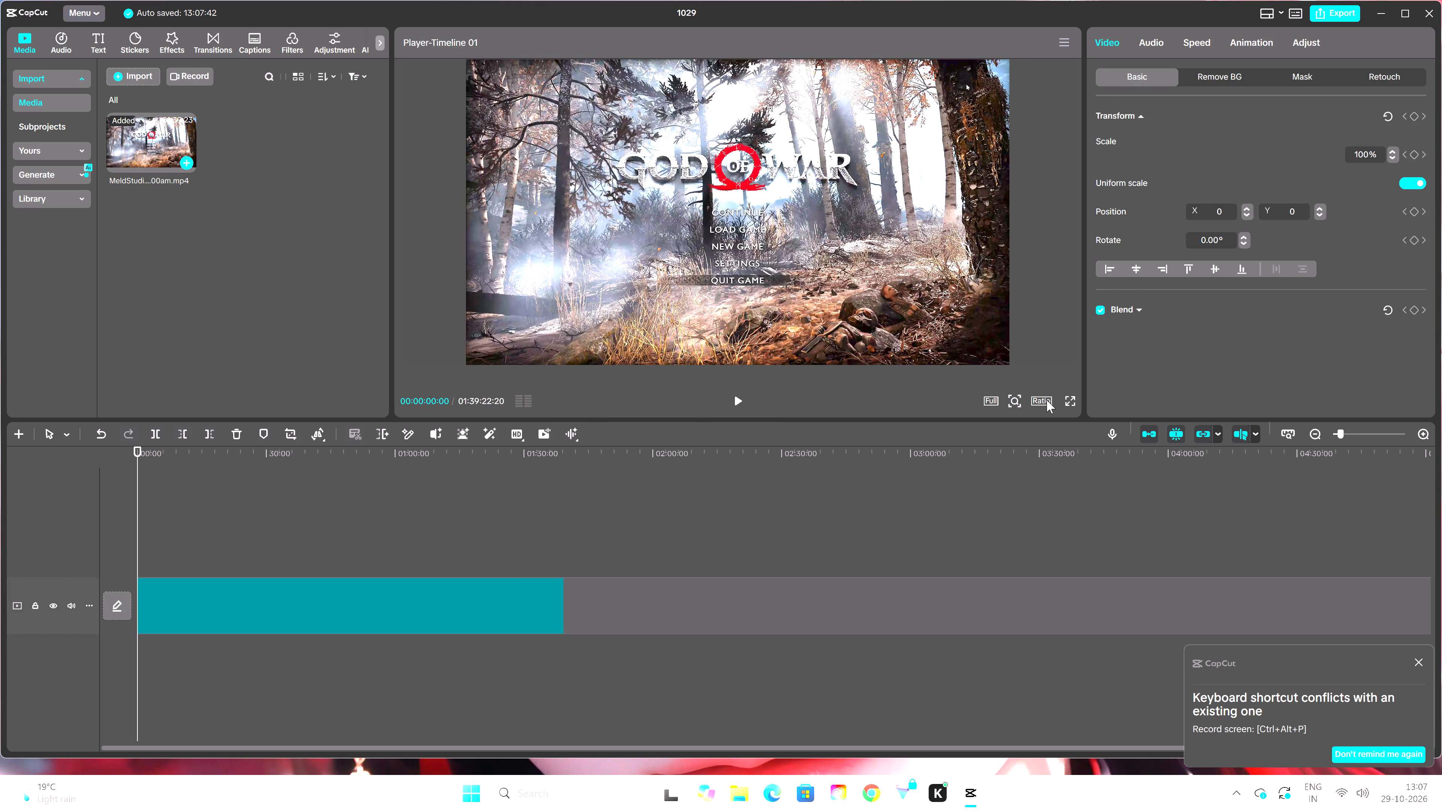
click(406, 597)
click(814, 421)
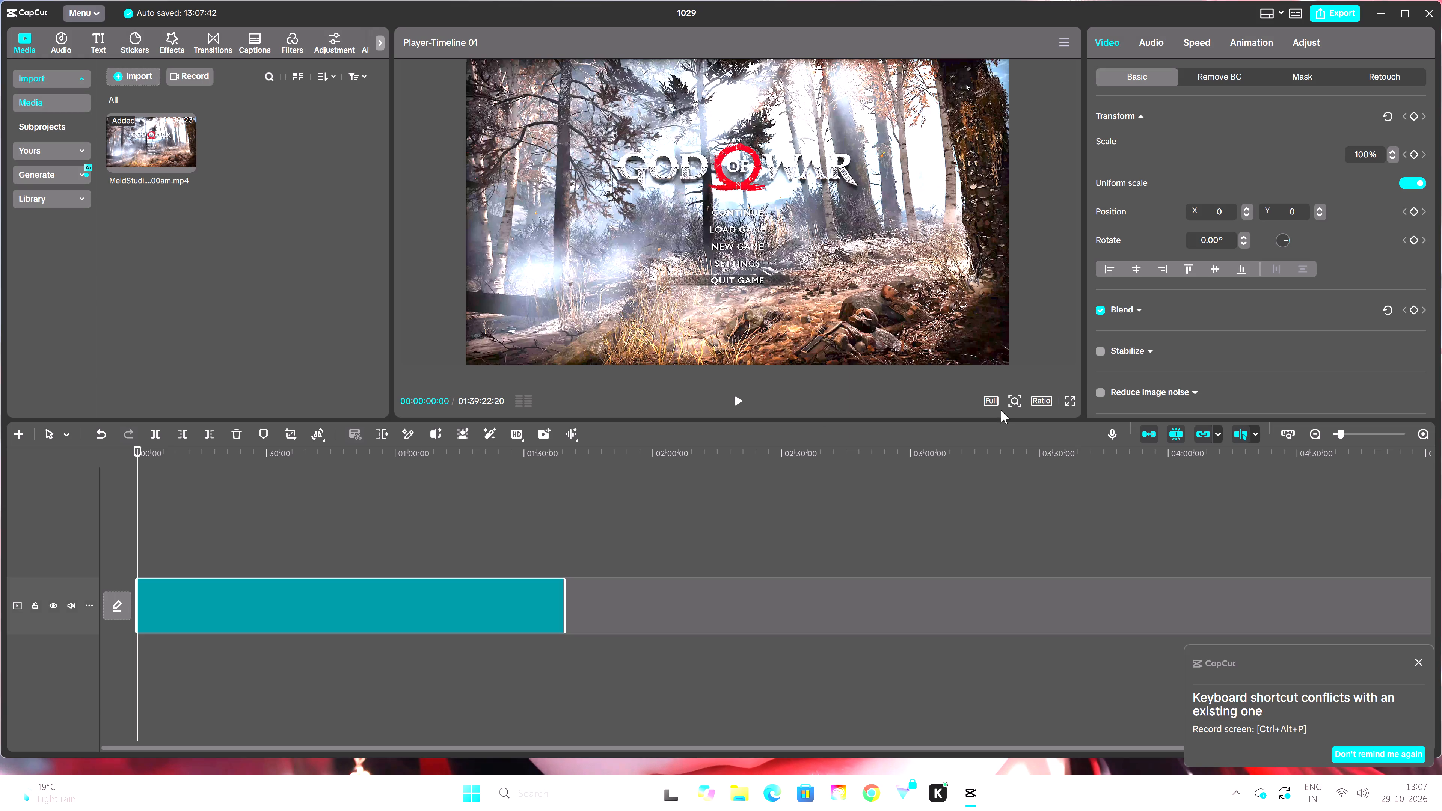
click(1032, 399)
click(1082, 455)
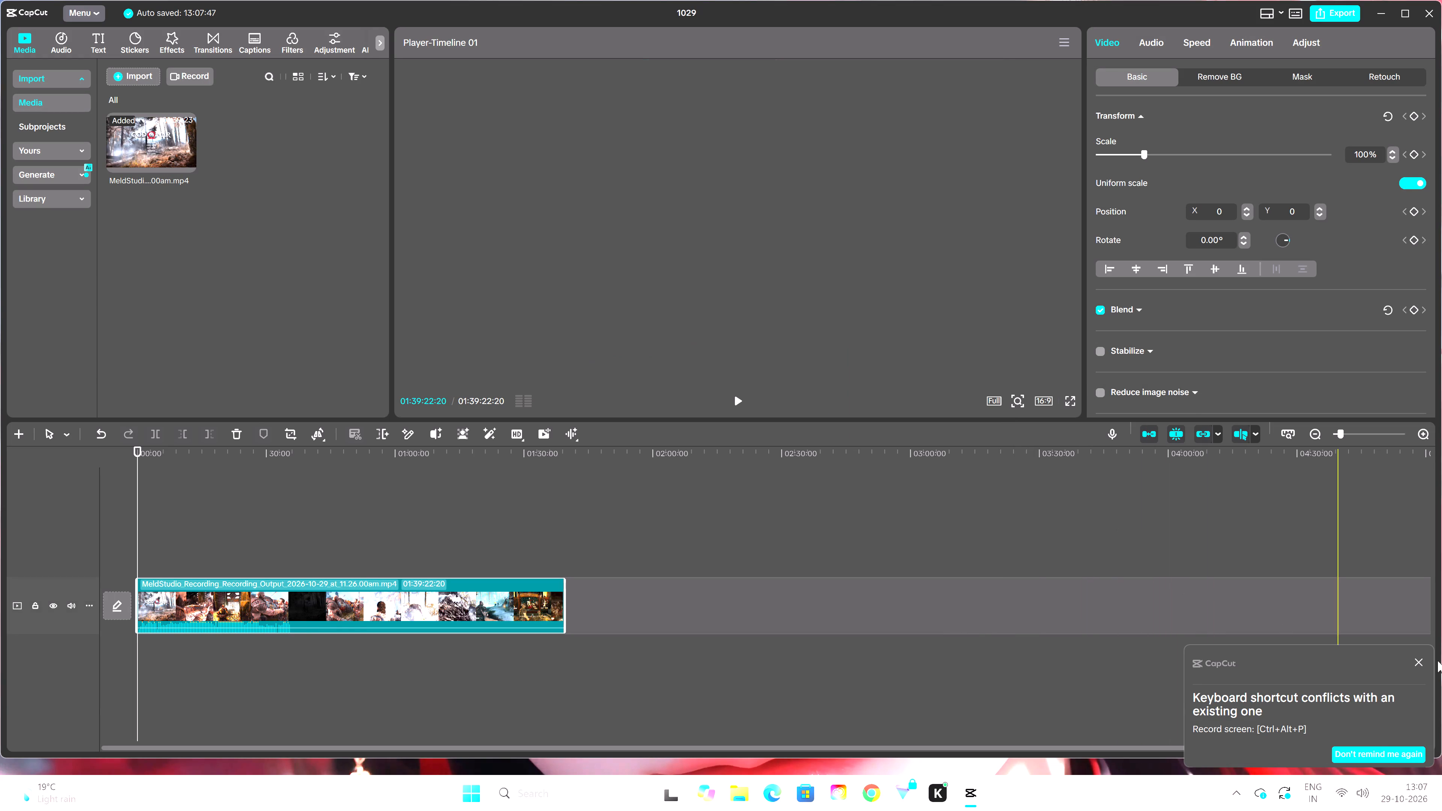
Scrub through the first few minutes of the recording, up to about 00:03:40.
click(1415, 659)
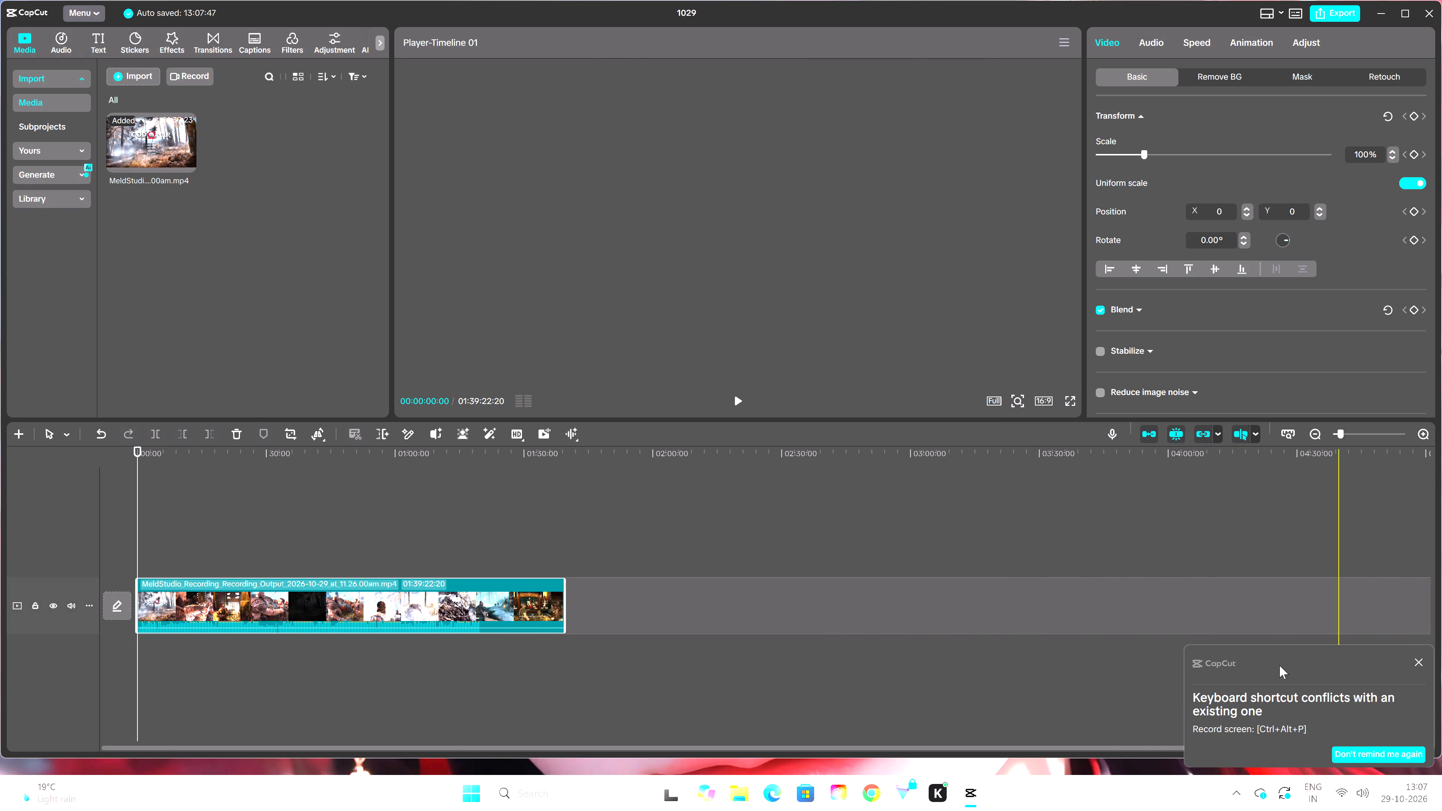
drag(138, 454, 151, 462)
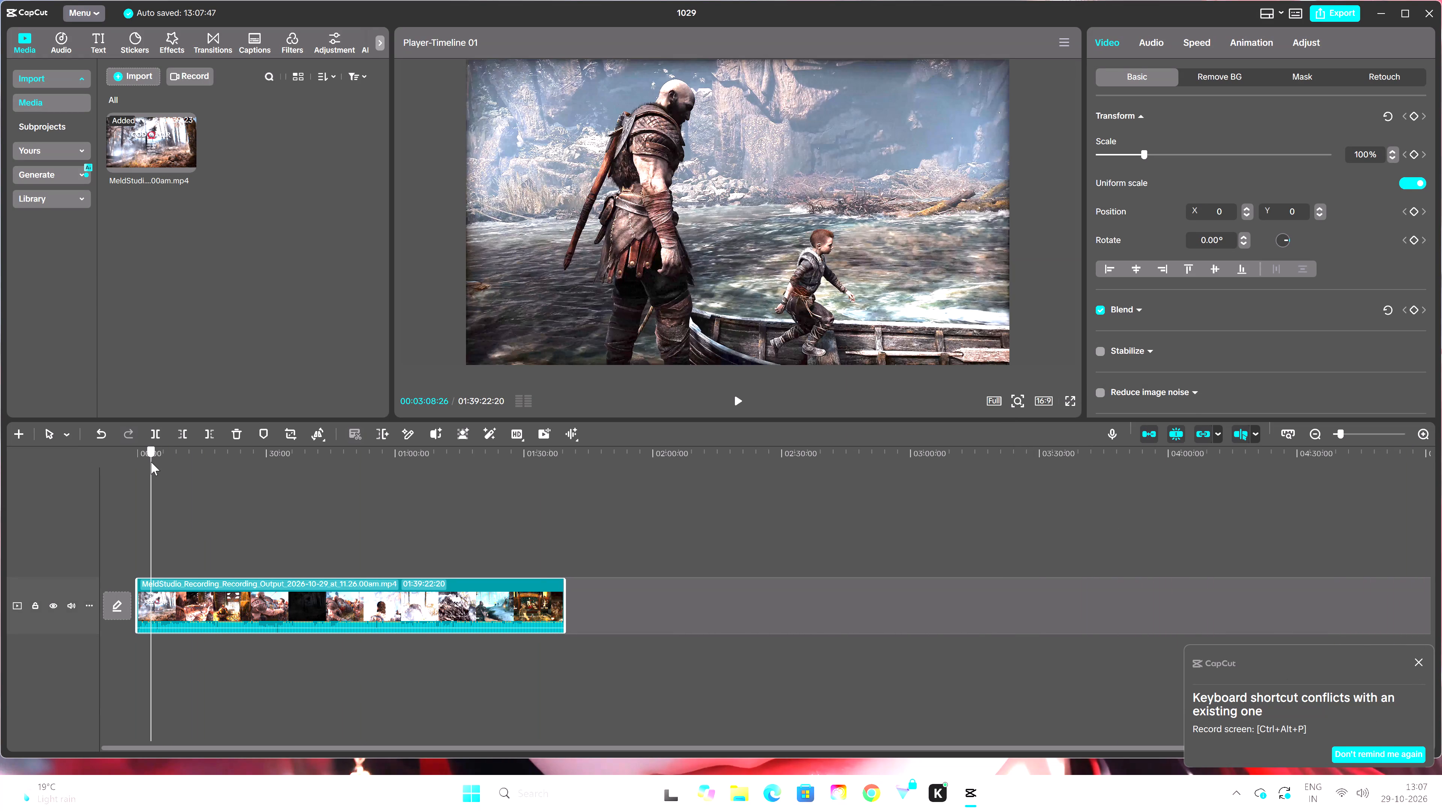
drag(151, 462, 153, 467)
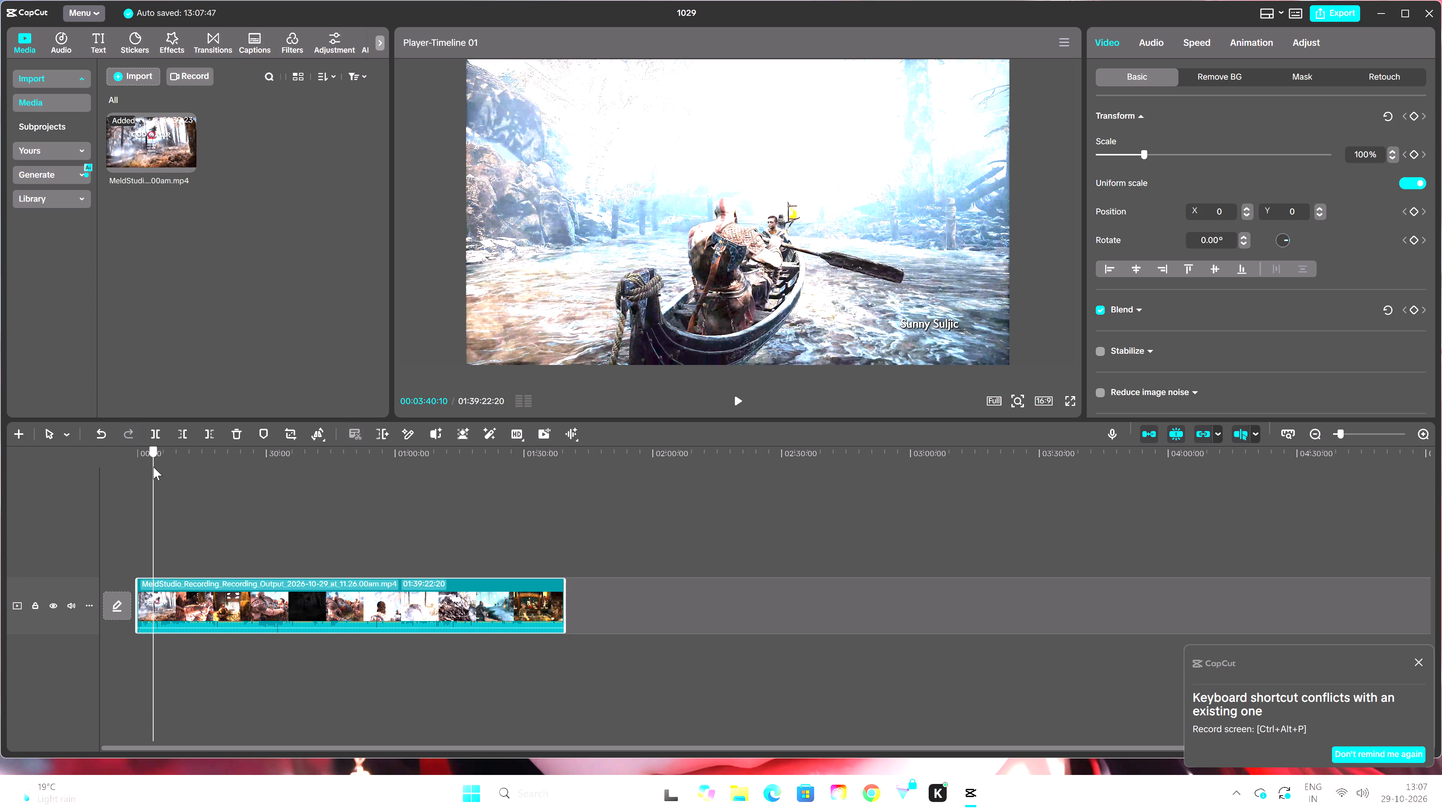
drag(153, 467, 153, 467)
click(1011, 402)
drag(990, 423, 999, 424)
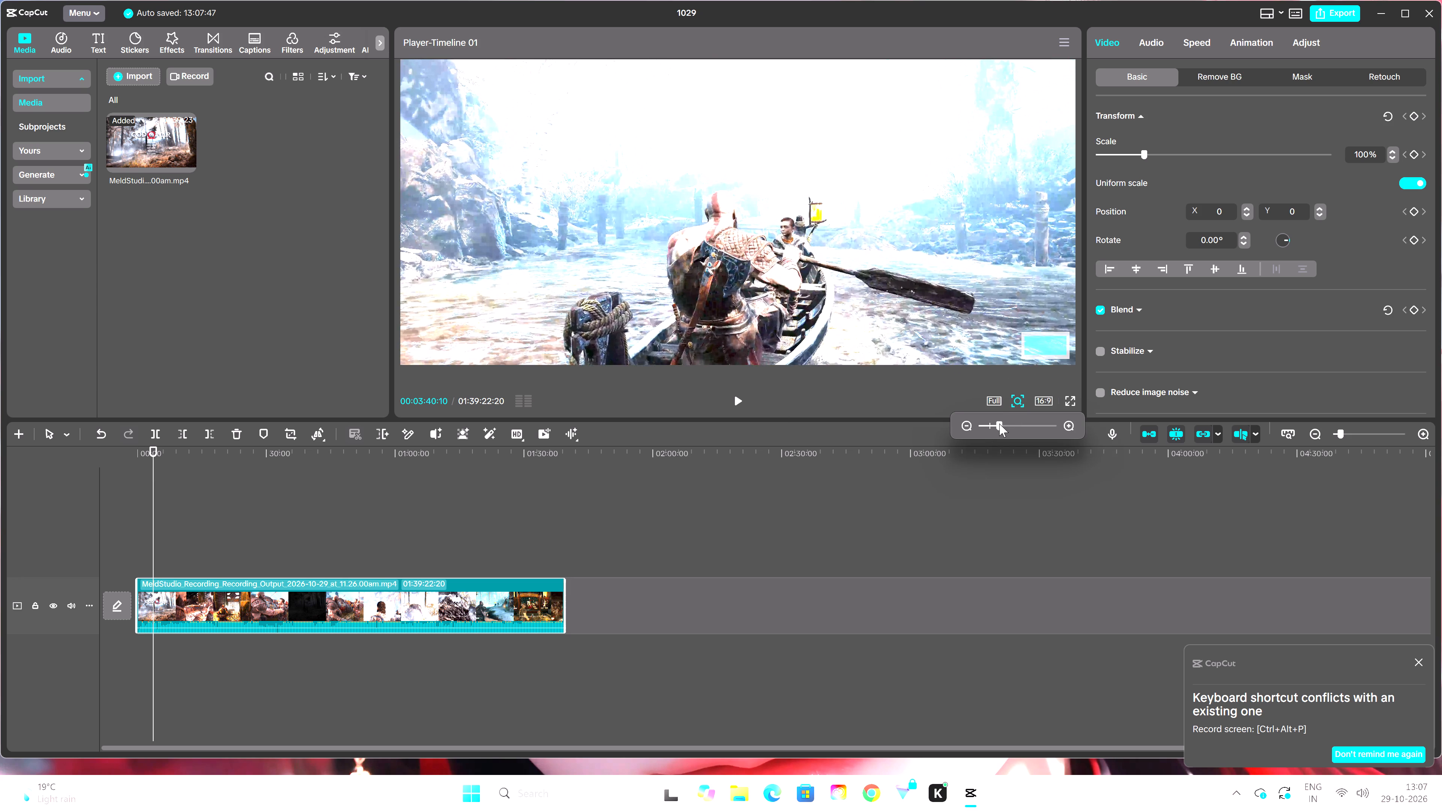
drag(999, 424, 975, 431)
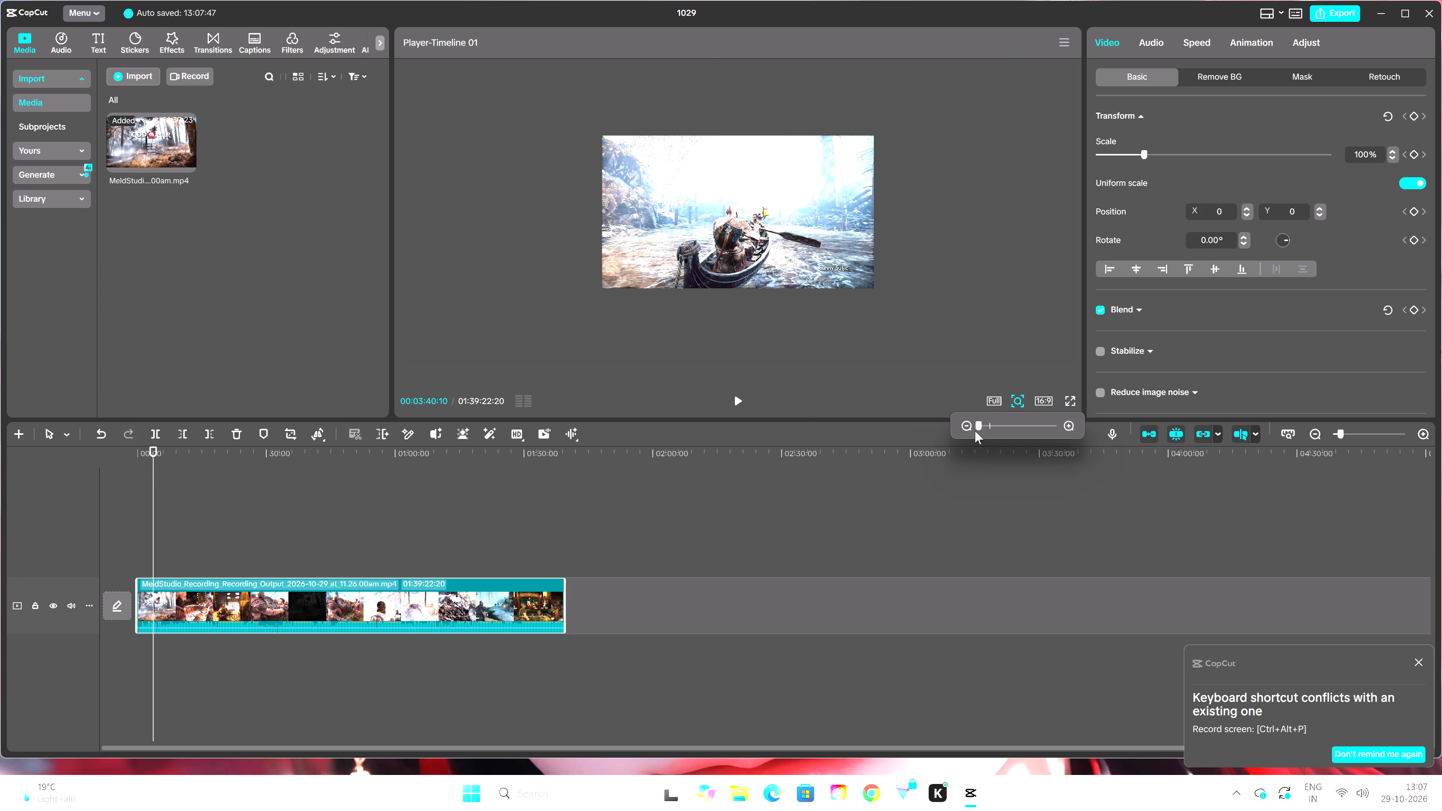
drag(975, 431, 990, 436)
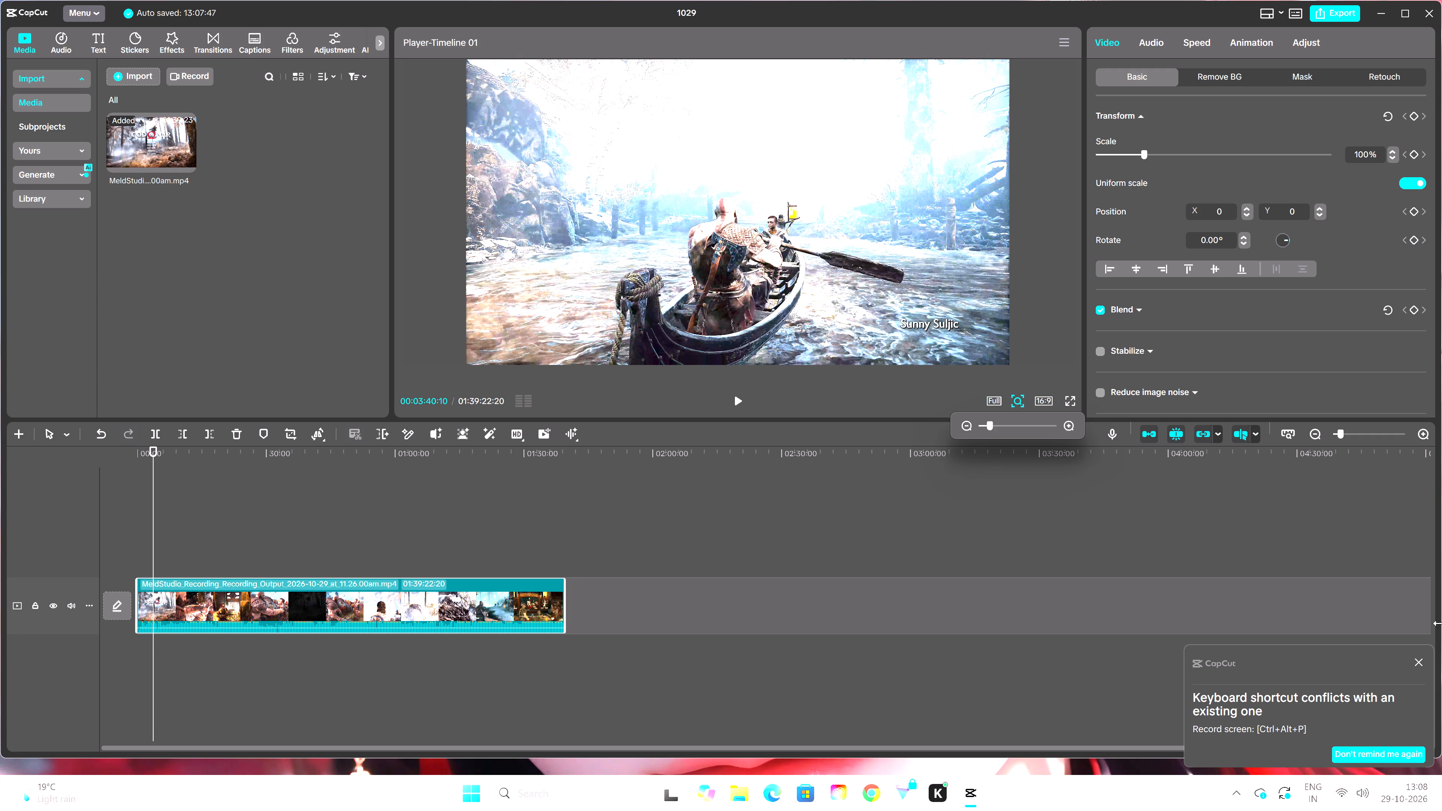
Dismiss the keyboard shortcut conflict notification.
click(1418, 660)
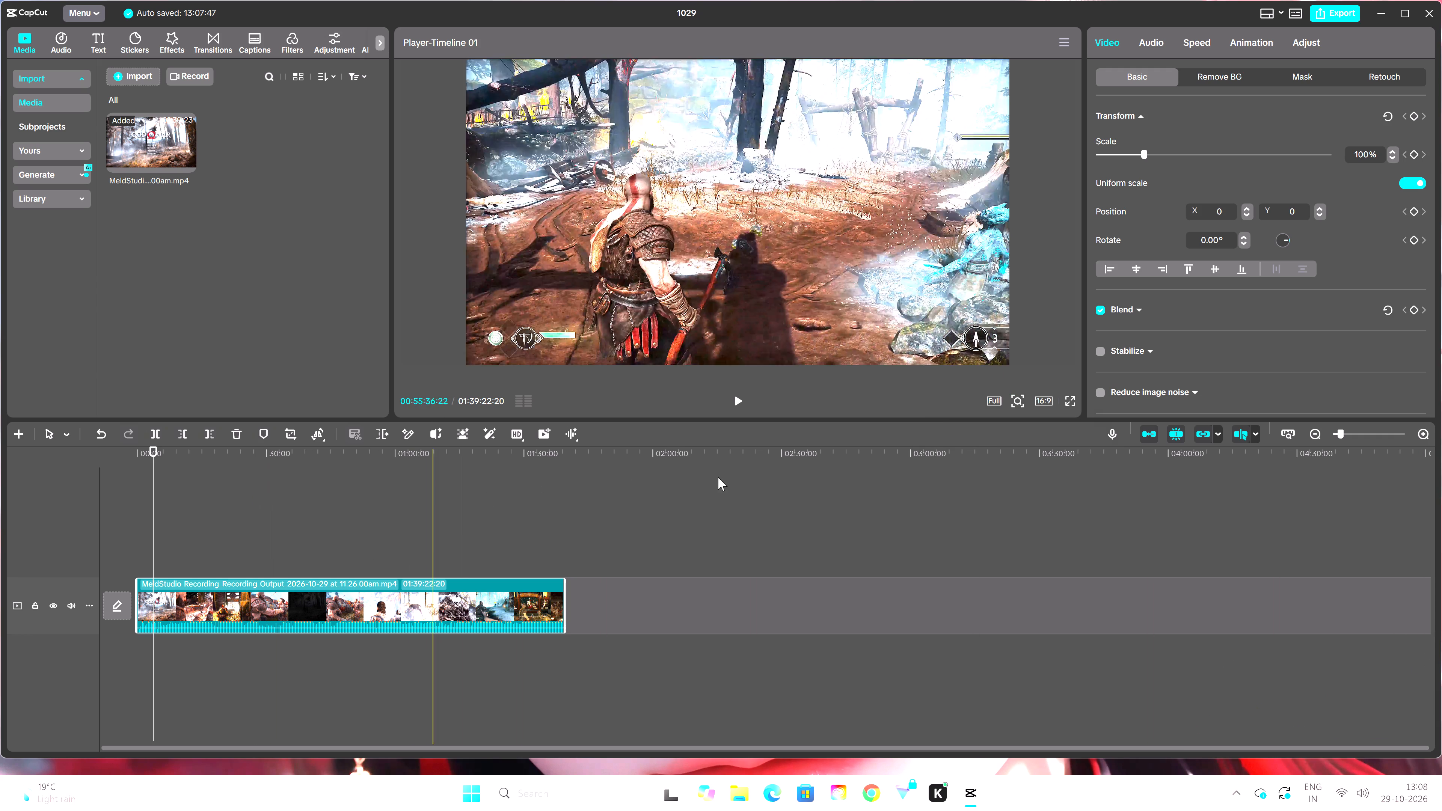
Scrub through the recording past the one-hour mark, and play it from about 00:54:20 to look for the cut point.
triple_click(1416, 434)
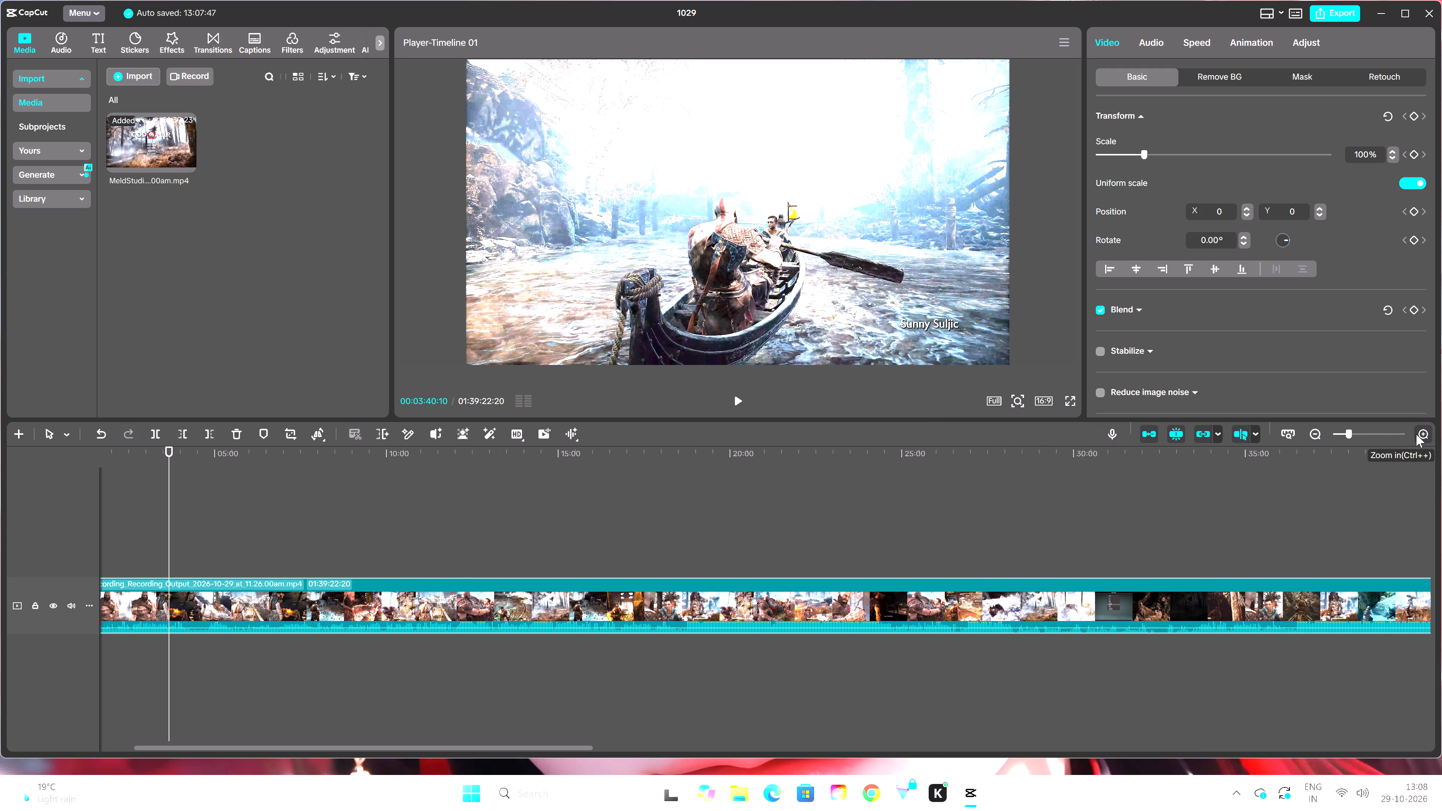
drag(164, 450, 472, 473)
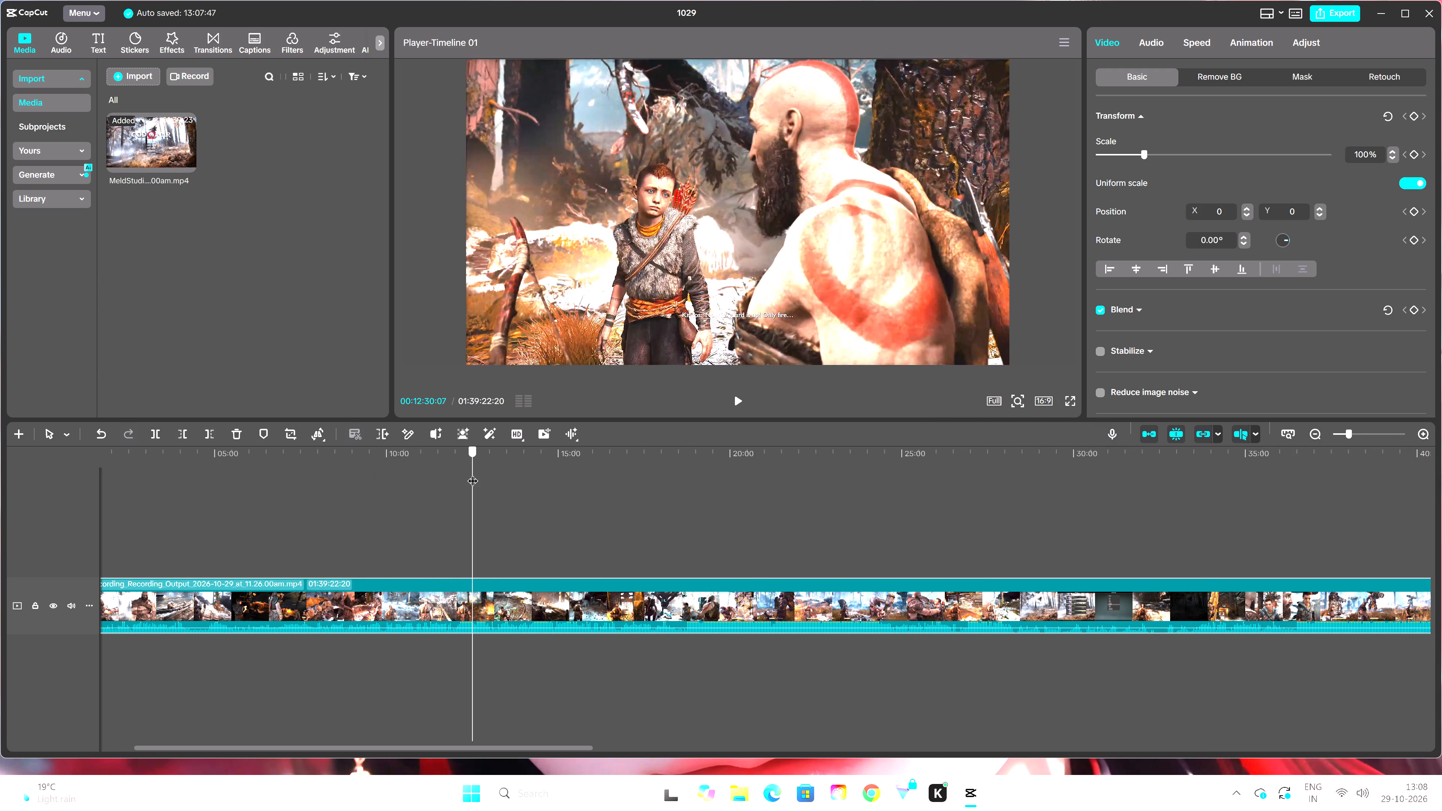
drag(472, 473, 667, 488)
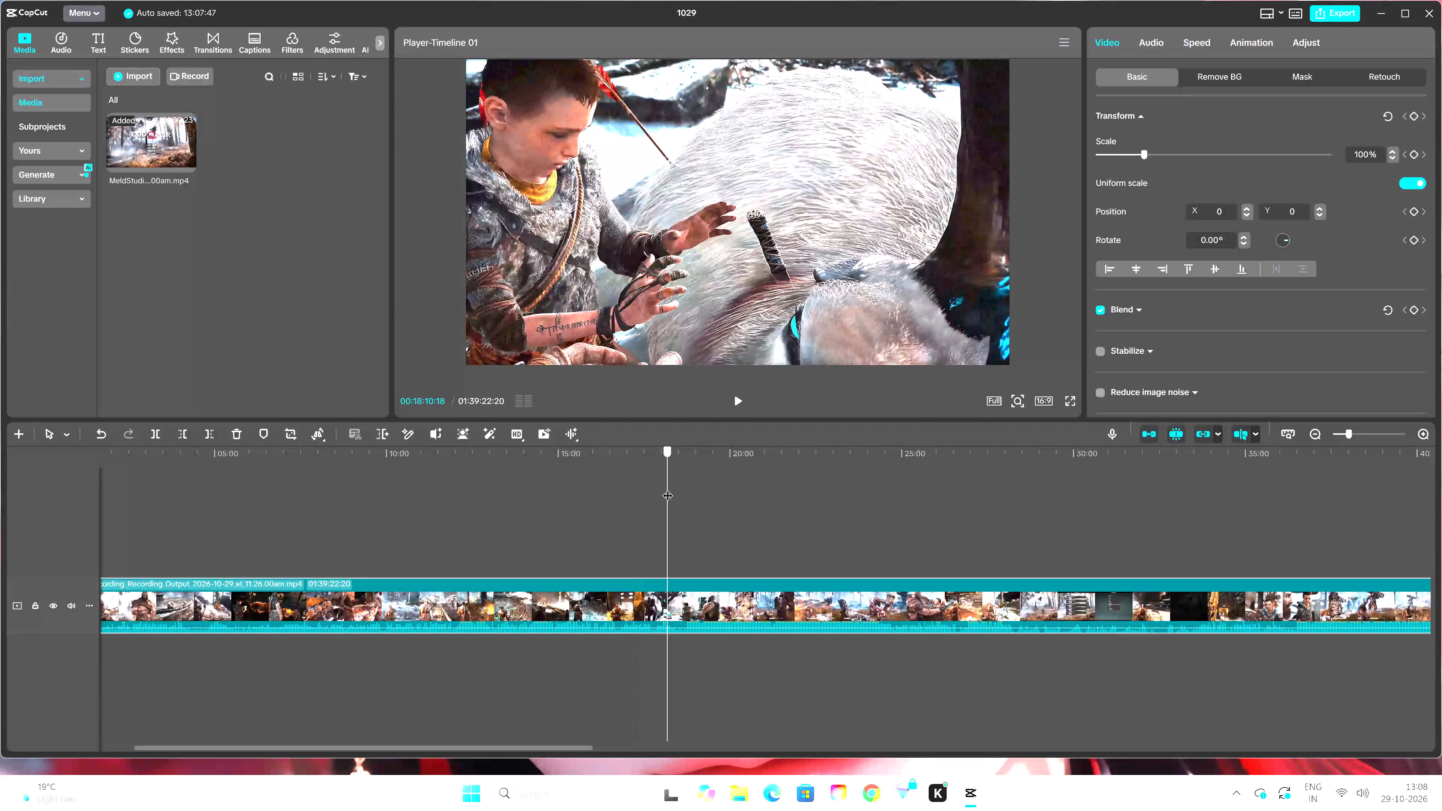
drag(667, 488, 1441, 524)
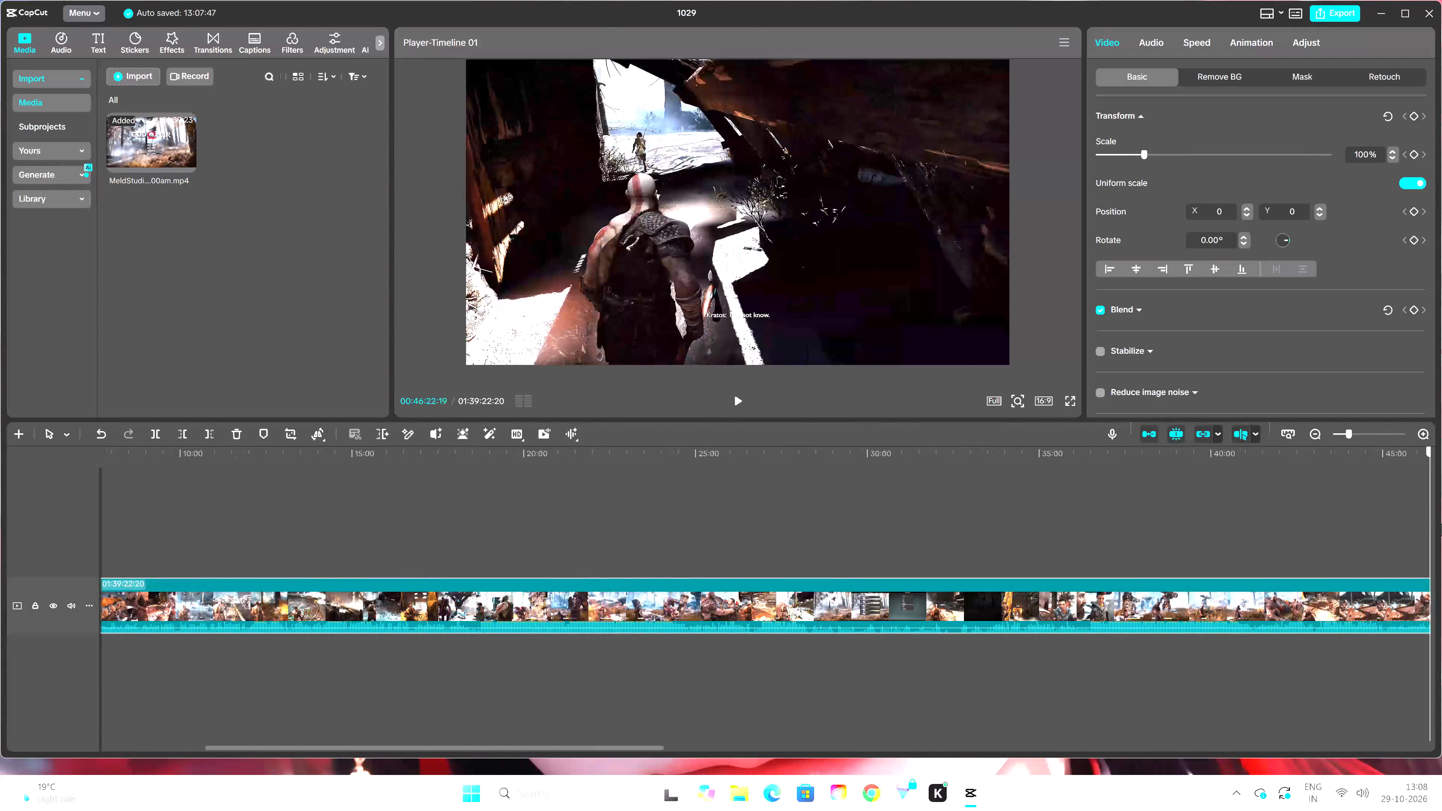
drag(1441, 524, 1440, 540)
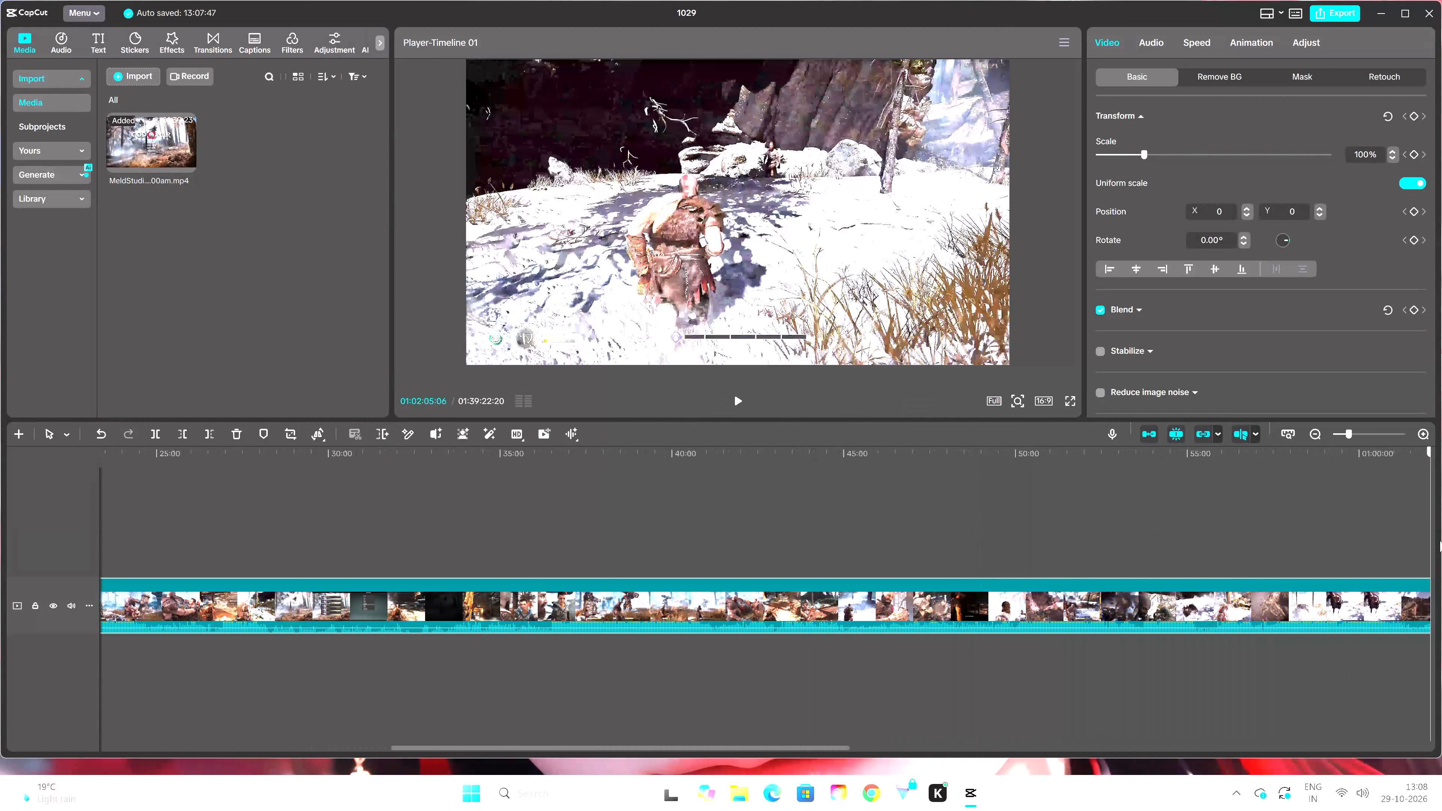
drag(1440, 540, 921, 543)
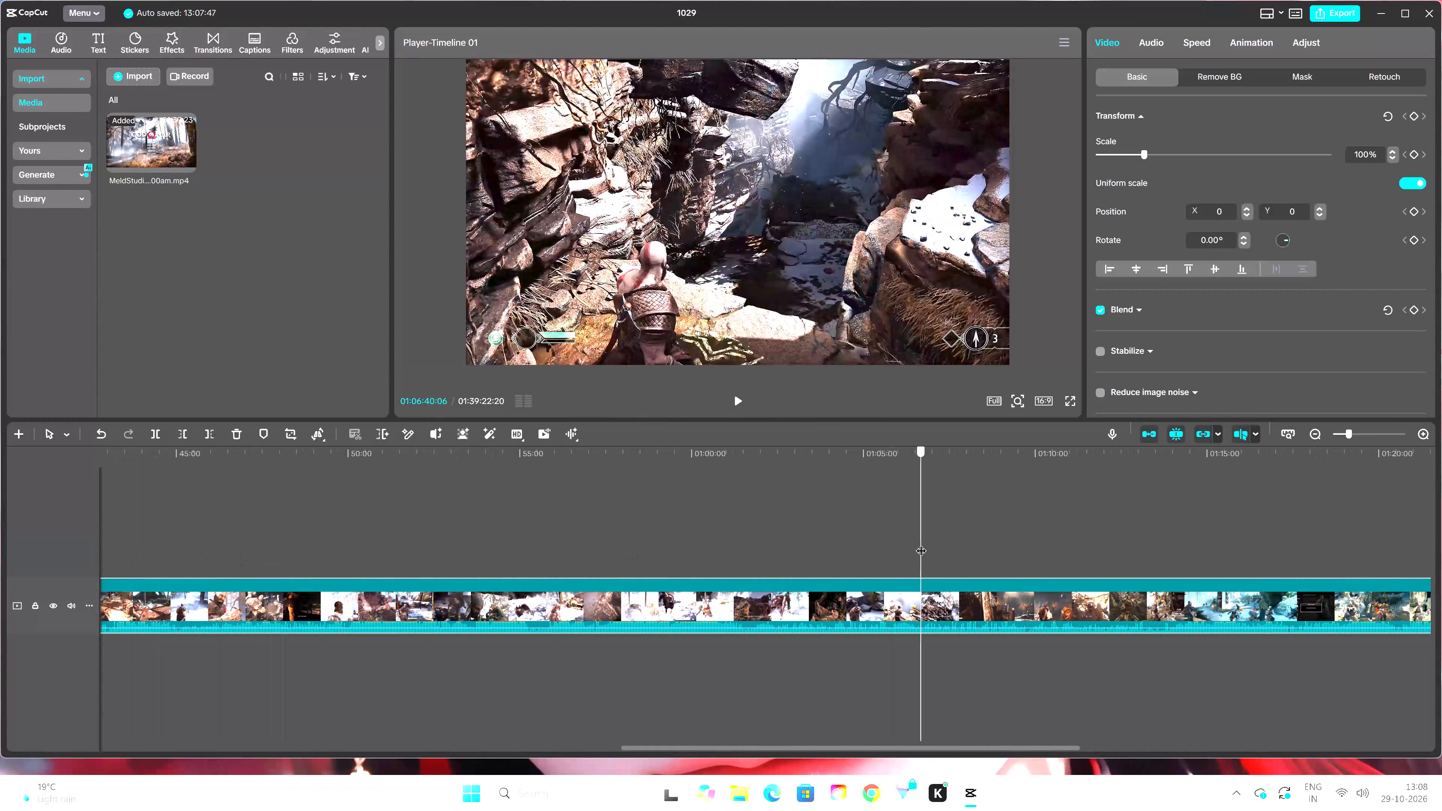
drag(921, 543, 726, 550)
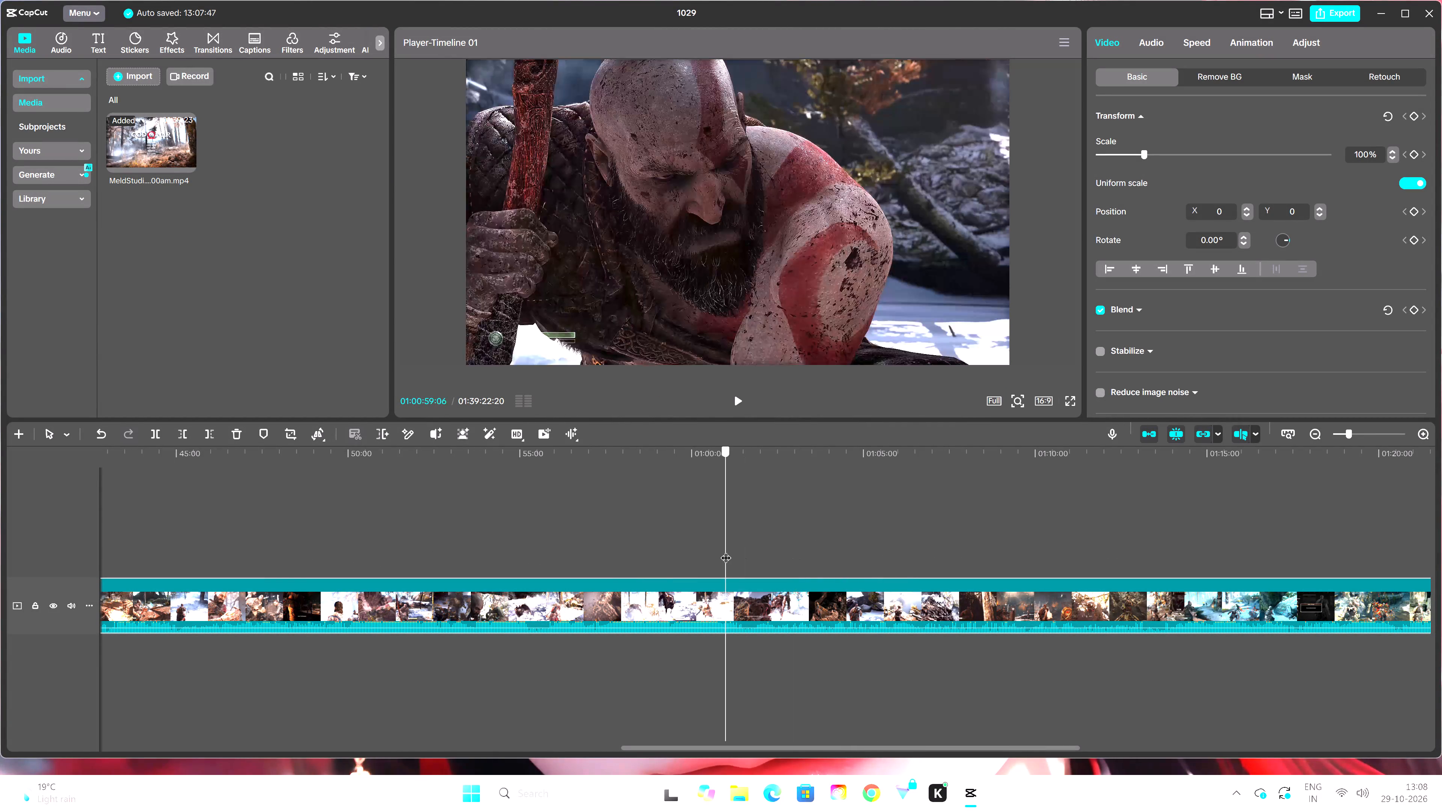
drag(726, 550, 543, 556)
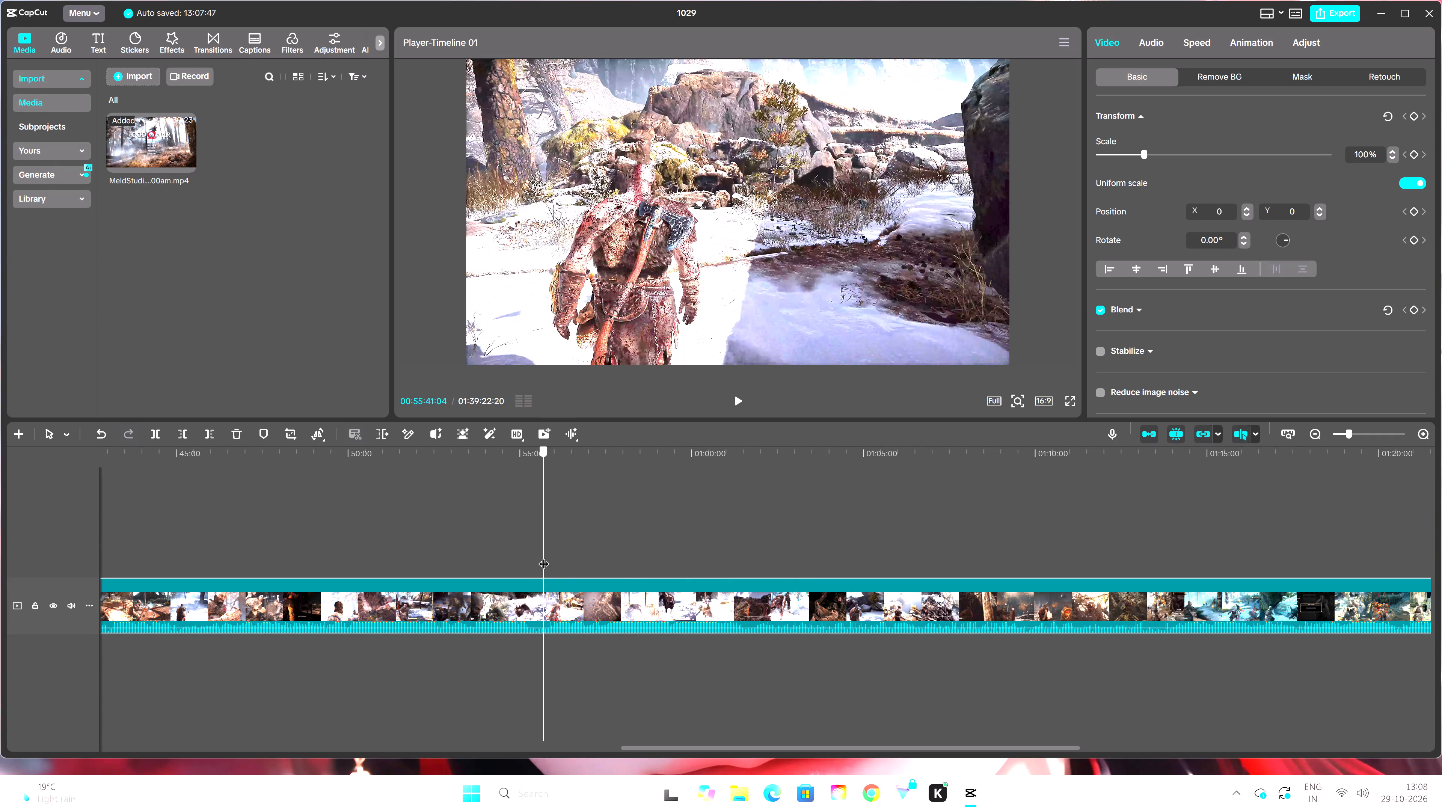
drag(543, 556, 458, 562)
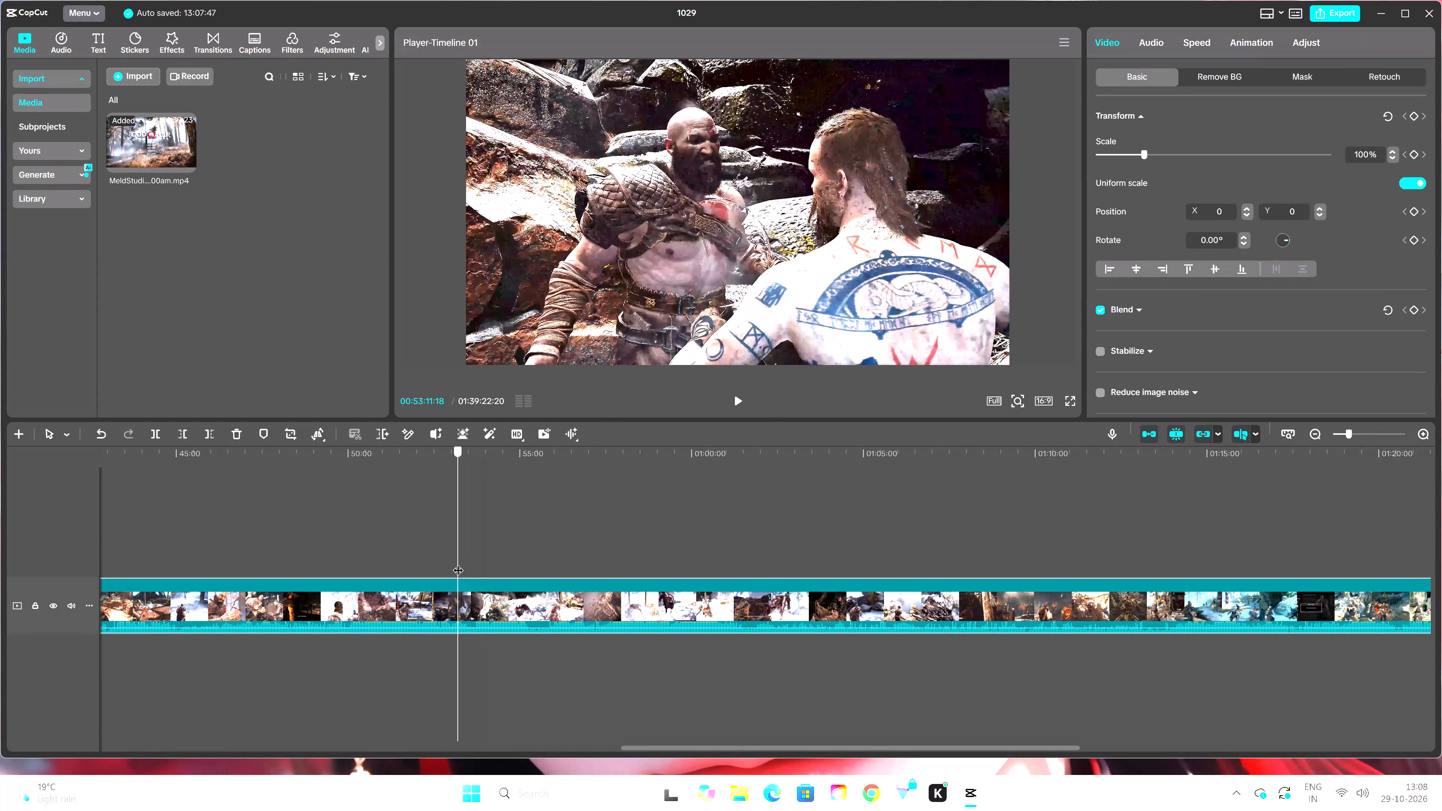
drag(458, 562, 496, 557)
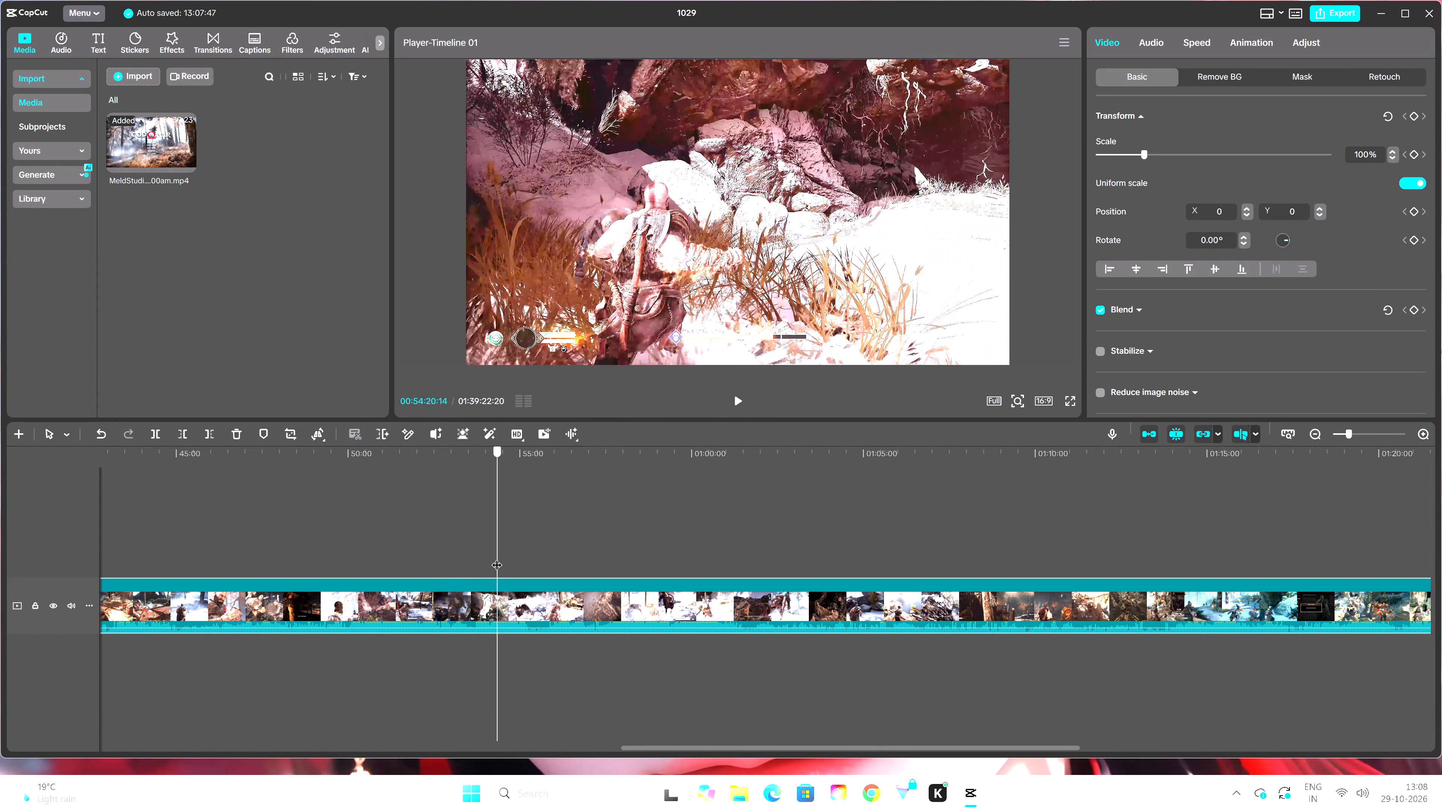
drag(496, 557, 497, 559)
click(744, 401)
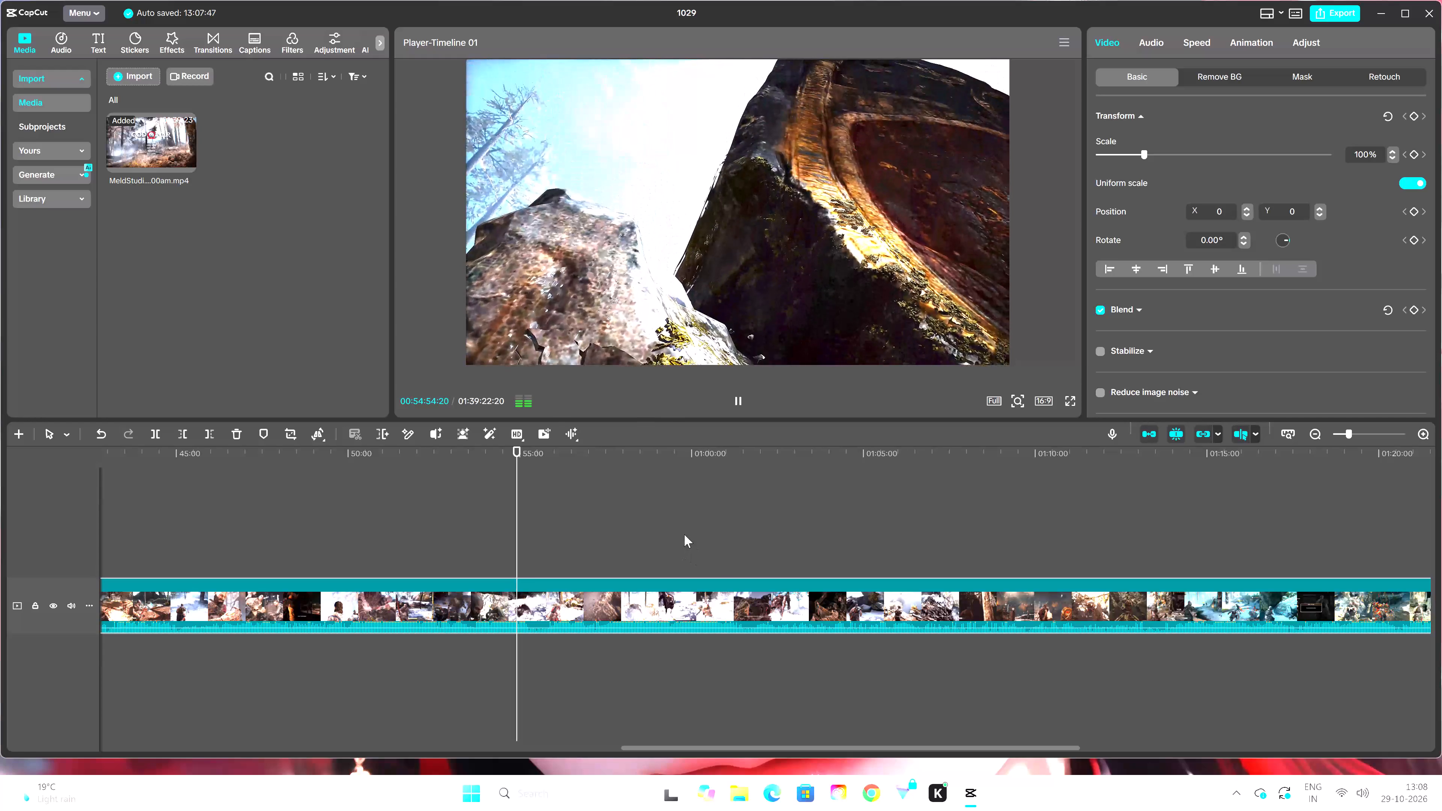
Trim away everything before 00:54:00:04 in the recording clip.
drag(512, 451, 506, 473)
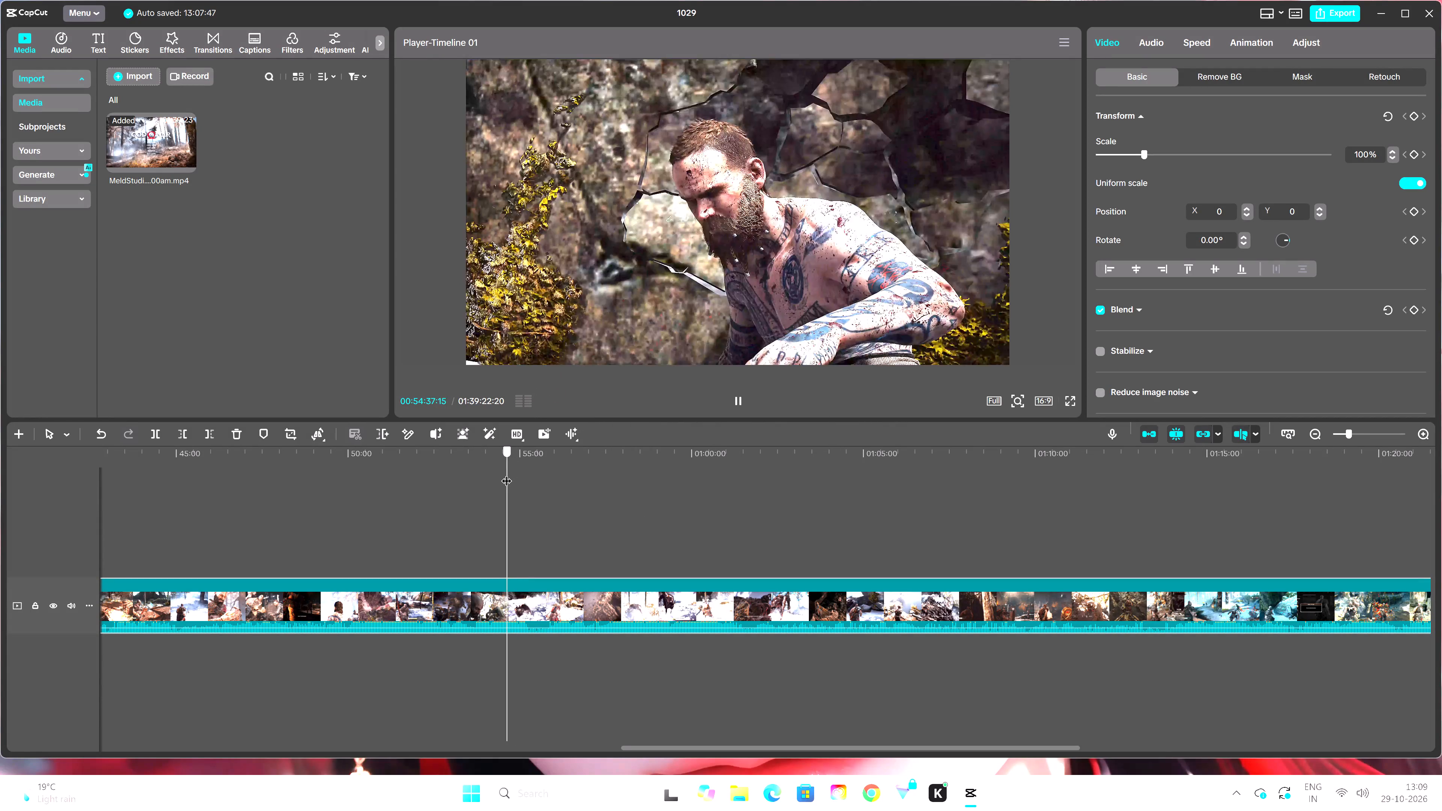
drag(506, 473, 489, 487)
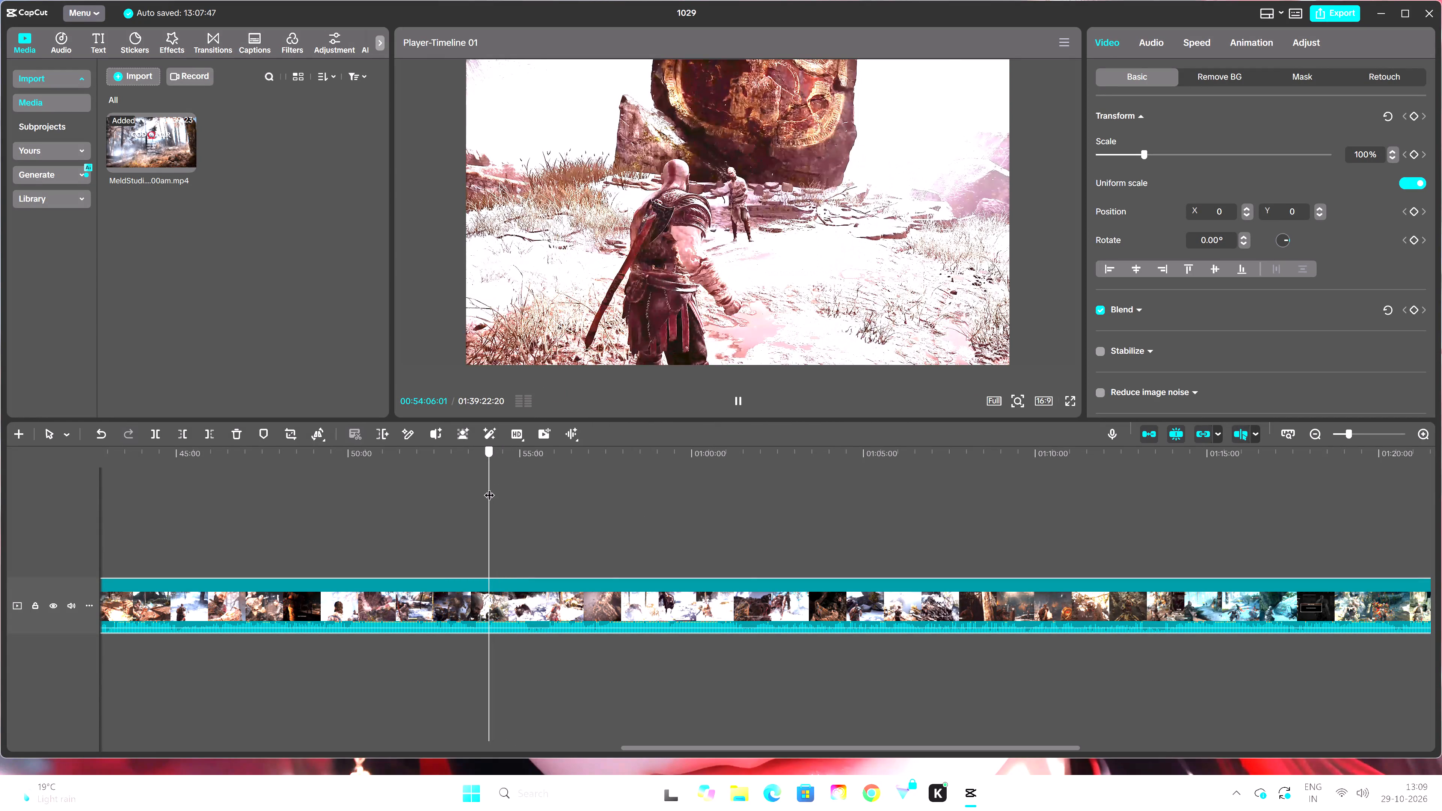
drag(489, 487, 486, 490)
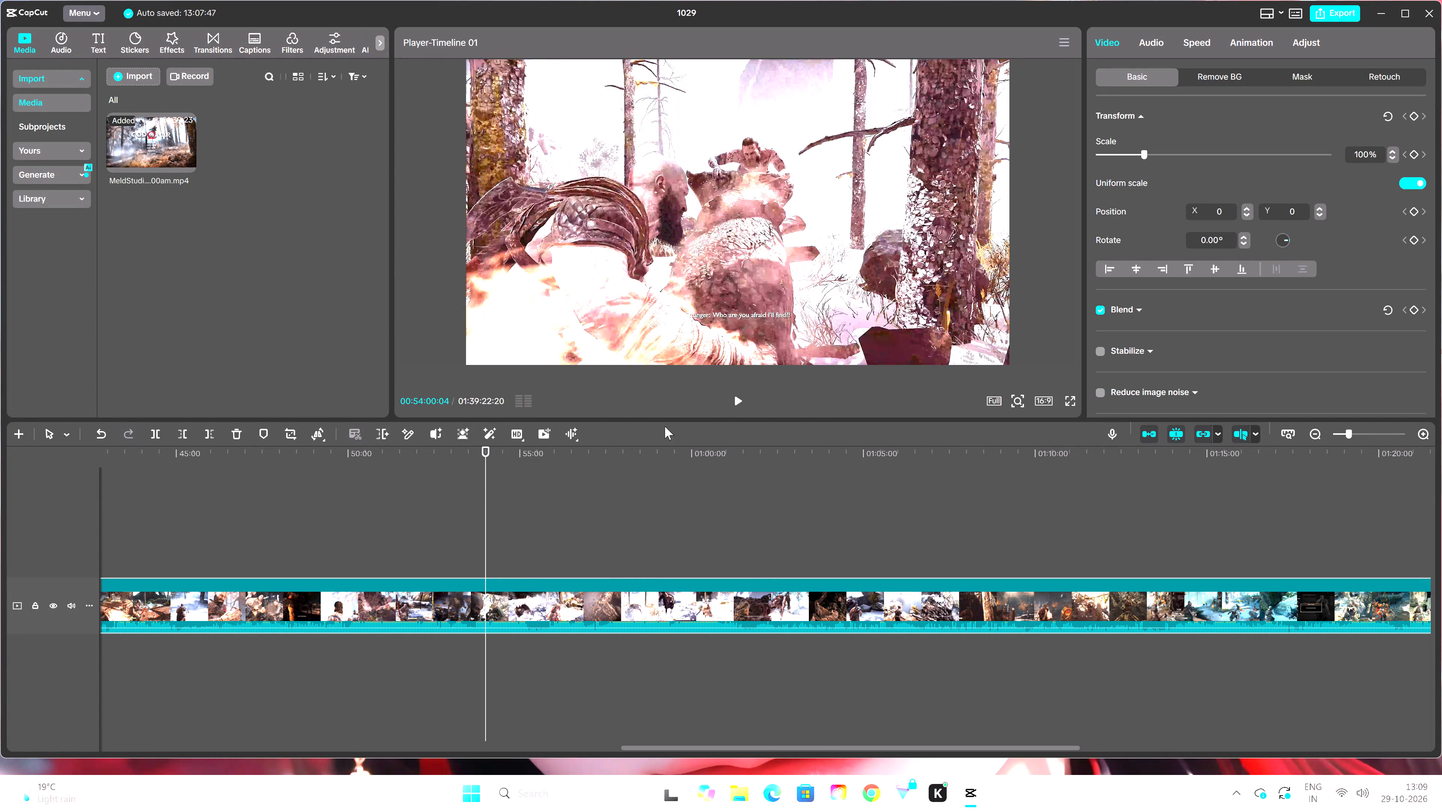
click(183, 439)
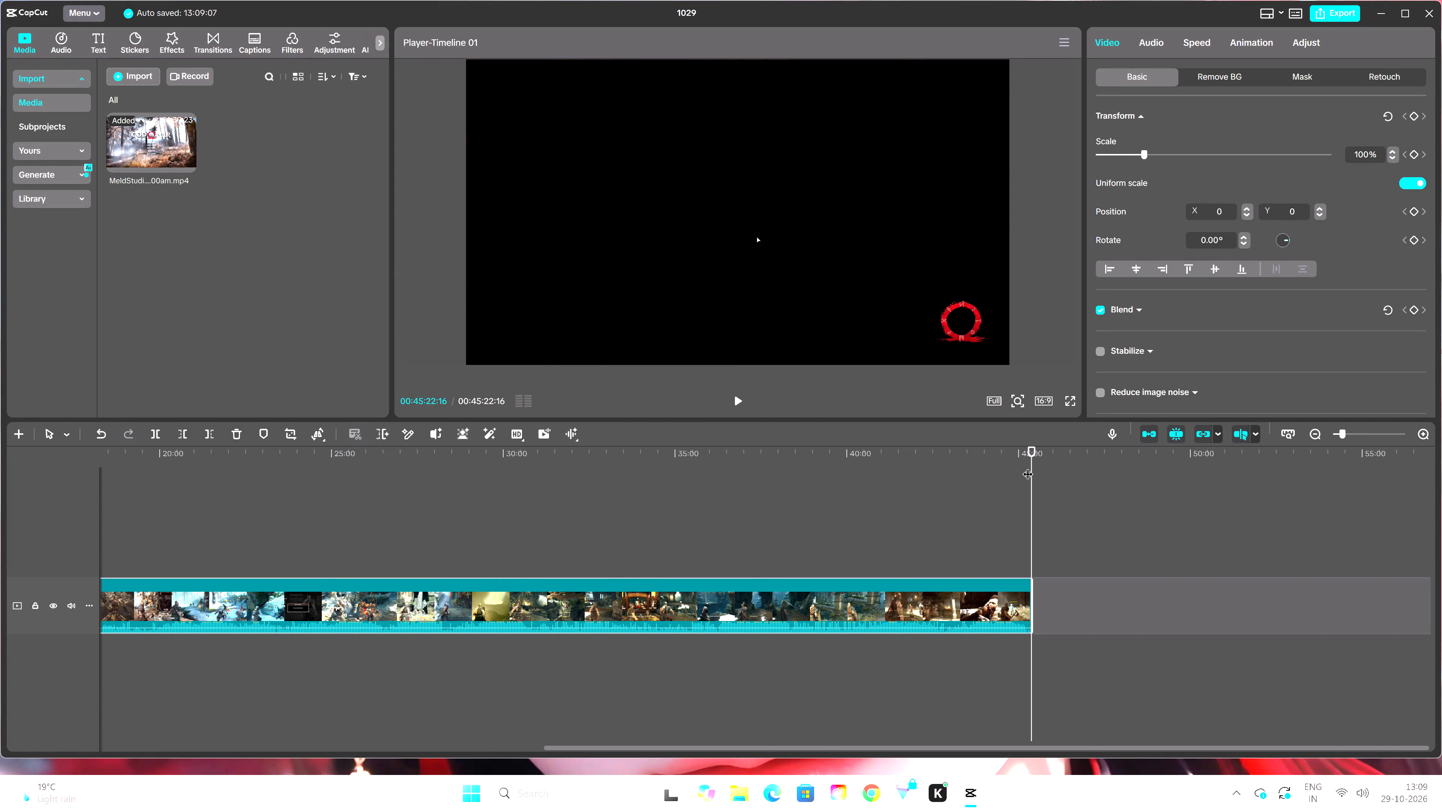
Scrub back through the shortened recording and trim away everything after about 00:07:56:03.
drag(1027, 461, 306, 530)
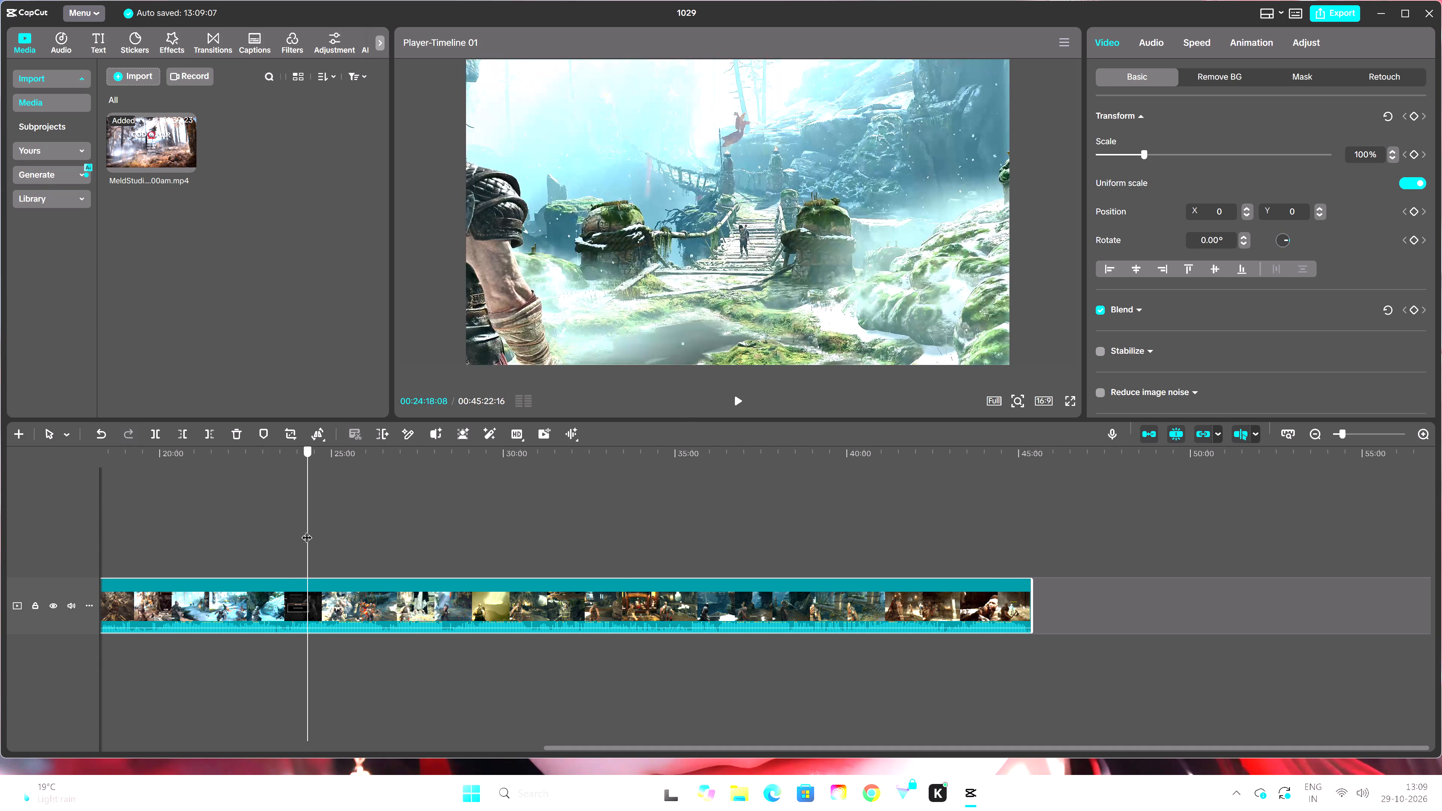
drag(306, 530, 213, 550)
drag(448, 616, 463, 620)
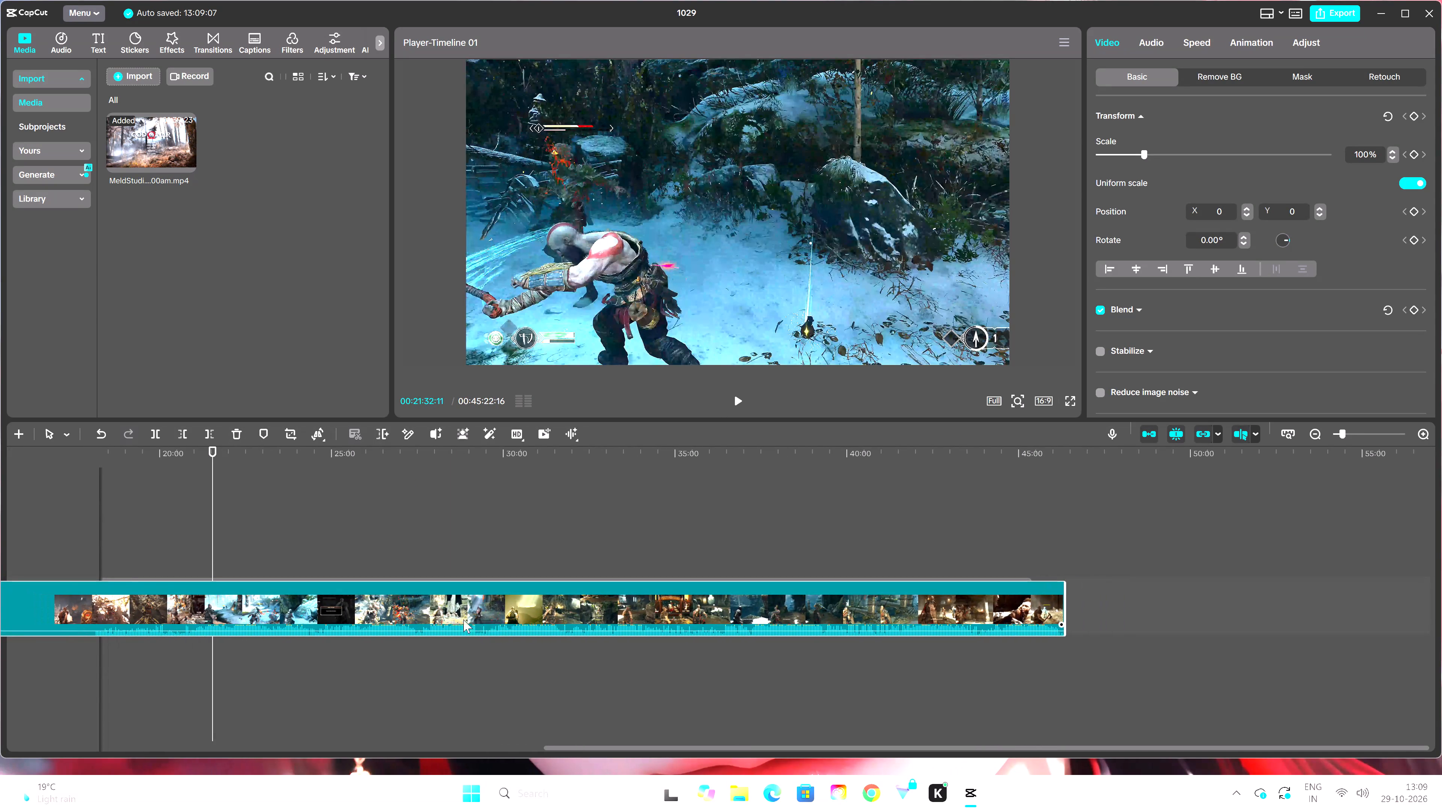
drag(463, 620, 451, 620)
click(548, 513)
drag(911, 751, 733, 743)
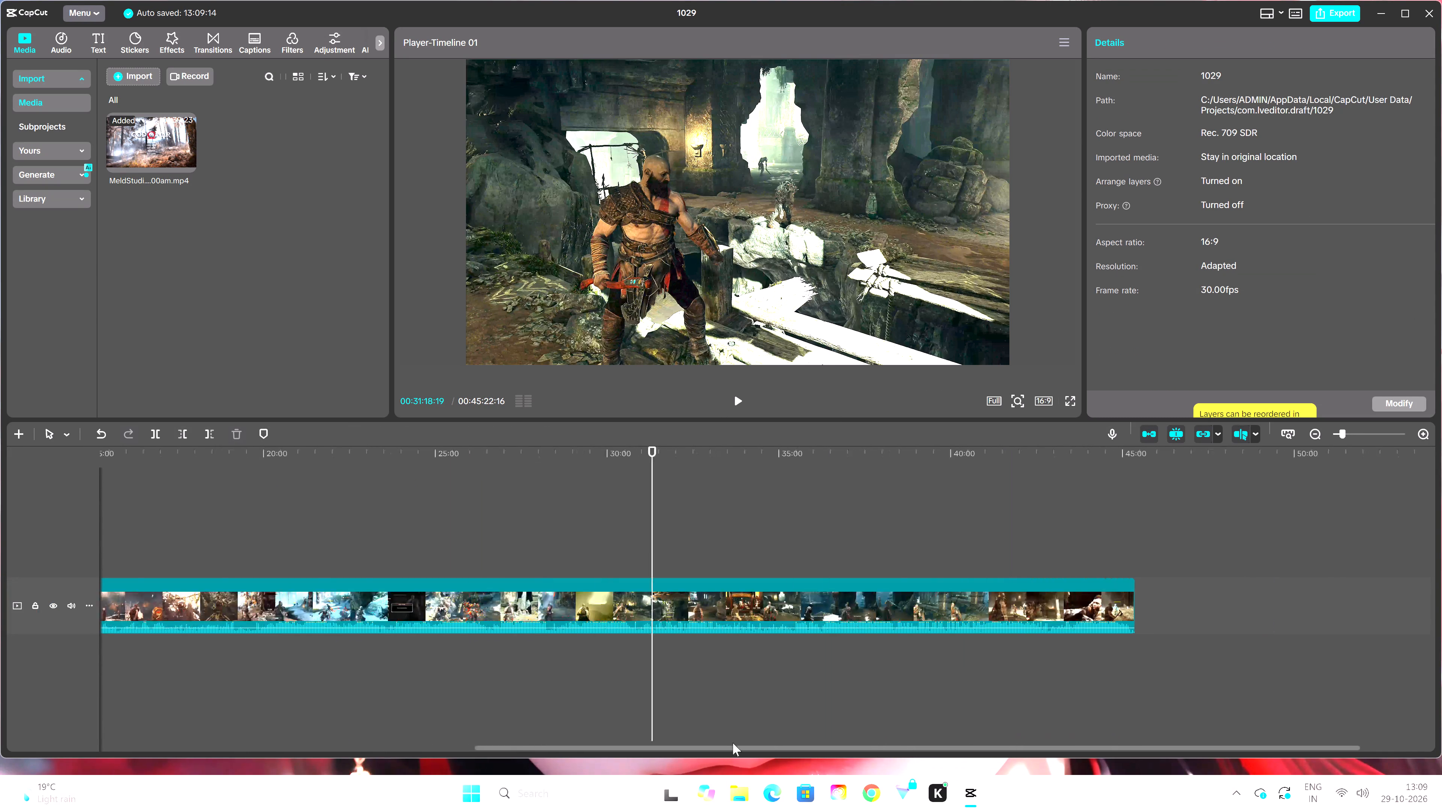
drag(733, 743, 276, 733)
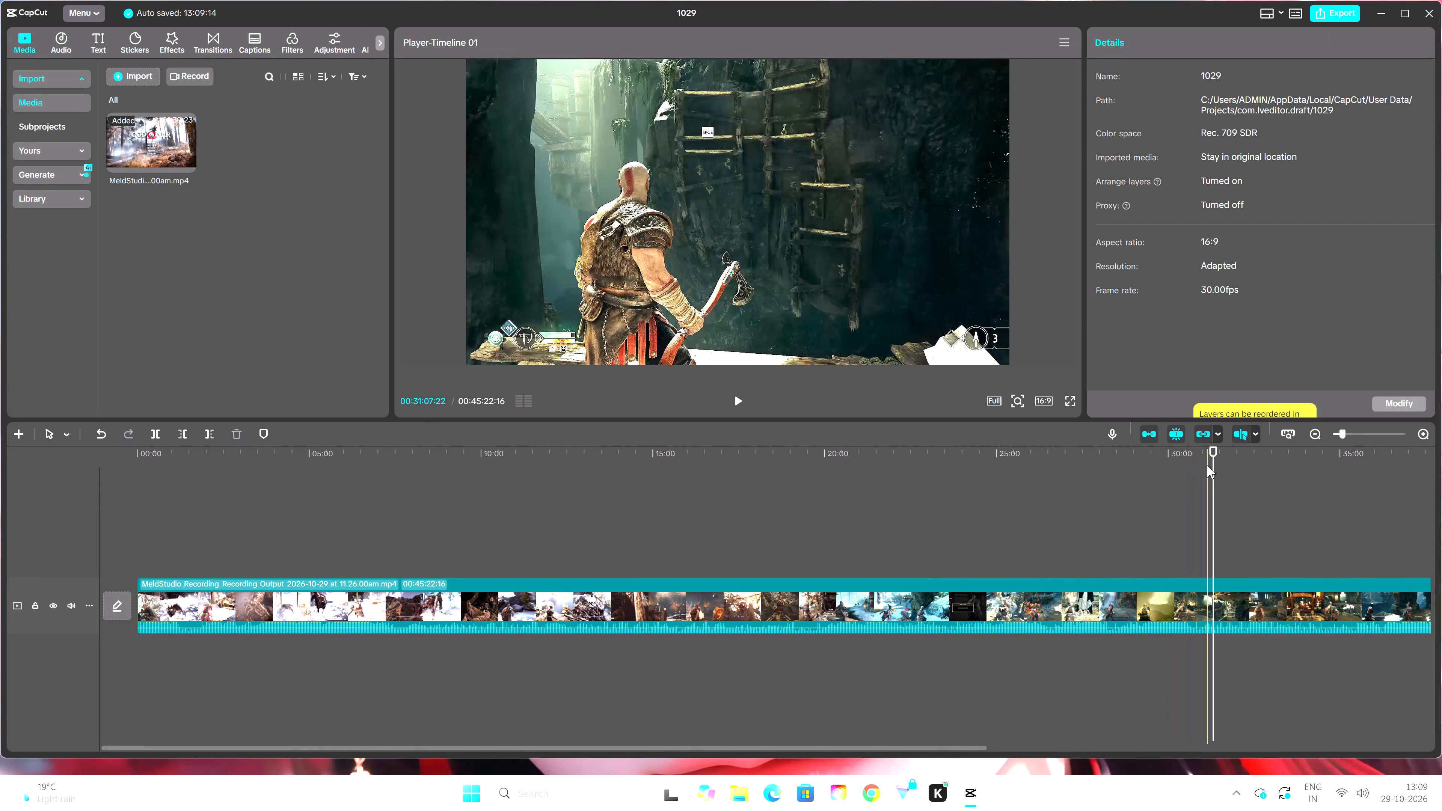
drag(1208, 465, 701, 534)
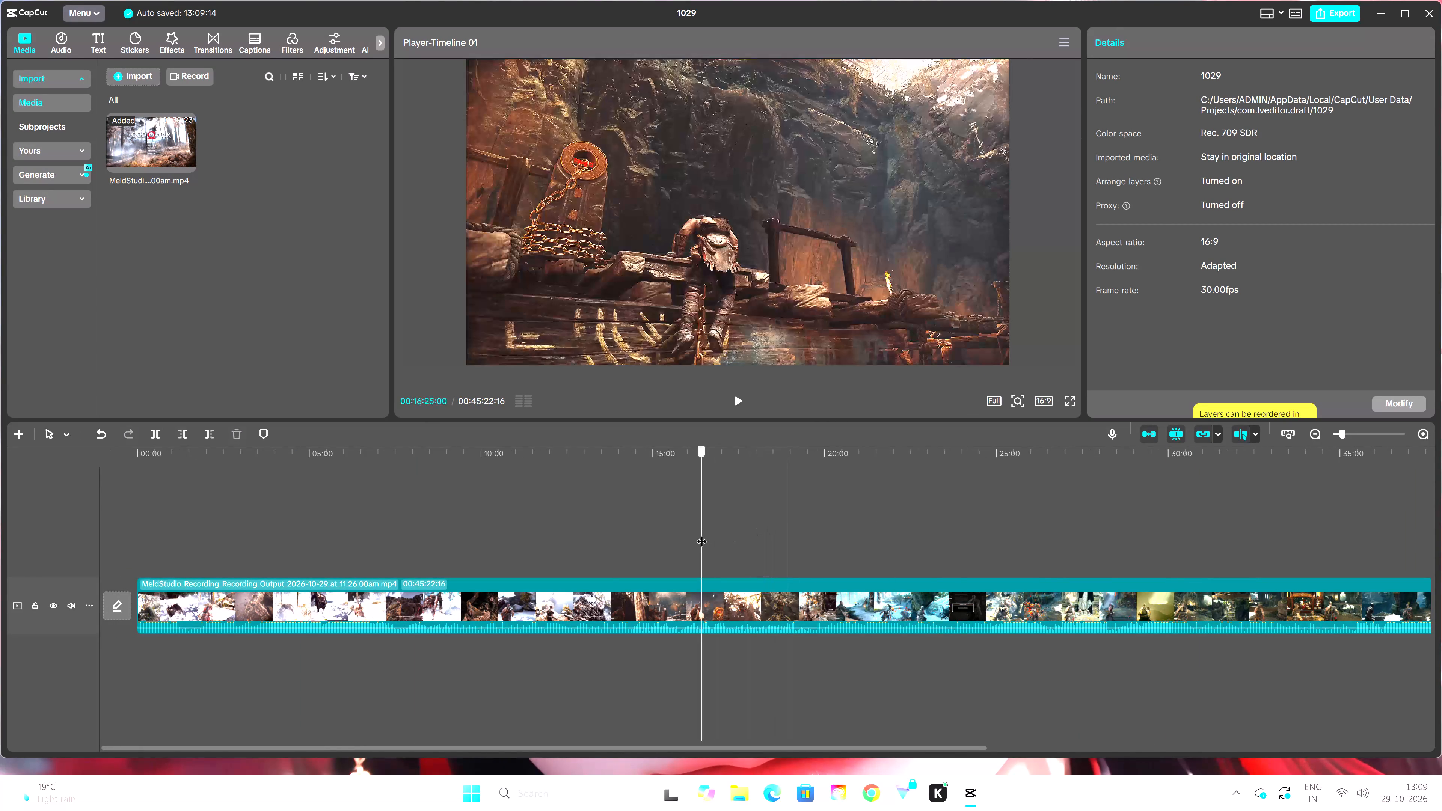
drag(701, 534, 477, 558)
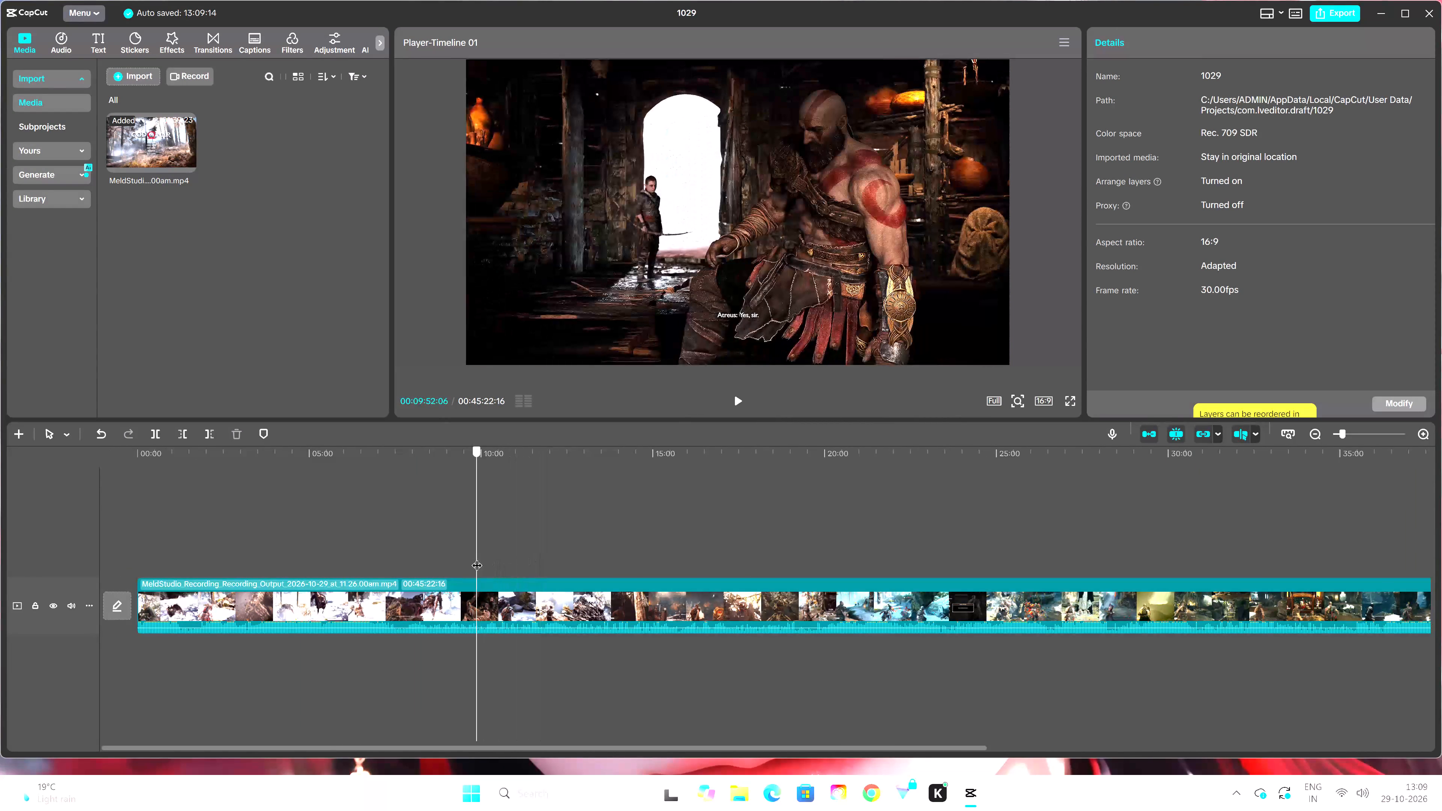
drag(477, 558, 410, 570)
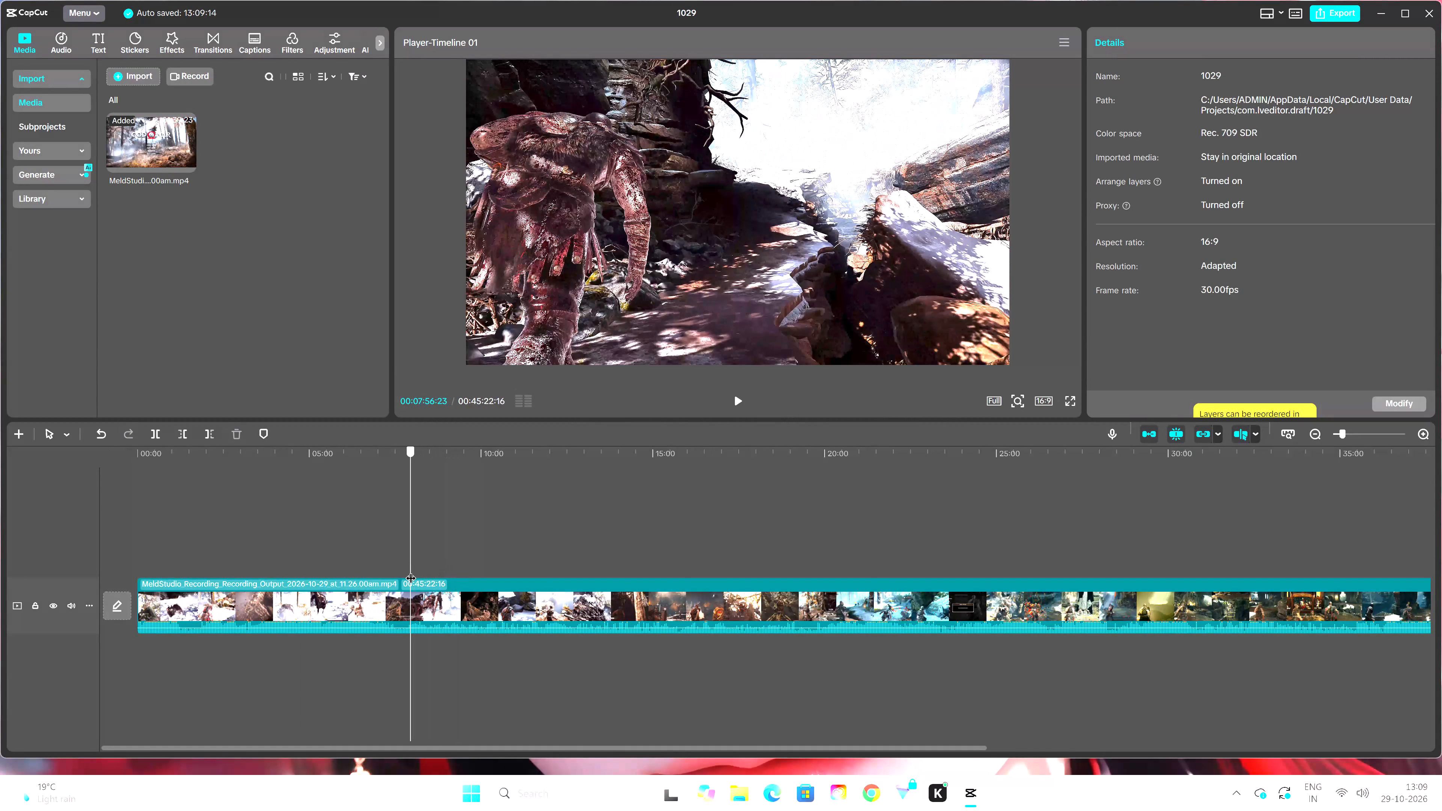
drag(410, 570, 410, 570)
click(210, 436)
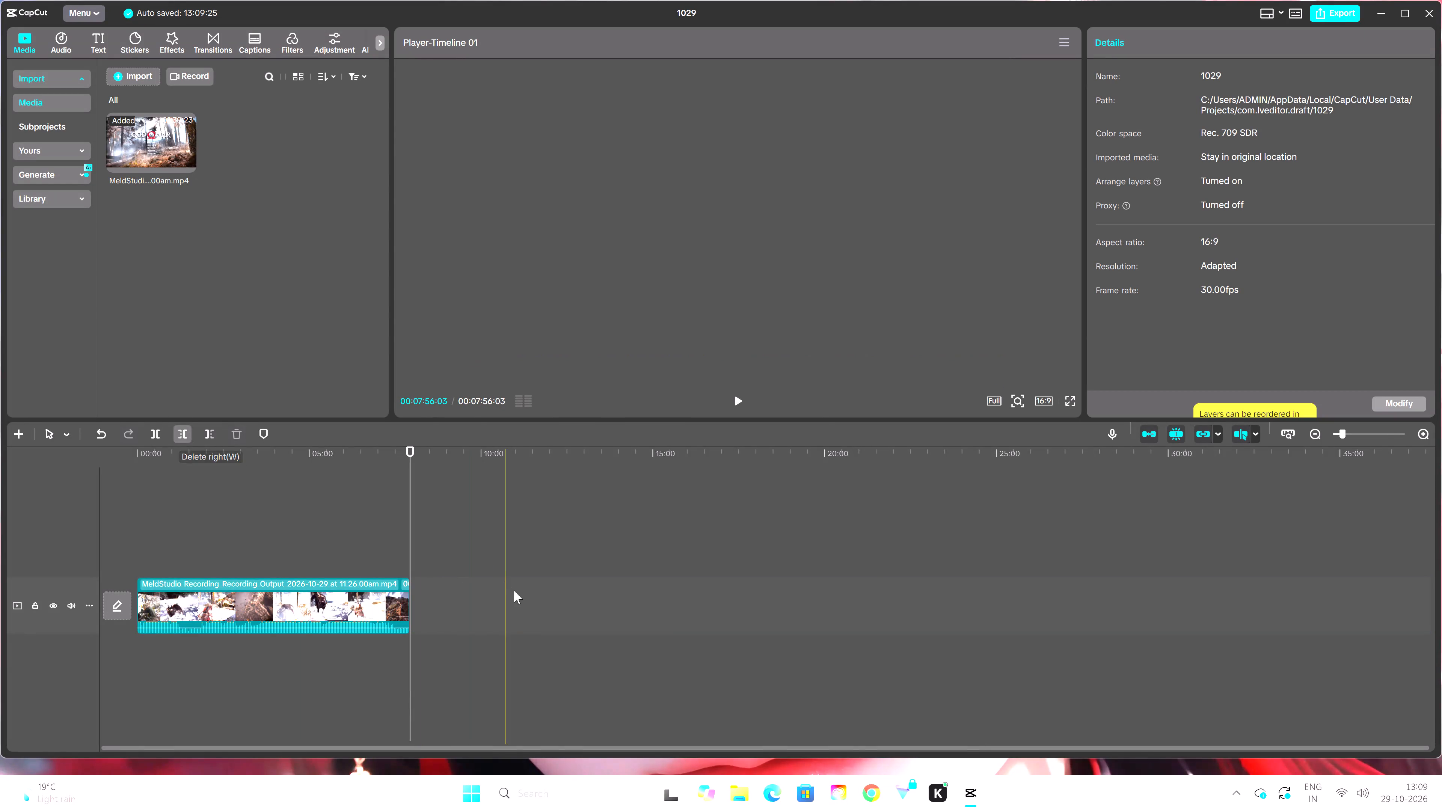
Play the clip from its start to find the opening moment, and trim away everything before about 00:00:12.
triple_click(1425, 437)
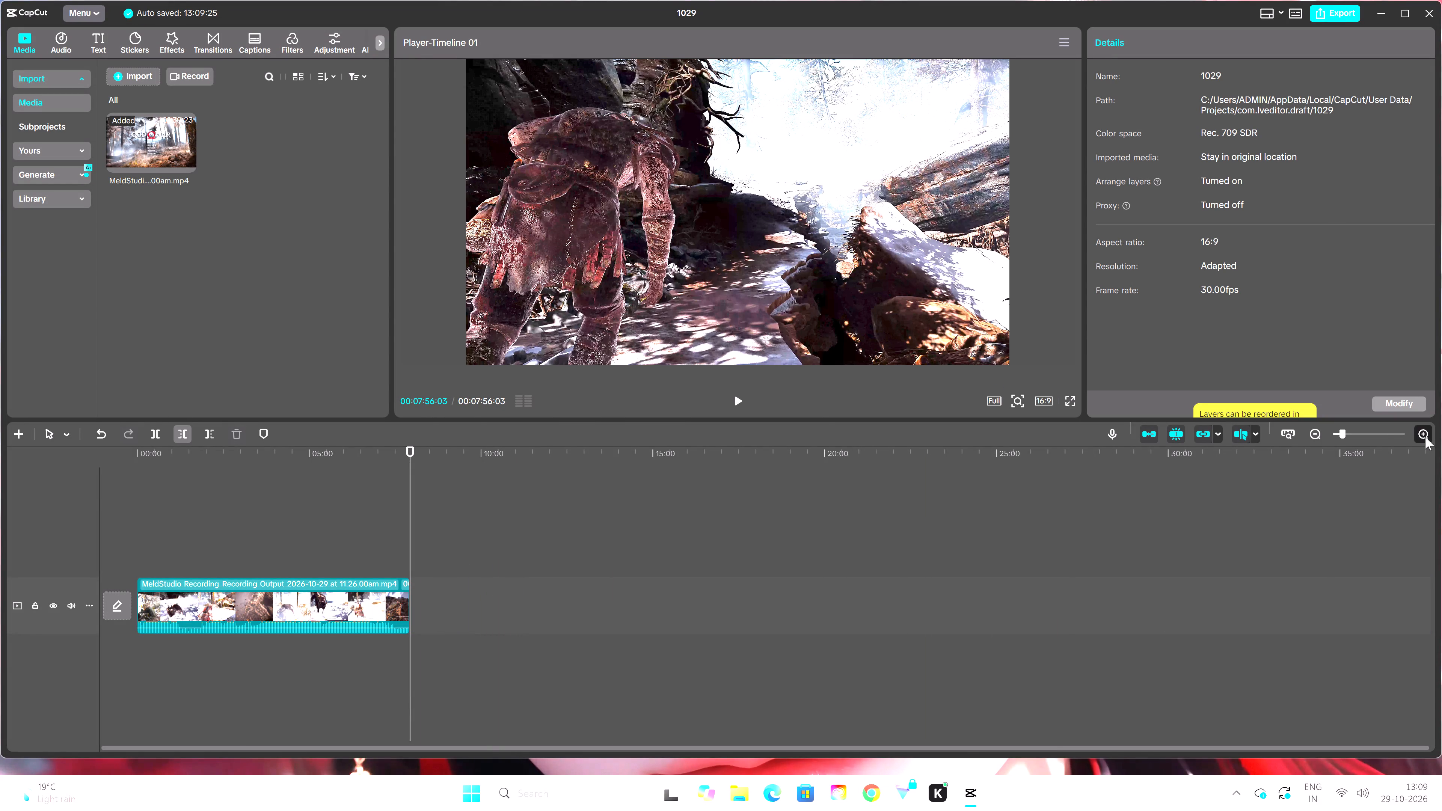
drag(1072, 448, 0, 570)
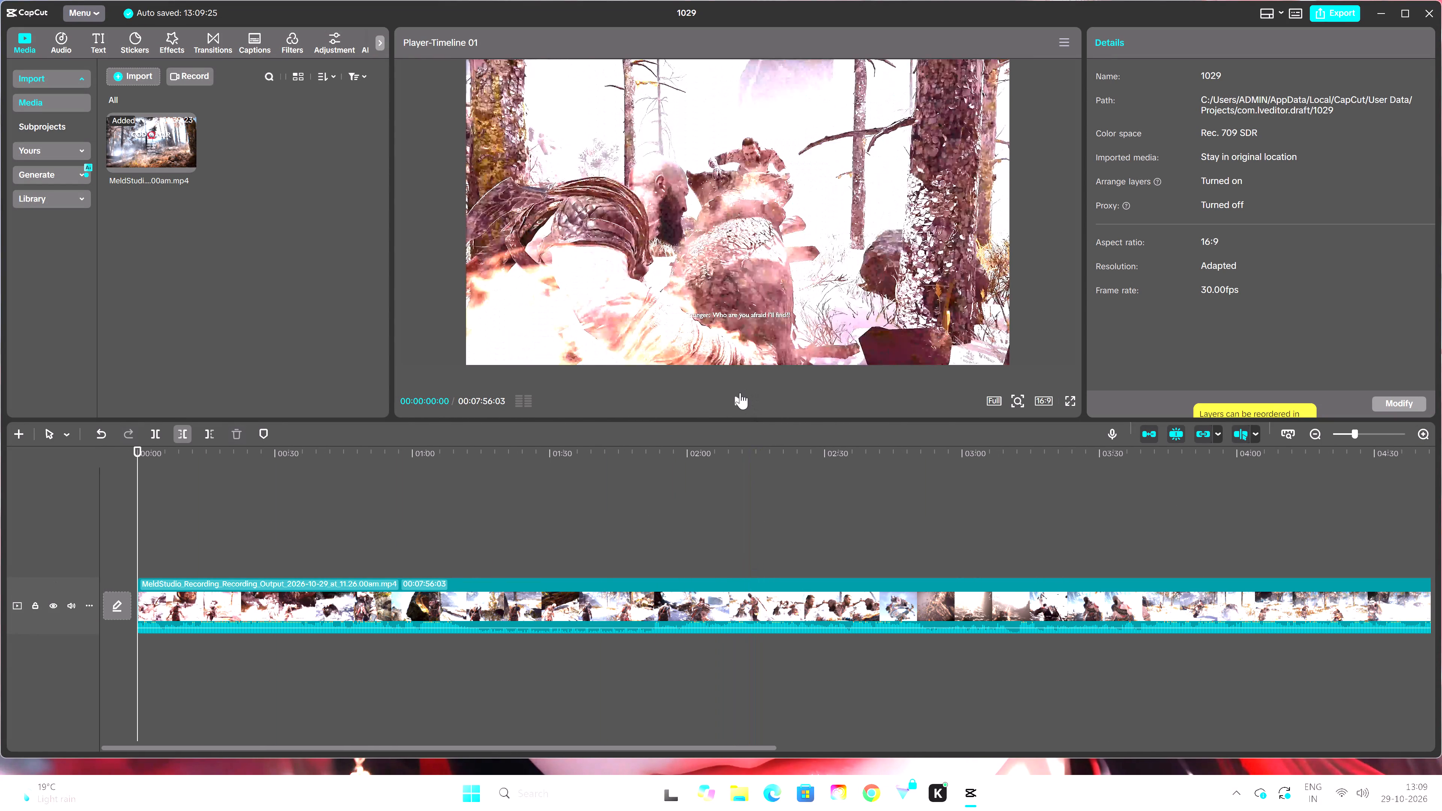
click(740, 393)
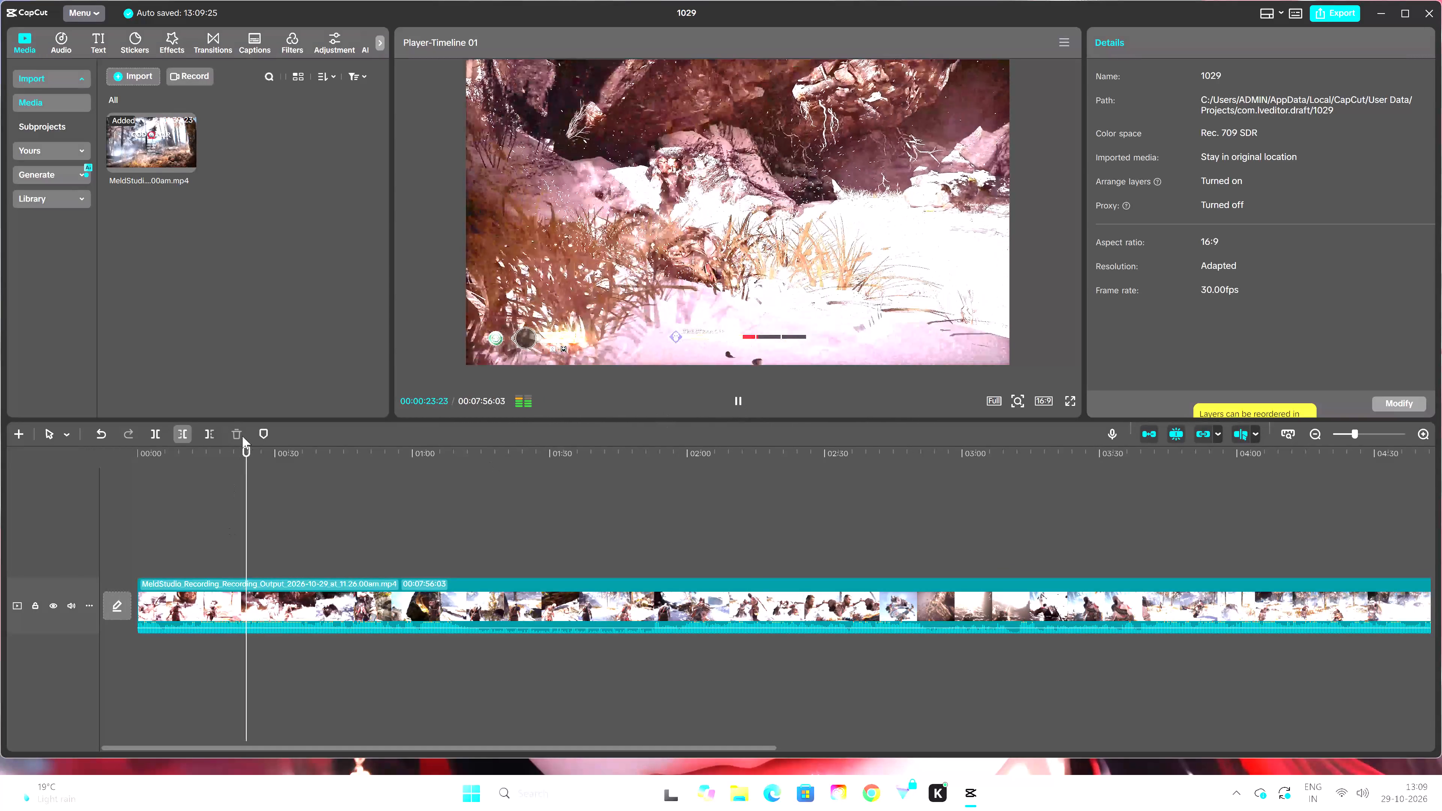
drag(247, 445, 193, 474)
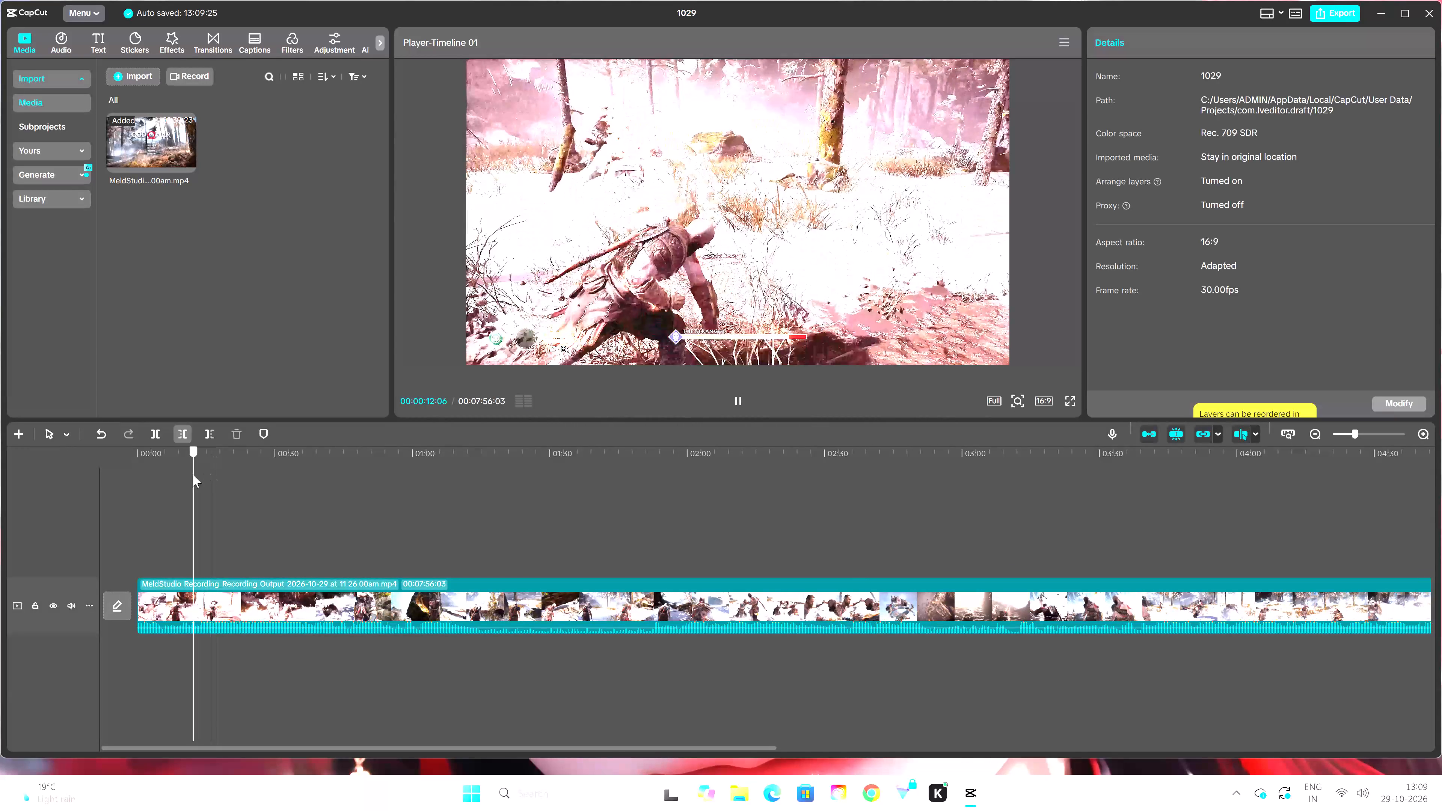
drag(193, 474, 193, 475)
click(732, 398)
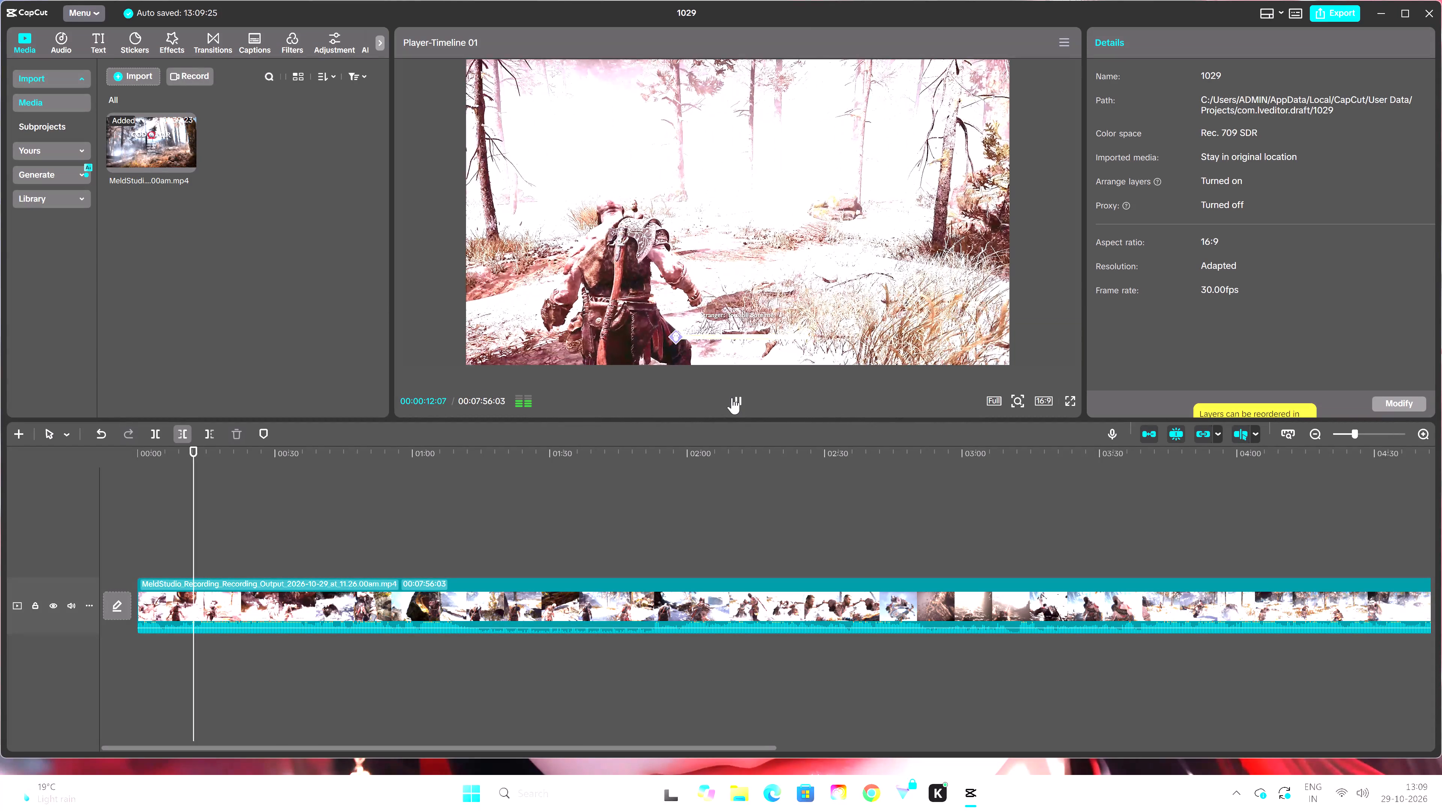
click(732, 398)
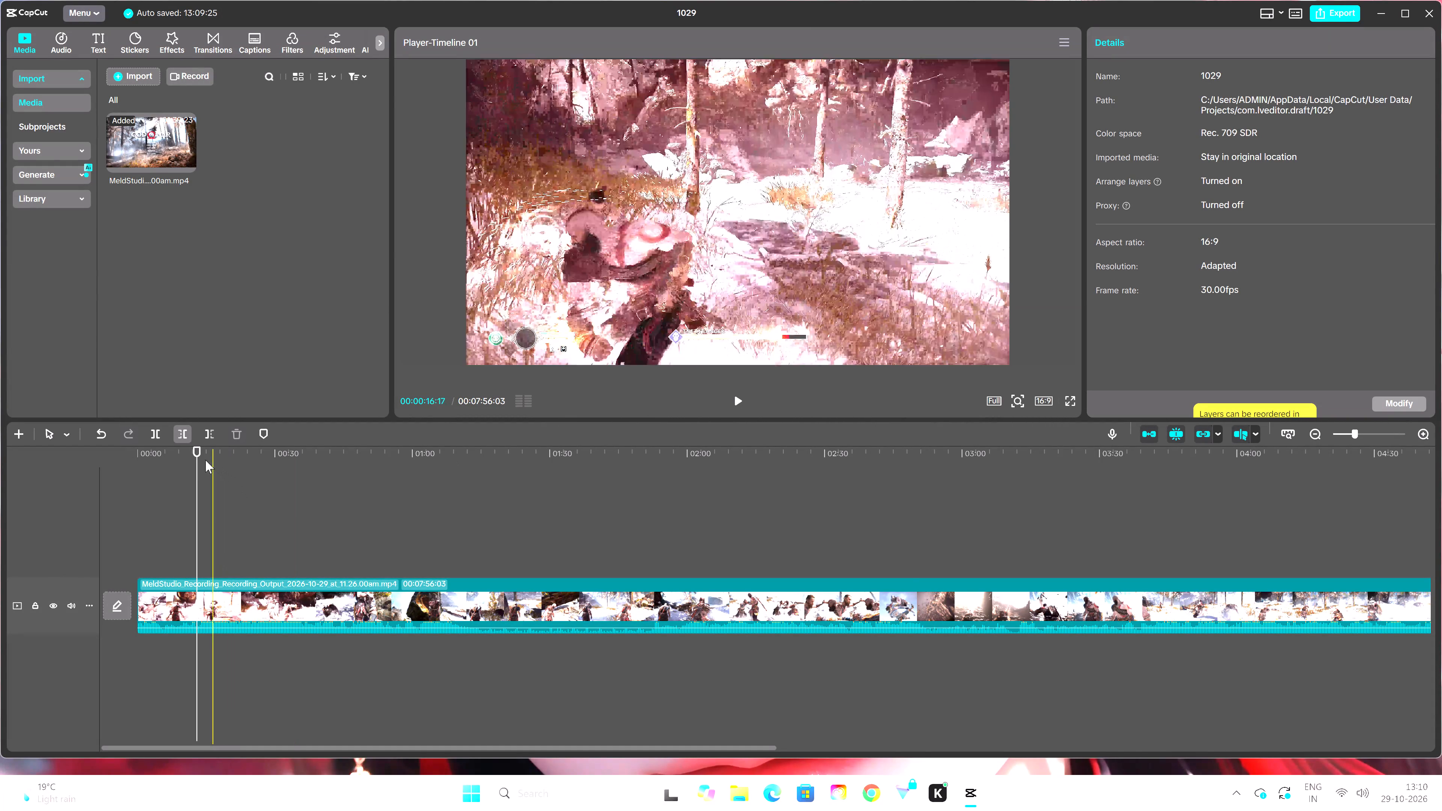
drag(196, 452, 194, 457)
click(176, 433)
Play the clip from its start and trim away everything after 00:00:58:09.
drag(196, 455, 133, 482)
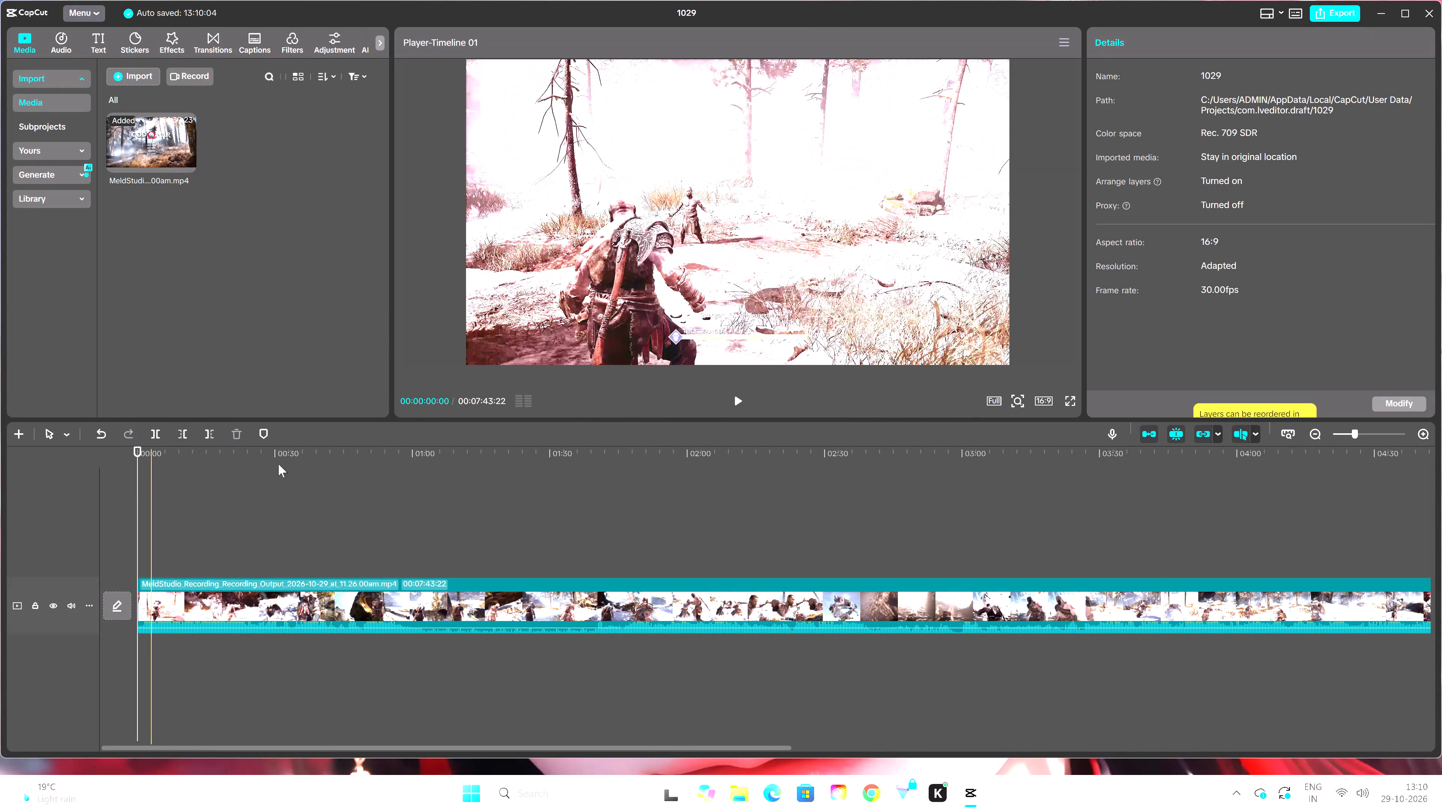
click(737, 398)
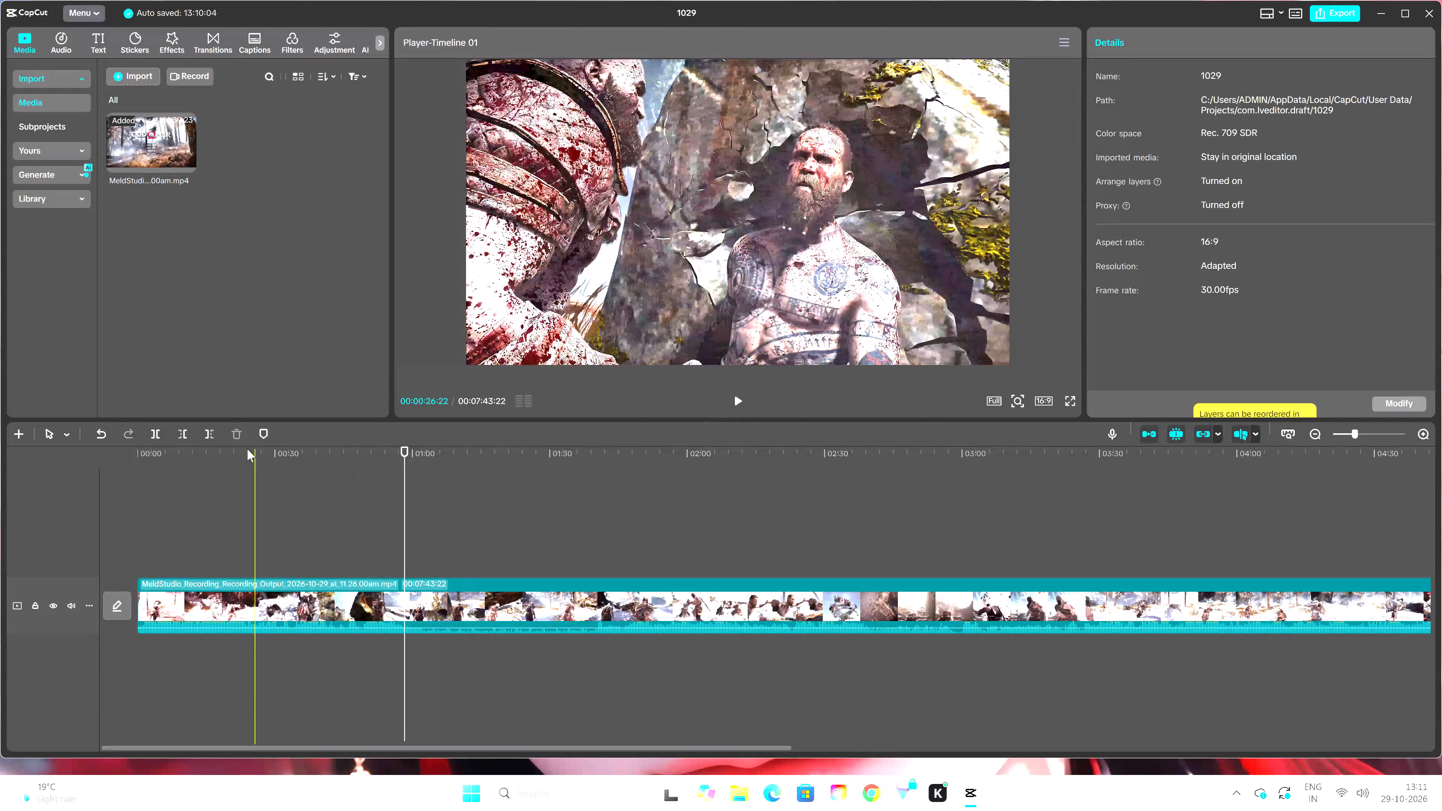
click(213, 432)
Select the trimmed clip and change the project's aspect ratio to 9:16.
drag(403, 452, 263, 485)
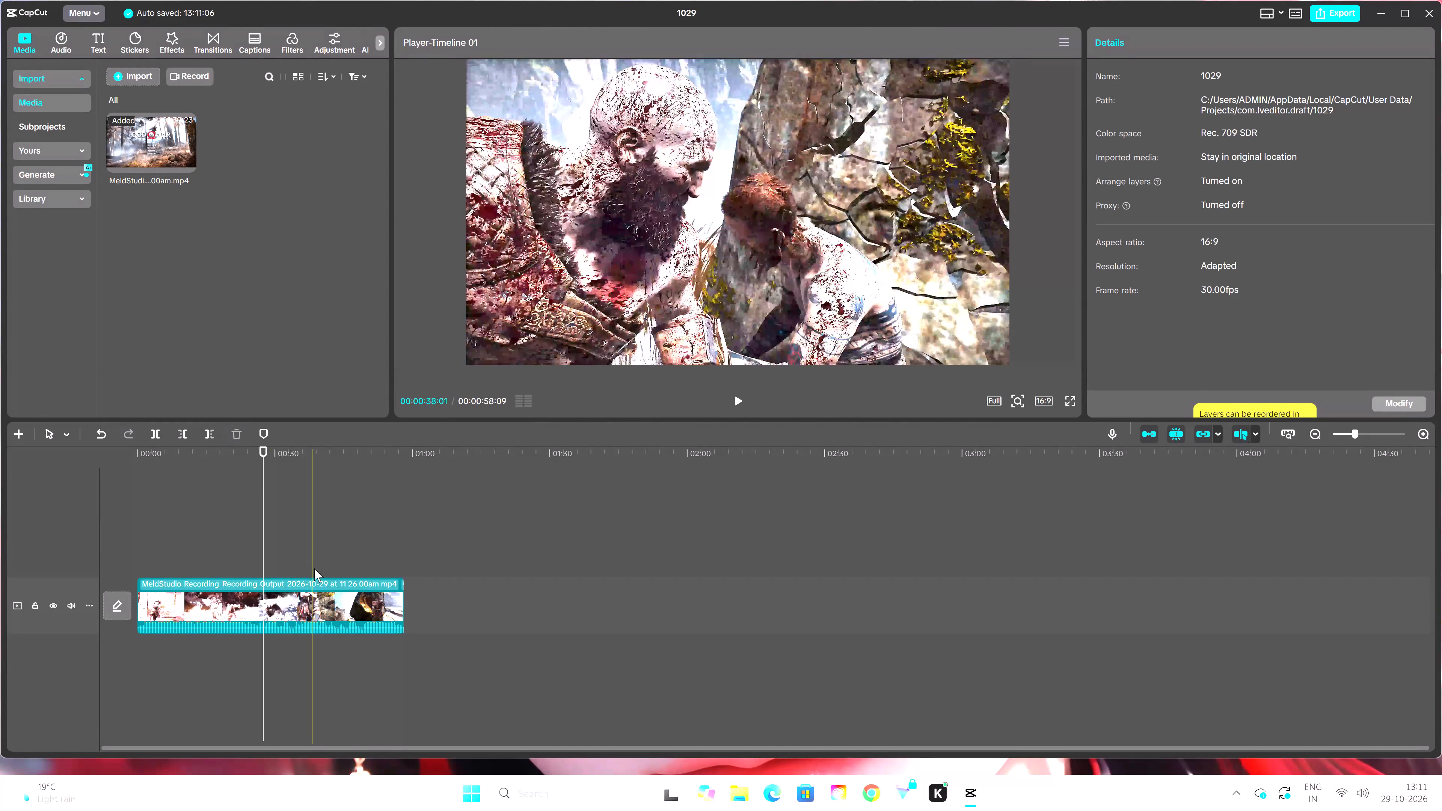
click(313, 598)
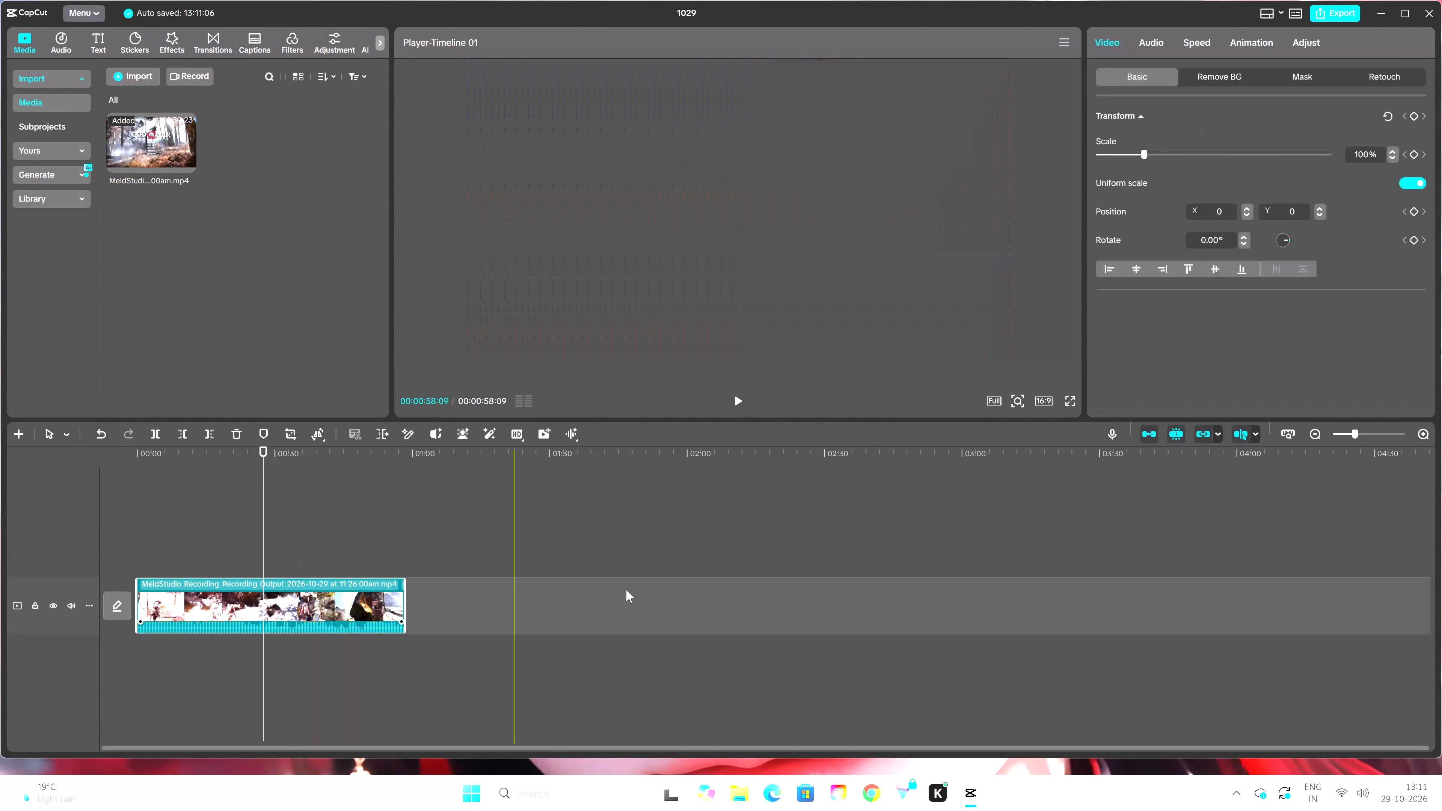
click(1036, 398)
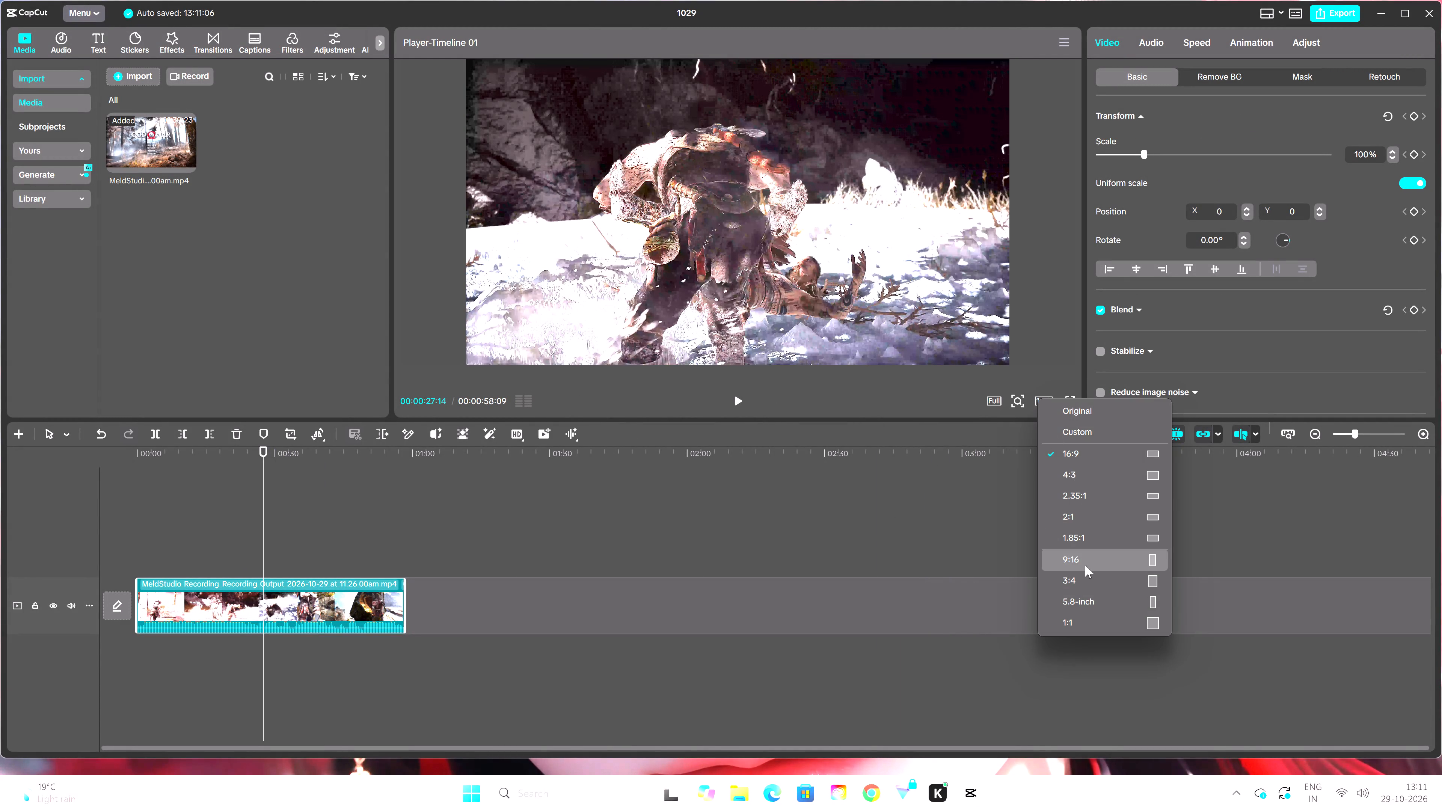
click(1085, 565)
Enlarge the clip in the vertical frame to a uniform scale of 201%.
drag(261, 451, 47, 484)
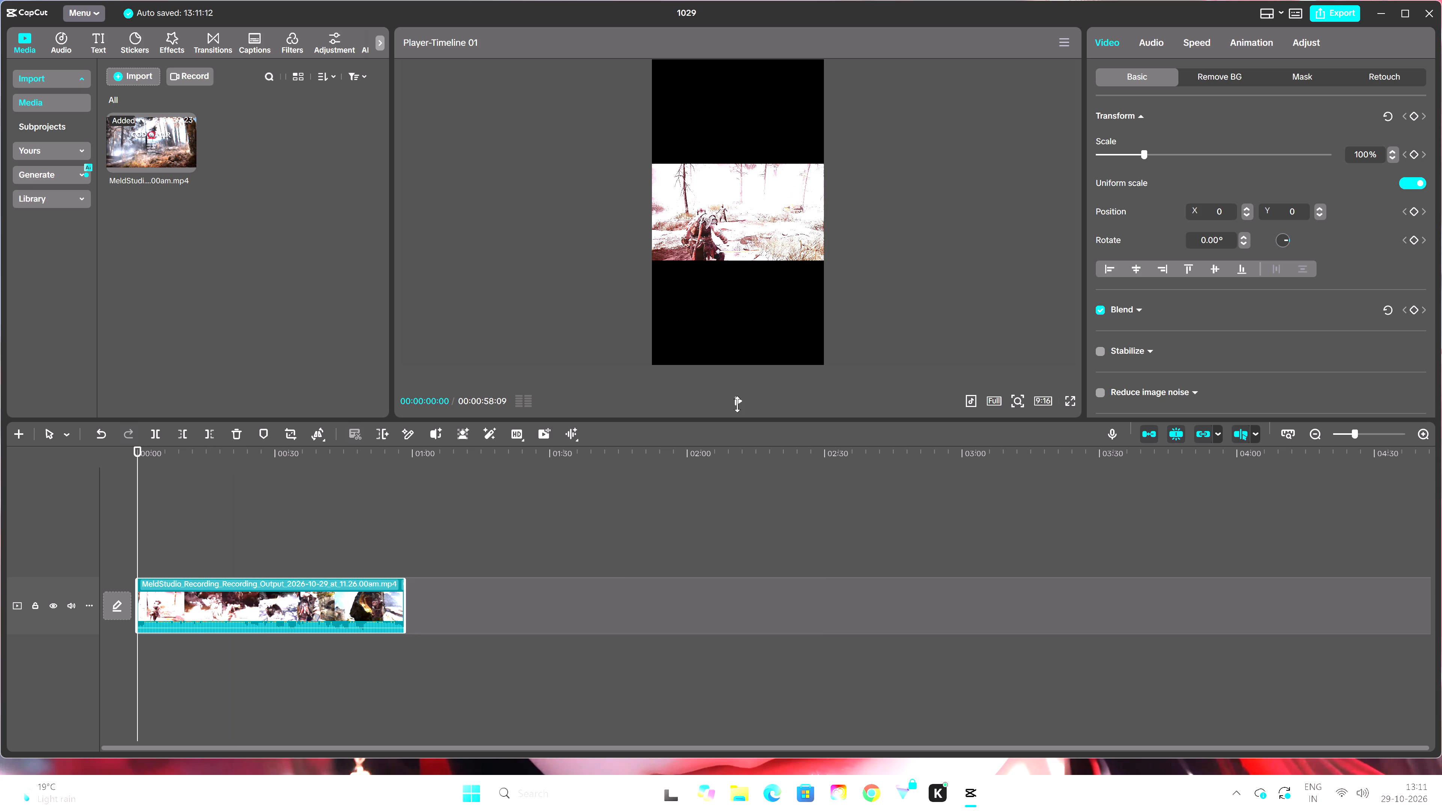
click(1357, 144)
click(1360, 152)
key(BackSpace)
key(2)
key(Return)
click(1394, 150)
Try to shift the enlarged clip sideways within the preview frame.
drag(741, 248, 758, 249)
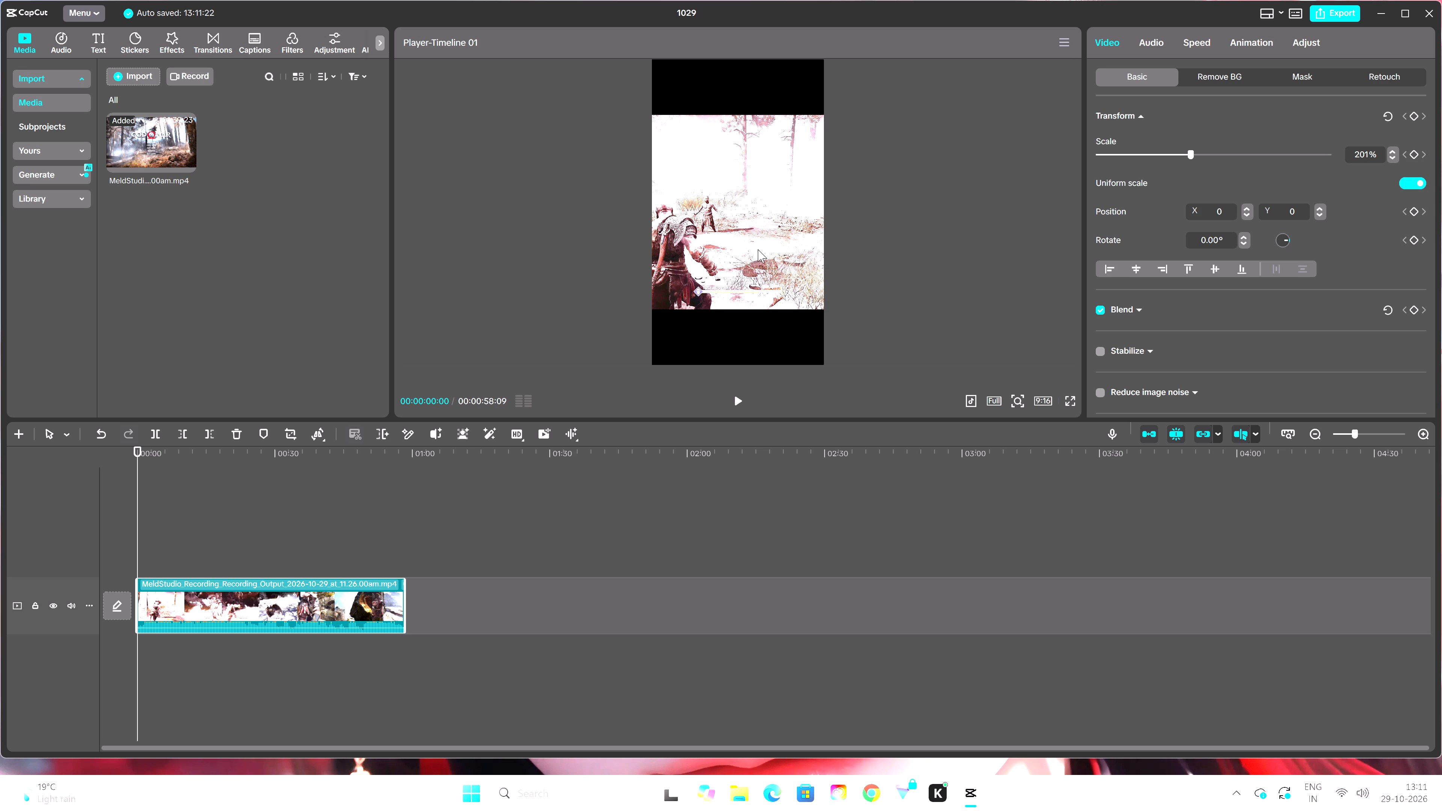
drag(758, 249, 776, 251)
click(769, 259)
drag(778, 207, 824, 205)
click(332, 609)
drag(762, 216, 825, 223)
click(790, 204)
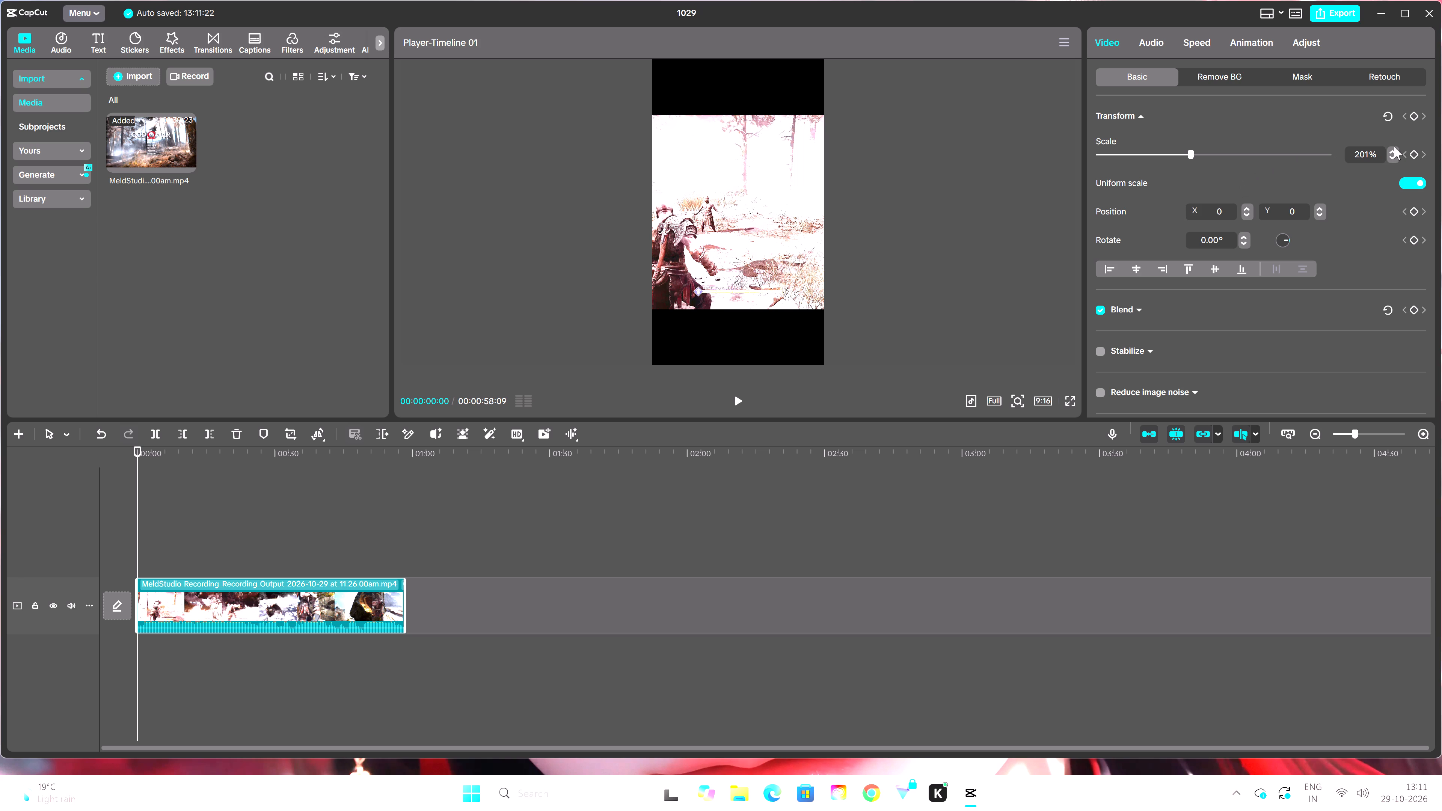
Increase the clip's scale to 202%.
click(1394, 146)
click(1394, 151)
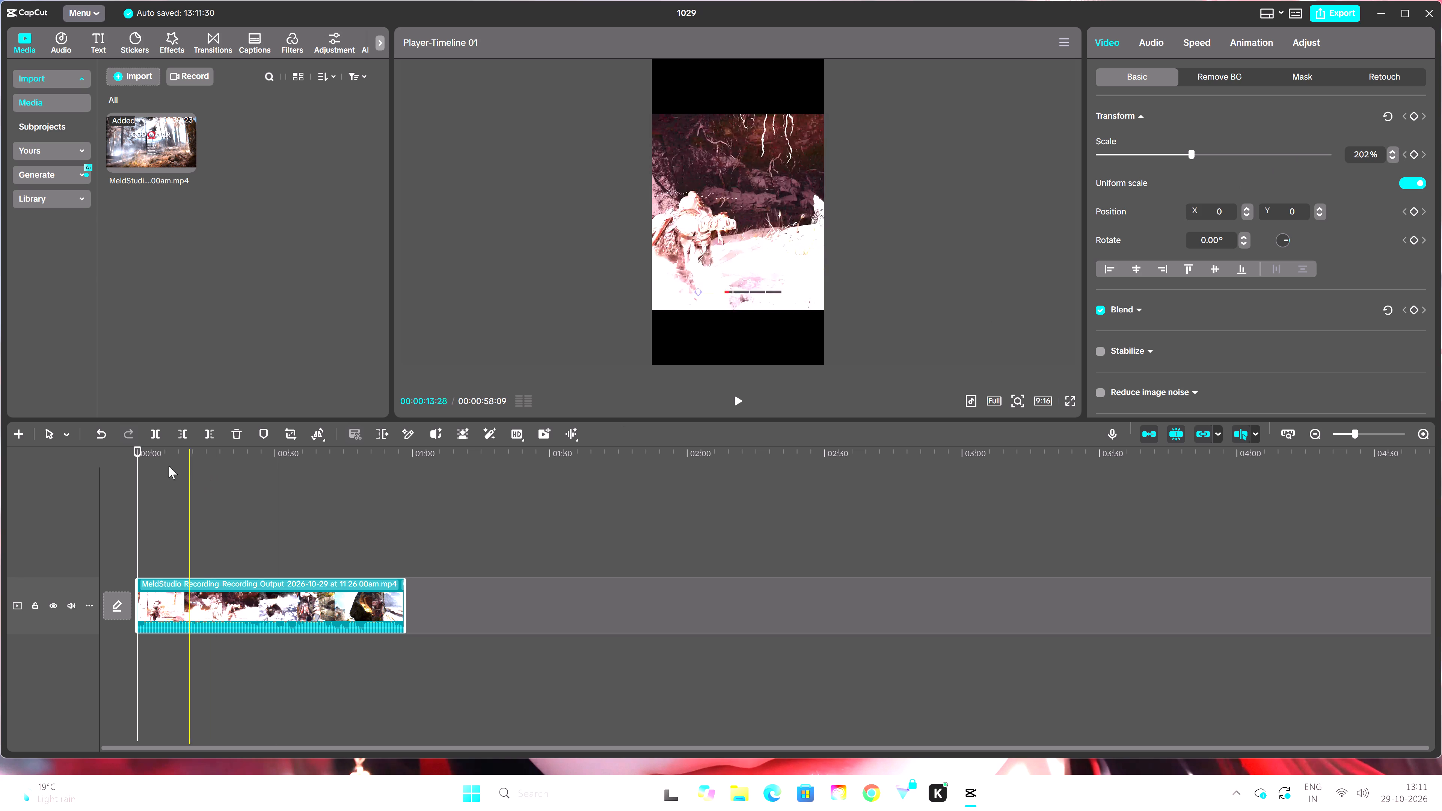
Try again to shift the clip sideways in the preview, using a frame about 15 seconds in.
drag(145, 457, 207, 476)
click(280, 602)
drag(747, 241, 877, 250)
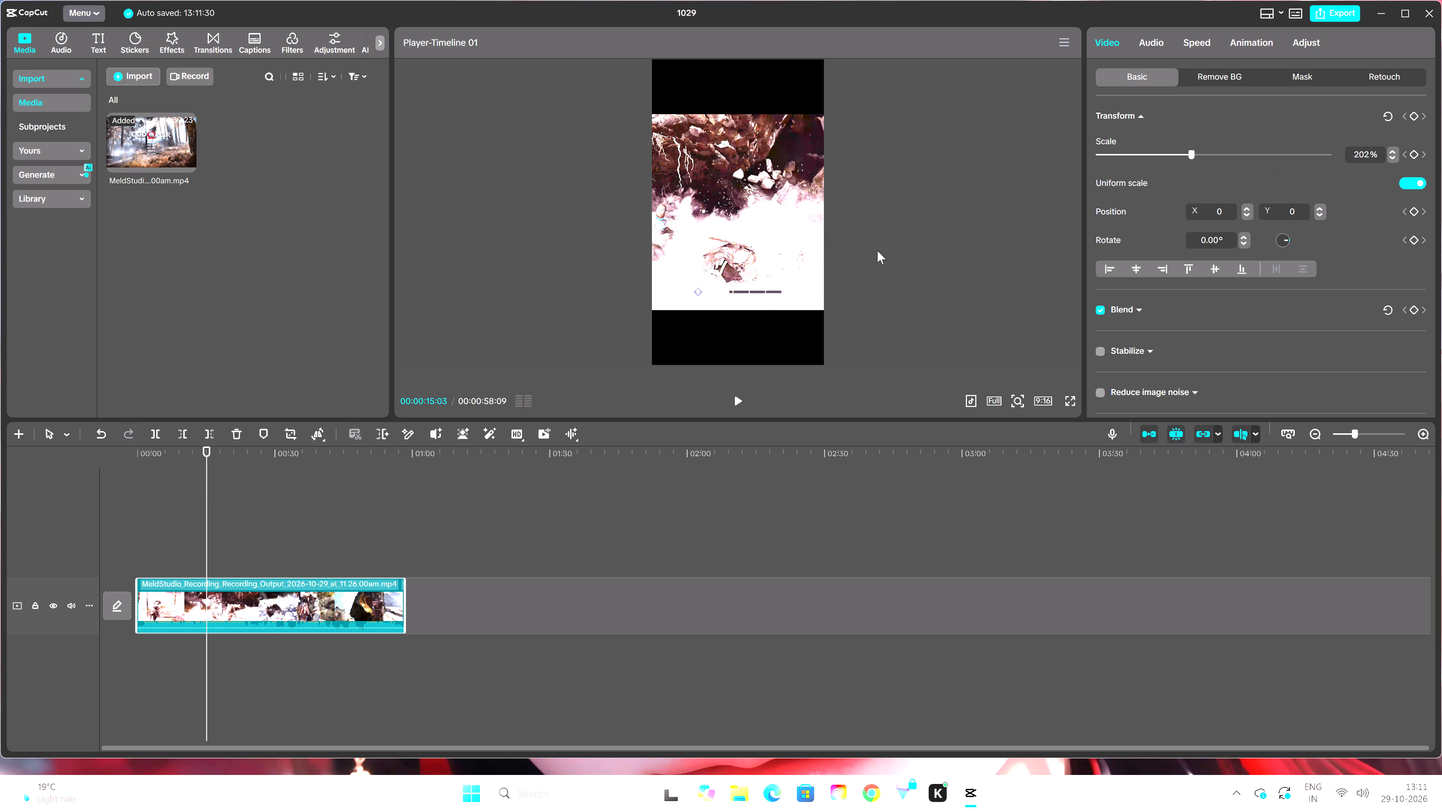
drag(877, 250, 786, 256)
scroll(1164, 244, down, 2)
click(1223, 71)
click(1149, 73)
Find filters with the recent search "vivid warm" and add the Warm Vivid filter at the start of the timeline.
drag(205, 457, 70, 489)
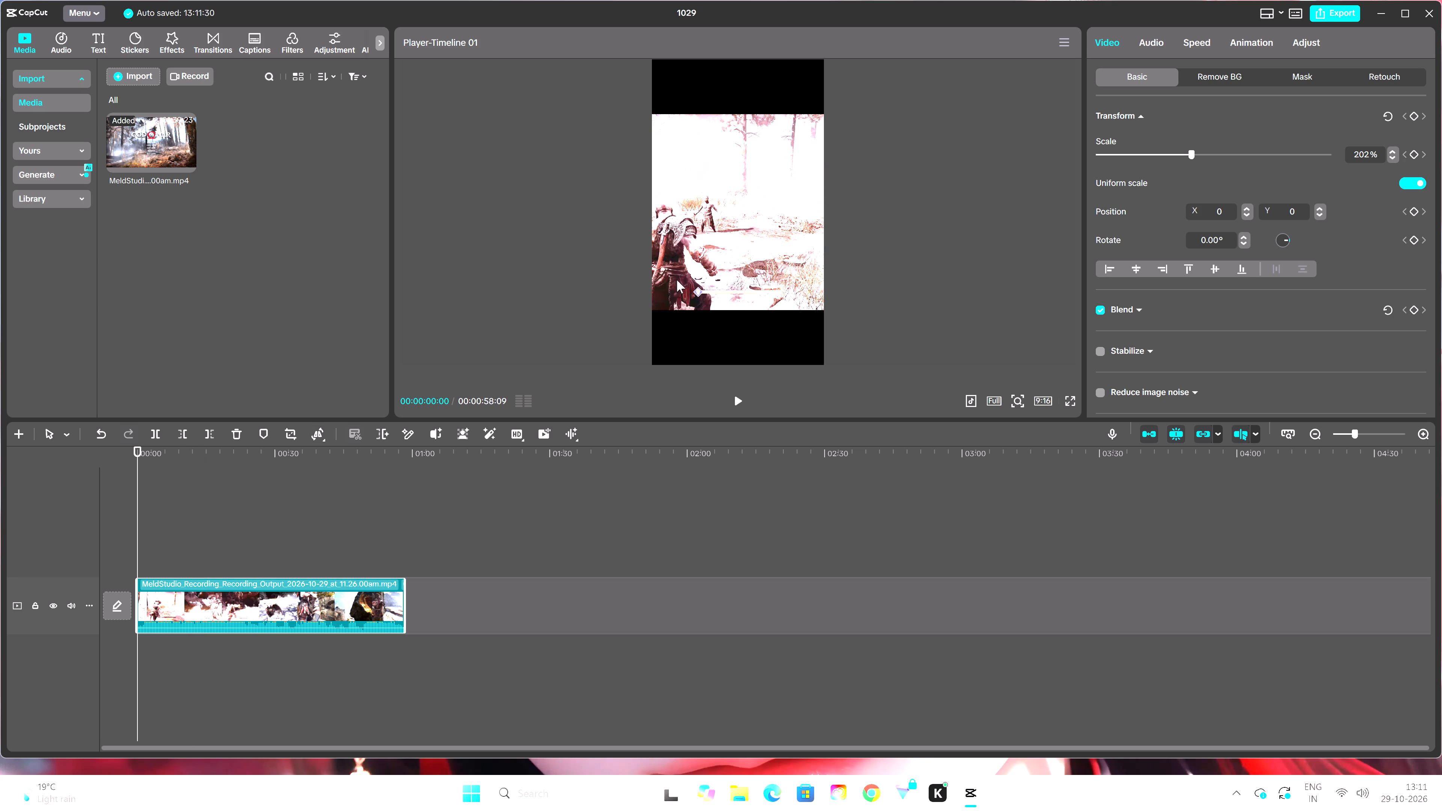
click(294, 37)
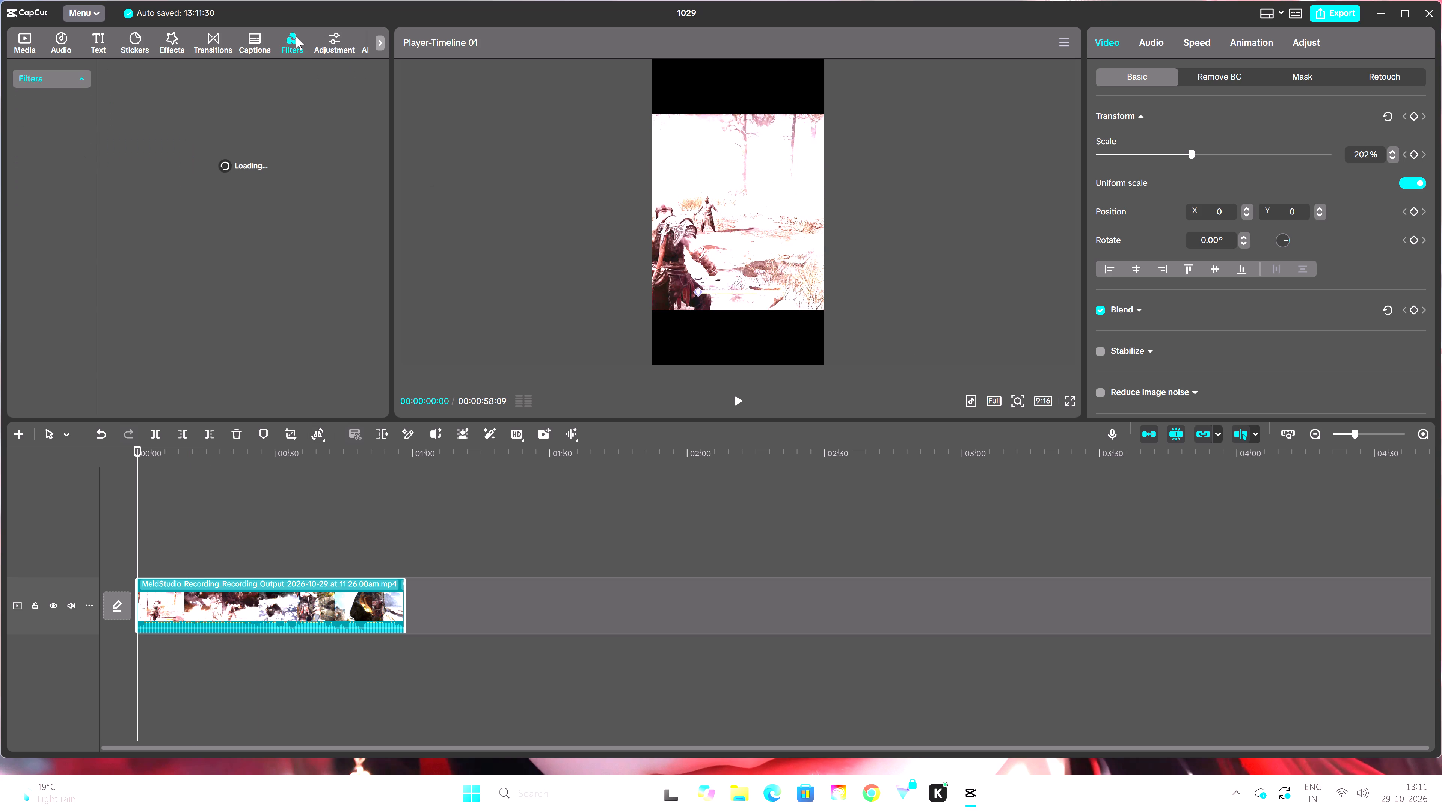
click(208, 74)
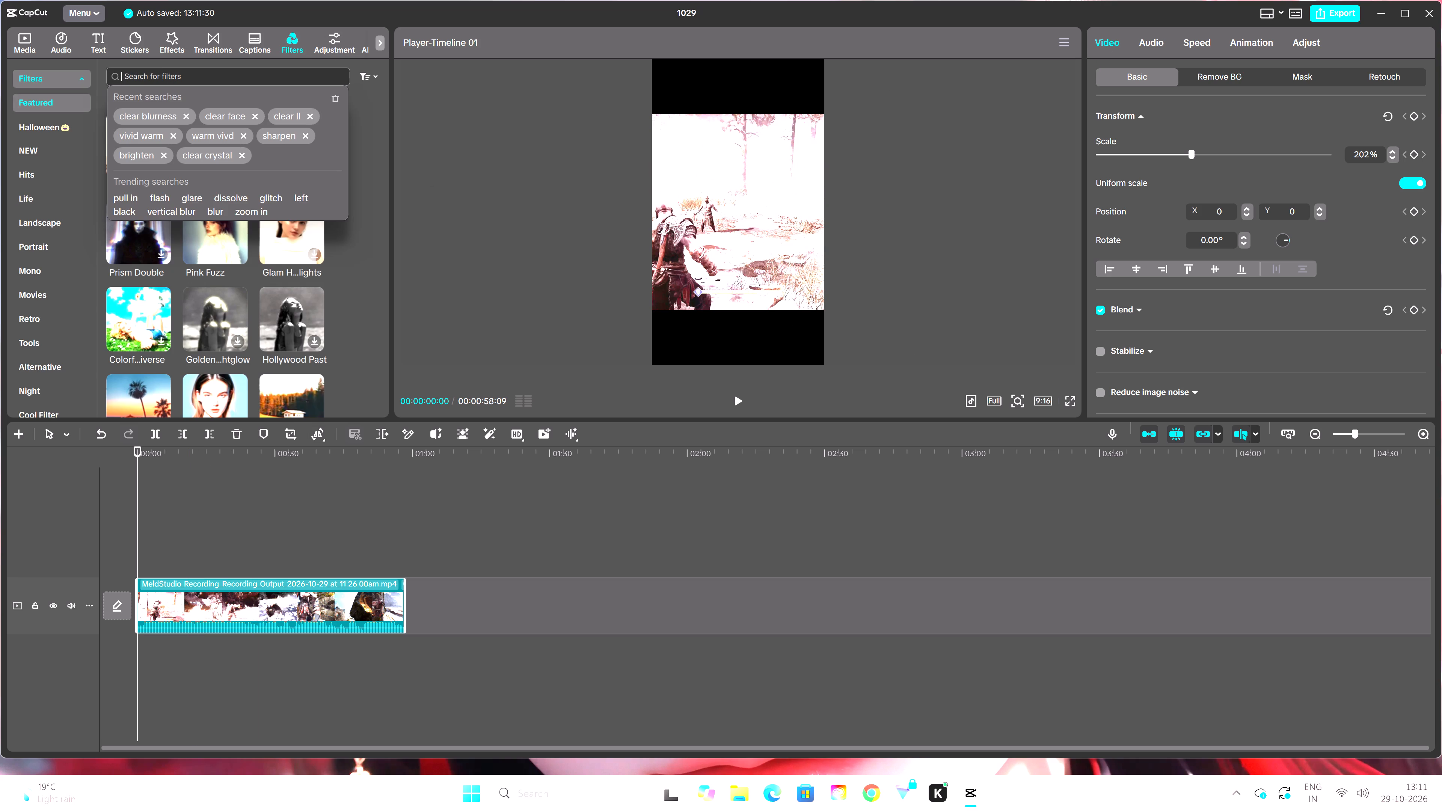
click(150, 133)
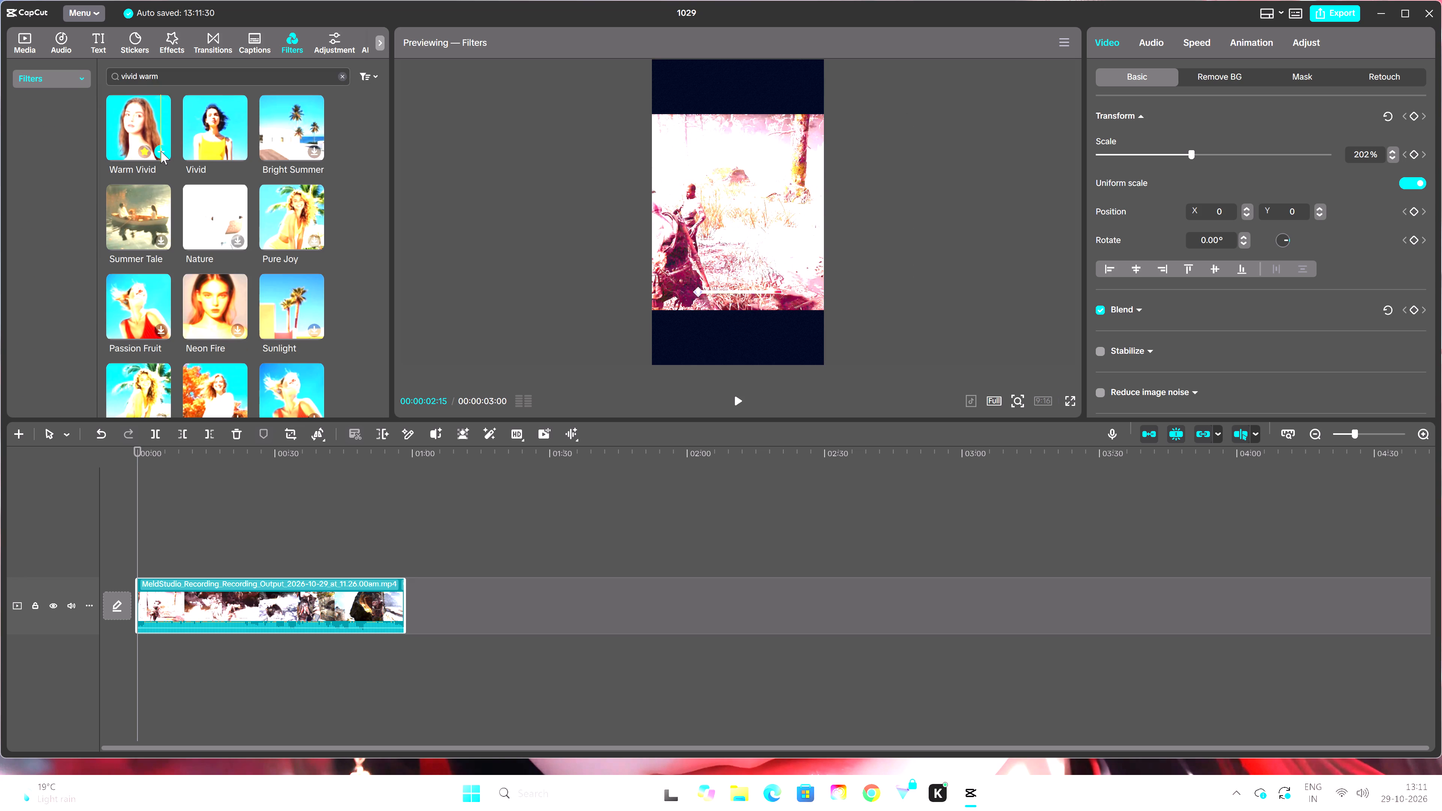
click(161, 151)
Extend the Warm Vivid filter so it covers the whole clip up to its end.
drag(148, 566, 391, 577)
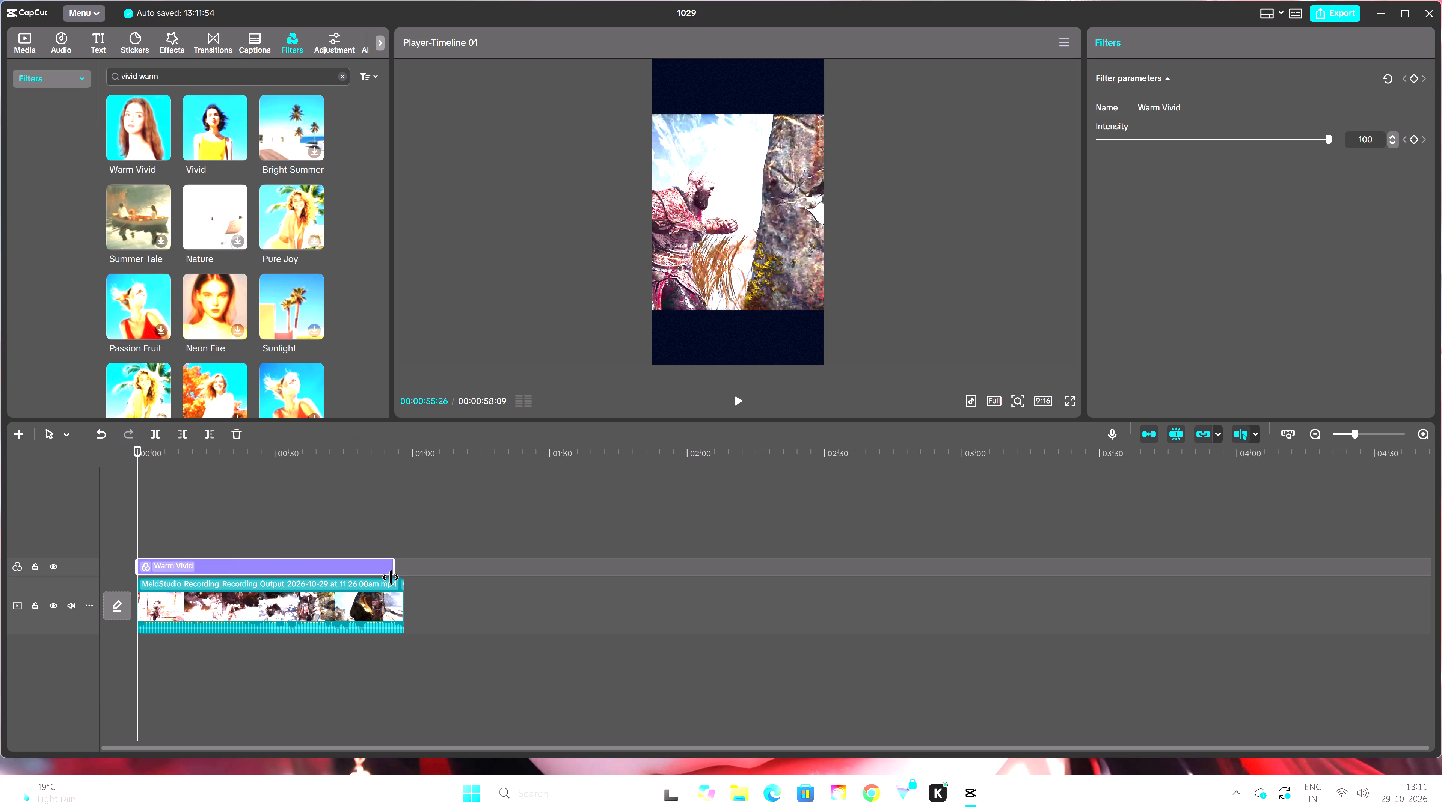
drag(391, 577, 402, 583)
Increase the gameplay clip's scale to 205%.
click(383, 605)
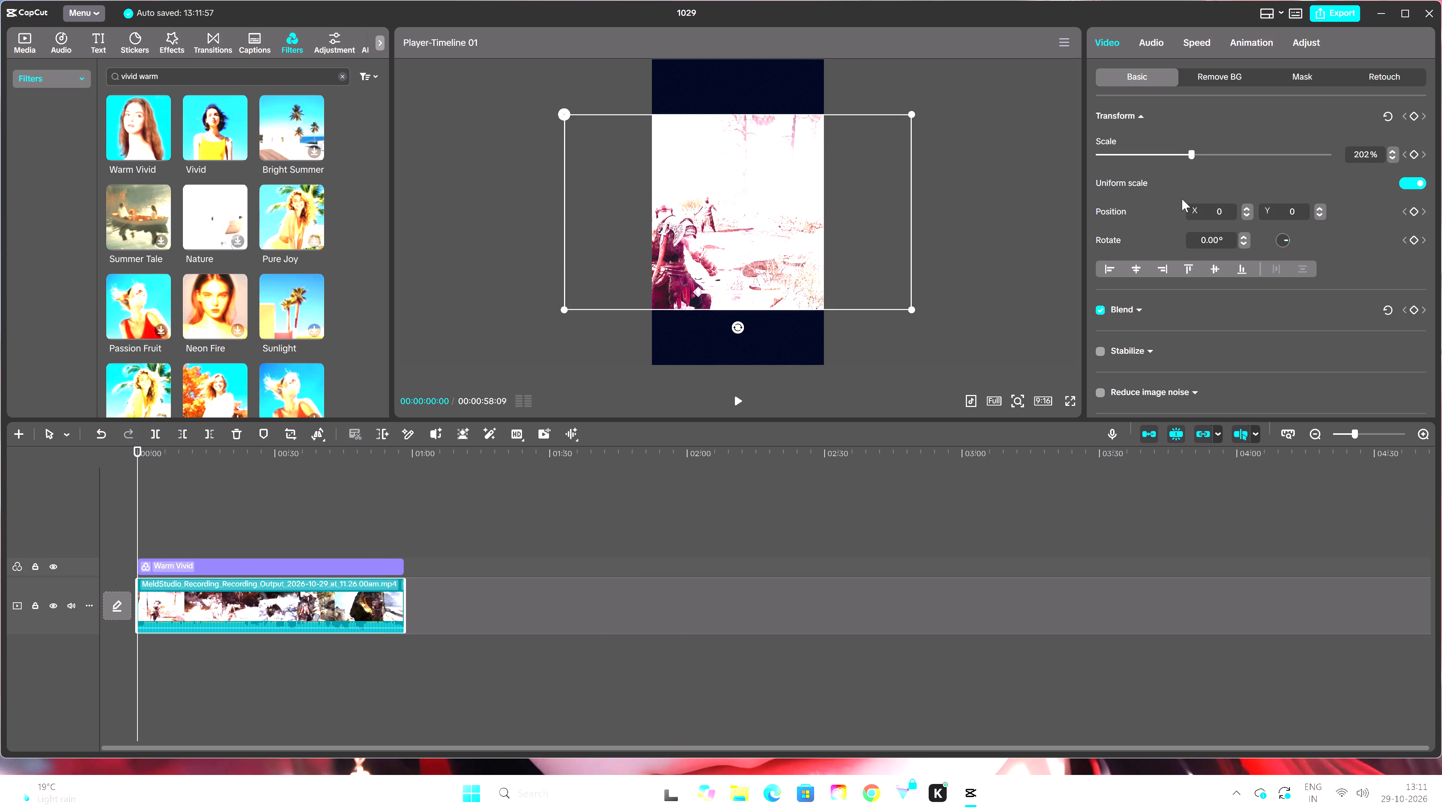
click(1391, 146)
double_click(1390, 152)
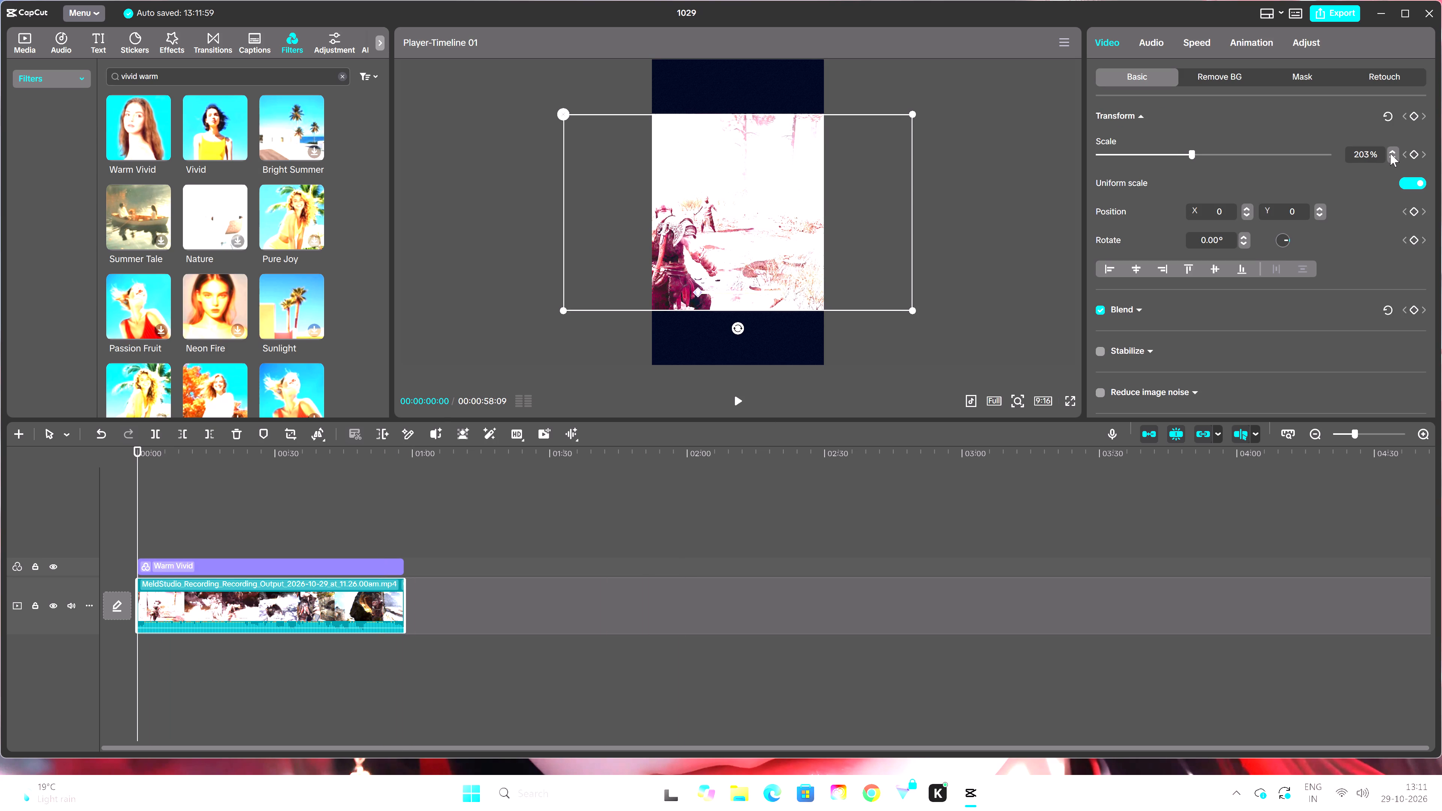
click(1390, 153)
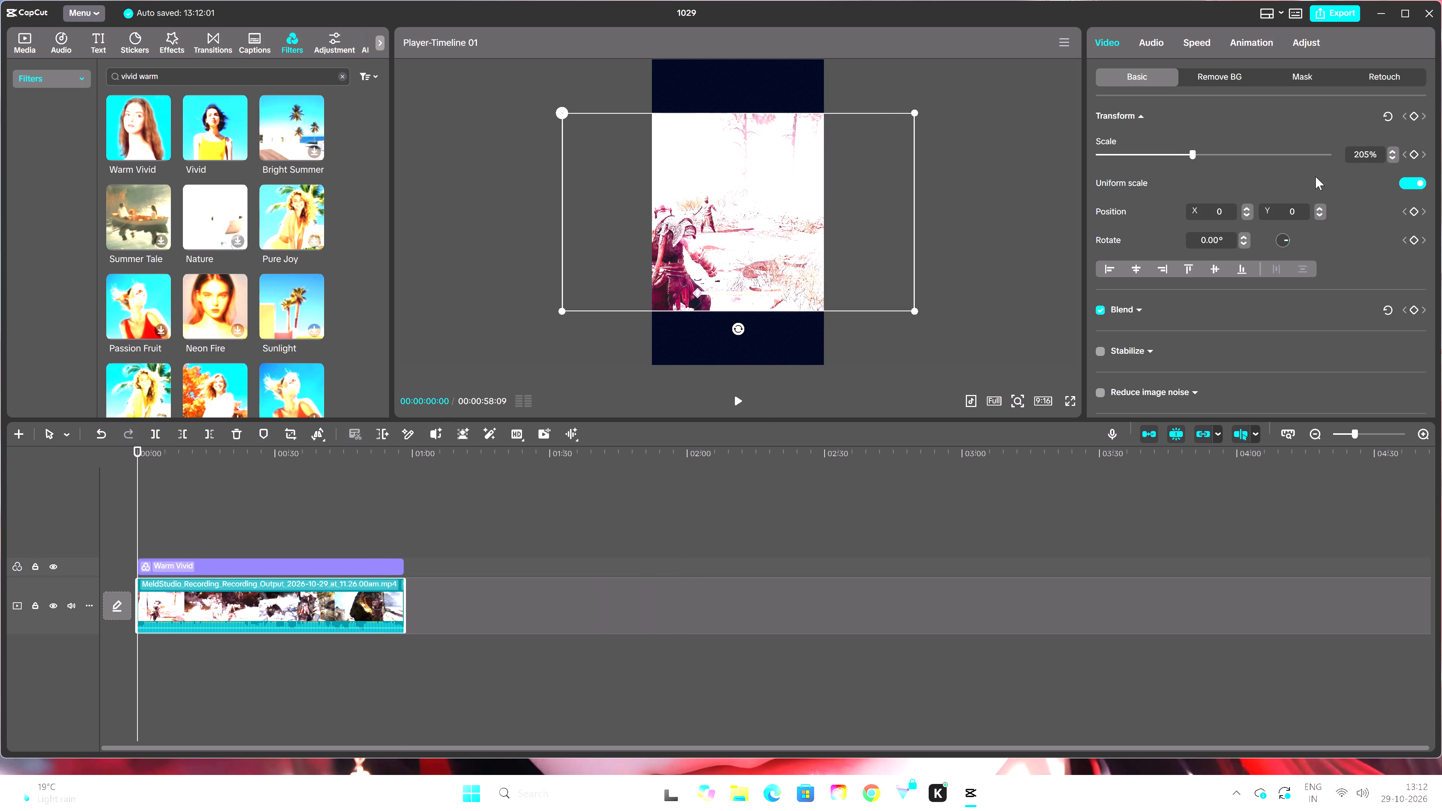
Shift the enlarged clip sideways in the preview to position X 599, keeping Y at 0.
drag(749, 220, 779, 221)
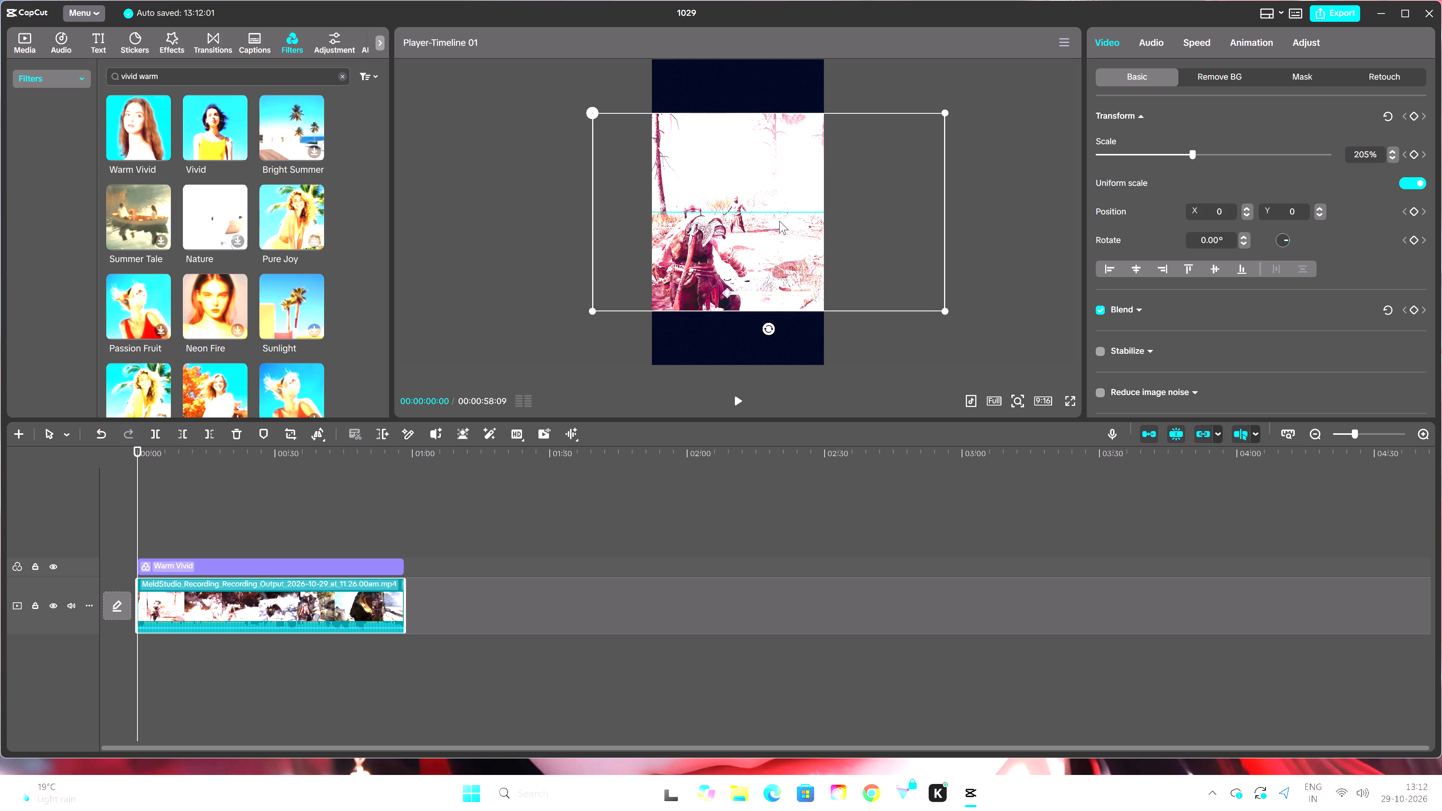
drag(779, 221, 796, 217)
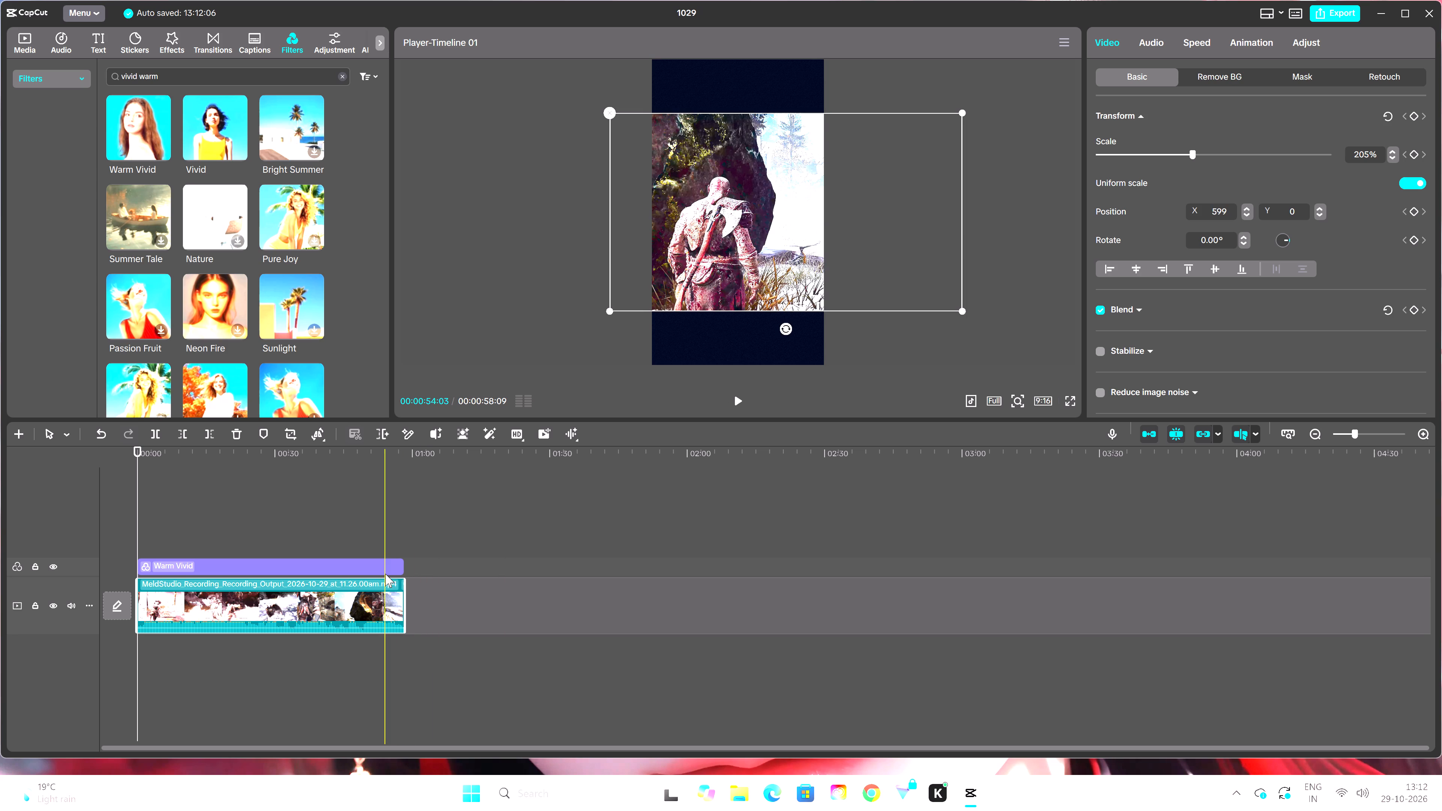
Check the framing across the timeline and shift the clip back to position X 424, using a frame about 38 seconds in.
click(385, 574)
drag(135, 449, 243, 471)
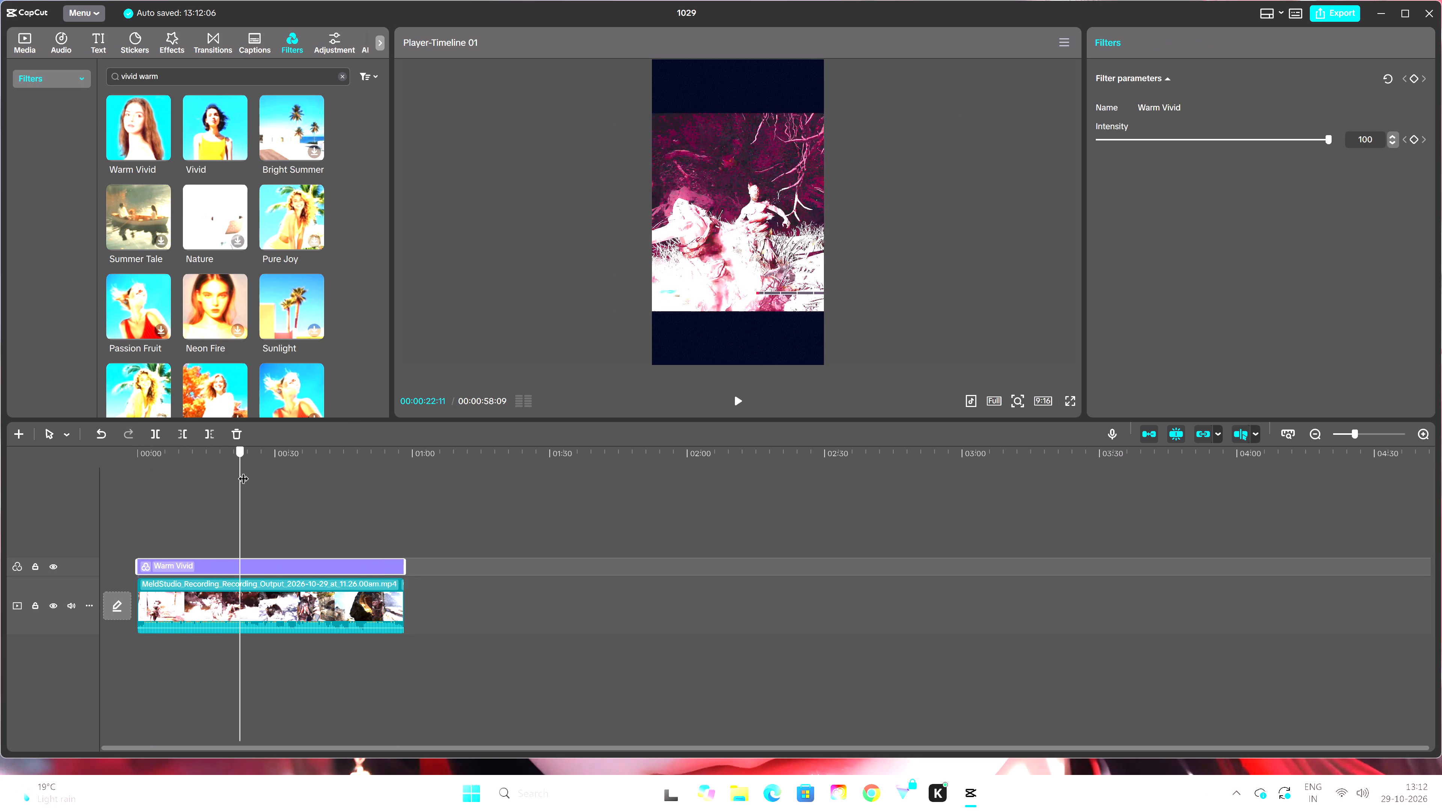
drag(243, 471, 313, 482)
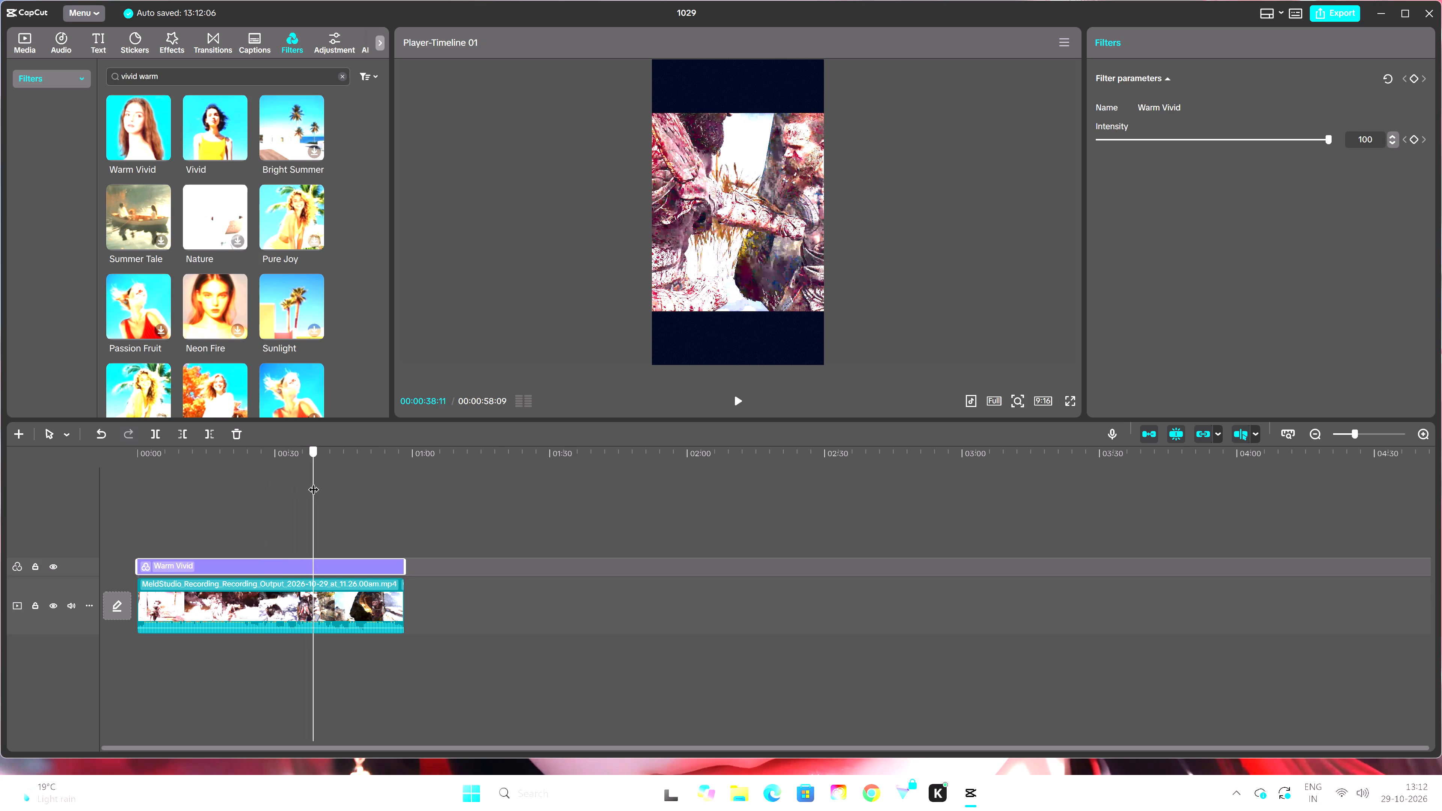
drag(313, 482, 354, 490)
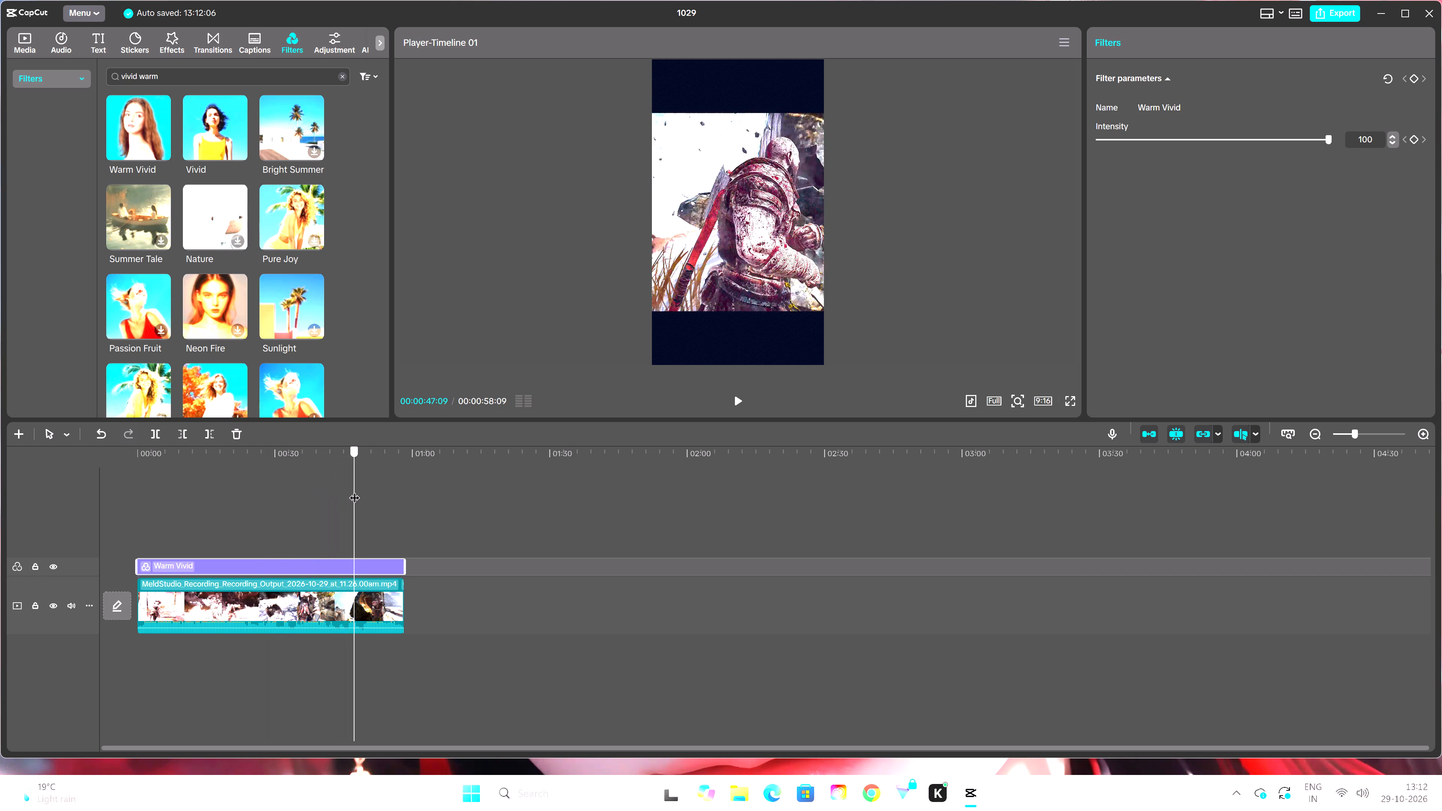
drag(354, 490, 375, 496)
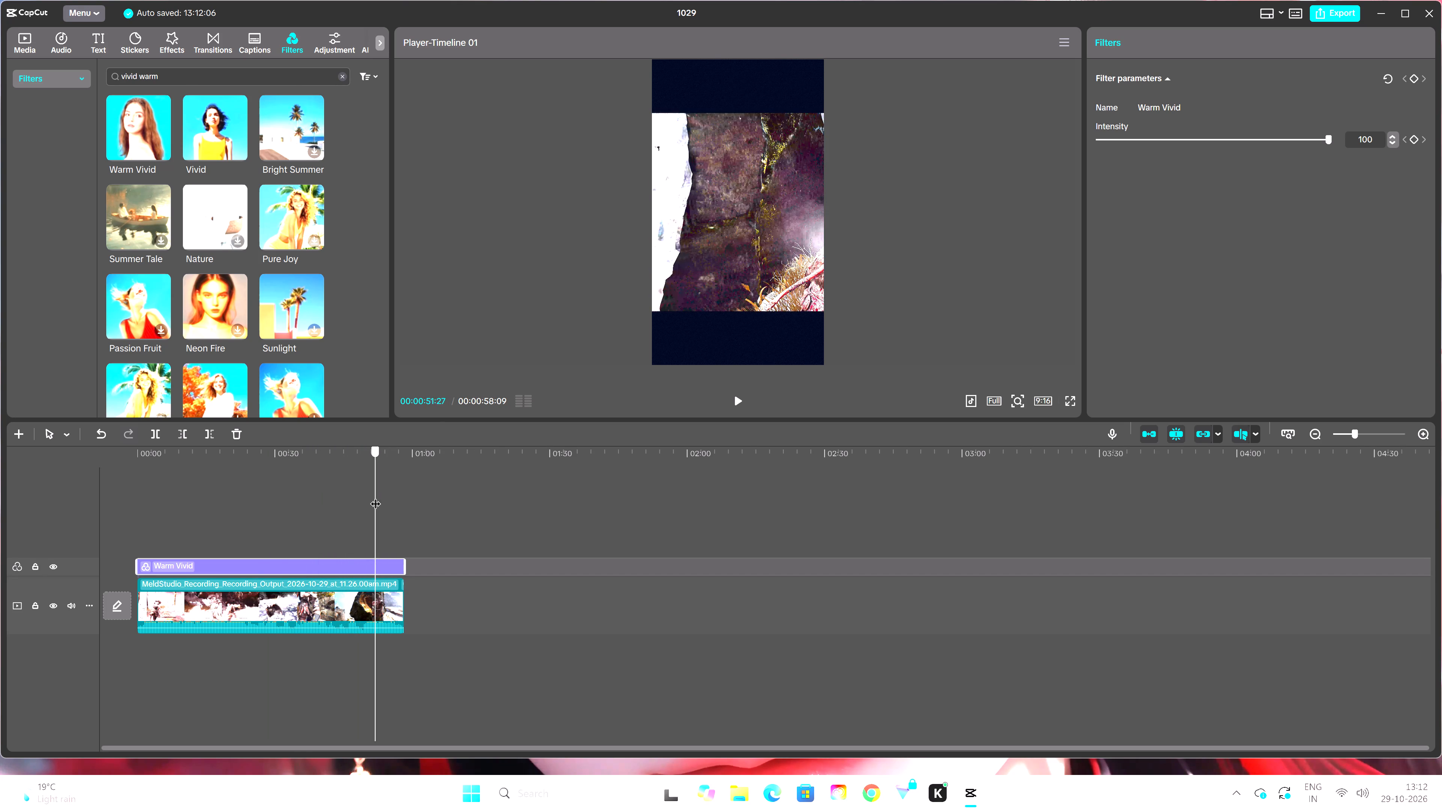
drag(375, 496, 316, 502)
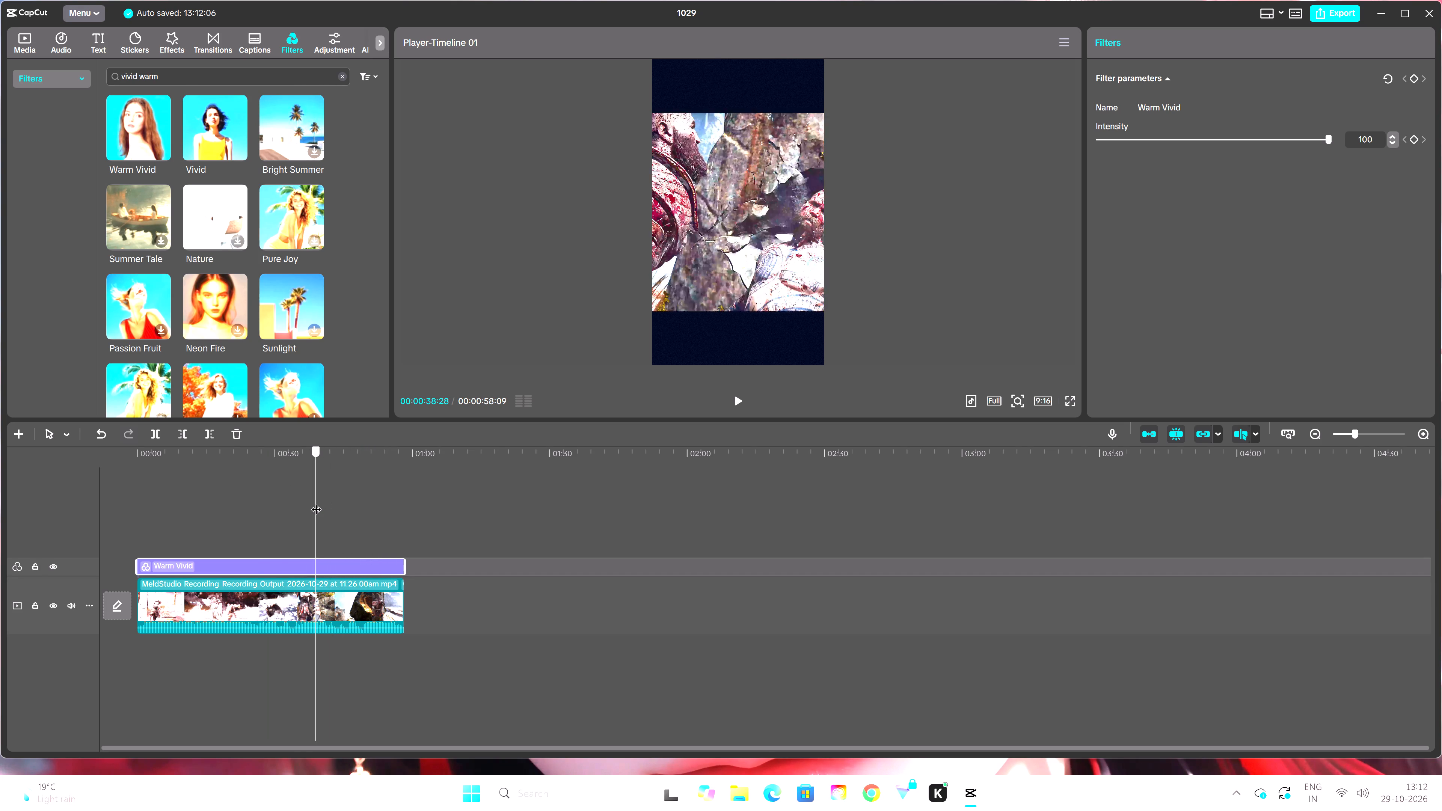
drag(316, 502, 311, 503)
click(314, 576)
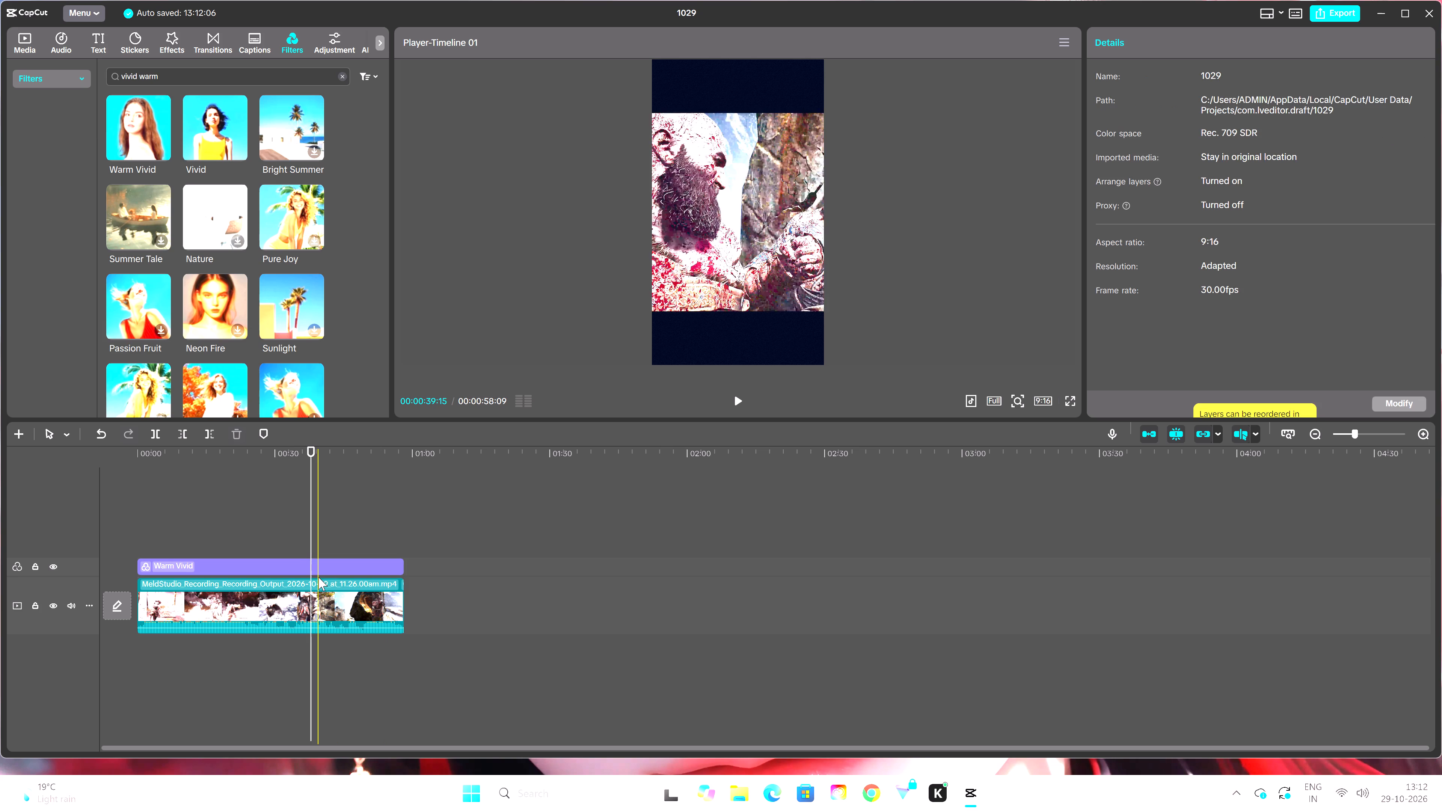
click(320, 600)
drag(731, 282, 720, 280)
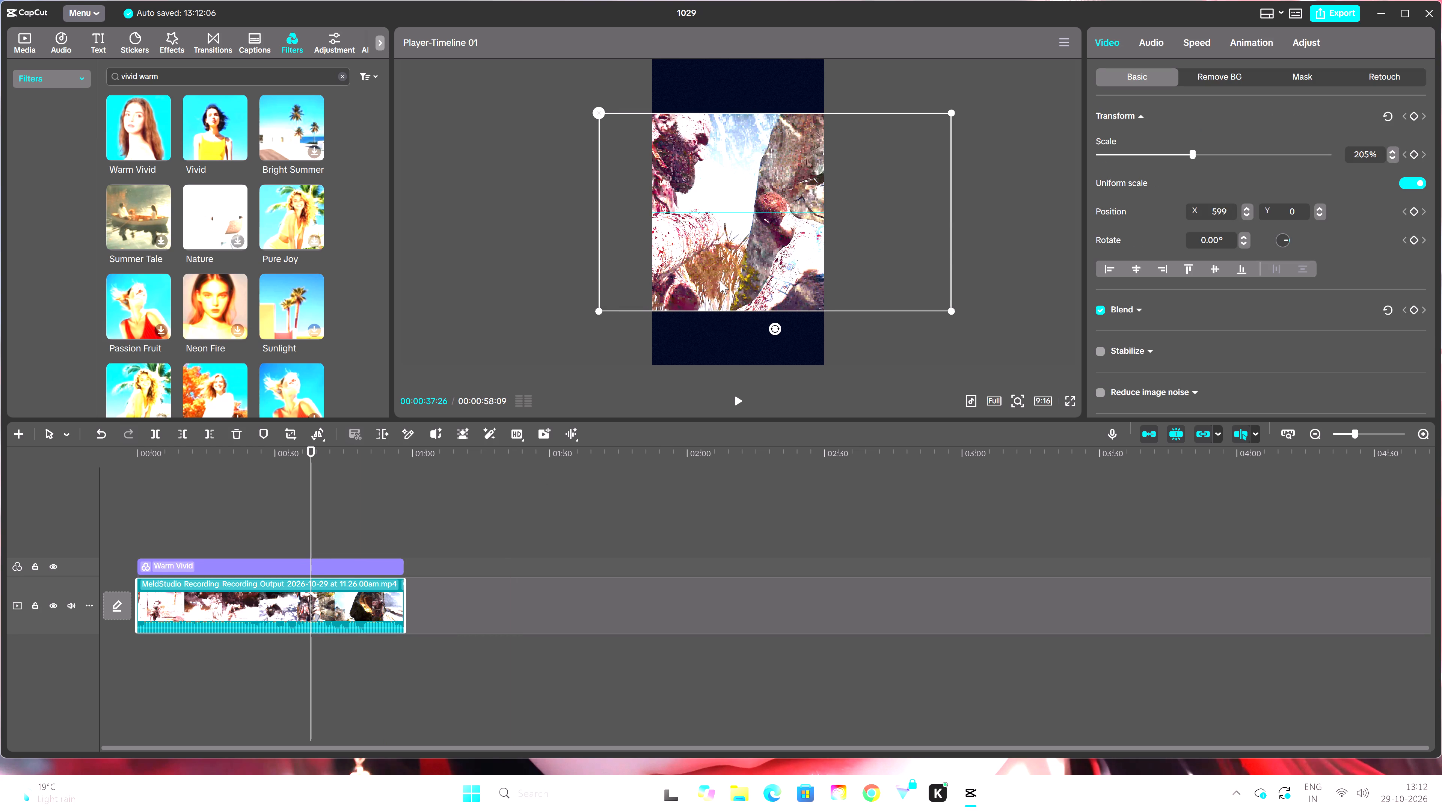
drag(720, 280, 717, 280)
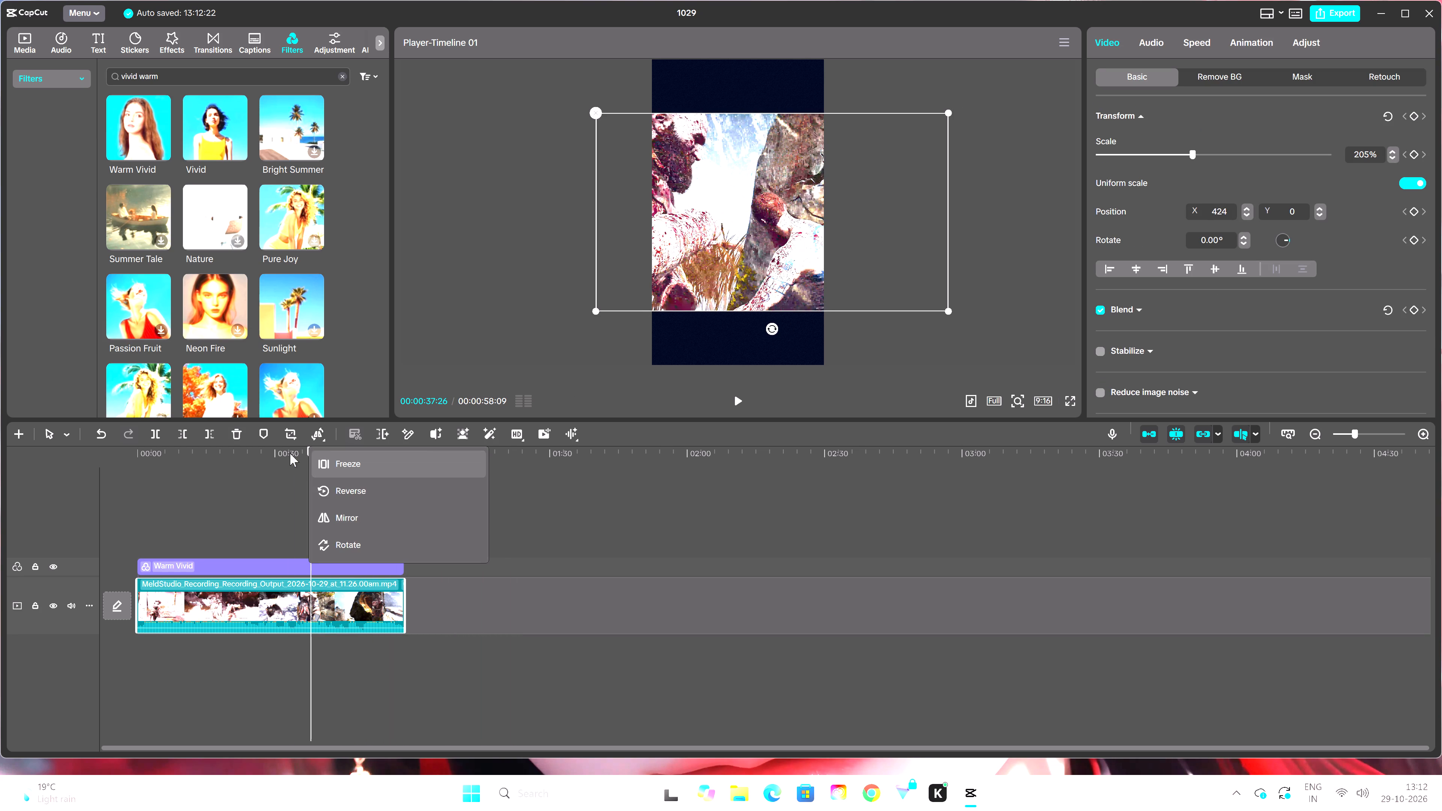
Review the framing at other moments and move the clip to position X 335, Y 0, using a frame about one second in.
drag(306, 451, 344, 458)
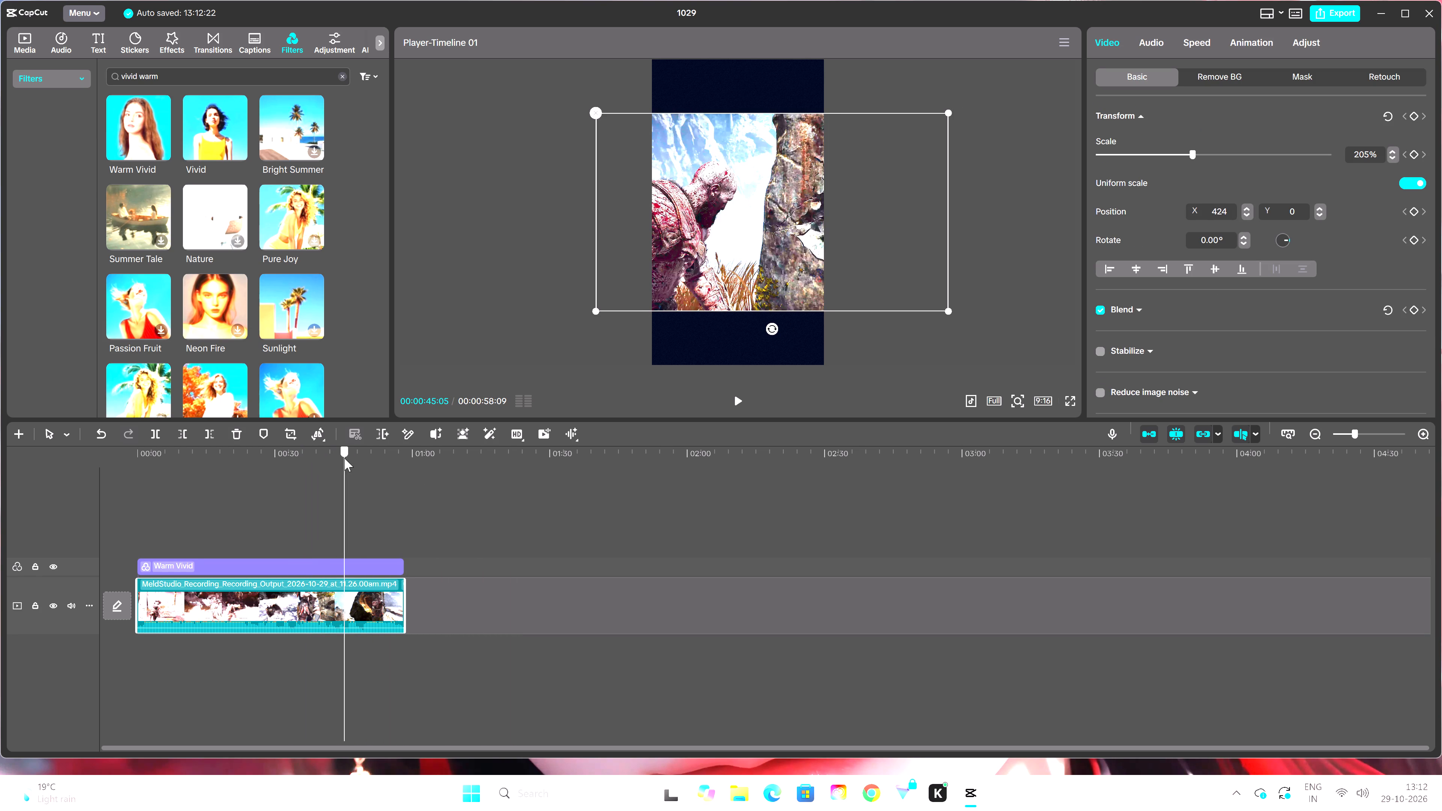
drag(344, 458, 113, 470)
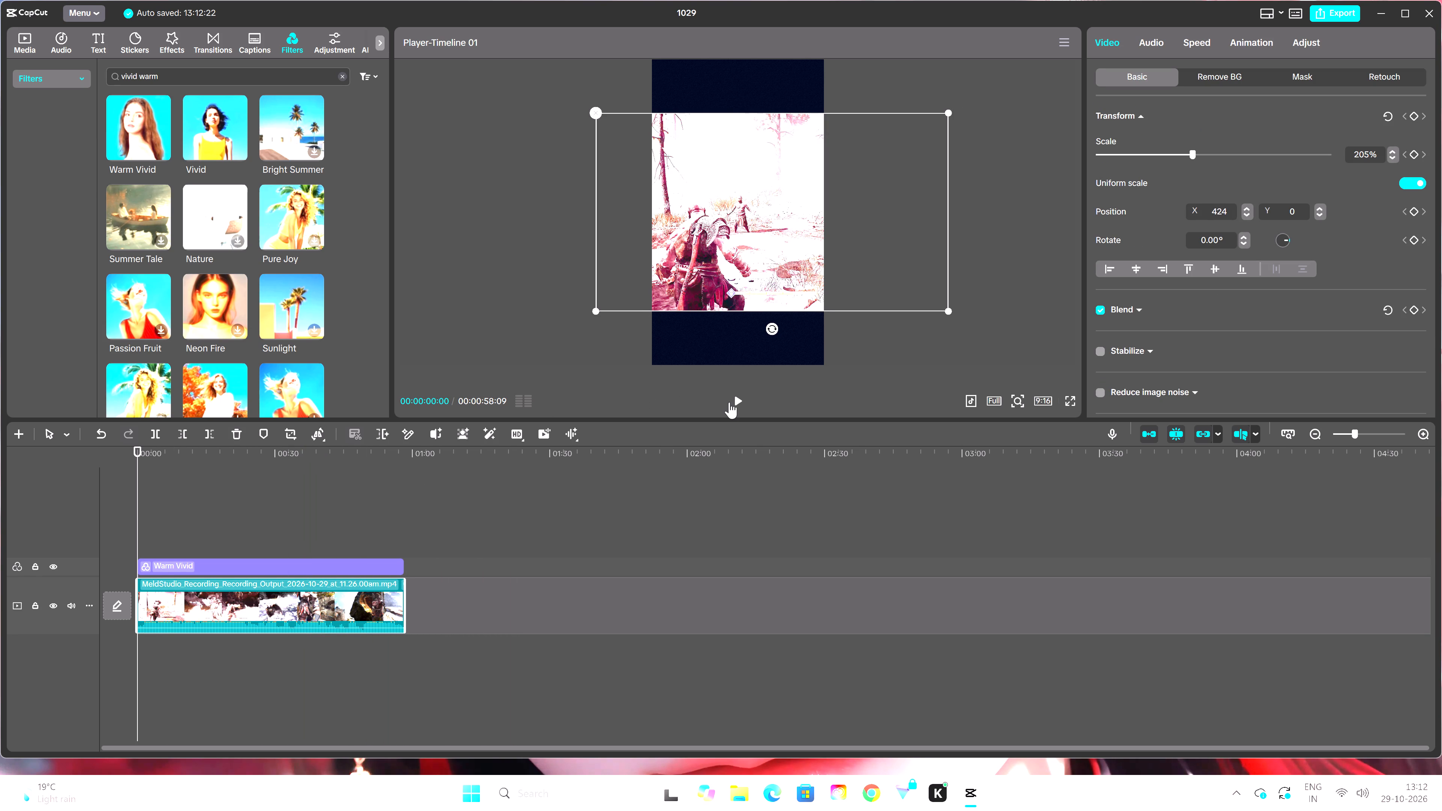
click(732, 402)
click(733, 401)
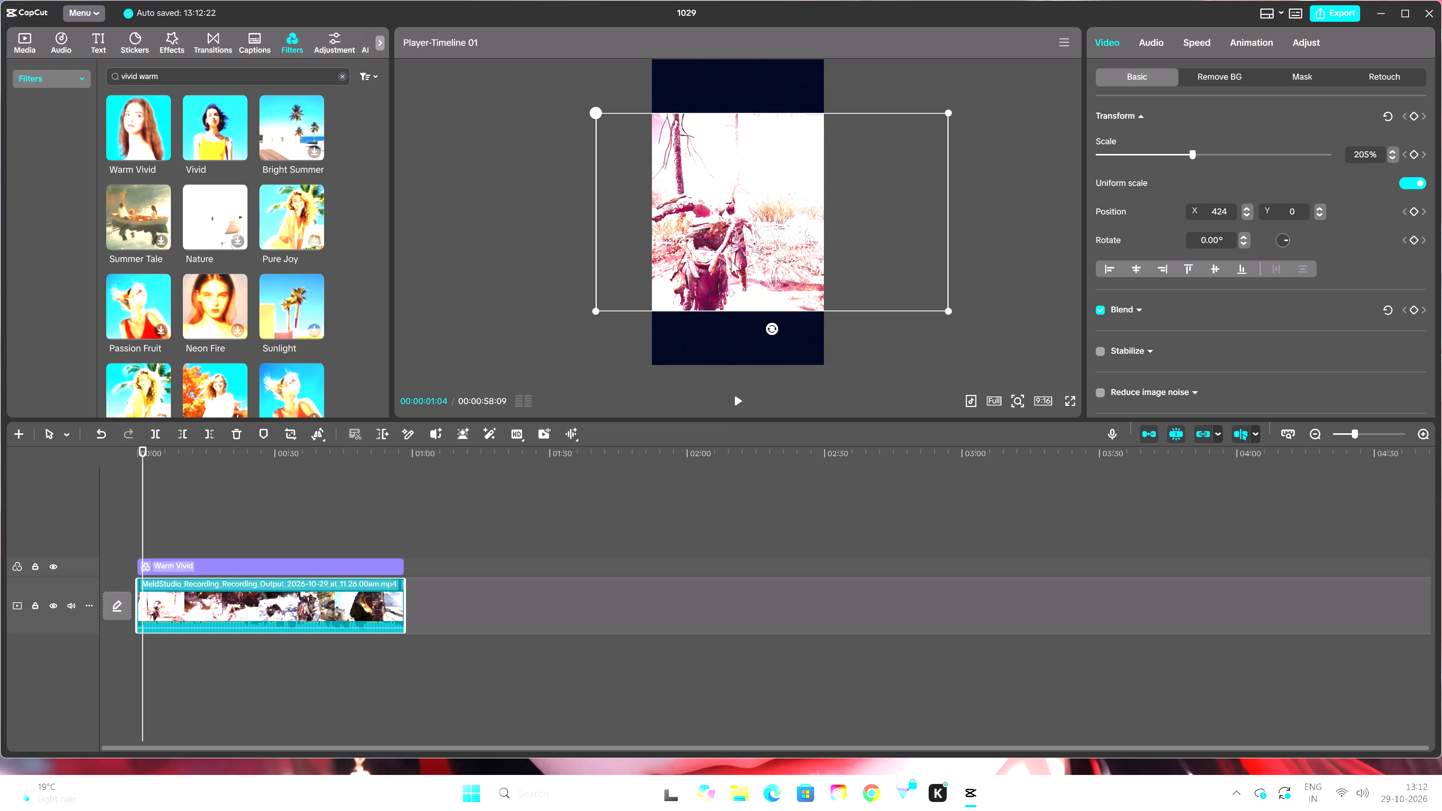
drag(731, 261, 723, 259)
click(738, 396)
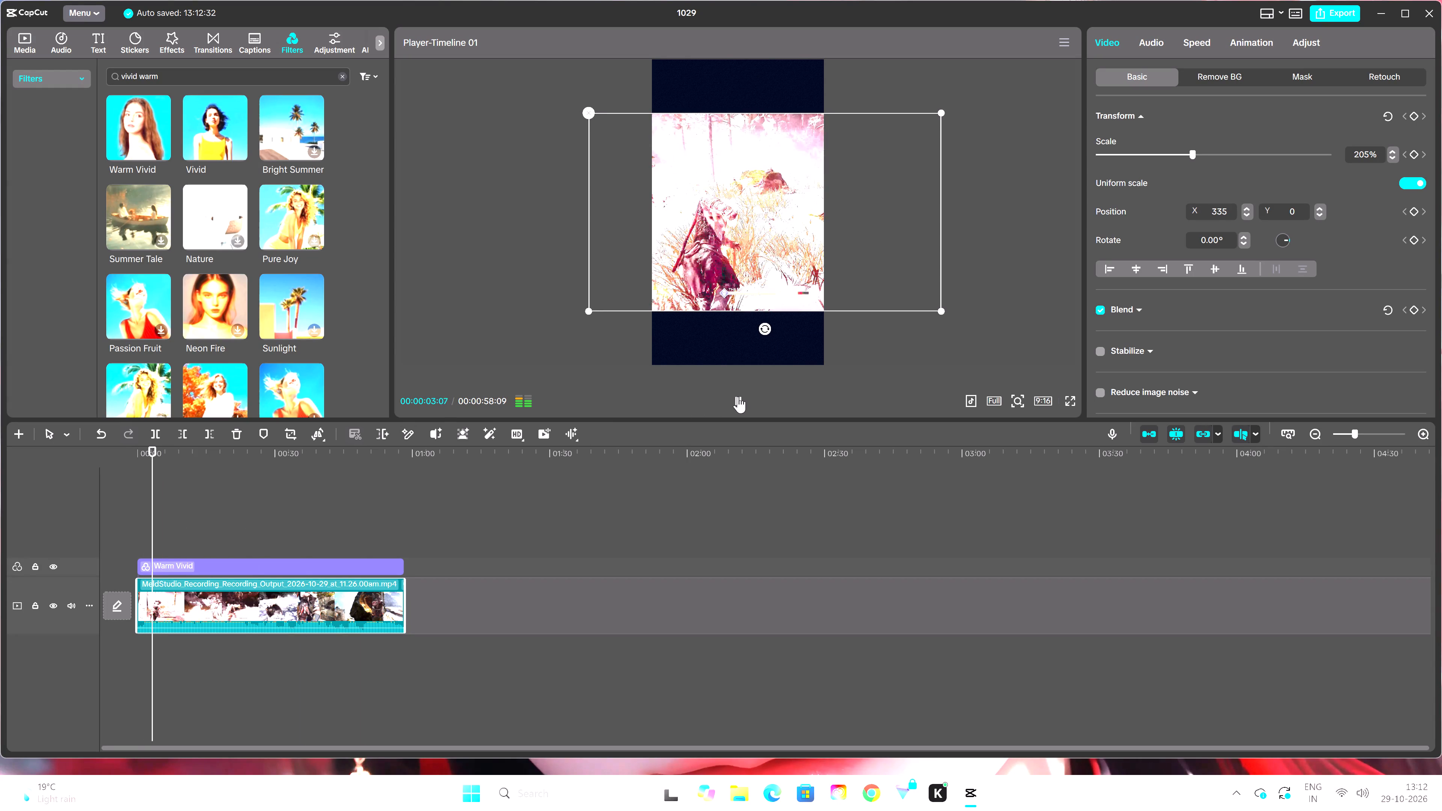
Reduce the Warm Vivid filter's intensity to 70 and play the opening to check the look.
click(300, 557)
click(302, 569)
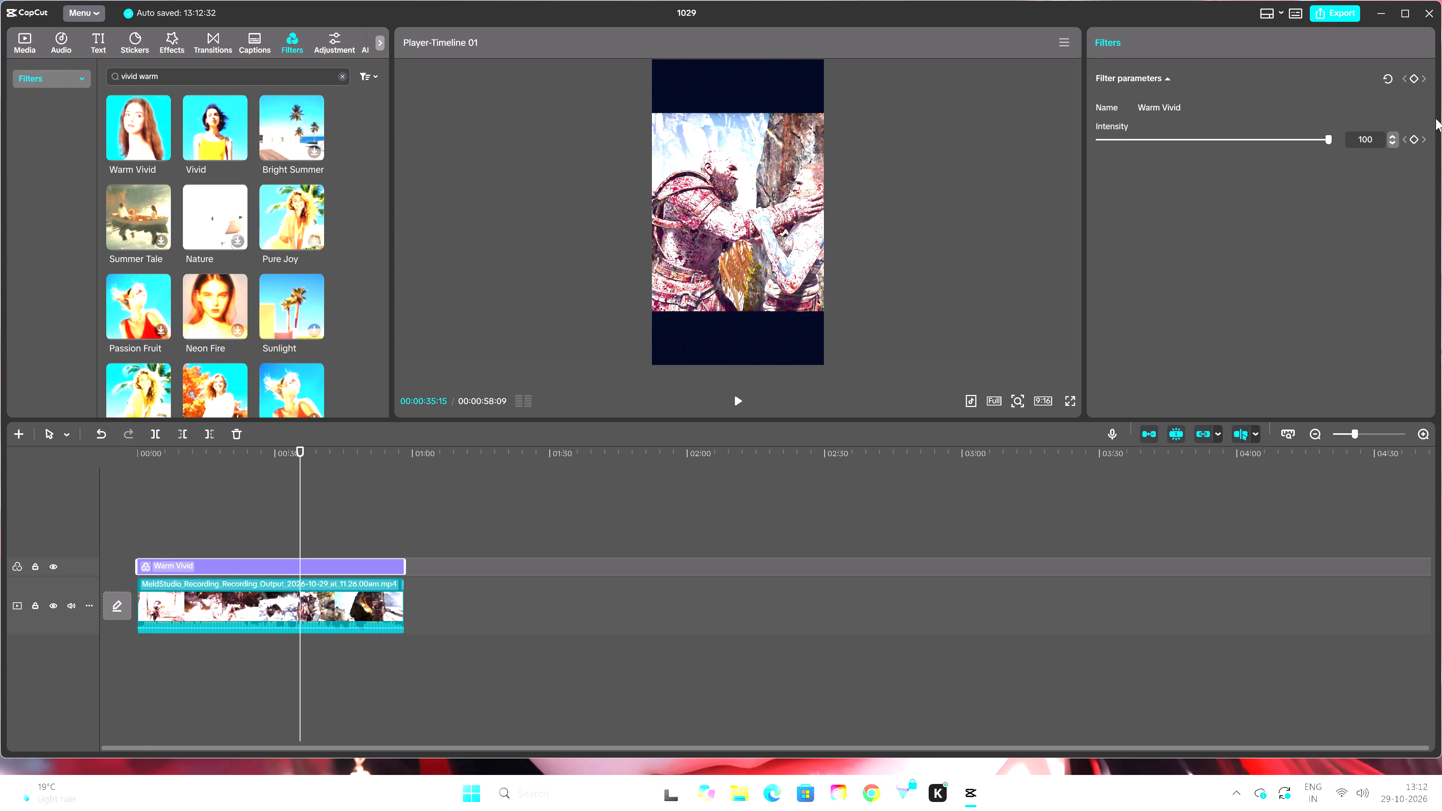
drag(1332, 140, 1273, 149)
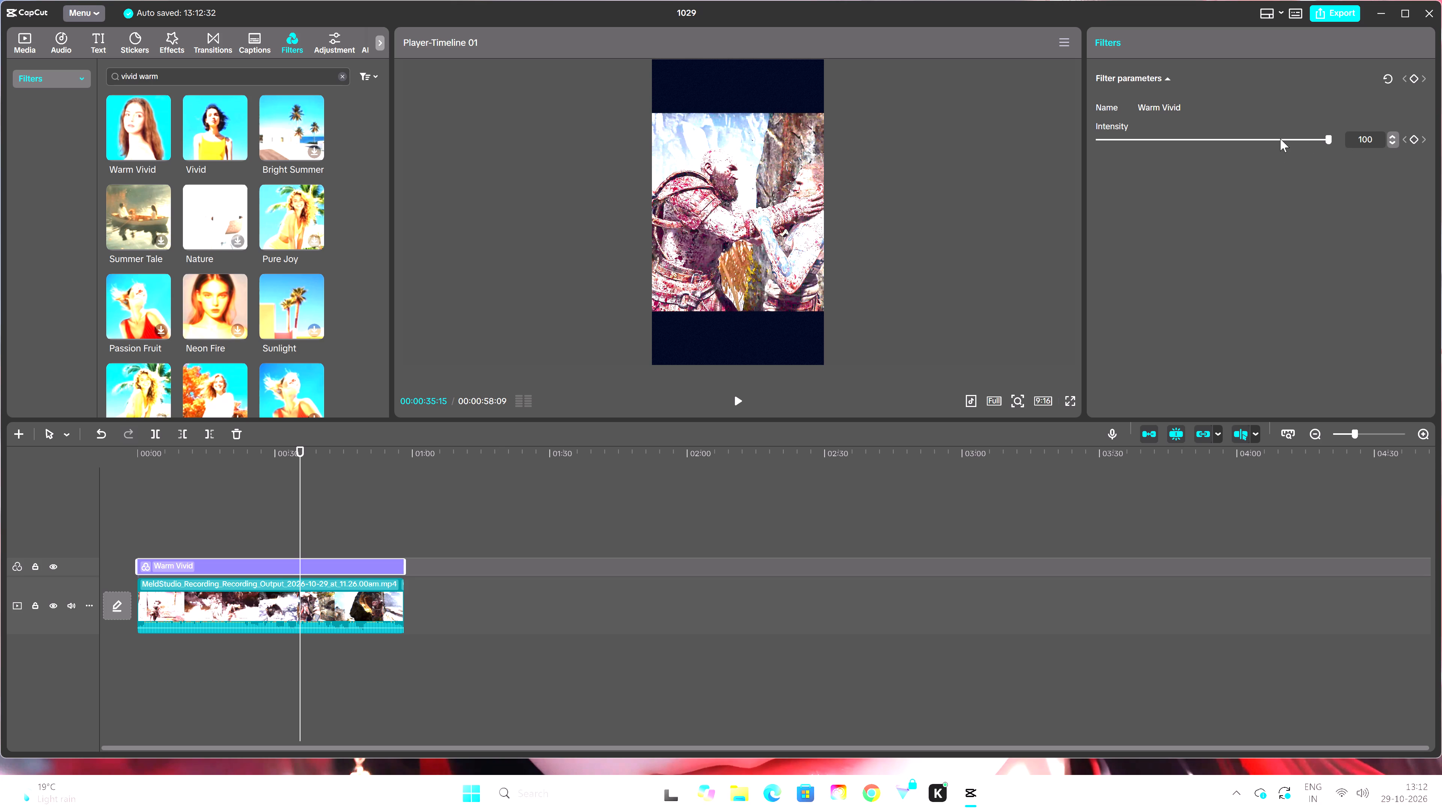
click(1275, 139)
drag(1279, 137, 1259, 140)
drag(297, 448, 26, 480)
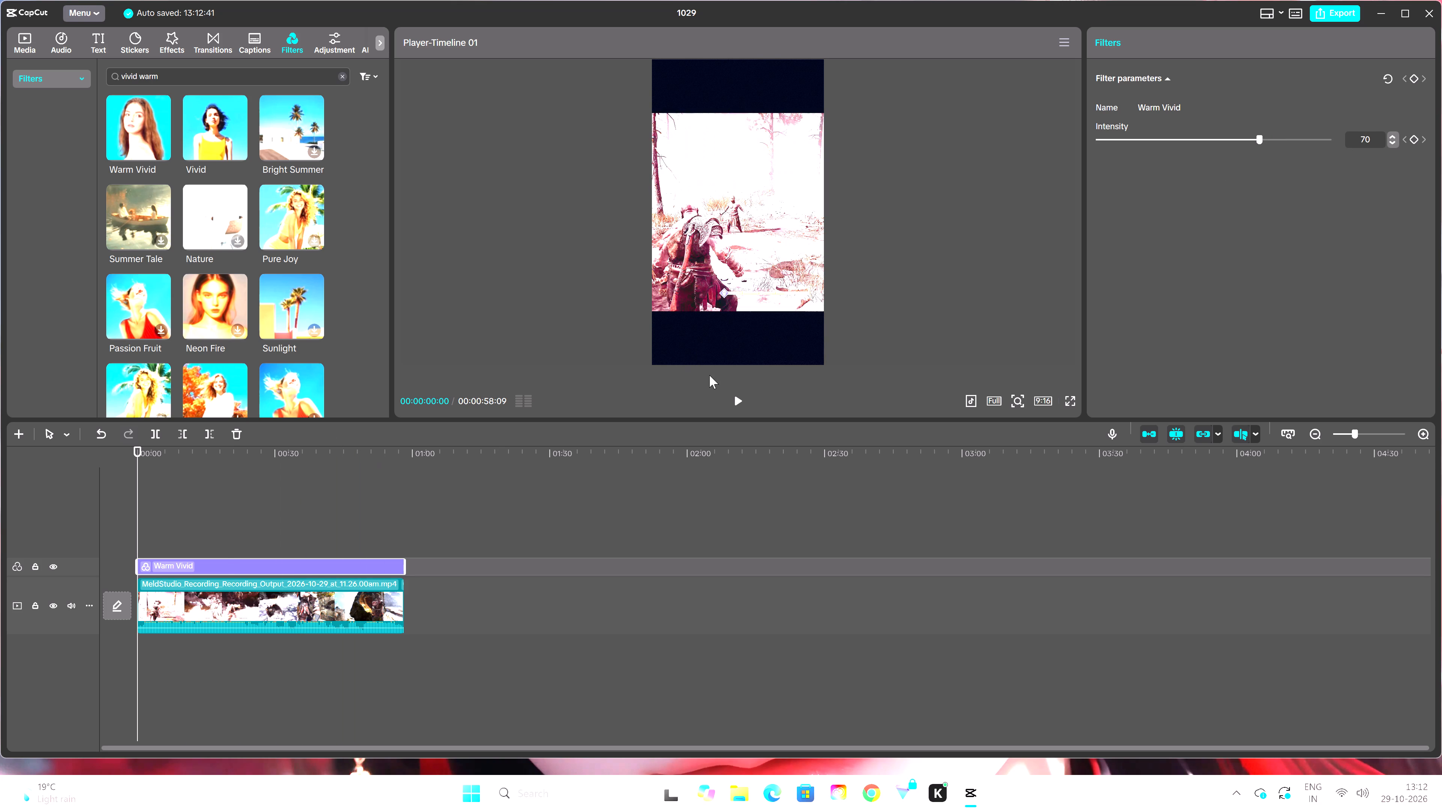
click(737, 405)
click(737, 406)
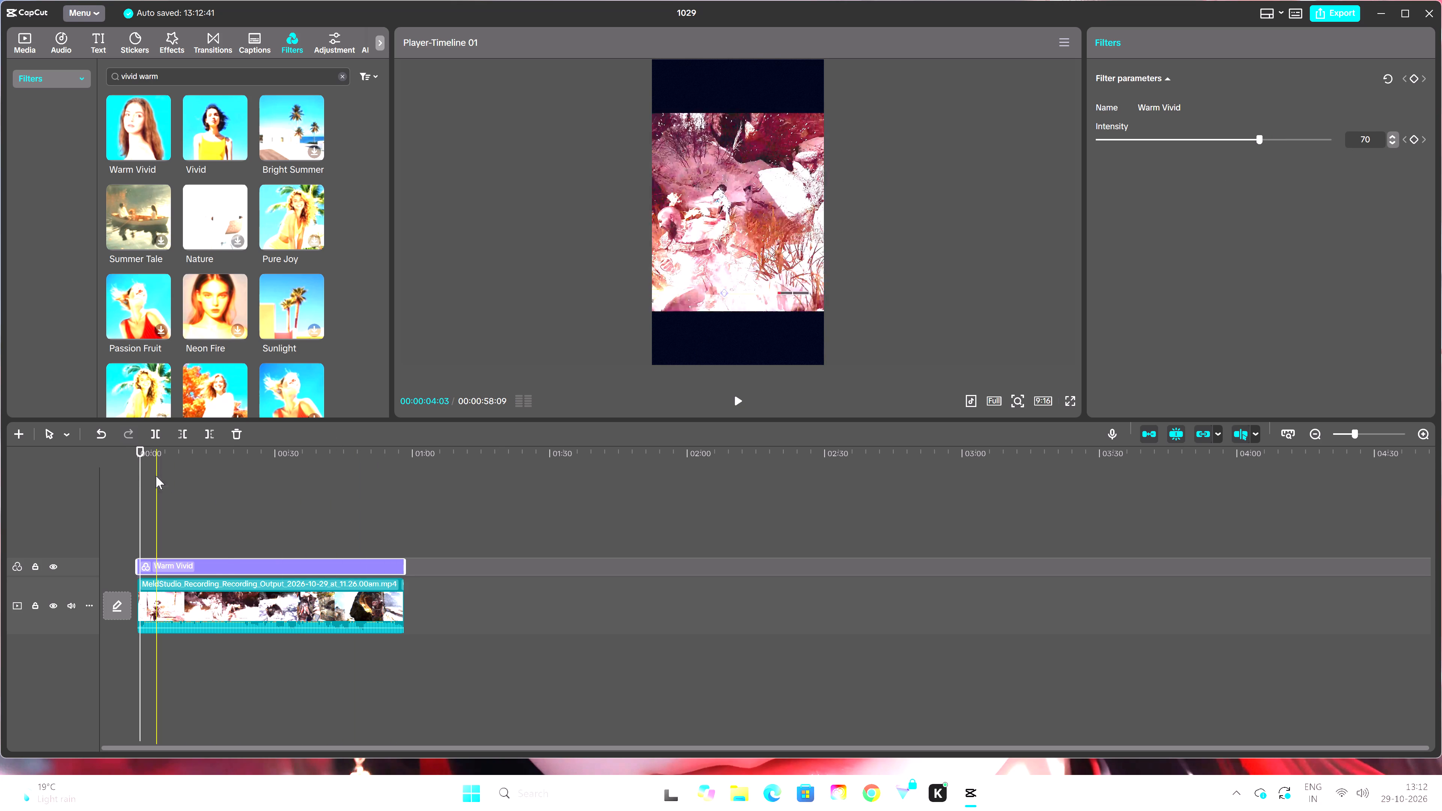
Find filters with the recent search "clear ll" and add the Clear II filter at the start of the timeline.
drag(138, 450, 100, 452)
click(189, 72)
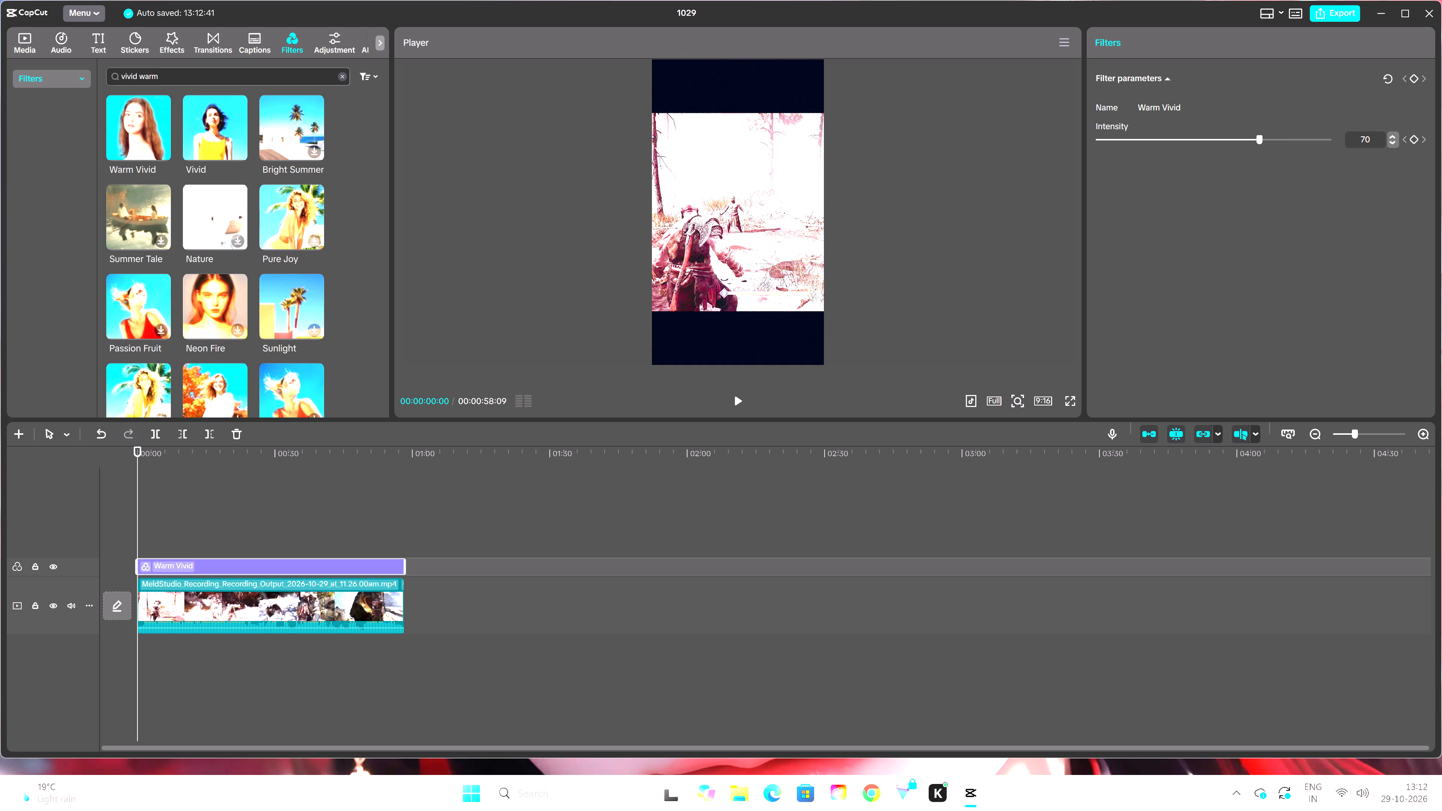
key(BackSpace)
key(BackSpace)
key(BackSpace)
key(BackSpace)
key(BackSpace)
key(BackSpace)
key(BackSpace)
key(BackSpace)
key(BackSpace)
key(BackSpace)
key(BackSpace)
key(BackSpace)
key(BackSpace)
key(BackSpace)
key(BackSpace)
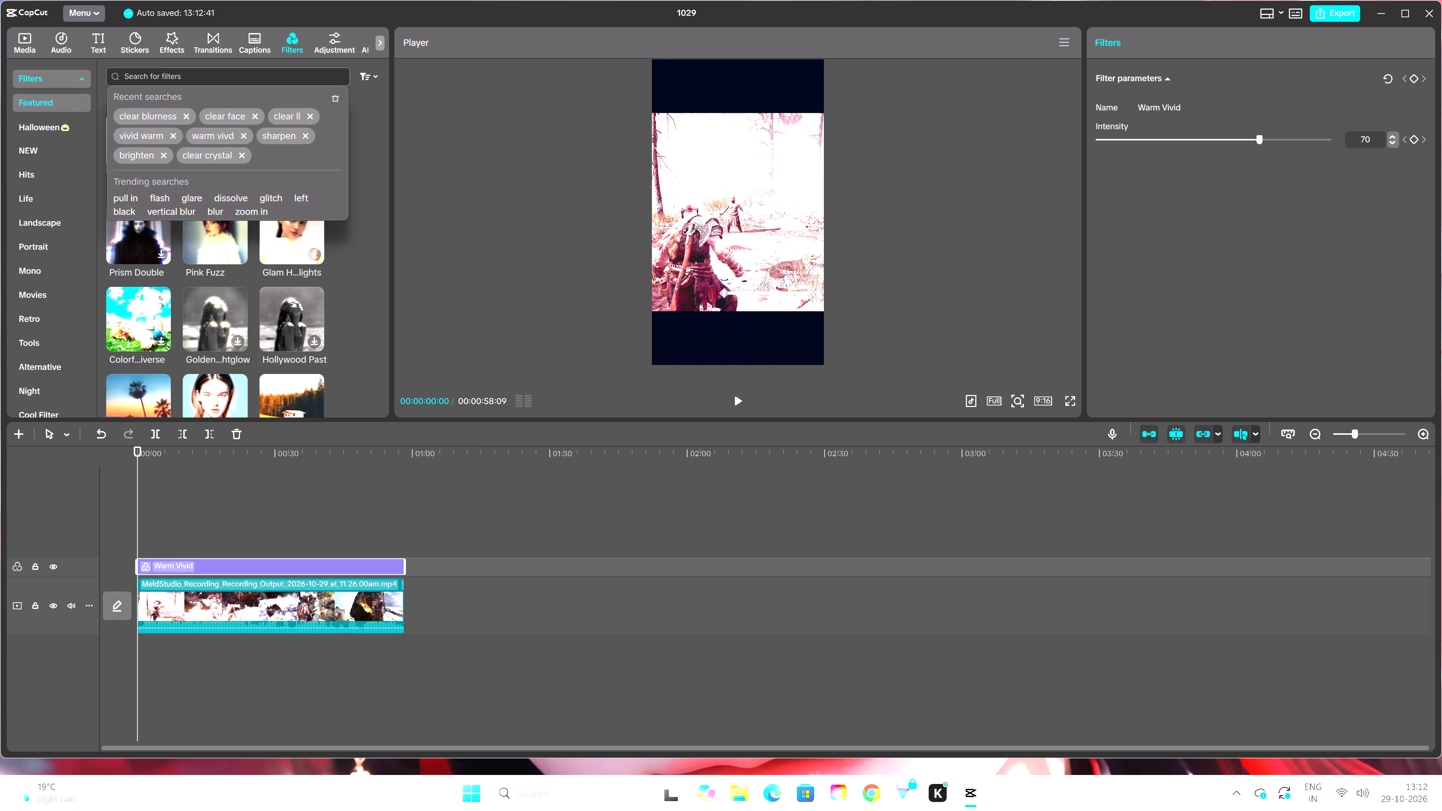
click(277, 116)
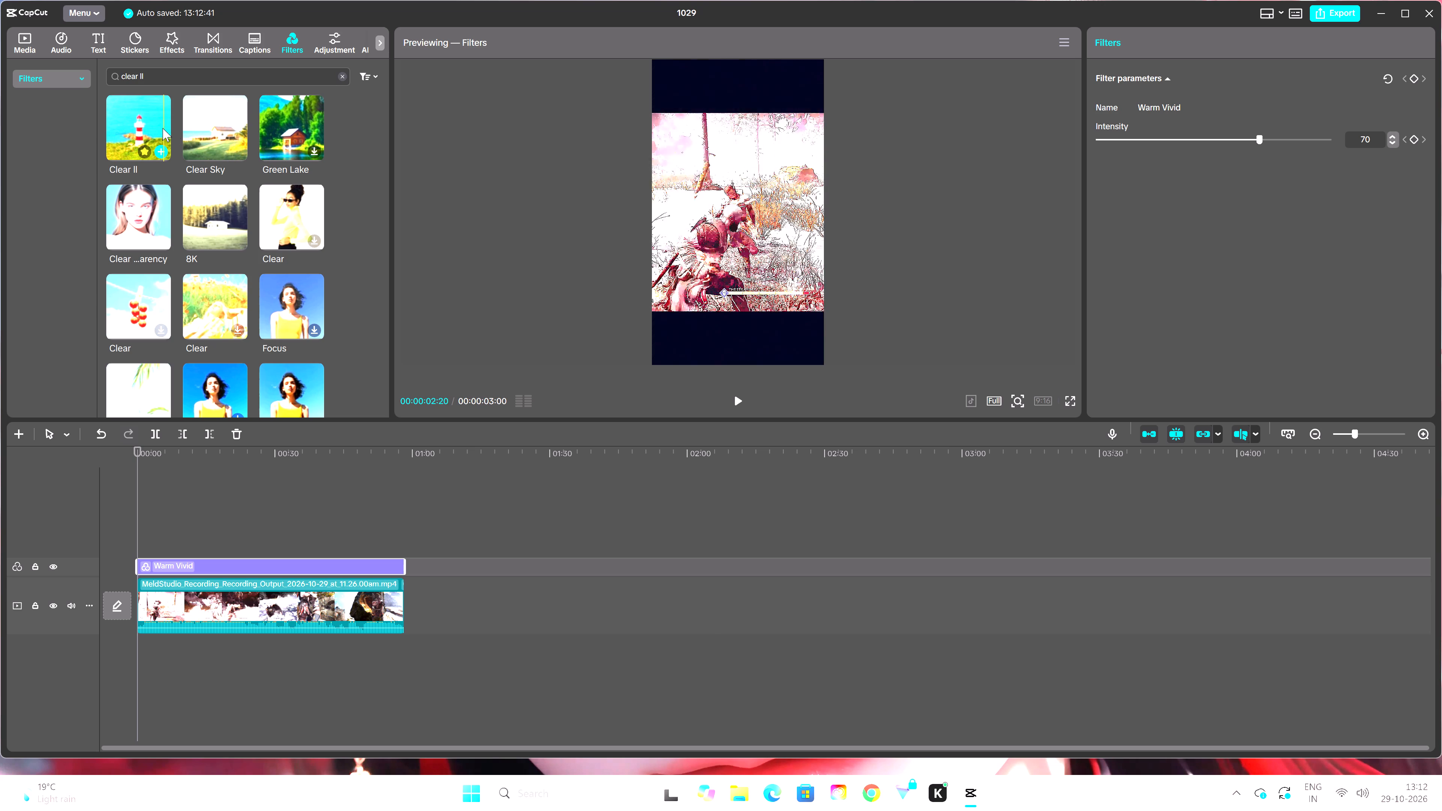
click(157, 149)
Extend the Clear II filter so it covers the whole clip up to its end.
drag(154, 545, 407, 567)
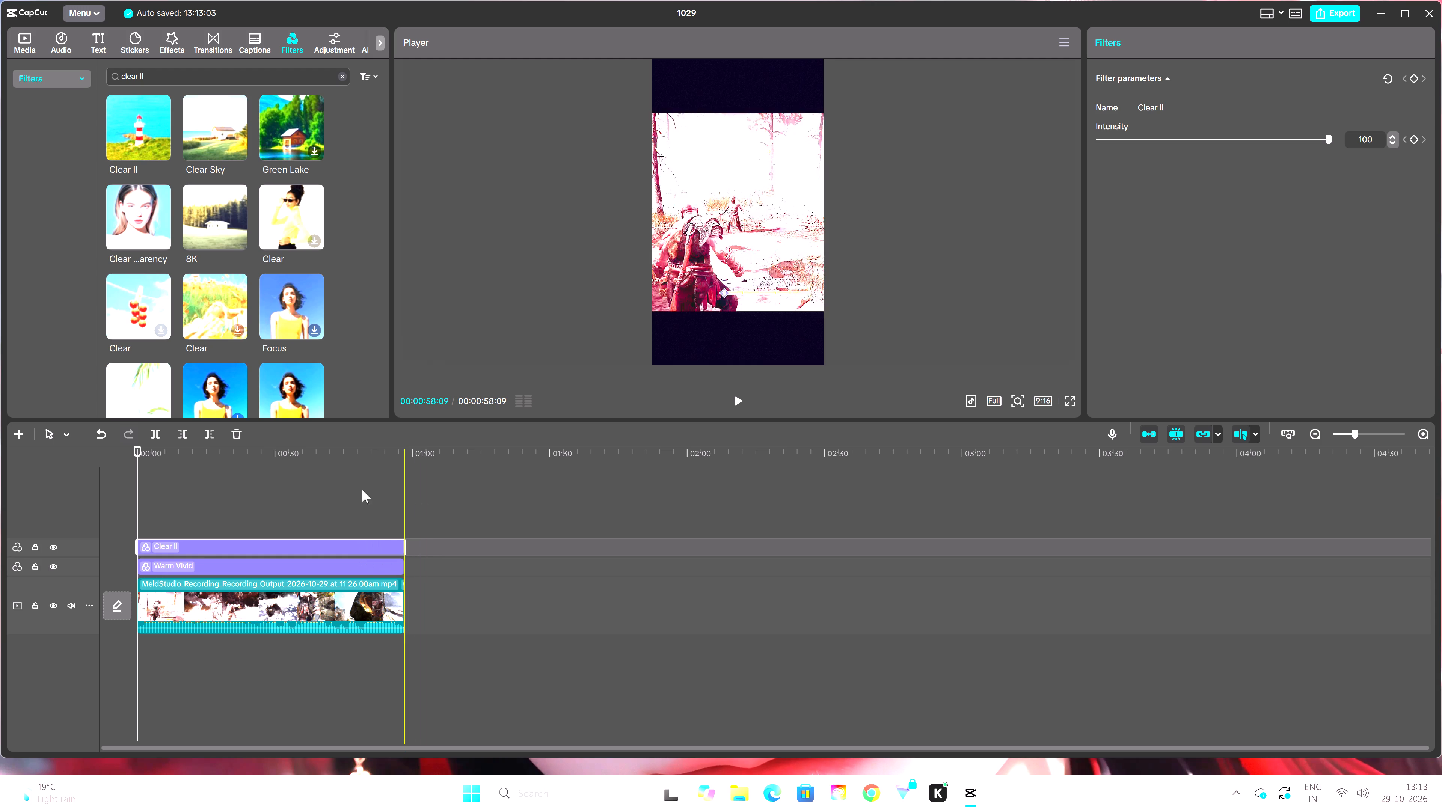
Lower the Clear II filter's intensity to 40, judging it on a frame about 7 seconds in.
drag(141, 452, 169, 459)
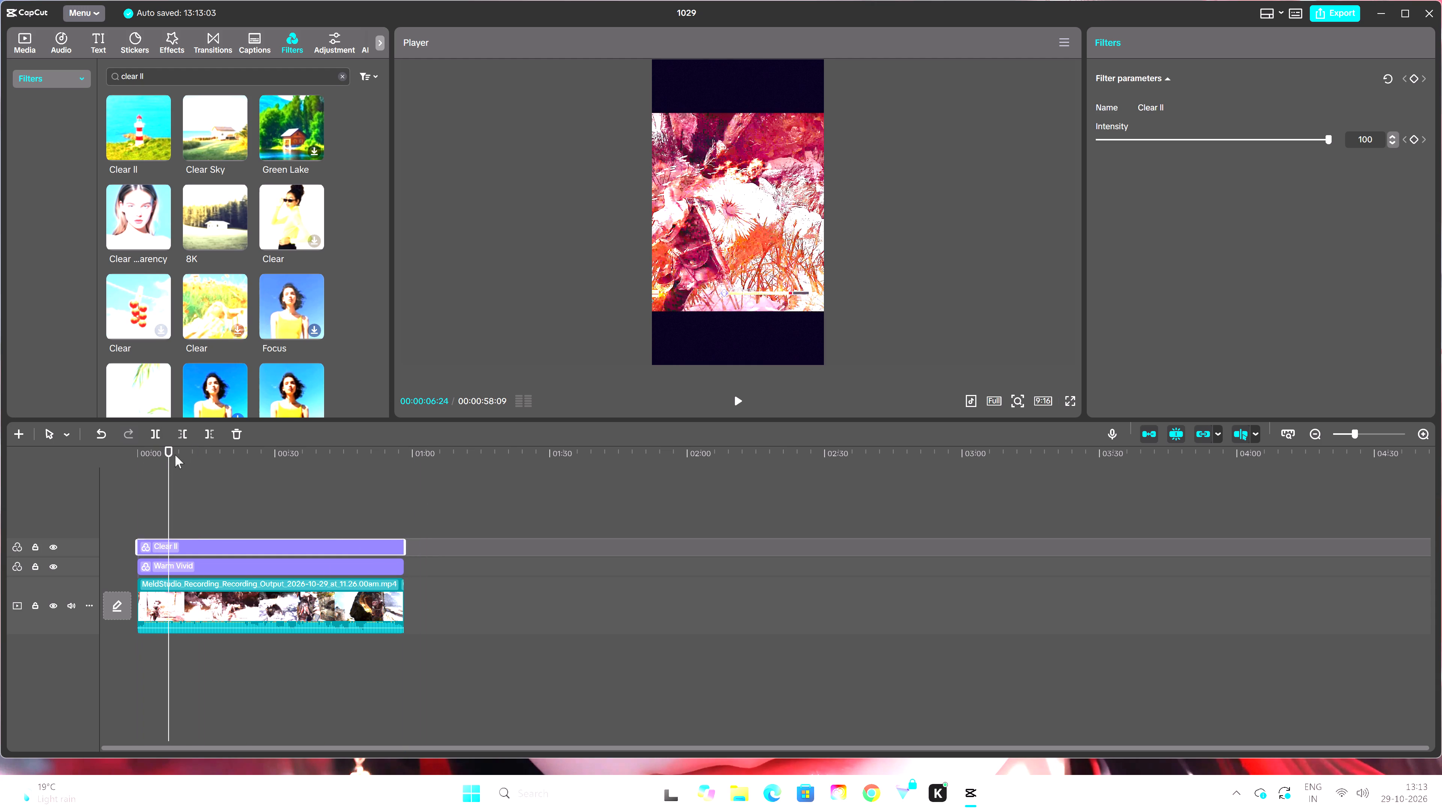
drag(1330, 140, 1179, 164)
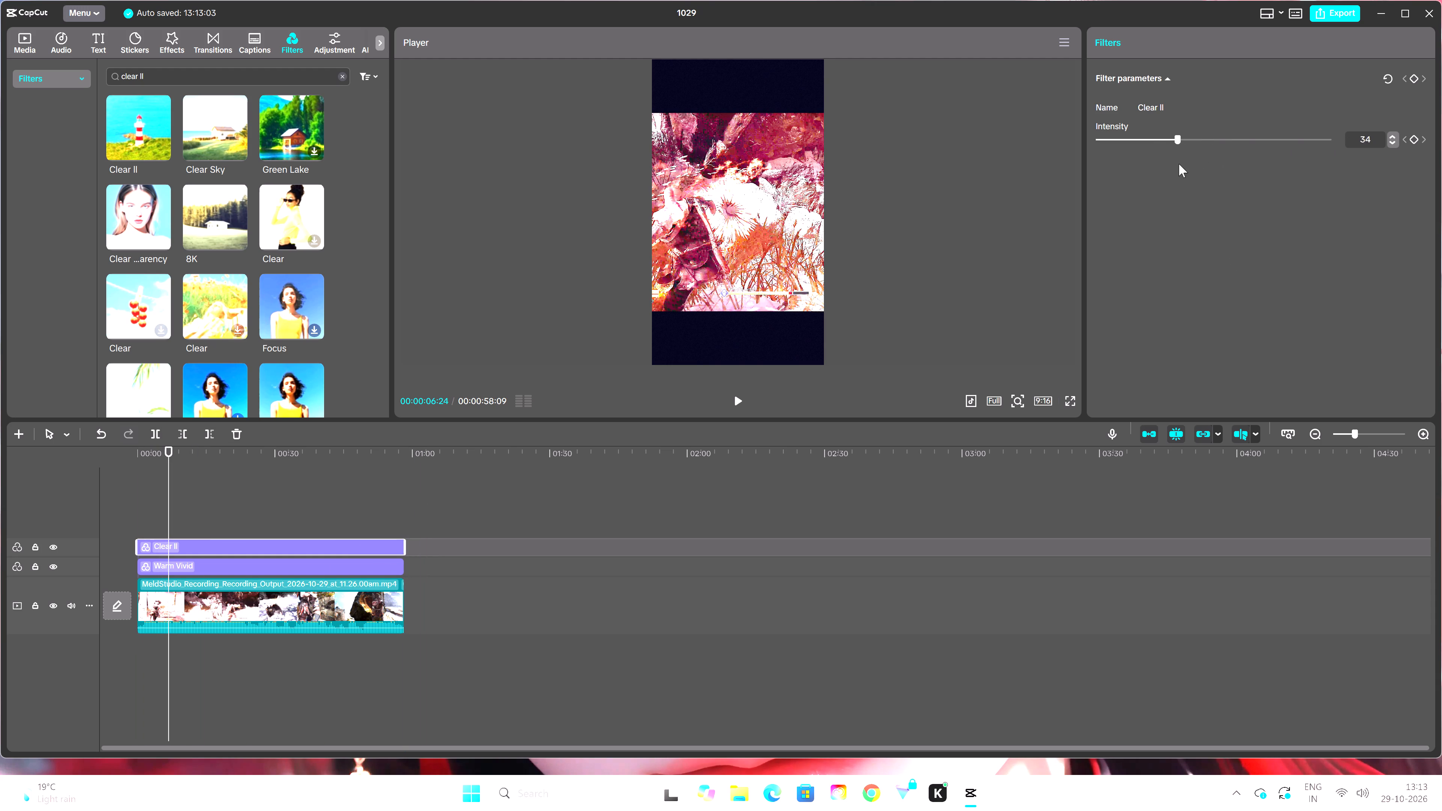
drag(1179, 164, 1175, 176)
drag(1175, 176, 1188, 181)
drag(1188, 181, 1192, 182)
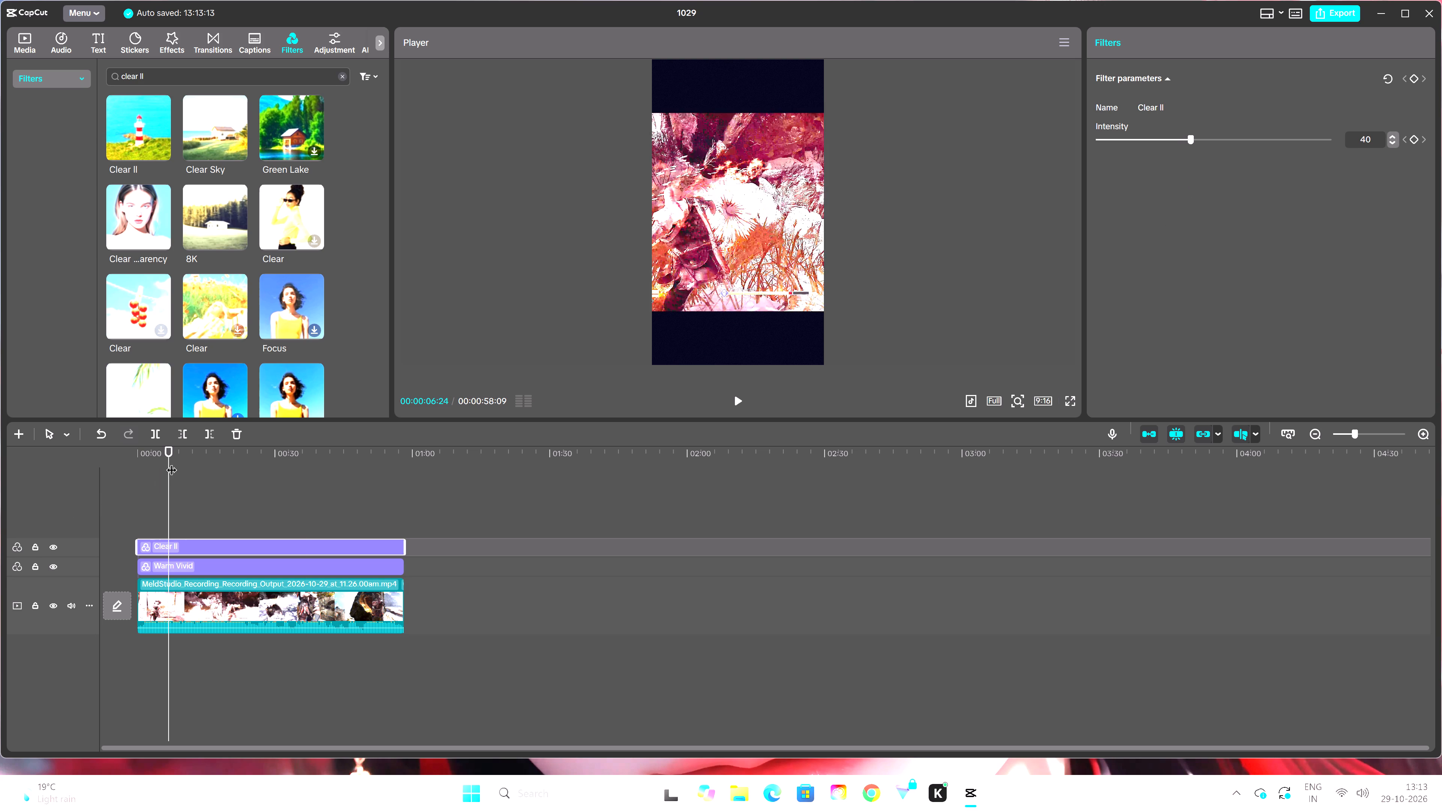
Compare the opening frame with and without the Clear II and Warm Vivid filters by temporarily hiding each filter track.
drag(171, 456, 138, 470)
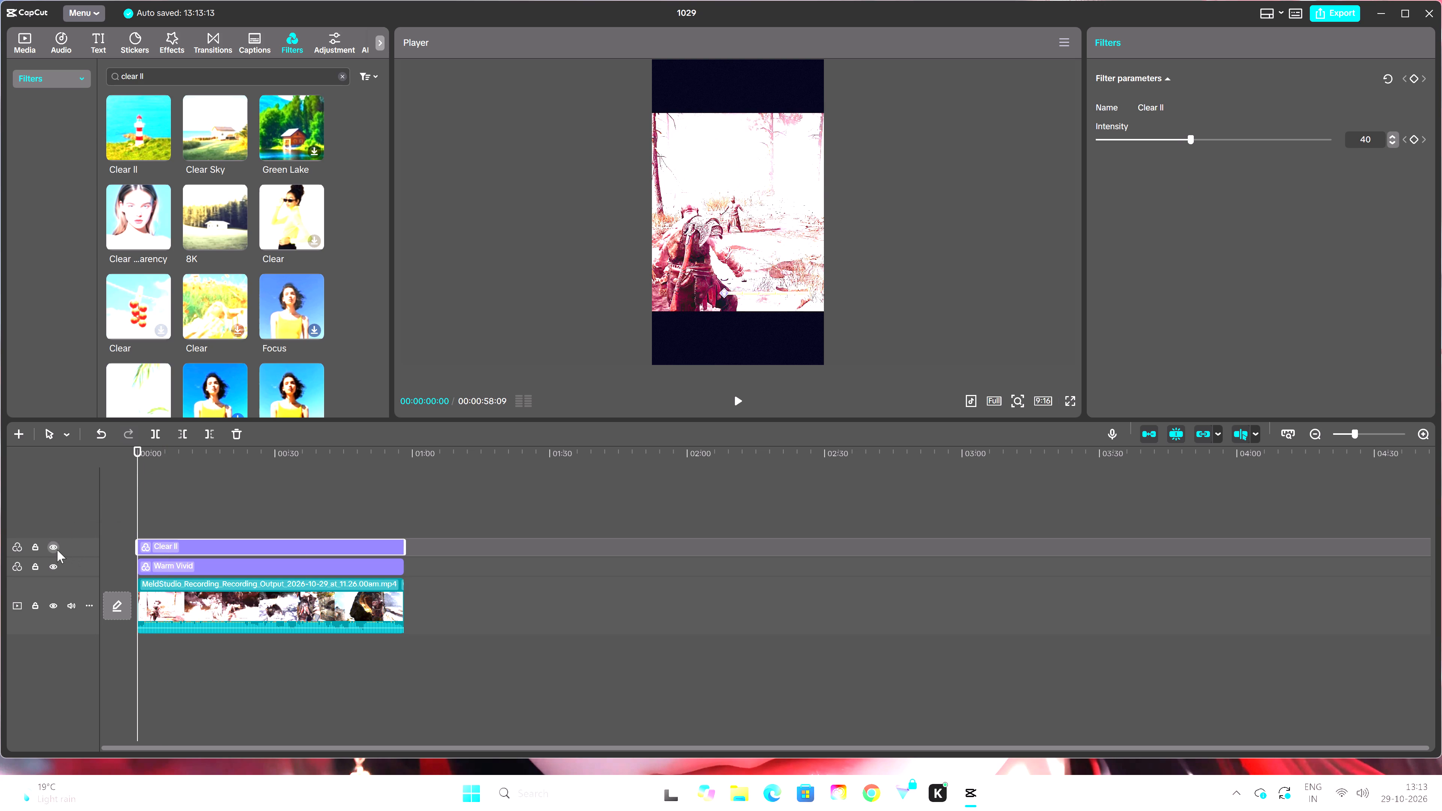
click(57, 550)
click(57, 550)
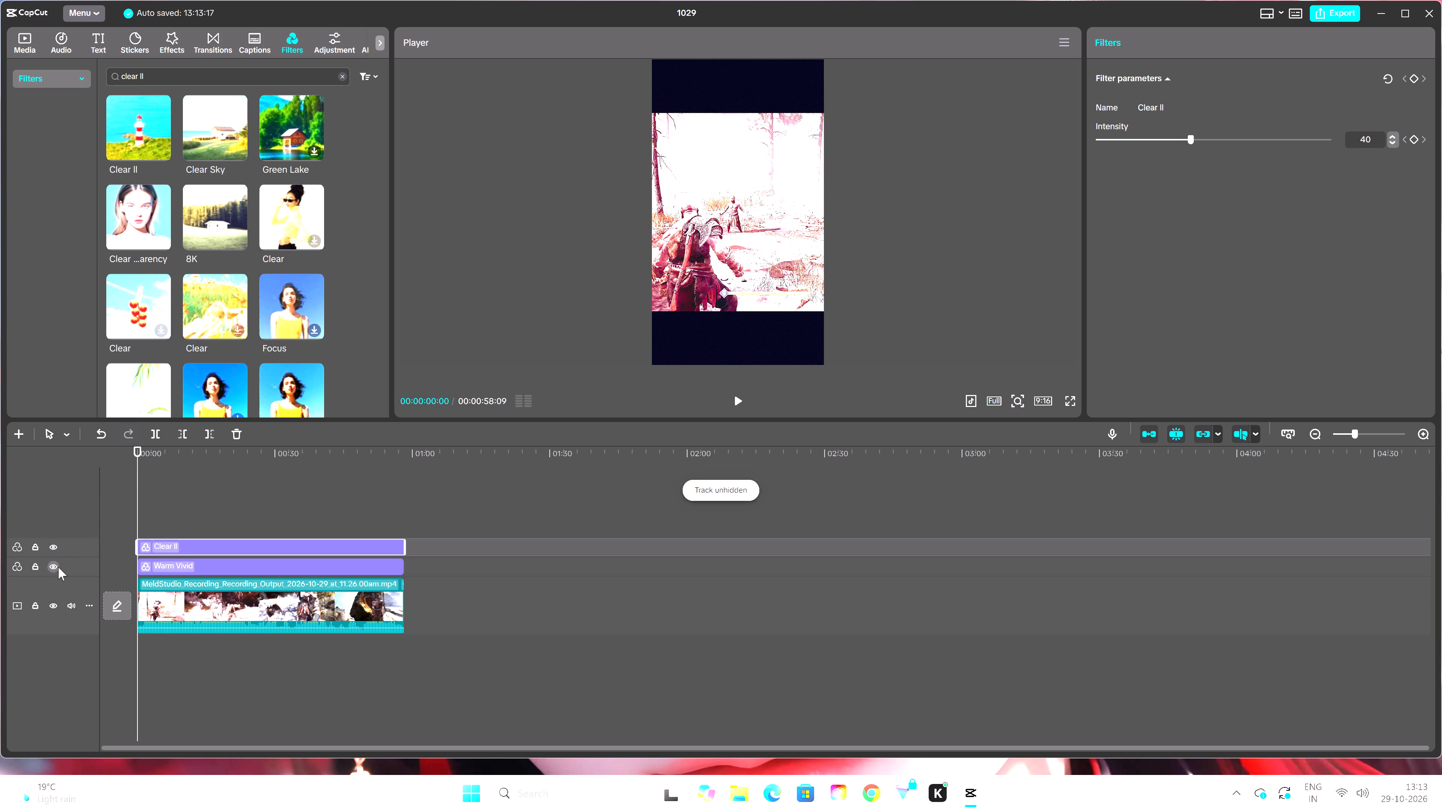
click(58, 567)
click(58, 567)
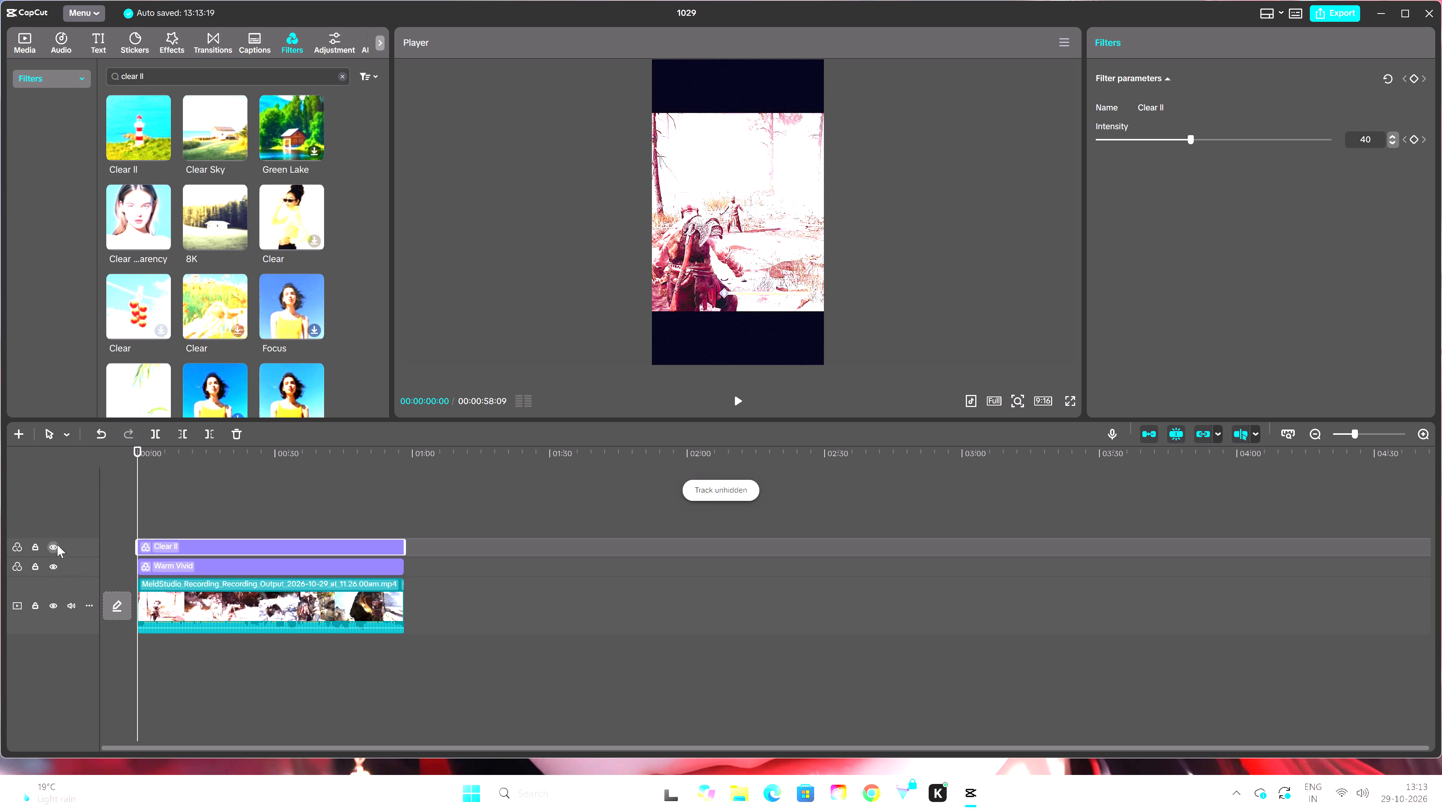
click(57, 548)
click(57, 548)
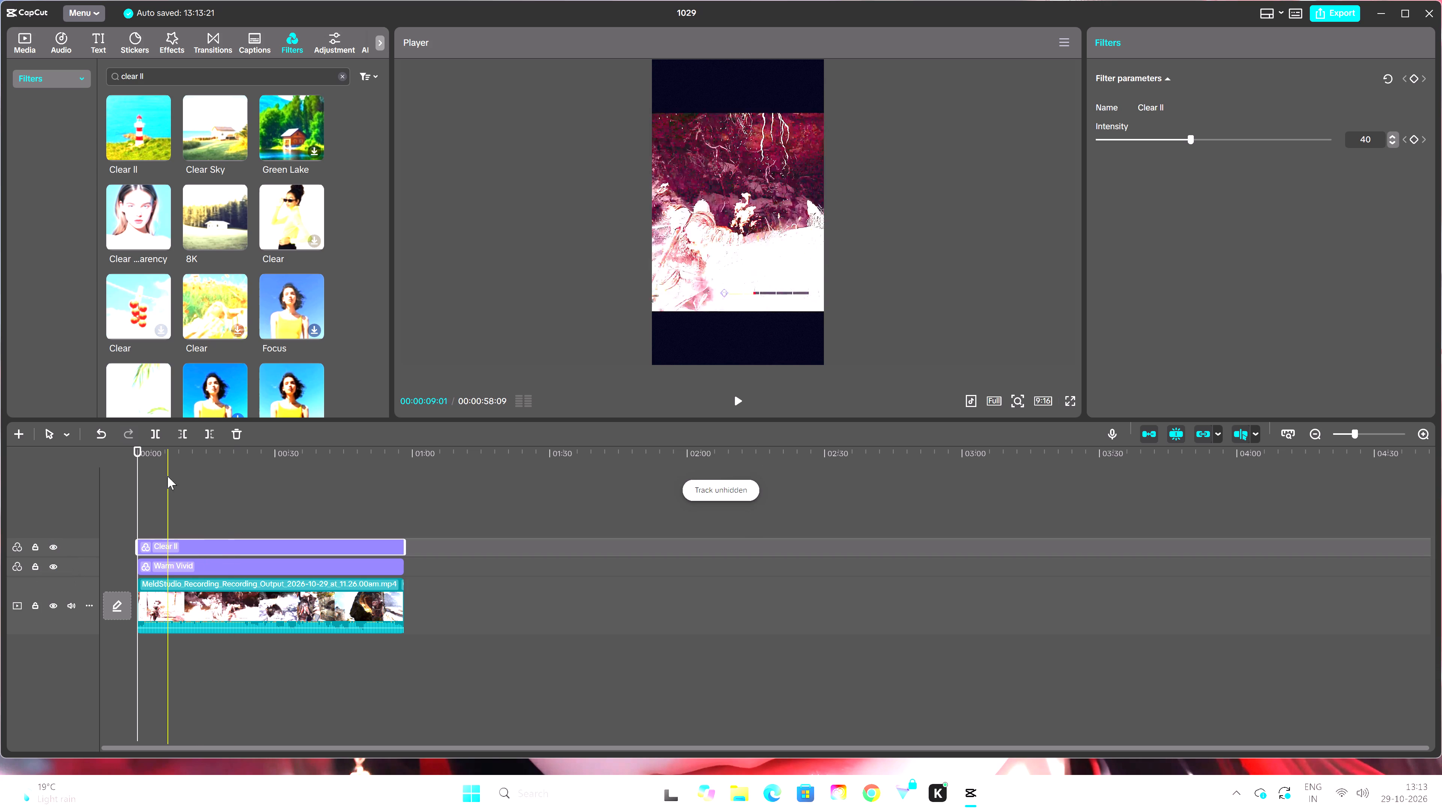
Add a custom adjustment layer at the start of the timeline and extend it to the end of the gameplay clip.
click(338, 44)
click(164, 123)
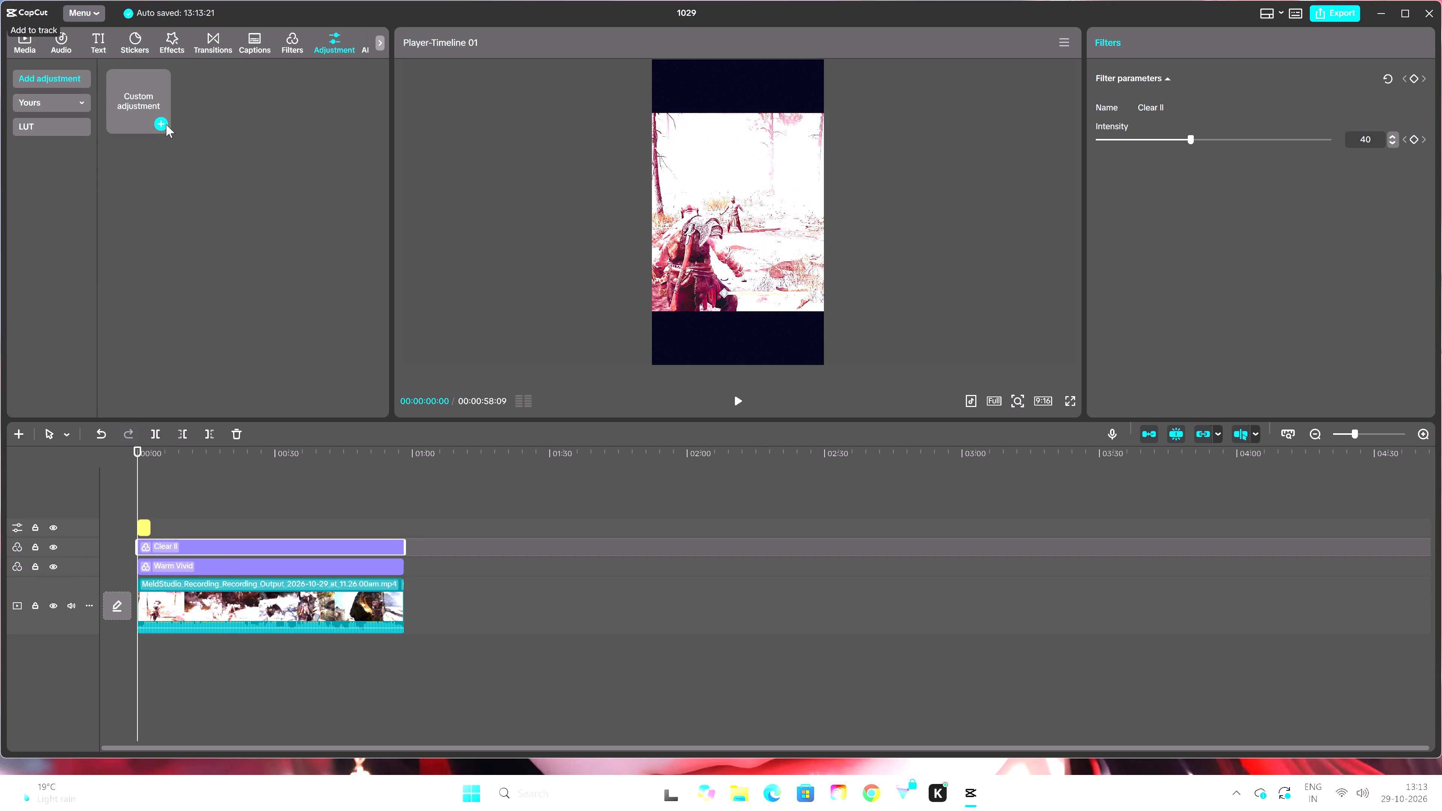
drag(152, 529, 396, 555)
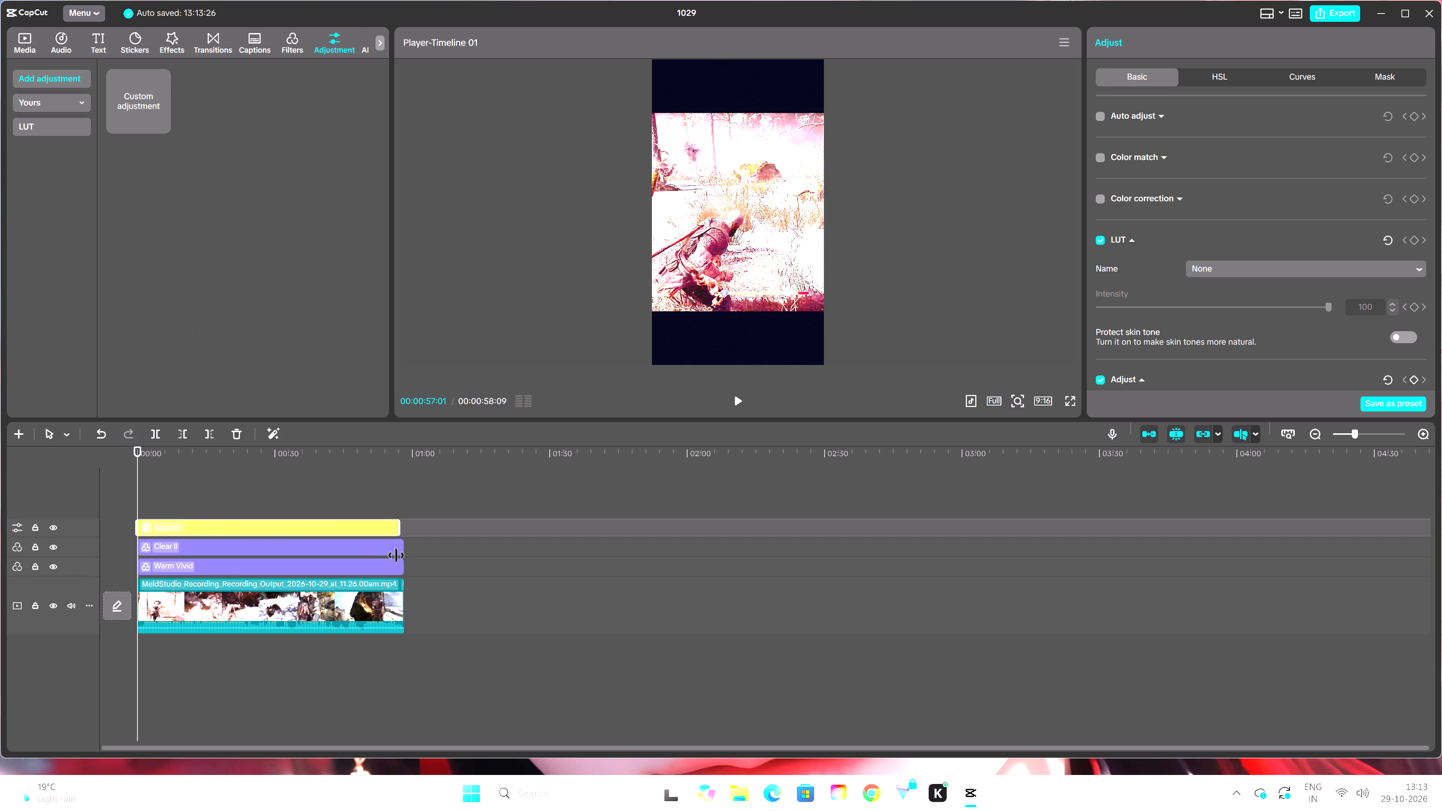
drag(396, 555, 398, 559)
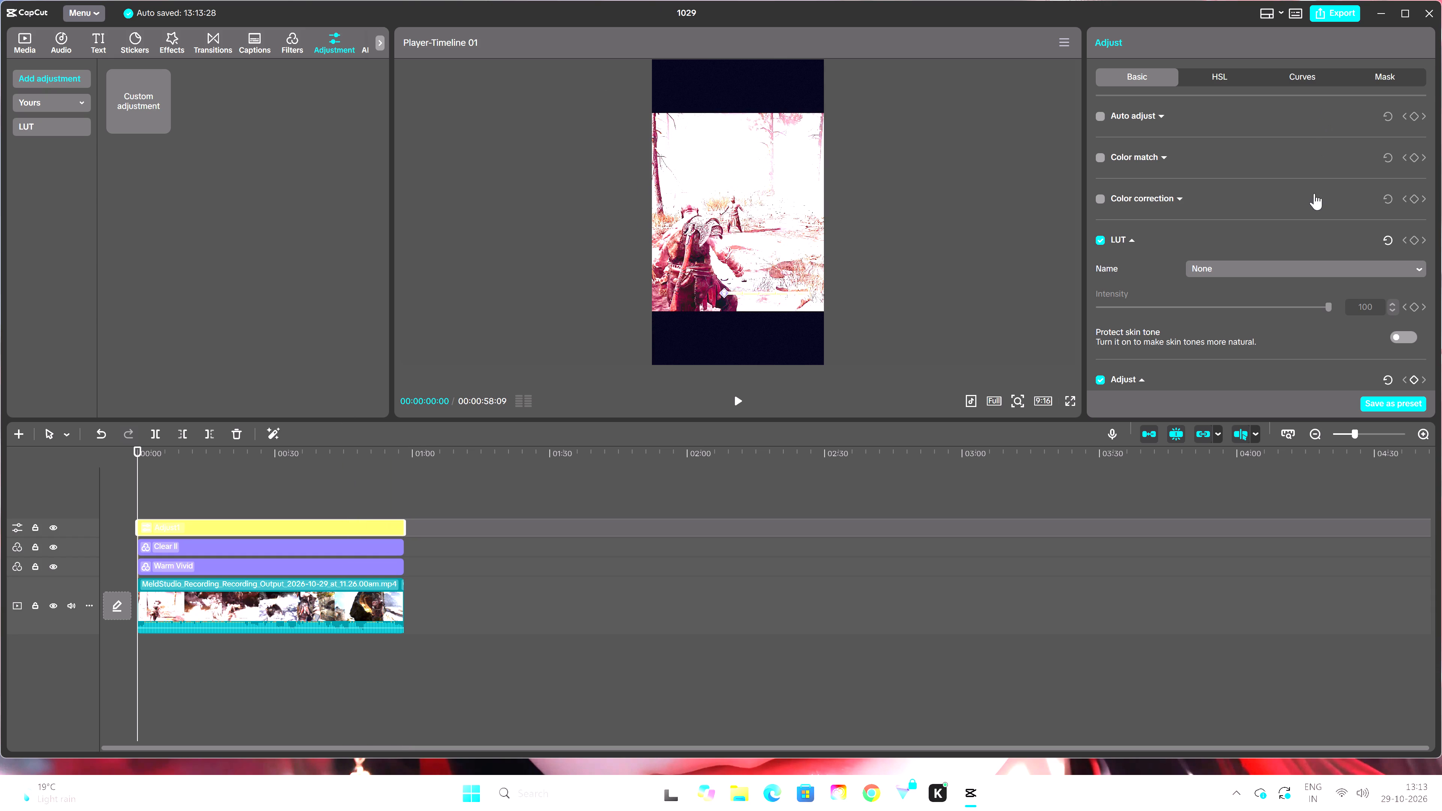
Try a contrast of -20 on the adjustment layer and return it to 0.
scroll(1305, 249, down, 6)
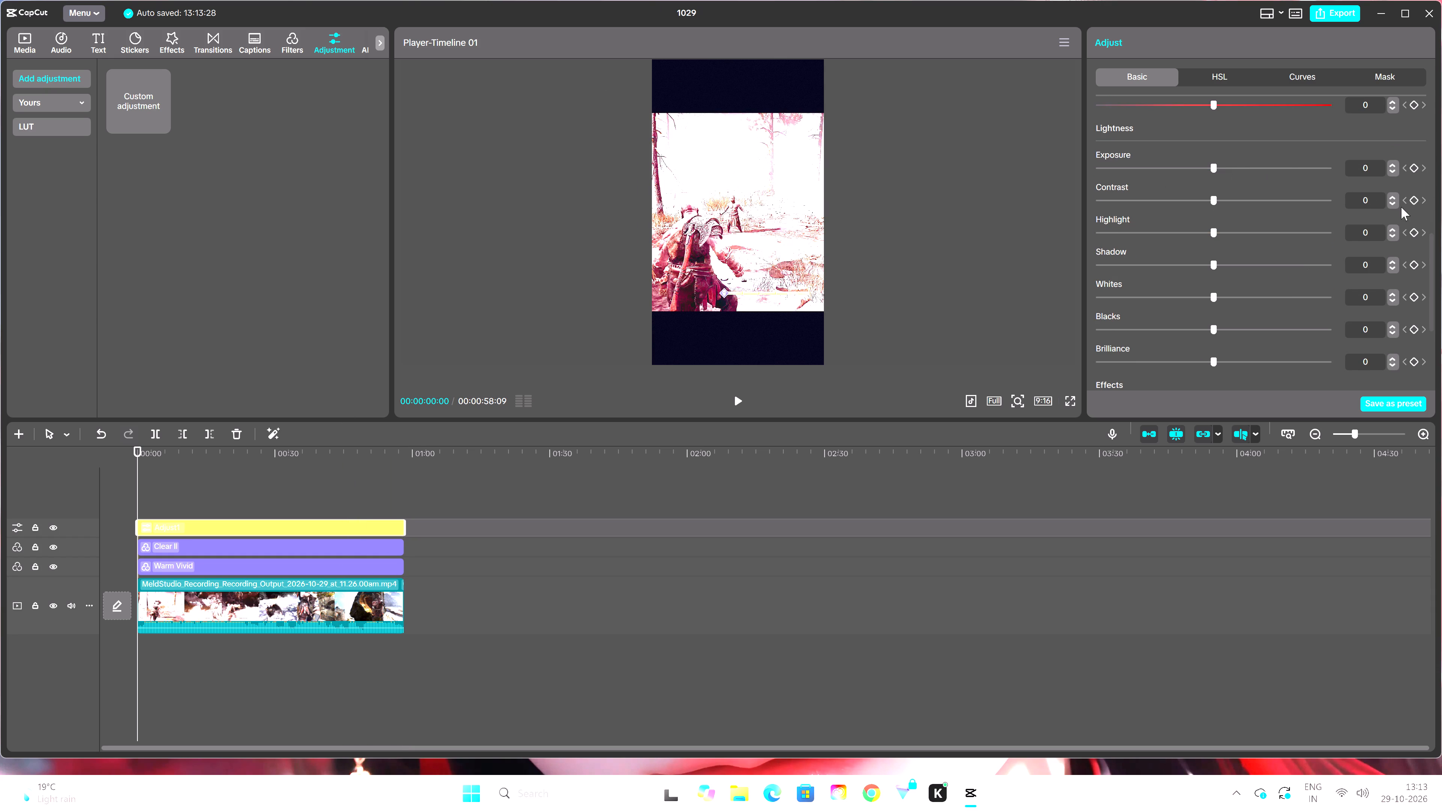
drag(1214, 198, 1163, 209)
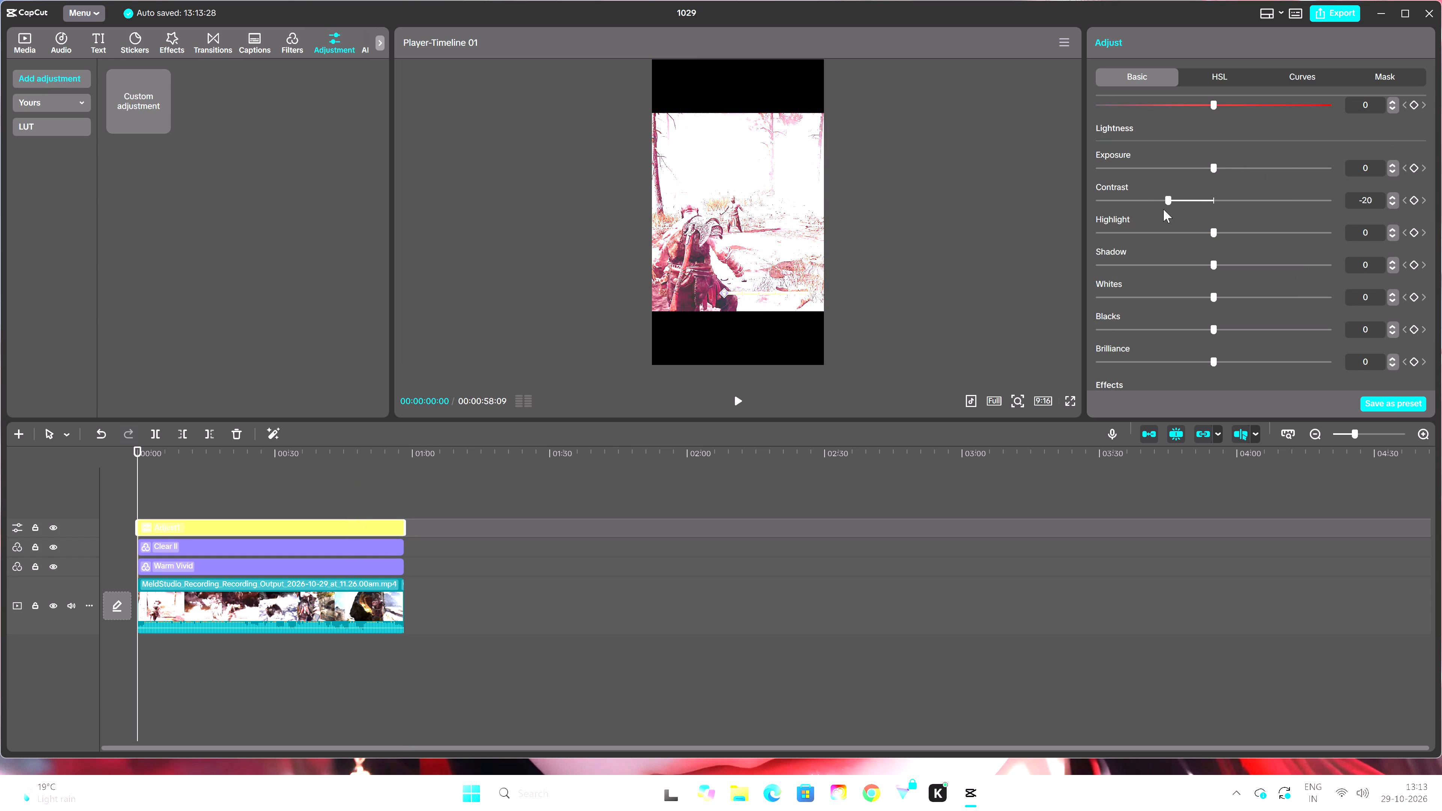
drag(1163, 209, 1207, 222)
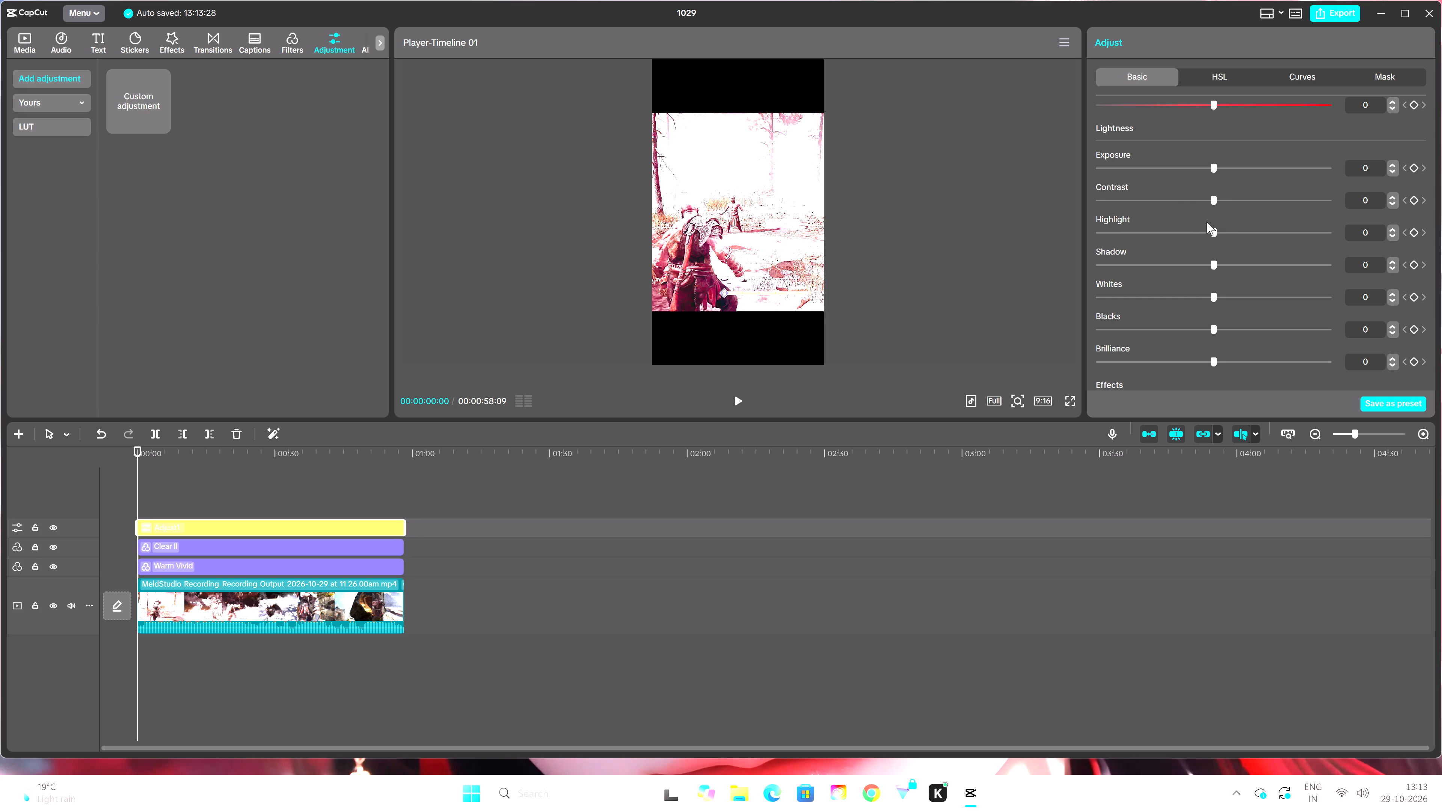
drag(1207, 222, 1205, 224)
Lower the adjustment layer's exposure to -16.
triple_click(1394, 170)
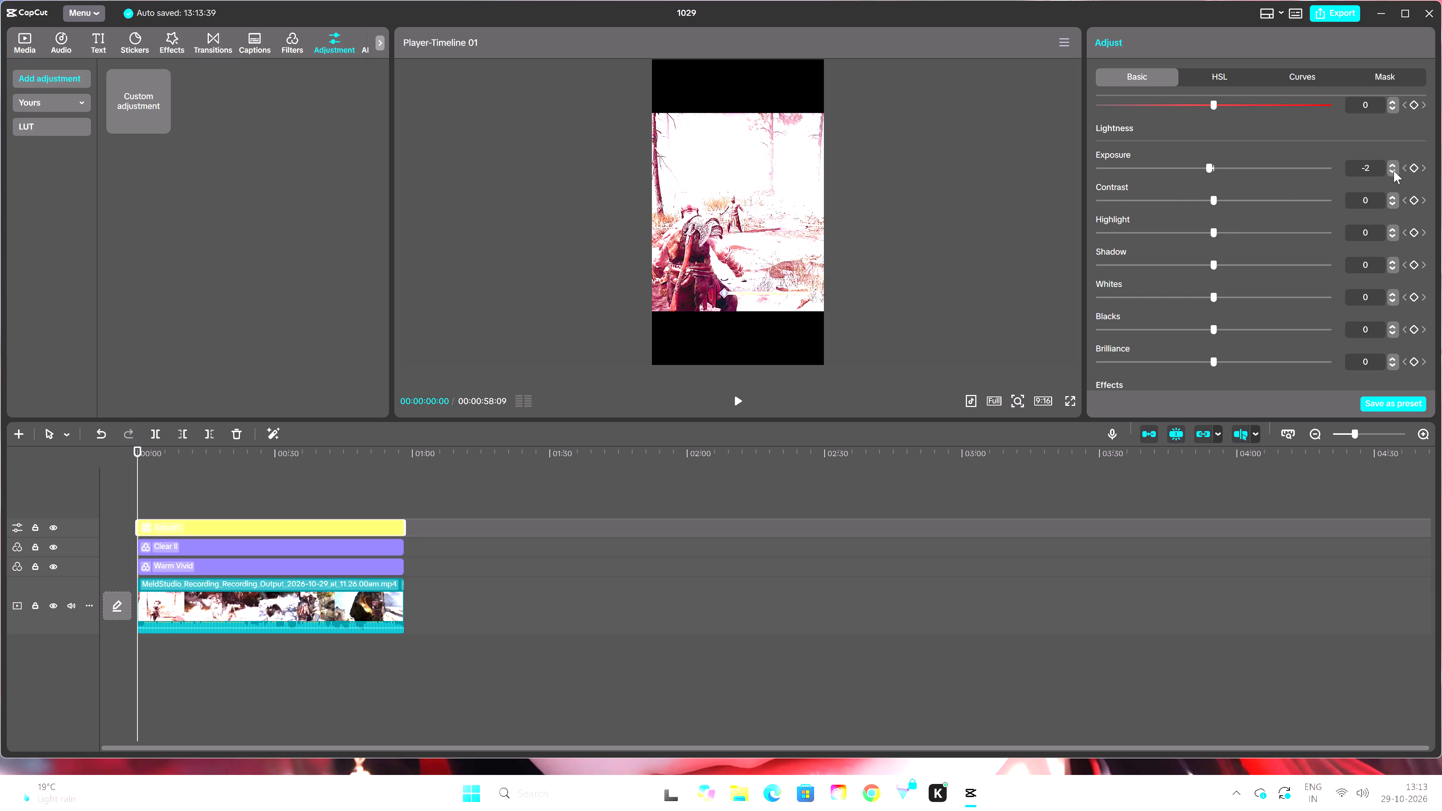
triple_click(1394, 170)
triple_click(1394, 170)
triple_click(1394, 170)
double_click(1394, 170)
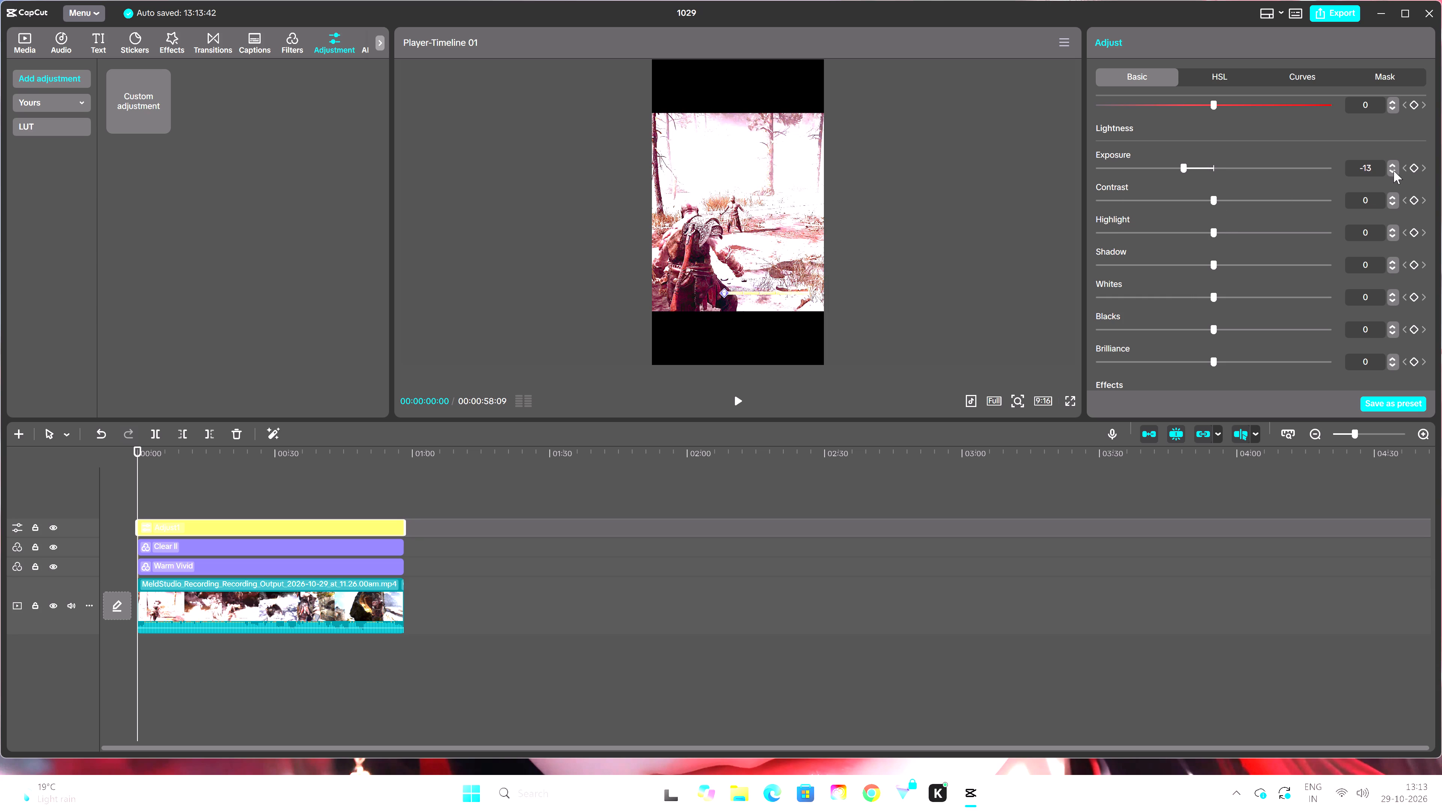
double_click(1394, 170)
Play the graded clip from the start, partly in full screen, to judge the darkened exposure.
click(731, 405)
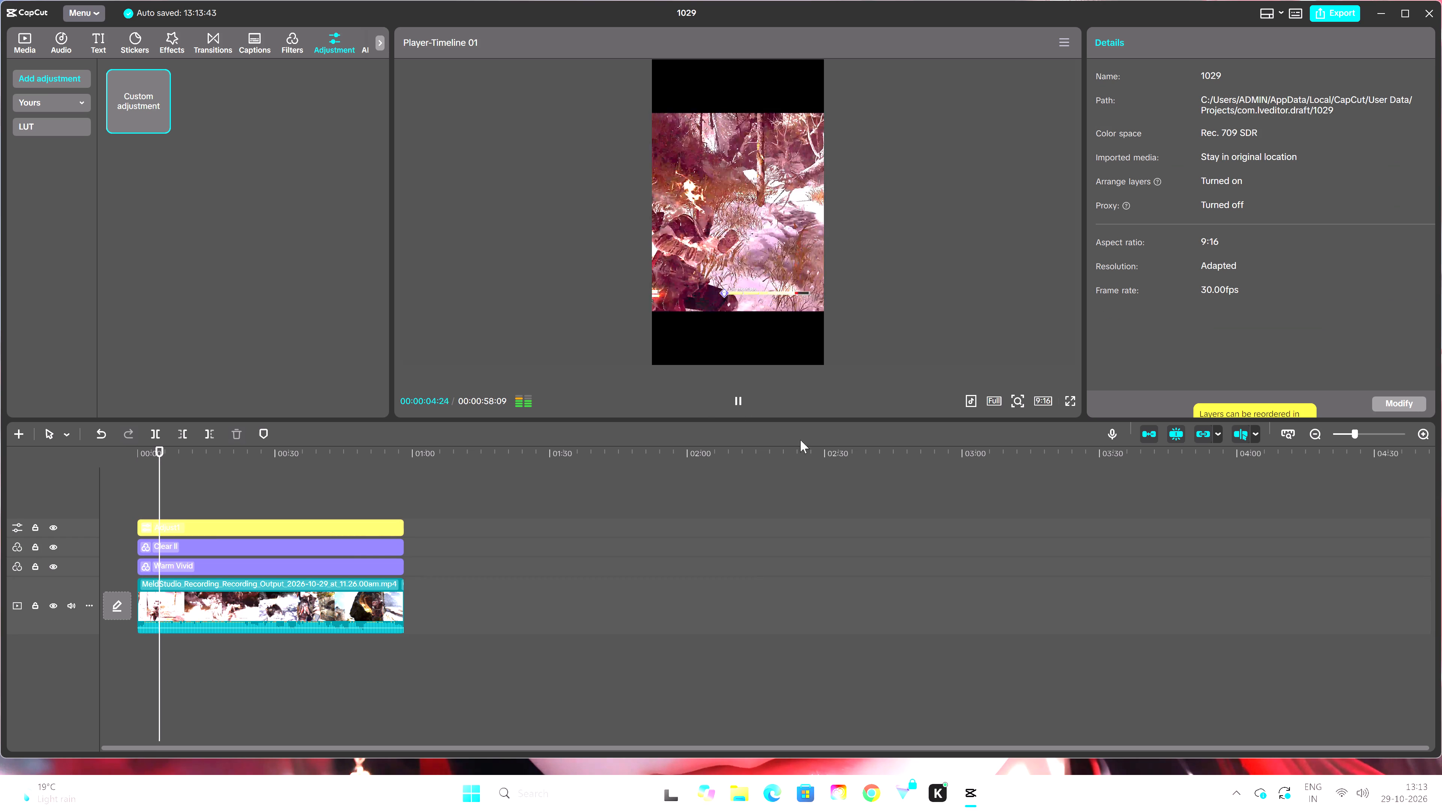
click(1071, 404)
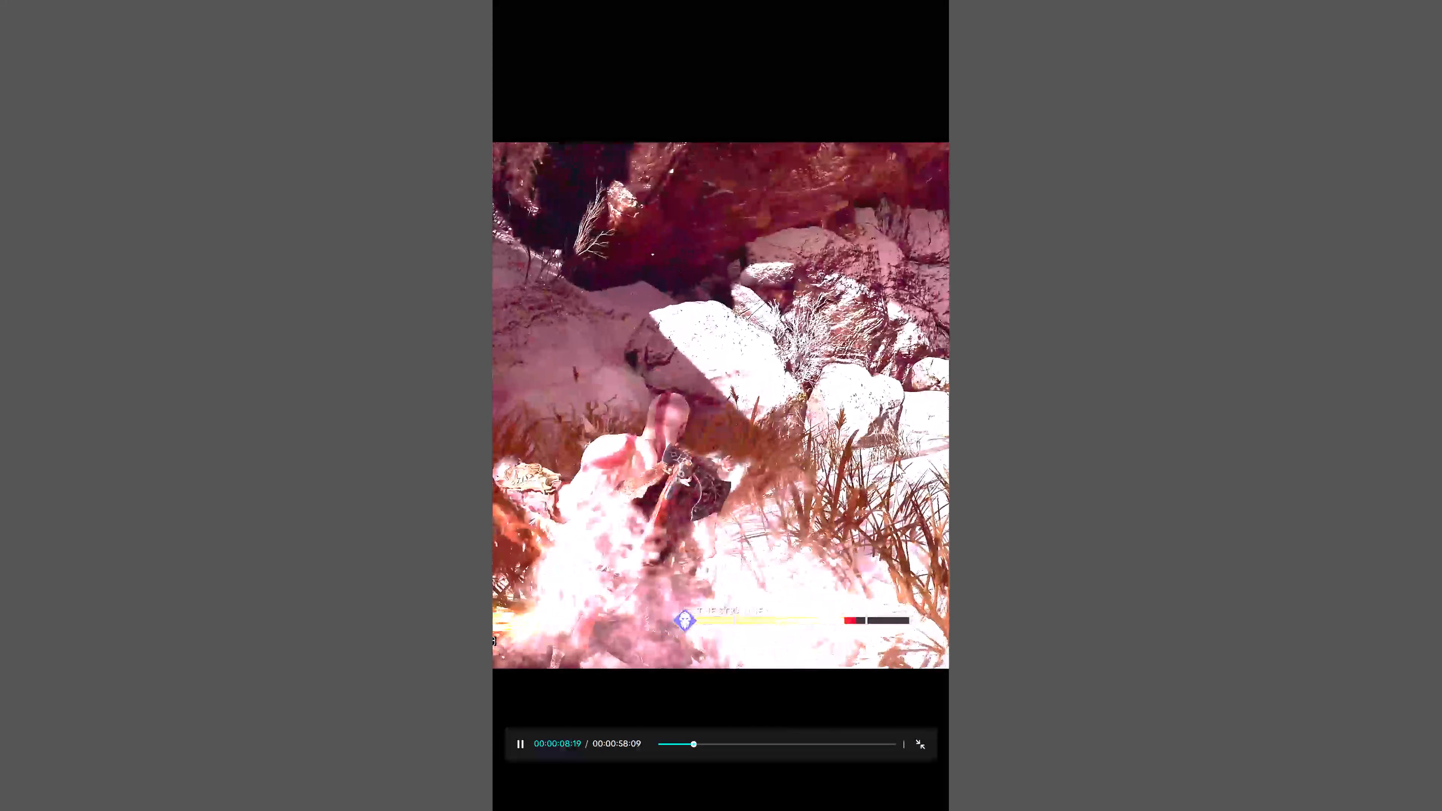
click(788, 490)
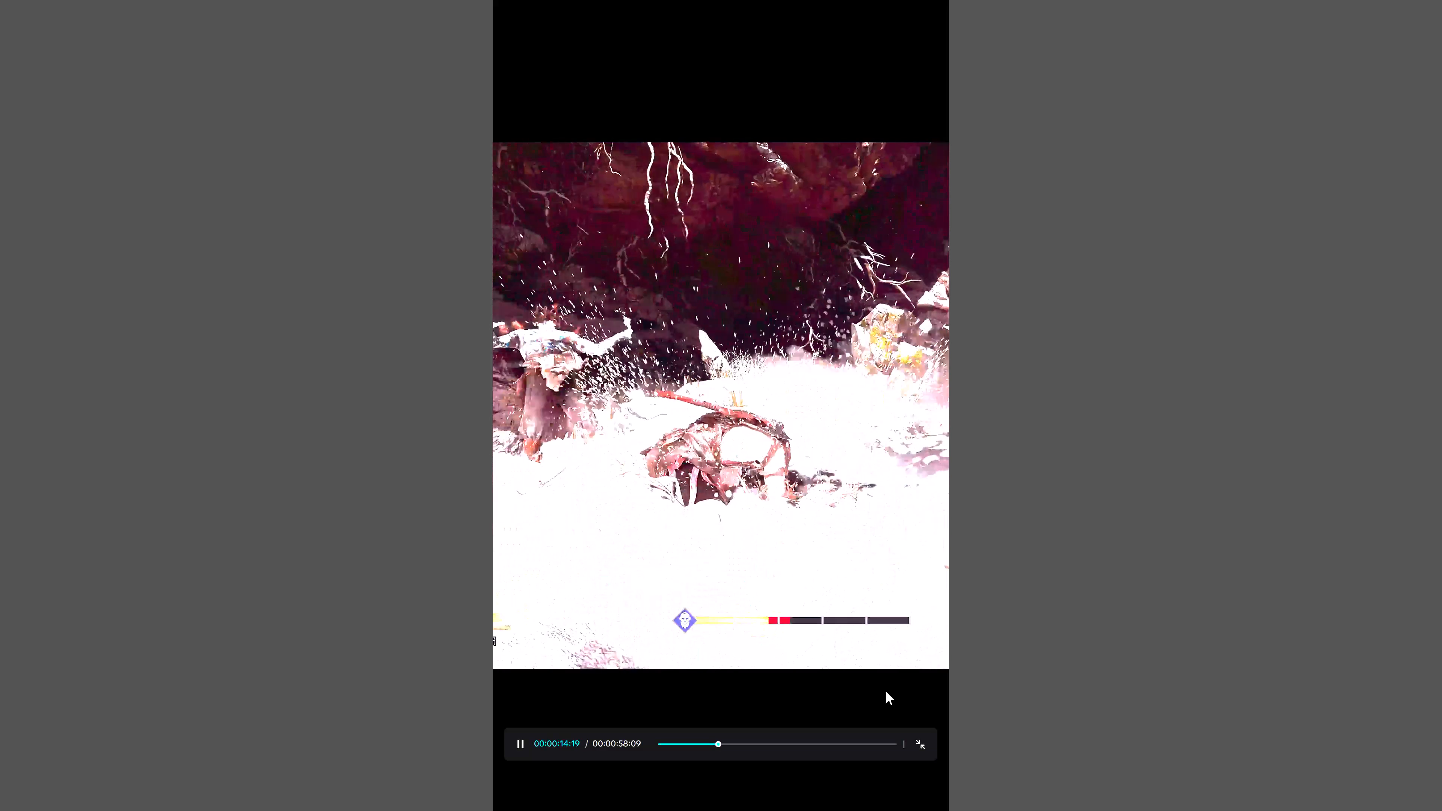
click(840, 653)
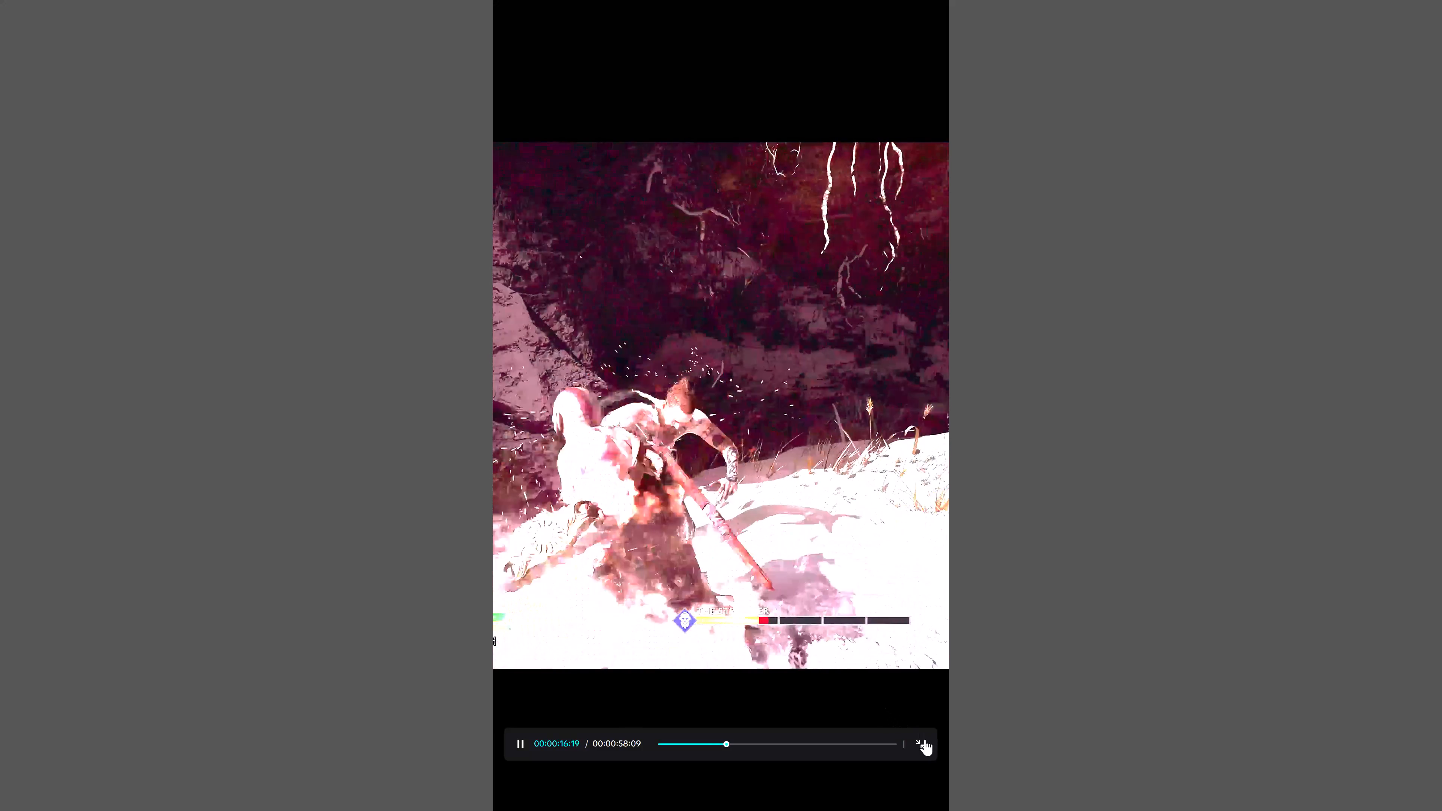
click(925, 739)
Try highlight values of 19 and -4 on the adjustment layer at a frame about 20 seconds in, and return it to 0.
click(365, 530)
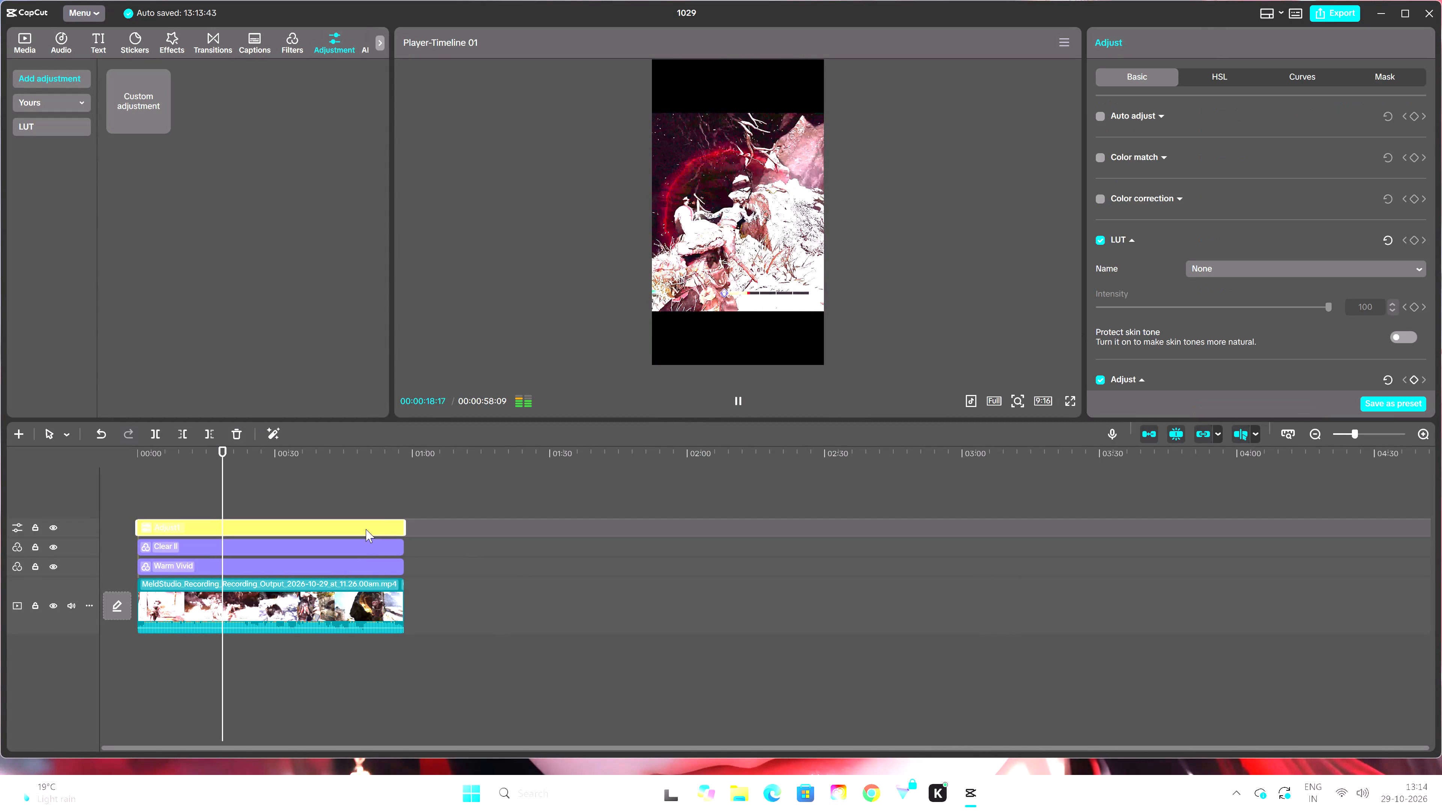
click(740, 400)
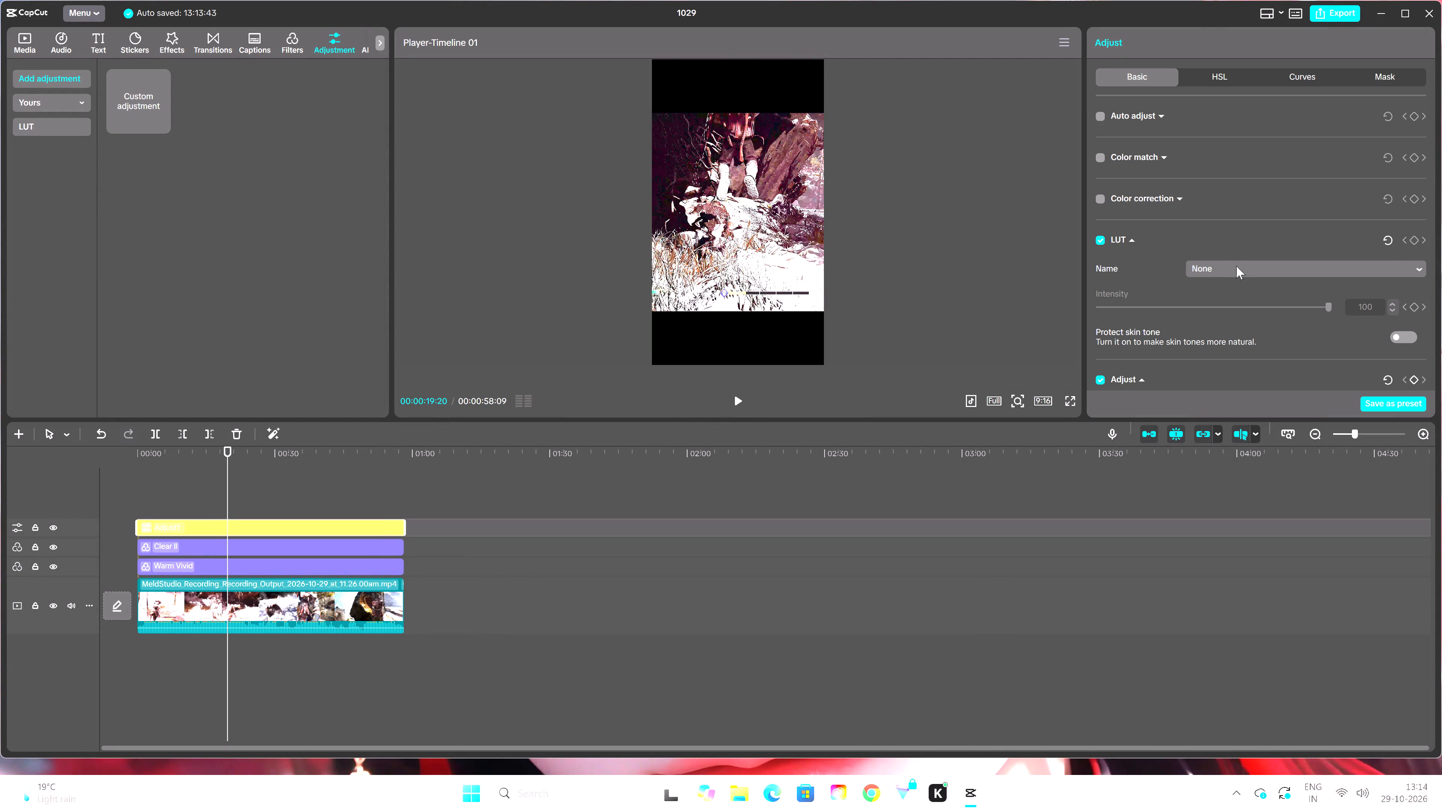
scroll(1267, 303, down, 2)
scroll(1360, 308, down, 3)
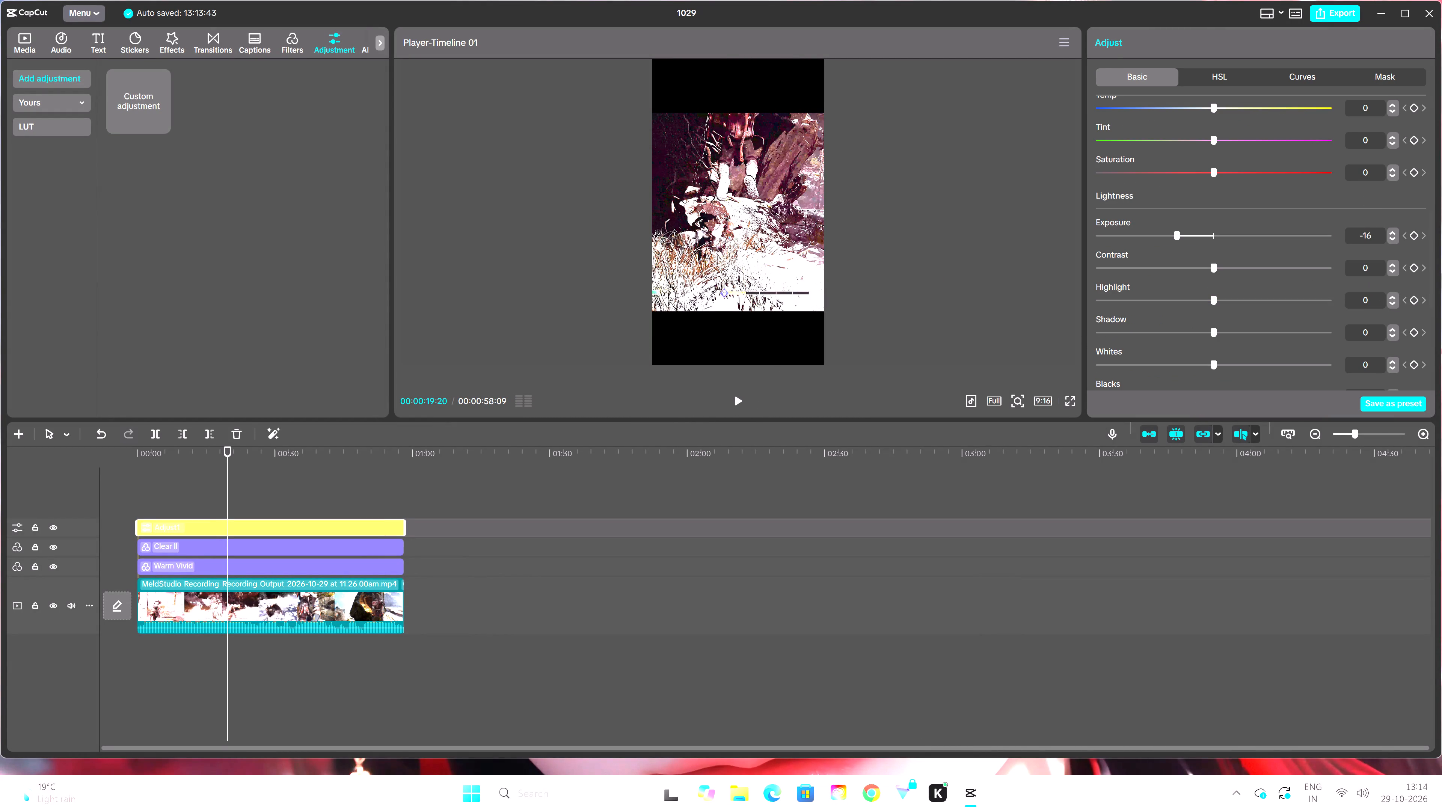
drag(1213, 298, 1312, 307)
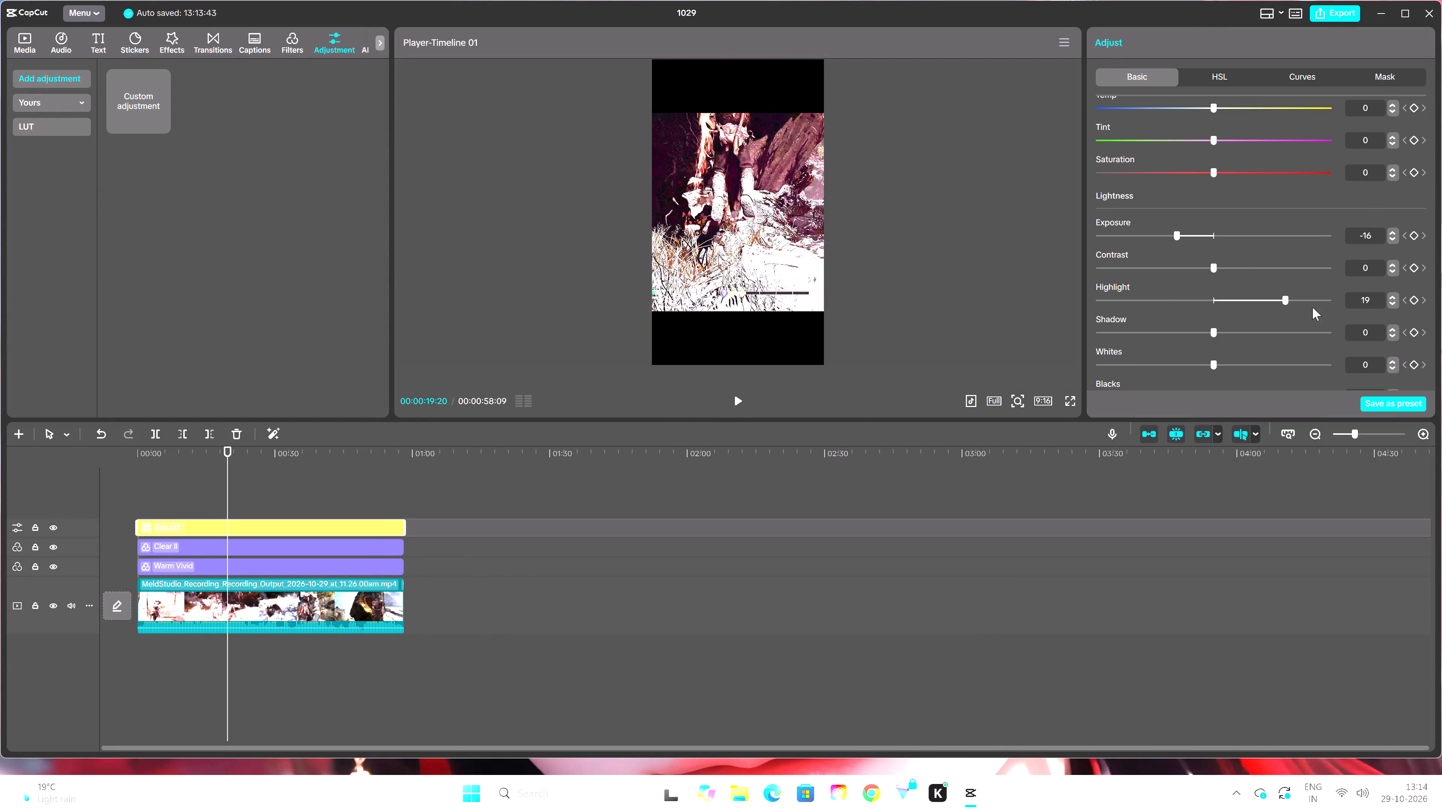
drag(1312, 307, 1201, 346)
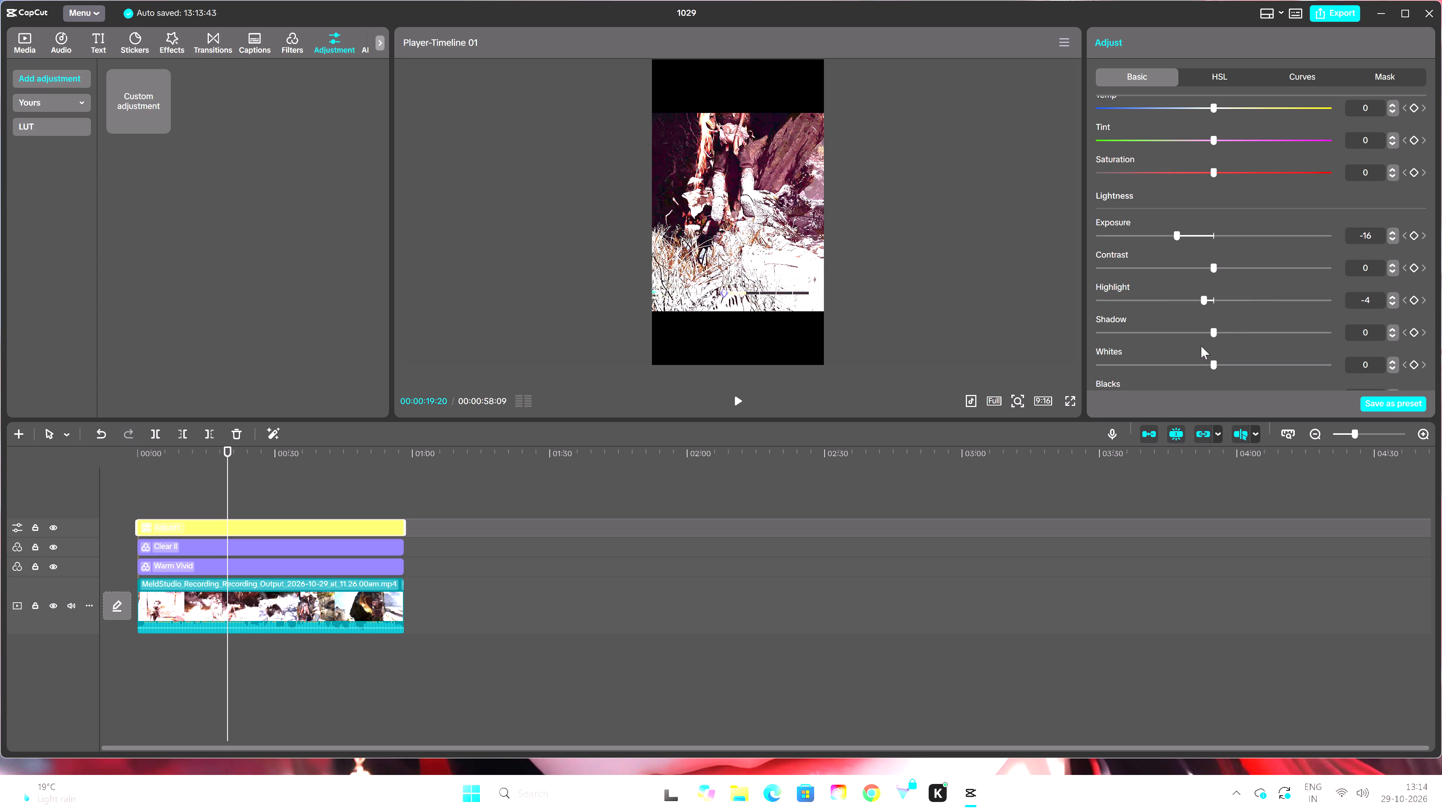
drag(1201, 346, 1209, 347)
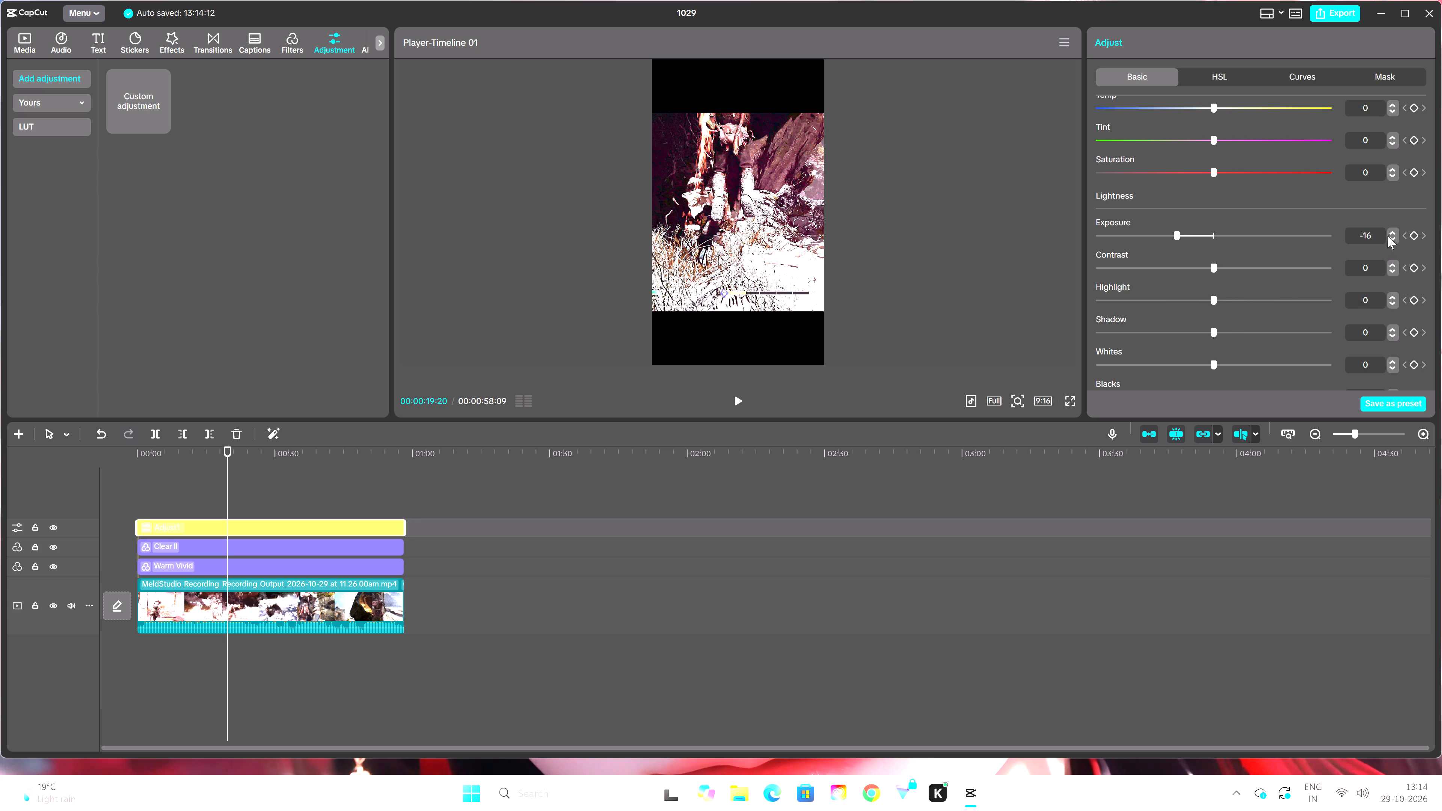
Set the adjustment layer's exposure to -10 and its highlight to -3.
double_click(1388, 236)
triple_click(1394, 230)
triple_click(1394, 231)
double_click(1394, 231)
double_click(1395, 300)
triple_click(1394, 303)
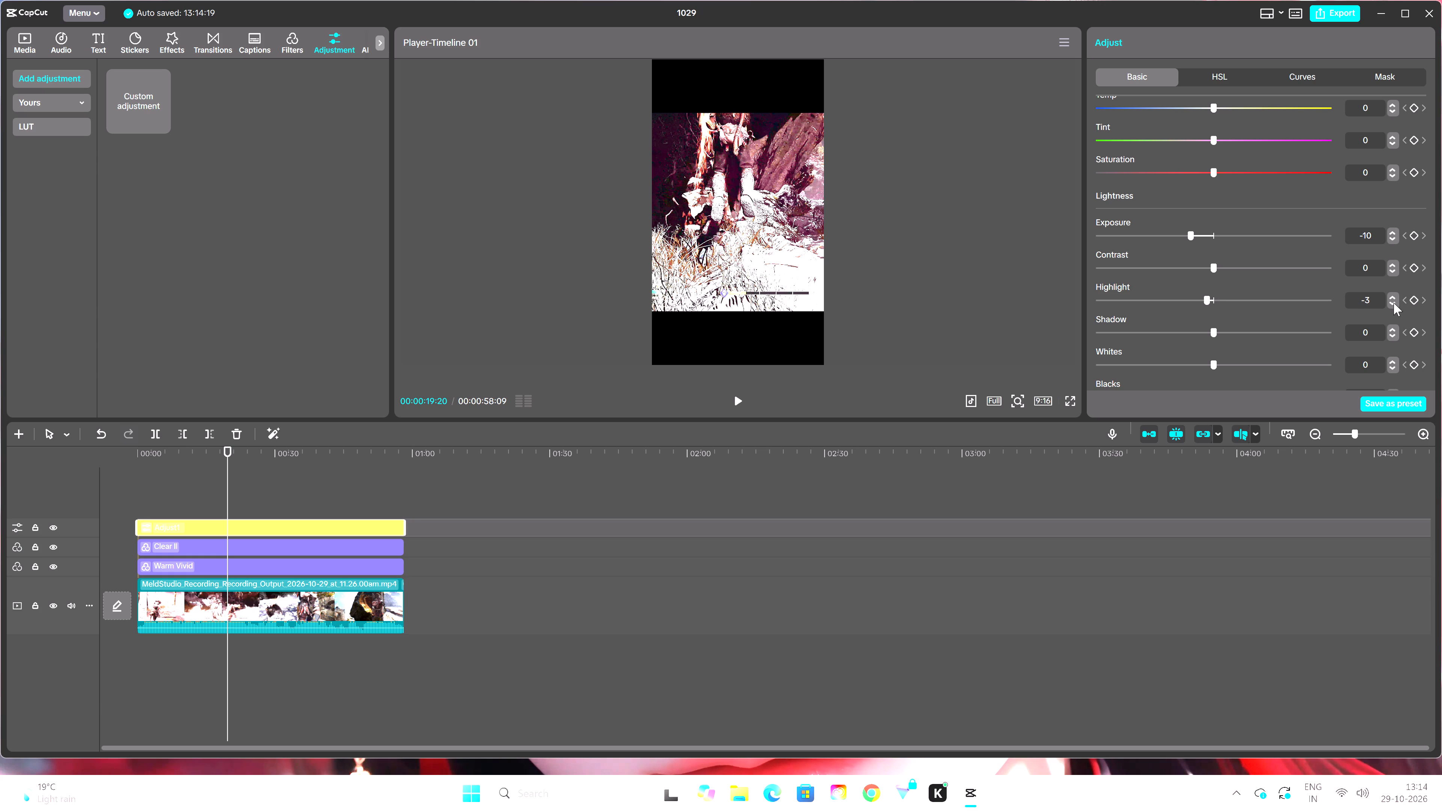
Set the adjustment layer's sharpen effect to 10 and its clarity to 12.
scroll(1317, 312, down, 2)
scroll(1171, 354, down, 2)
drag(1097, 256, 1118, 261)
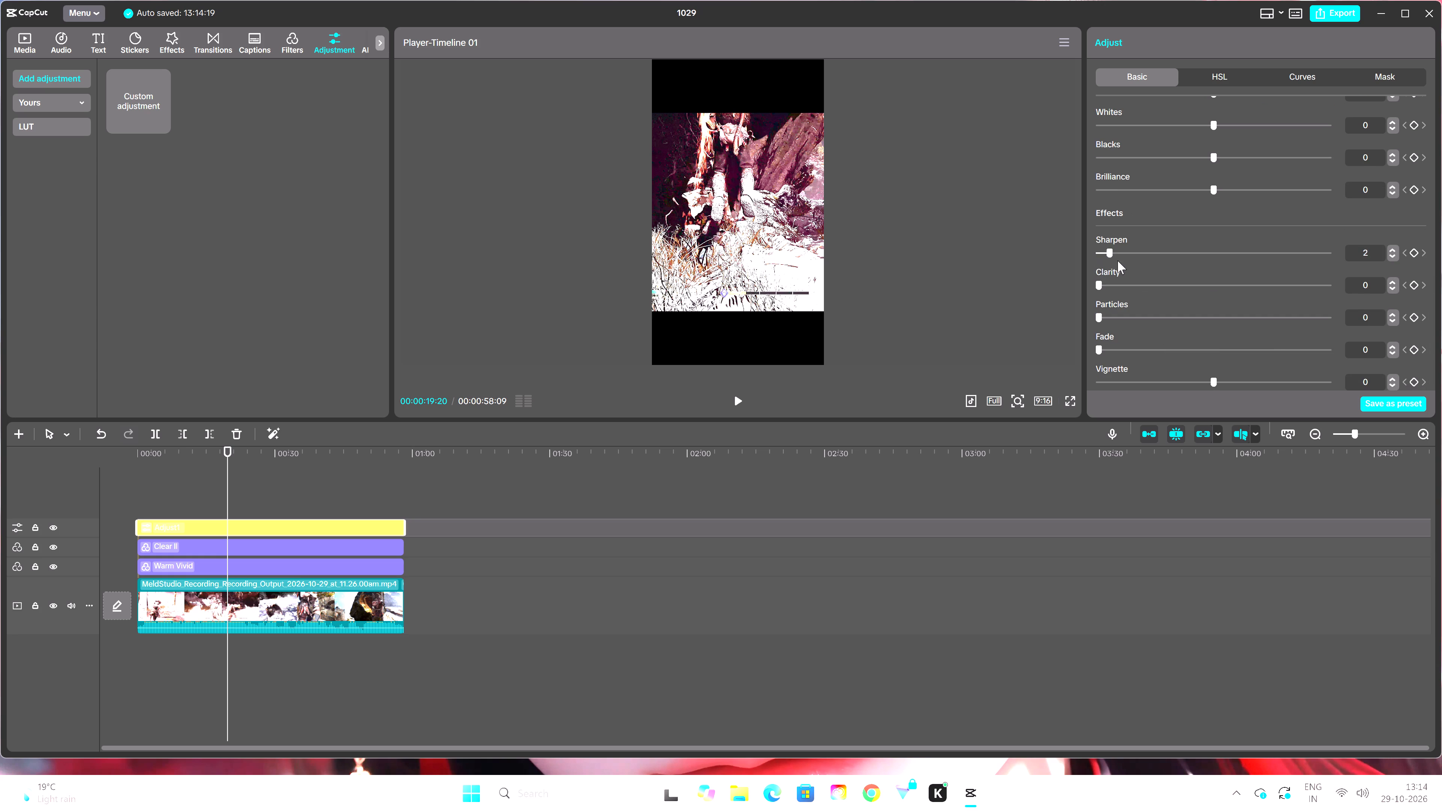
drag(1118, 261, 1119, 279)
drag(1095, 284, 1114, 287)
drag(1098, 287, 1122, 289)
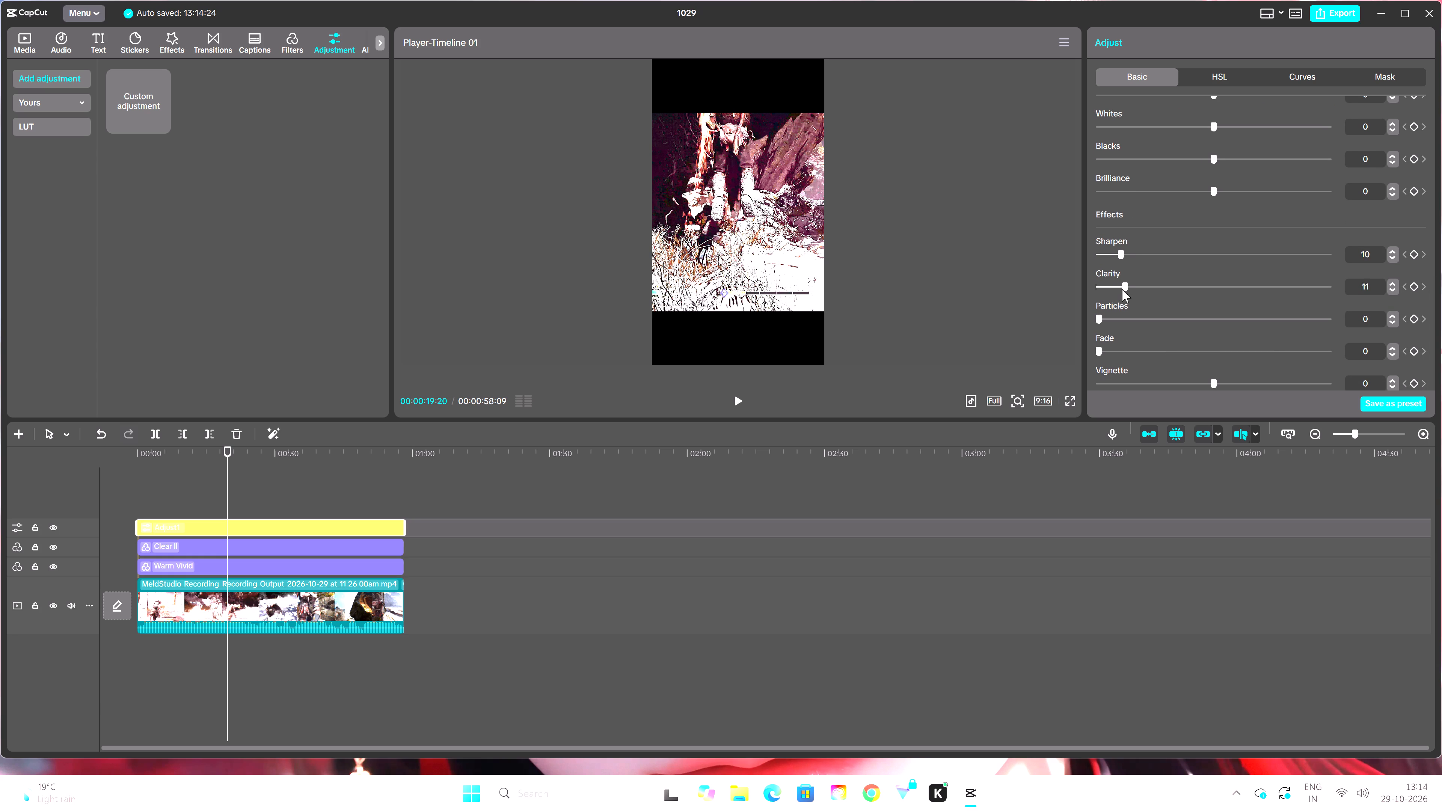
drag(1122, 289, 1125, 292)
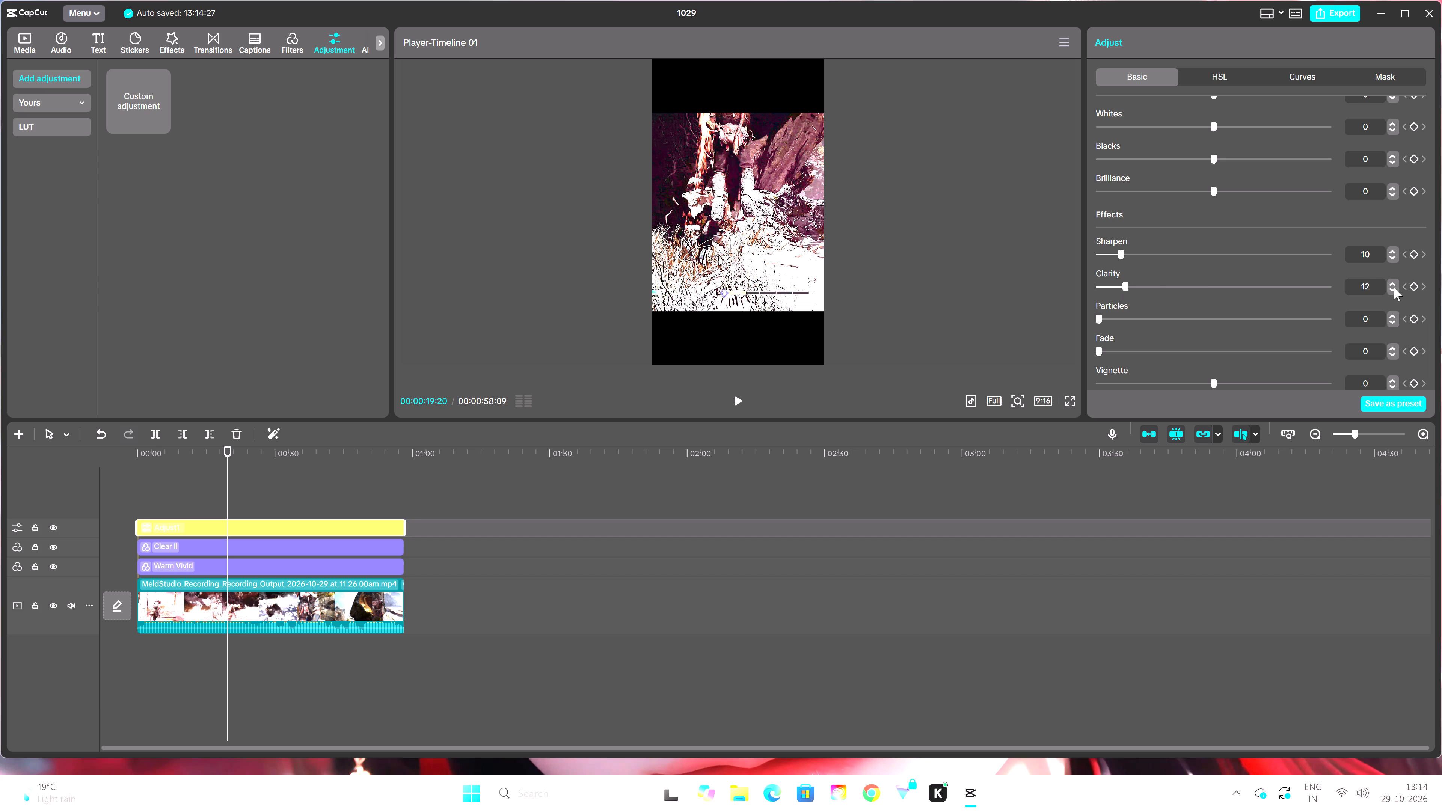
click(1394, 287)
Review the adjusted look by playing short stretches from about 20 seconds, then from about 13 seconds in full screen.
click(734, 405)
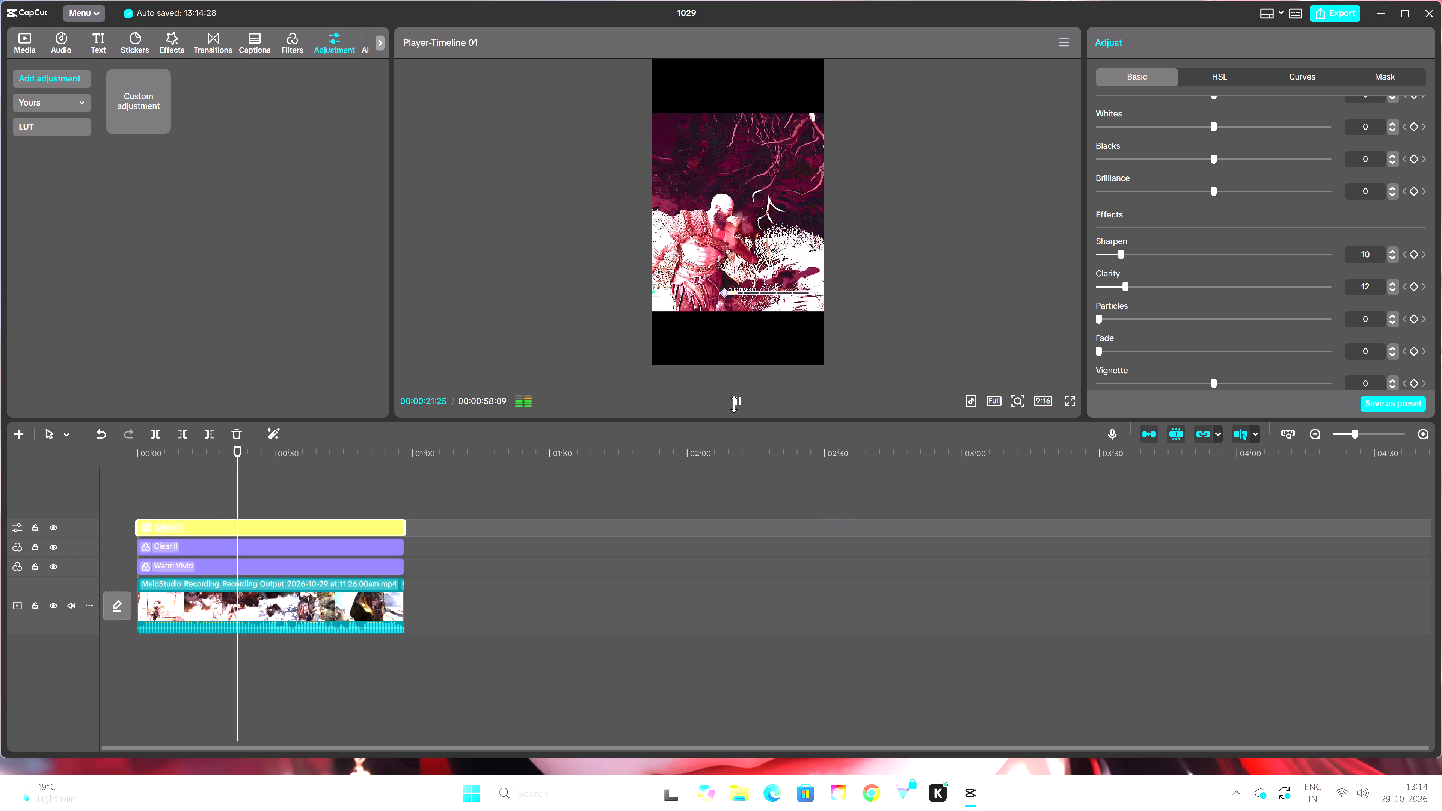
click(734, 405)
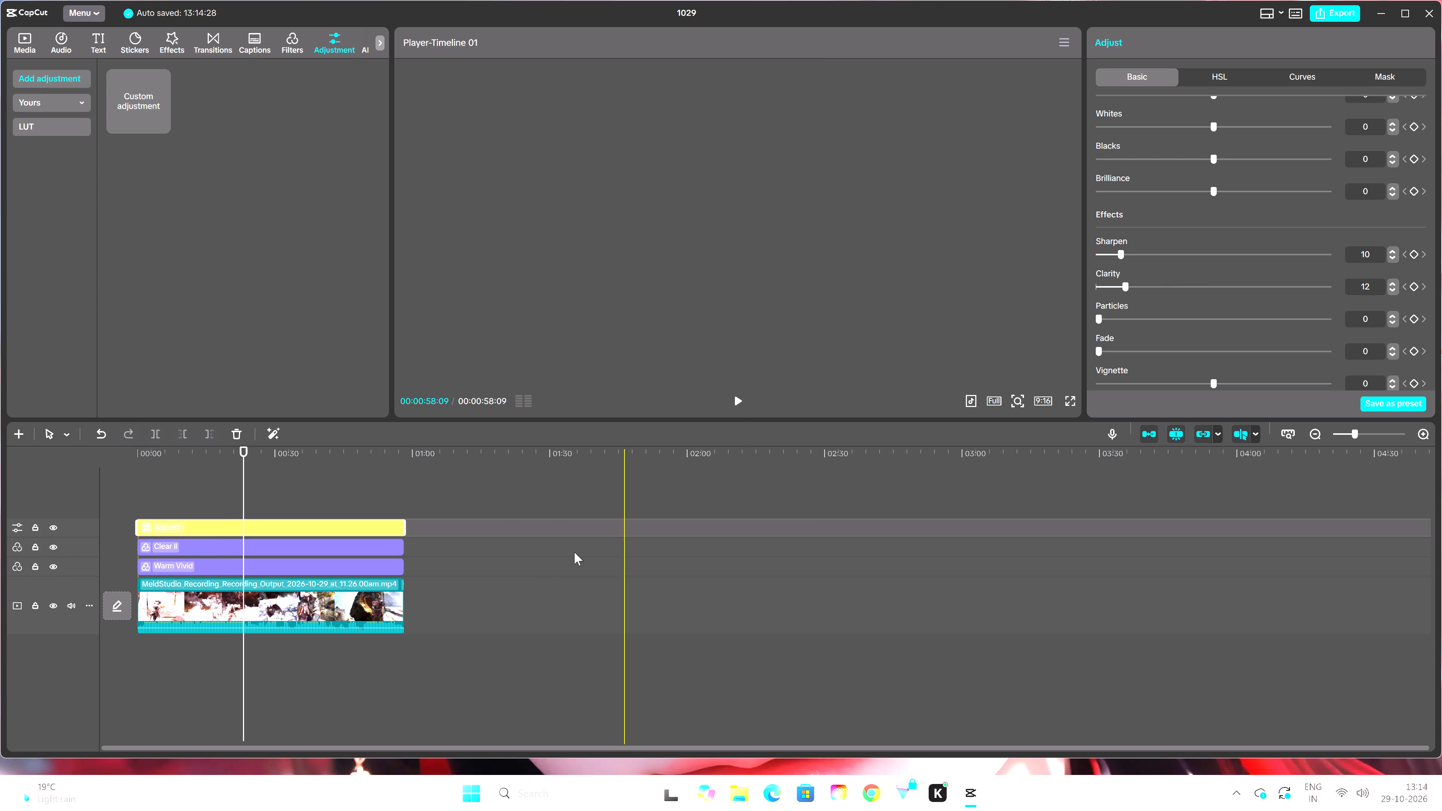
scroll(1293, 184, up, 3)
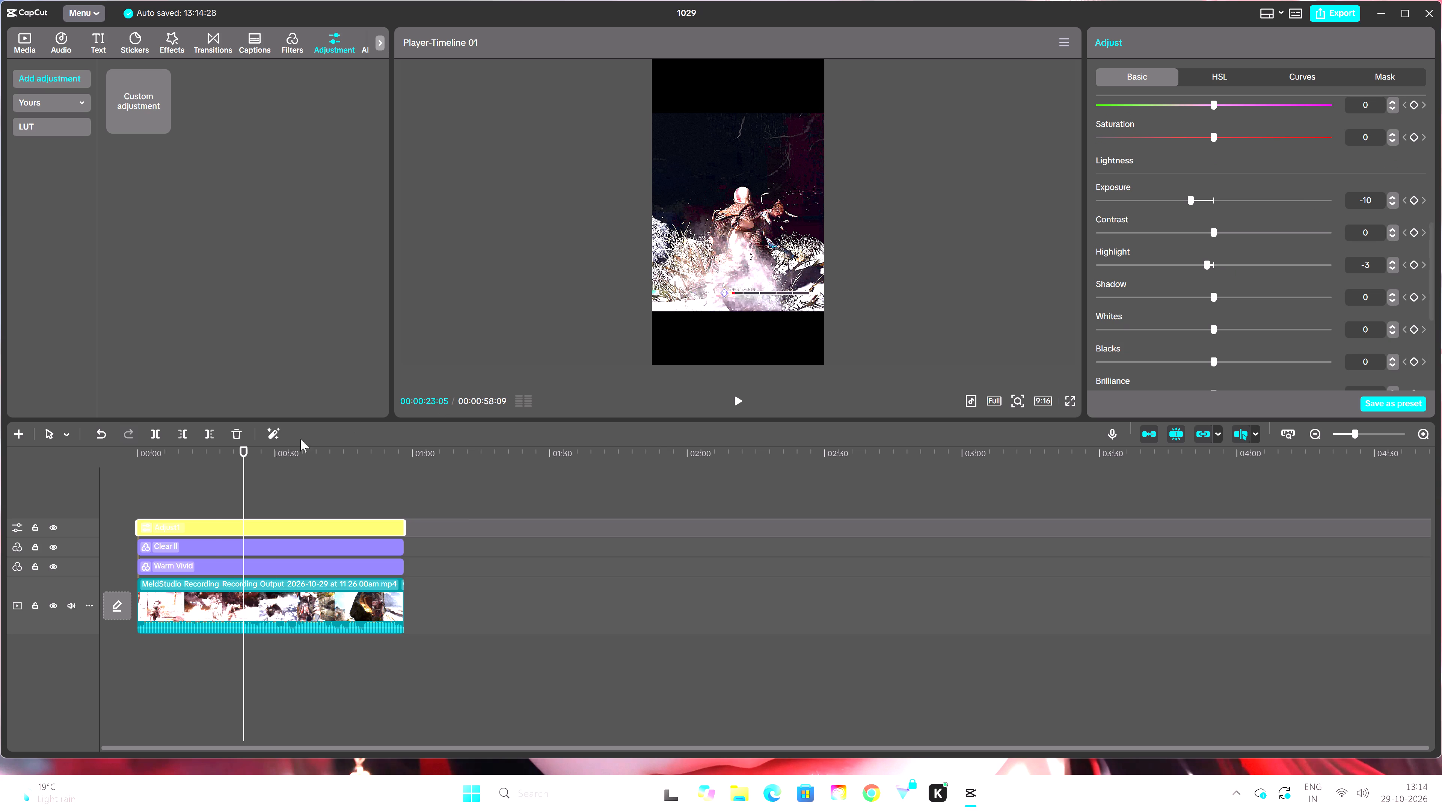
drag(242, 451, 209, 461)
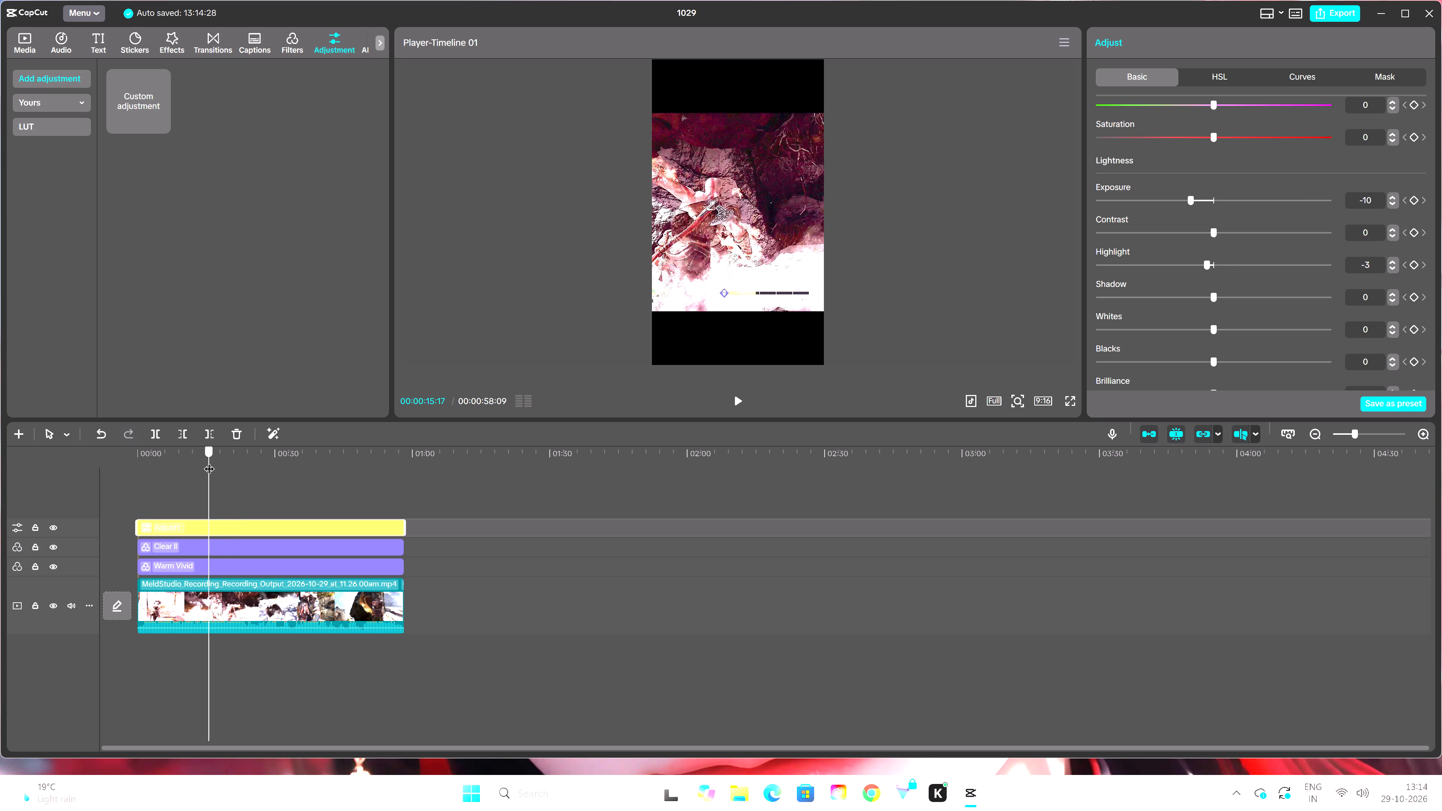
drag(209, 461, 197, 466)
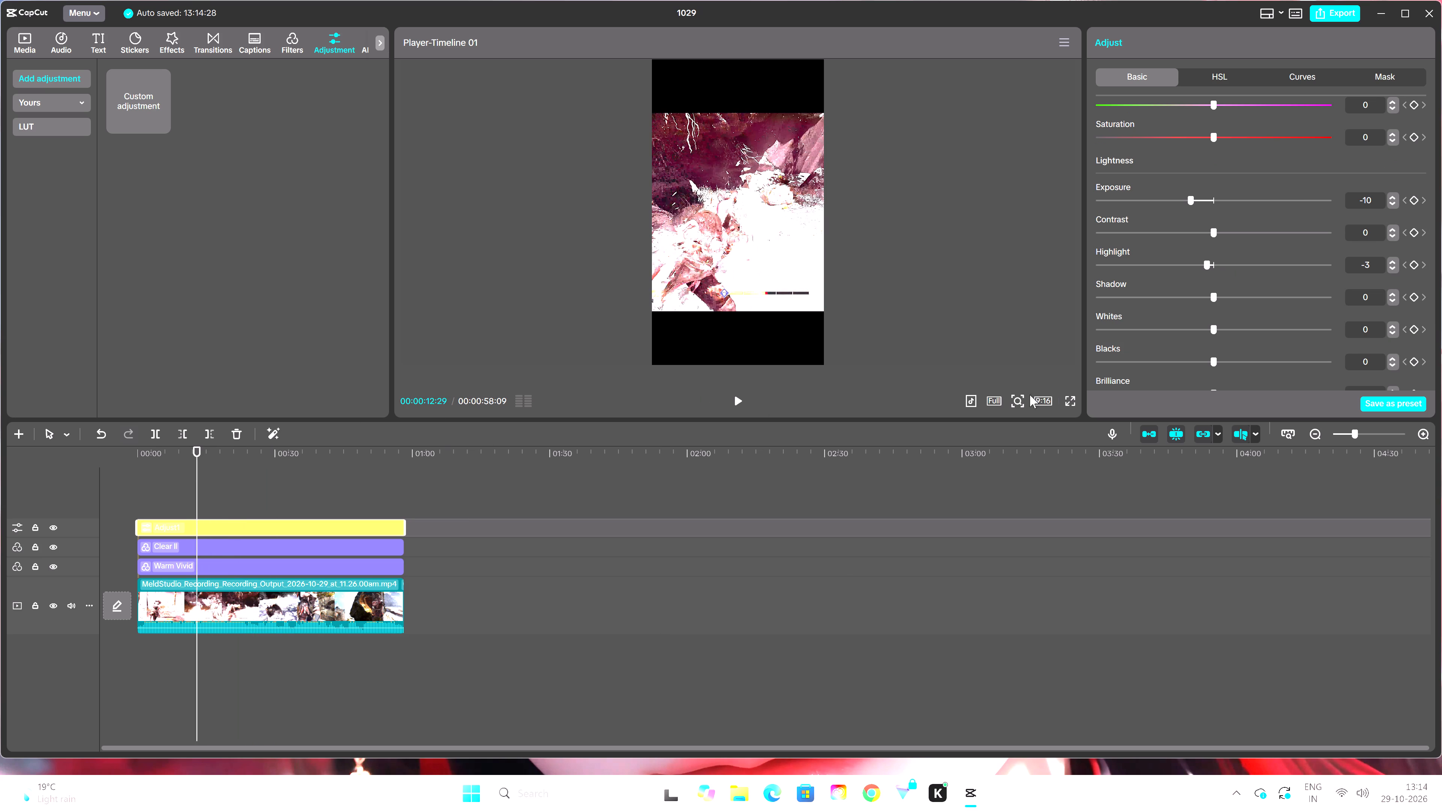
click(1069, 404)
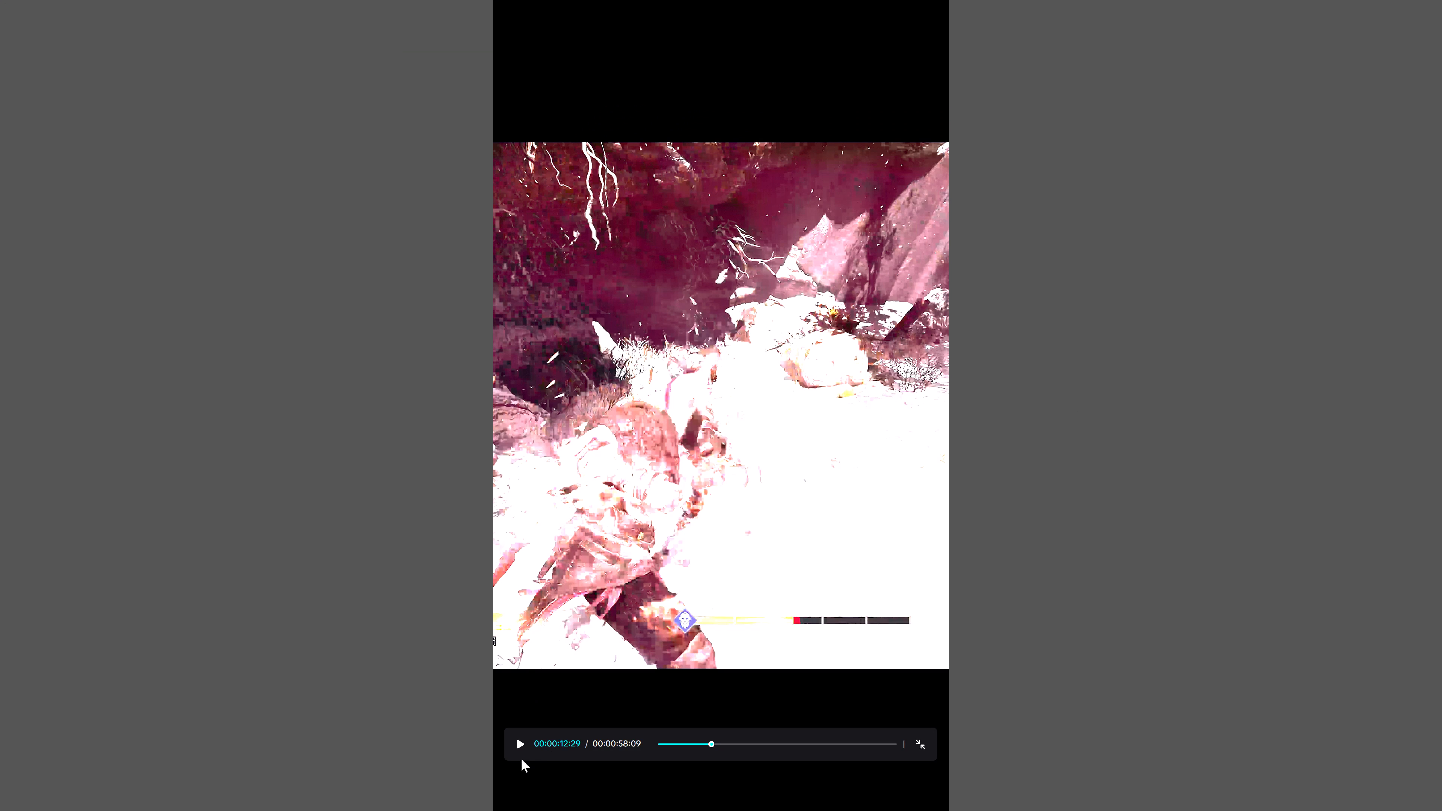
click(518, 748)
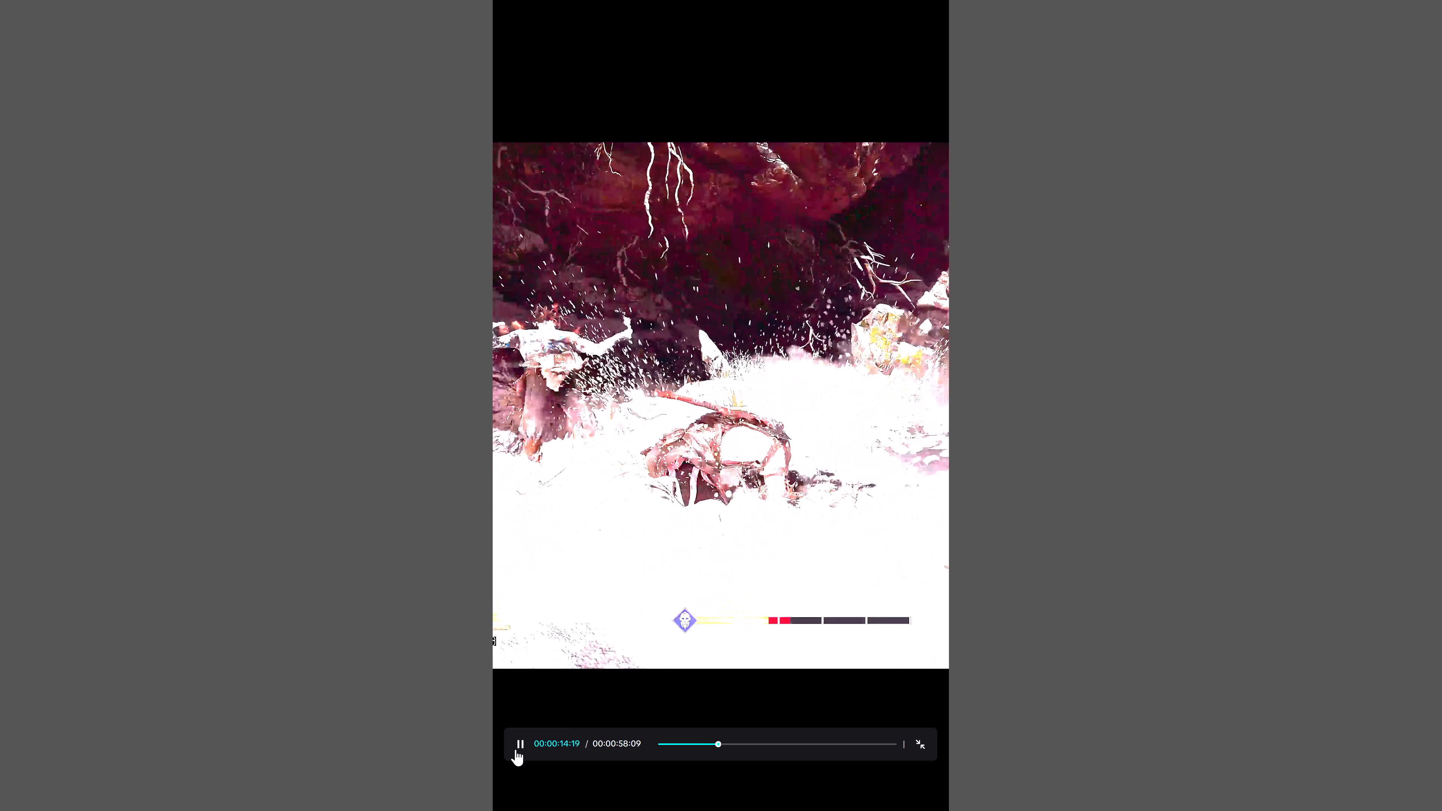
click(515, 749)
click(920, 744)
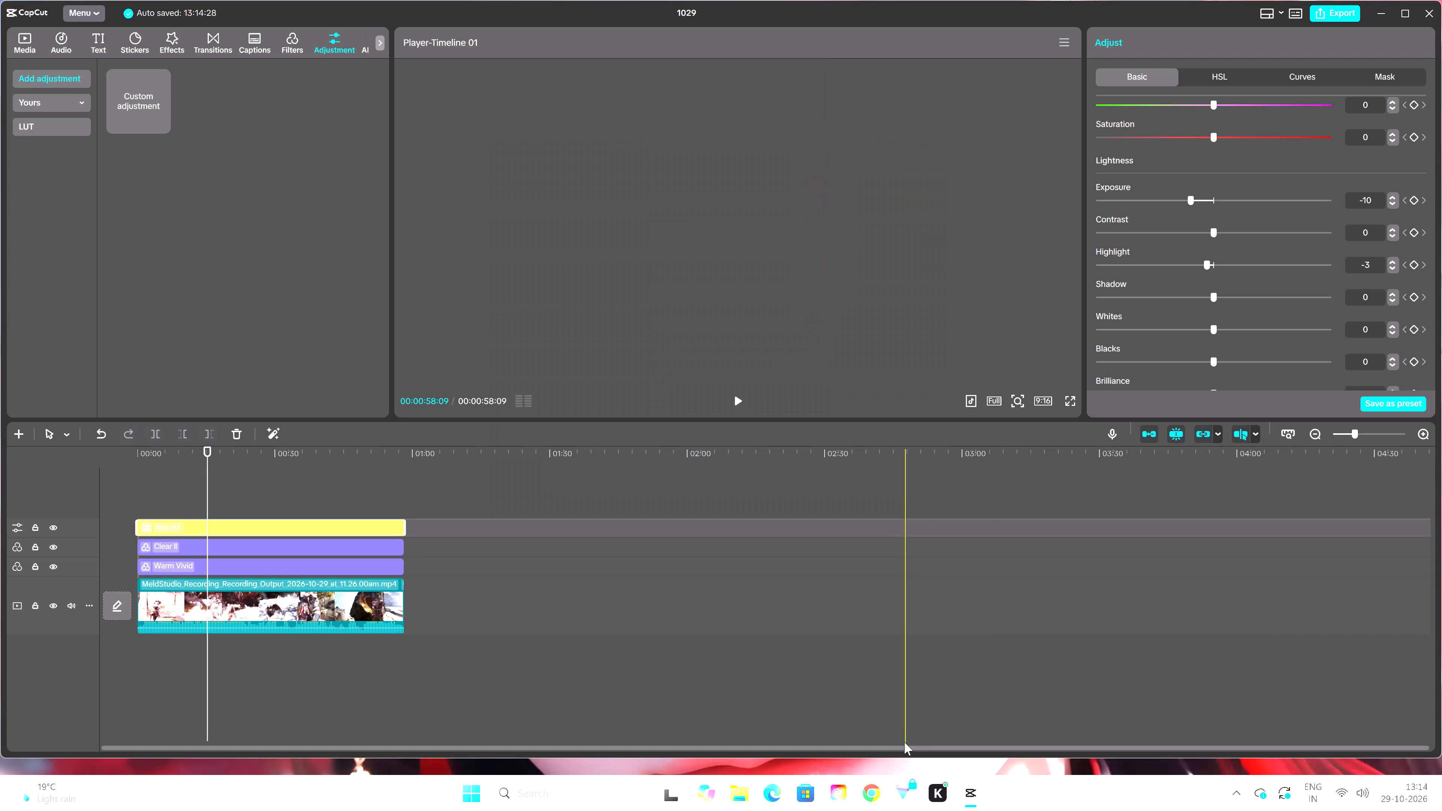
Set the adjustment layer's exposure to -12 and contrast to -5, and play the result from about 15 seconds.
click(1393, 202)
click(1393, 202)
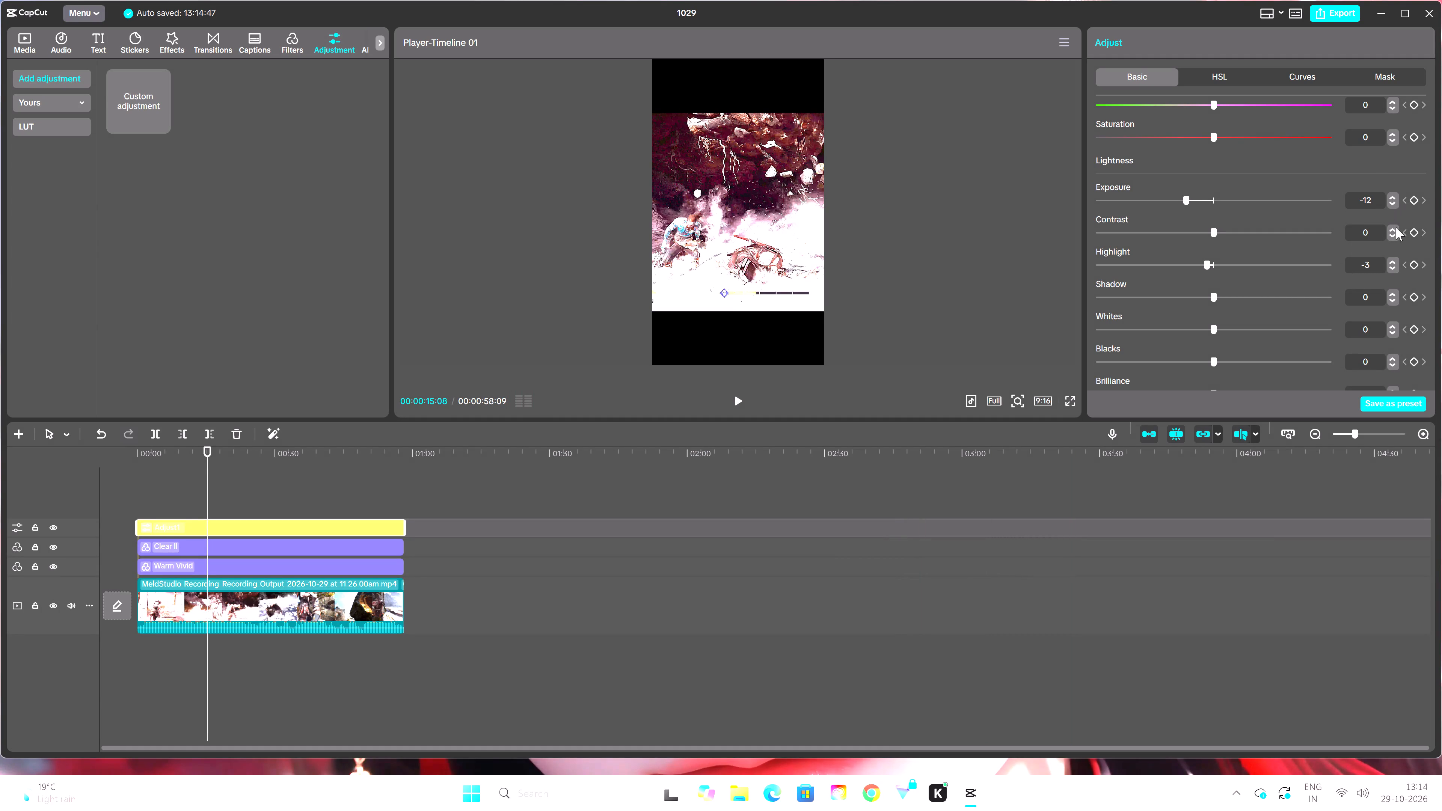
triple_click(1393, 235)
double_click(1393, 235)
click(738, 403)
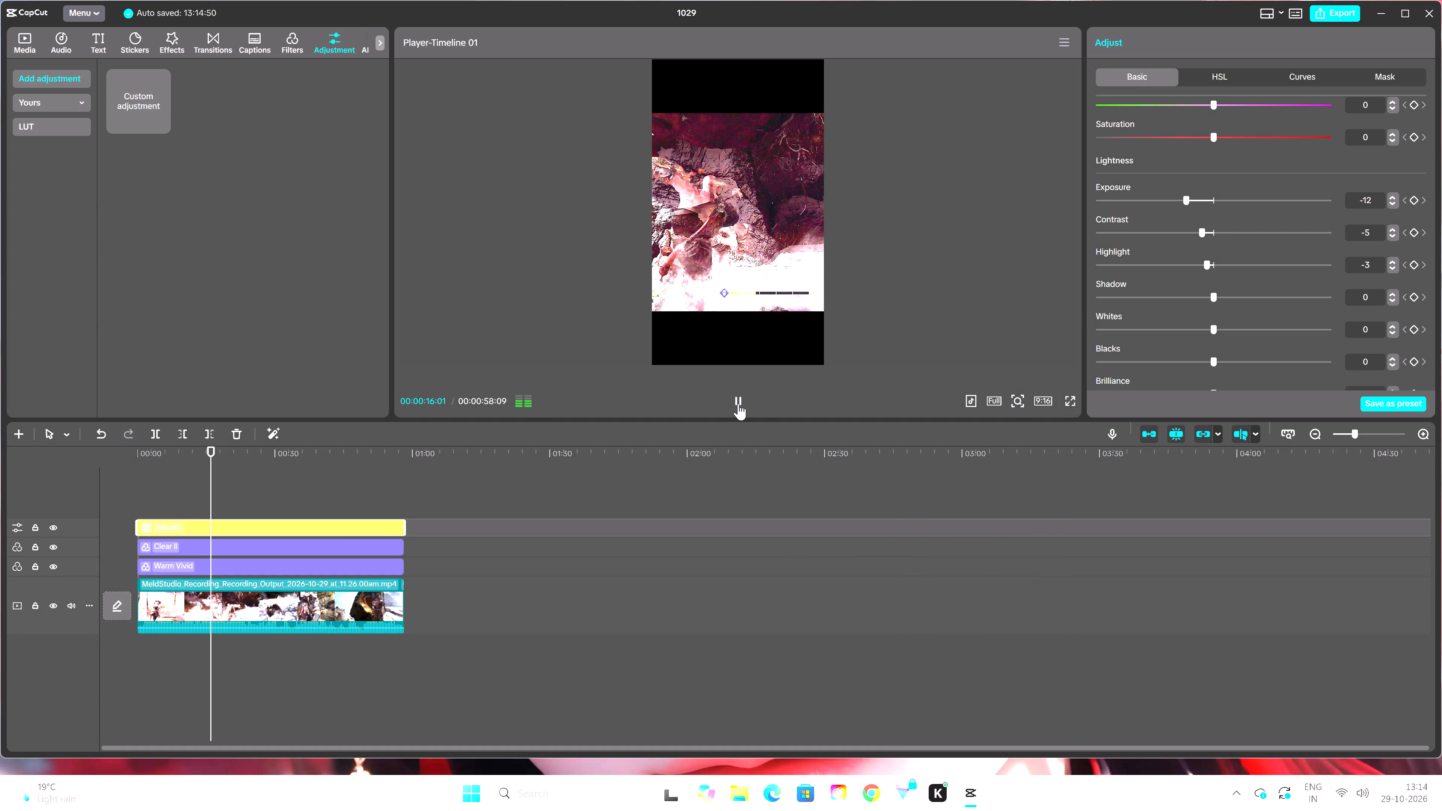
Check the playing short in full screen, and set the adjustment layer's highlight to 0.
click(1068, 401)
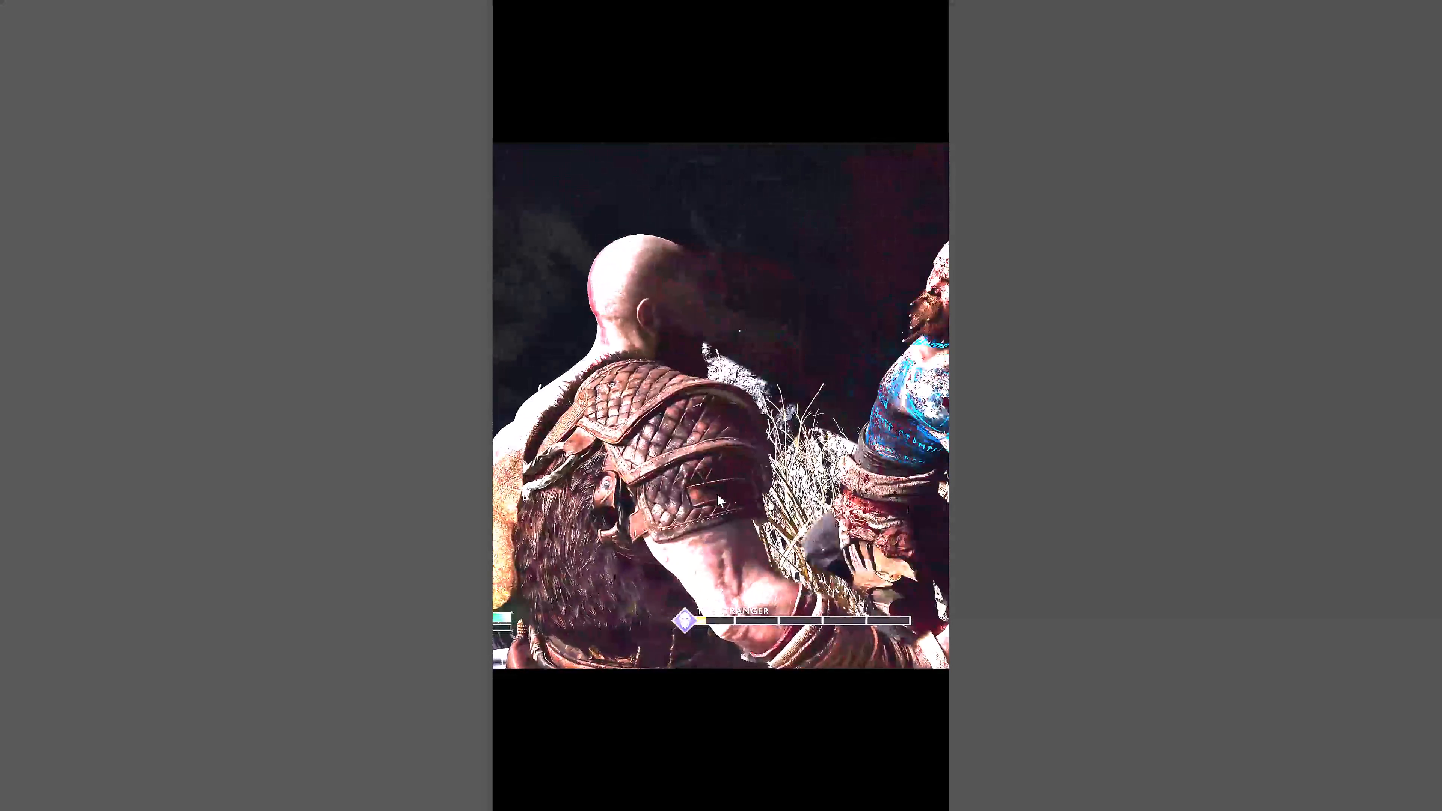
click(724, 500)
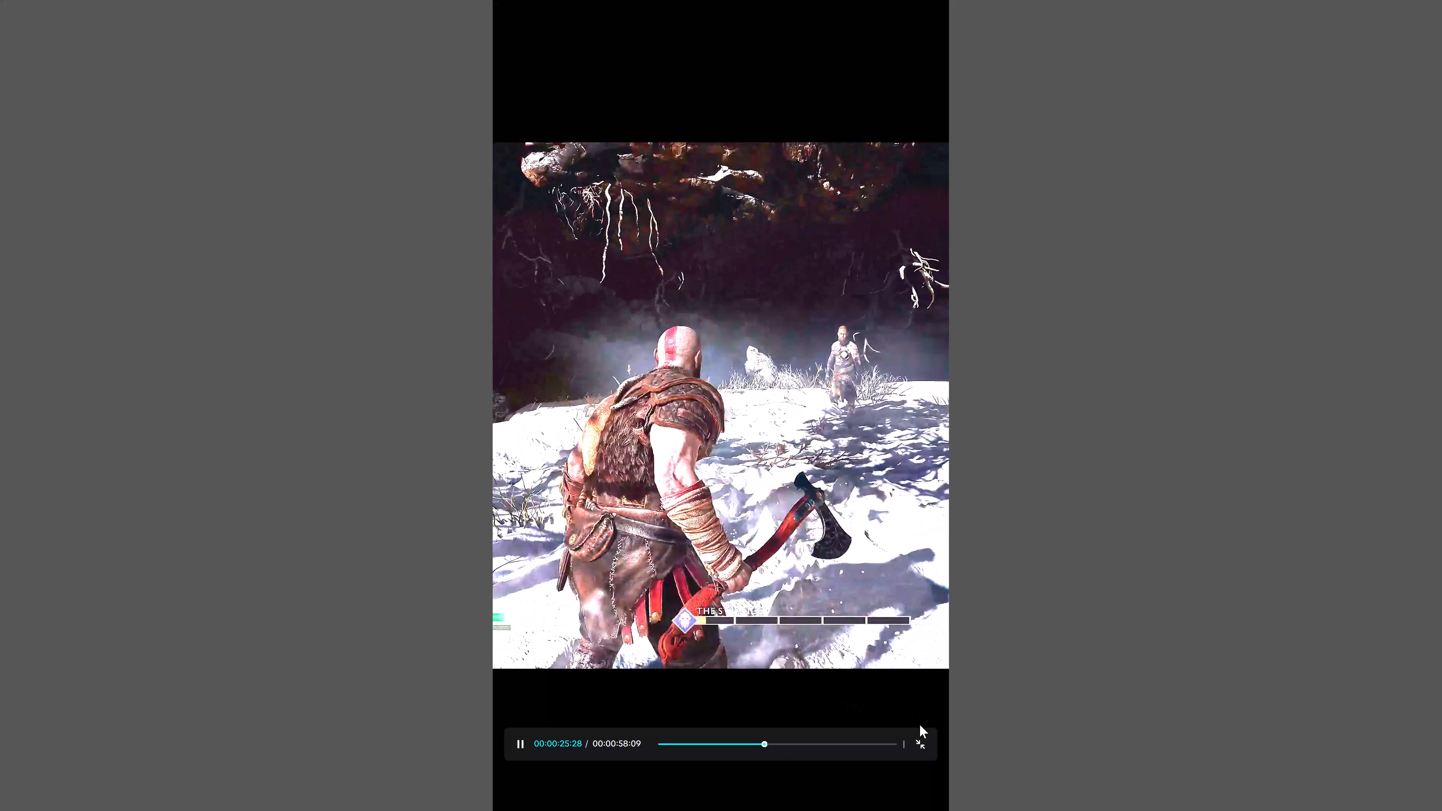
click(925, 745)
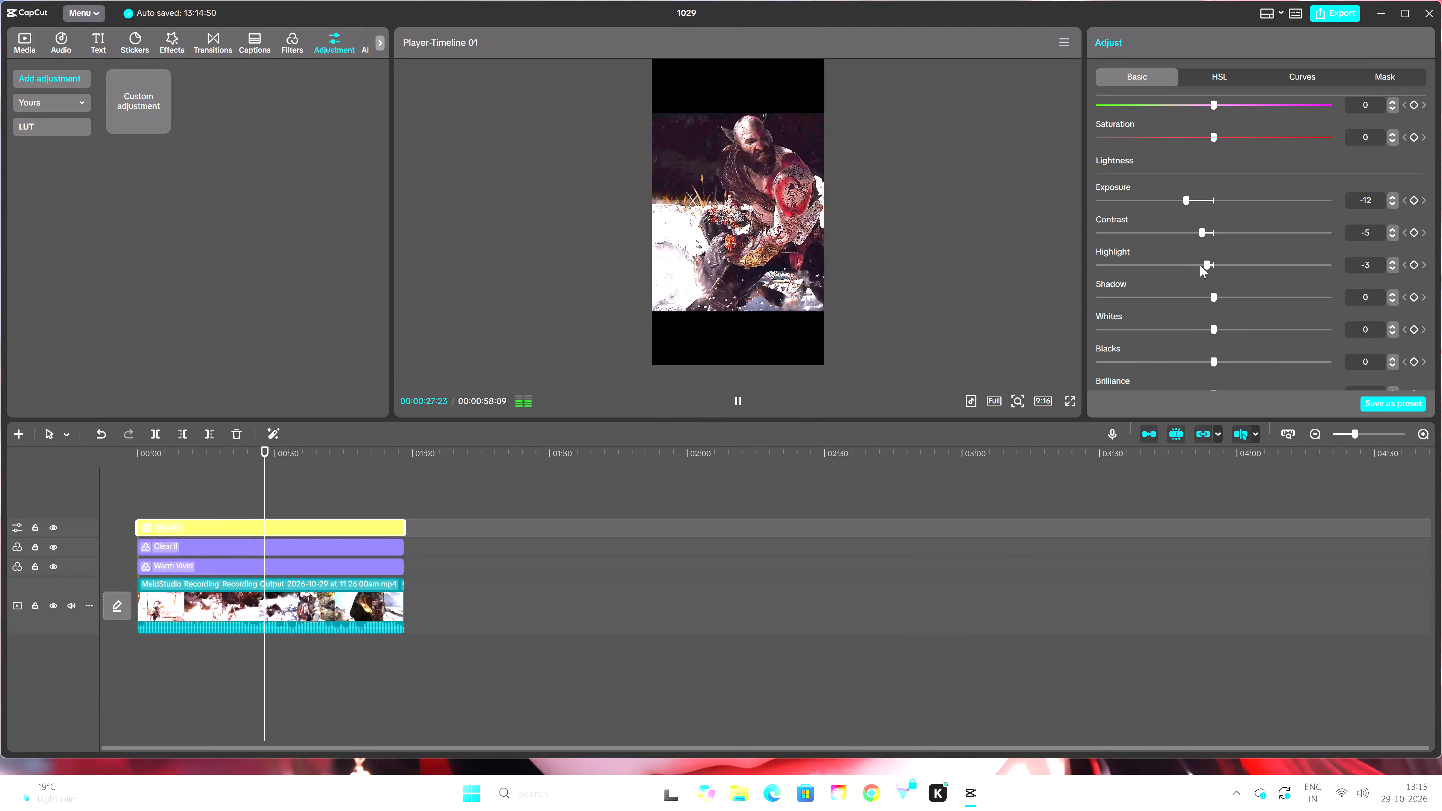
drag(1204, 261, 1210, 263)
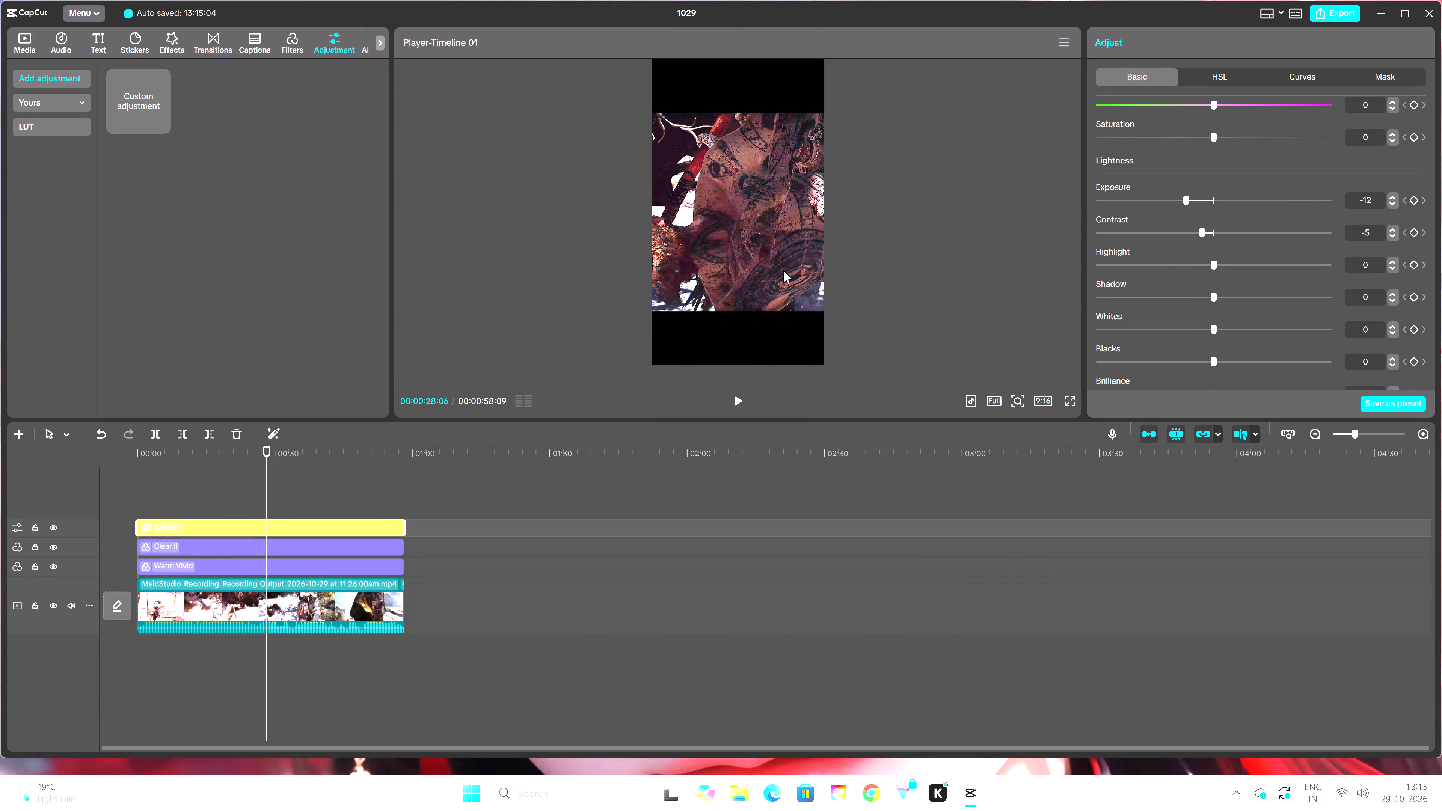
Play the regraded short from about 28 seconds, viewing part of it in full screen.
click(734, 400)
click(741, 403)
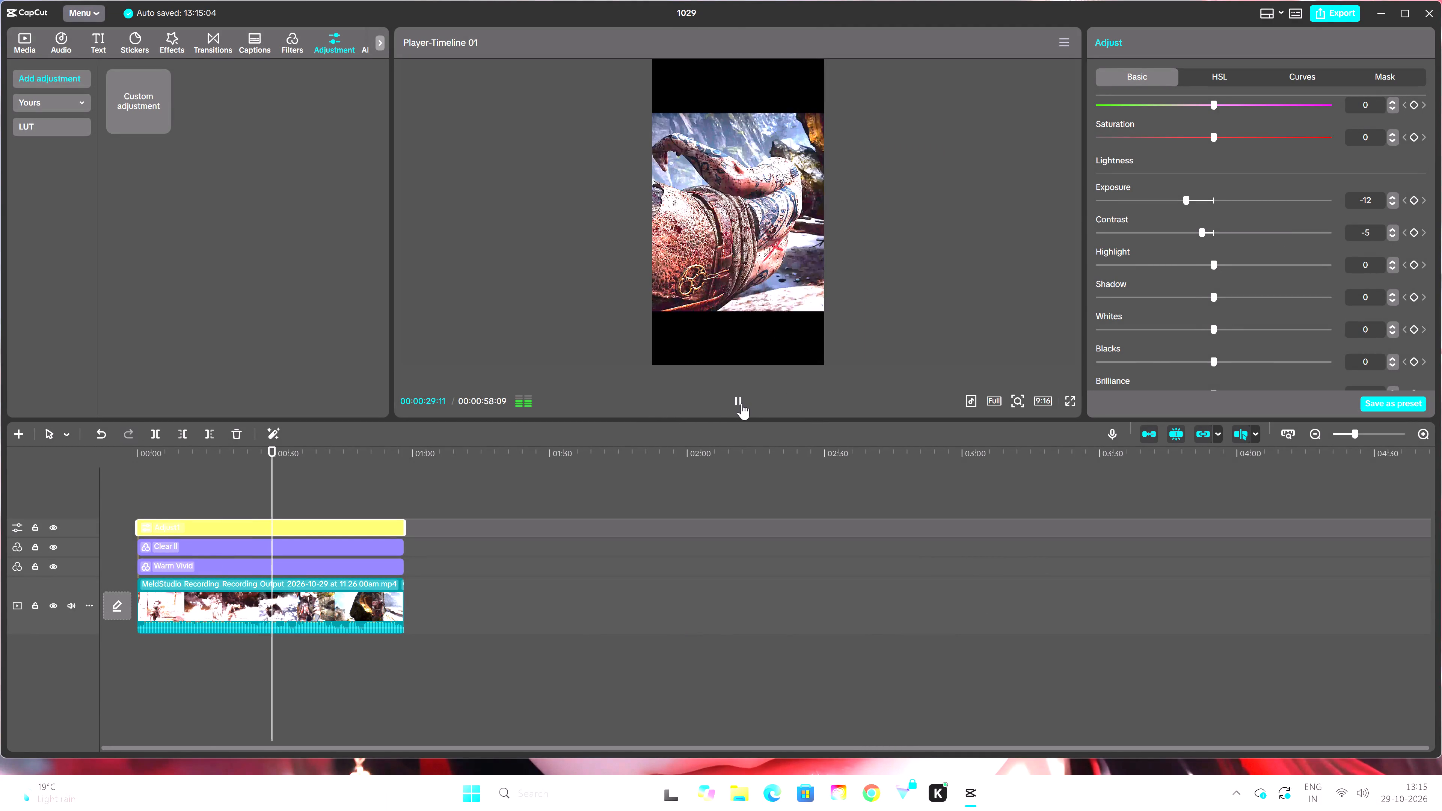
click(742, 403)
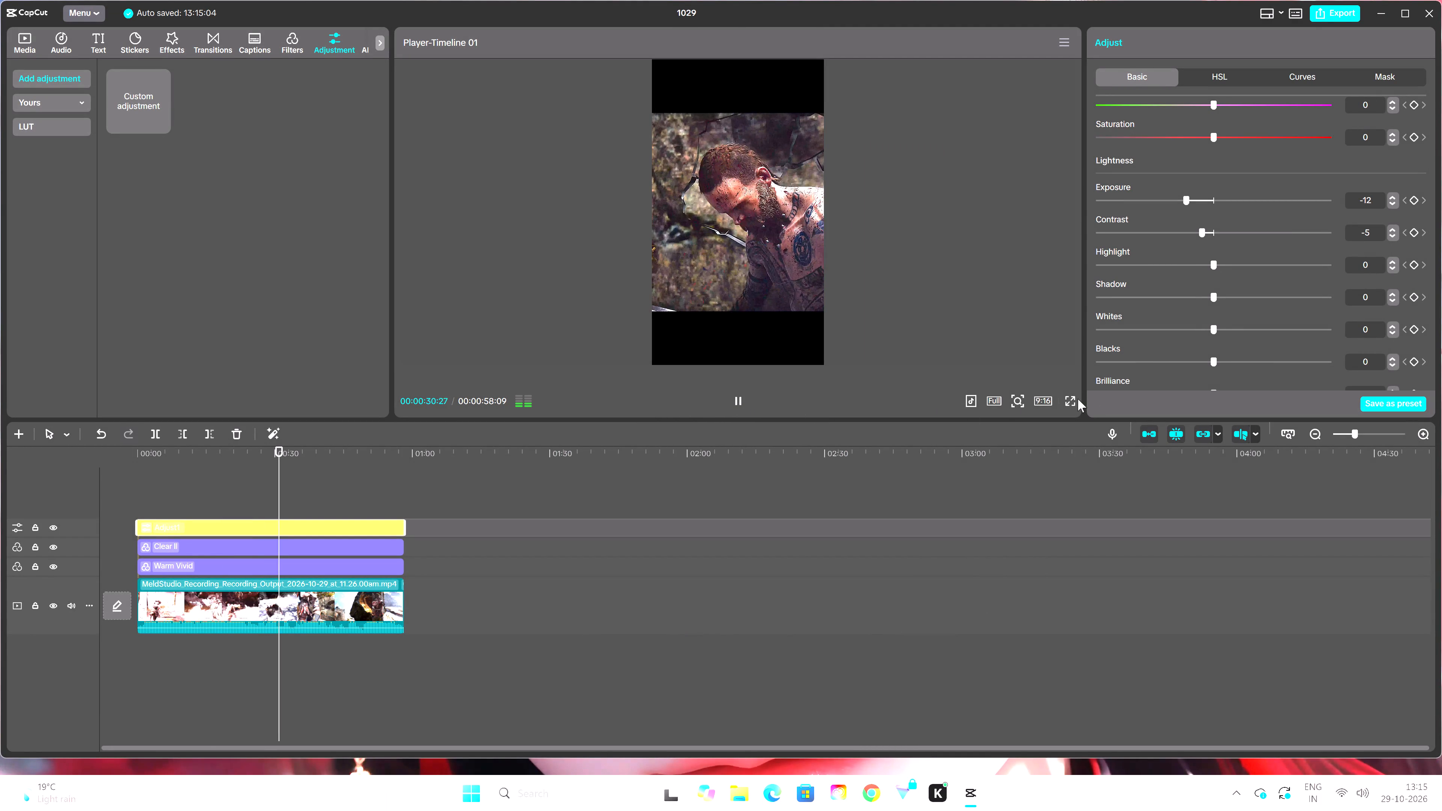
click(1076, 401)
click(1074, 402)
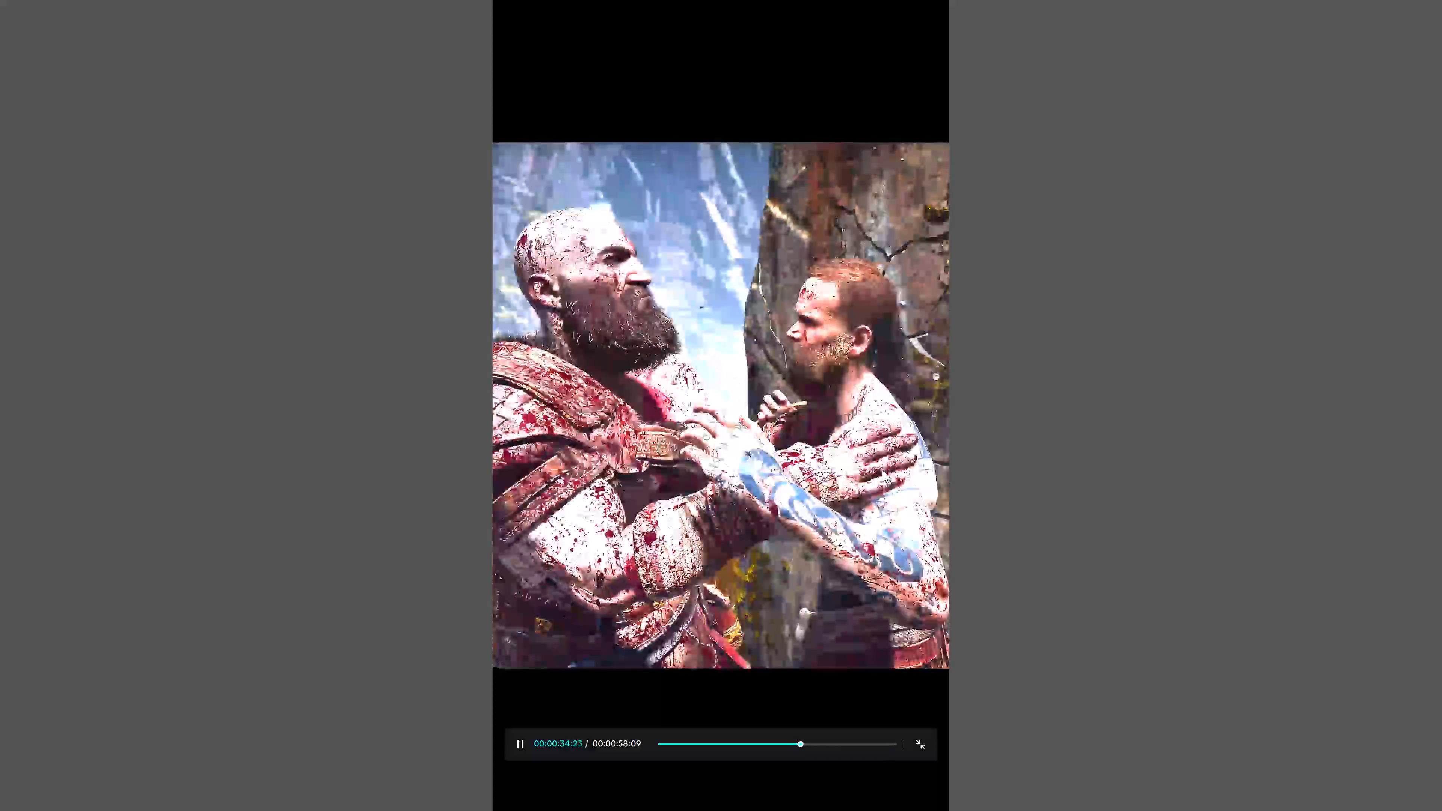
click(882, 470)
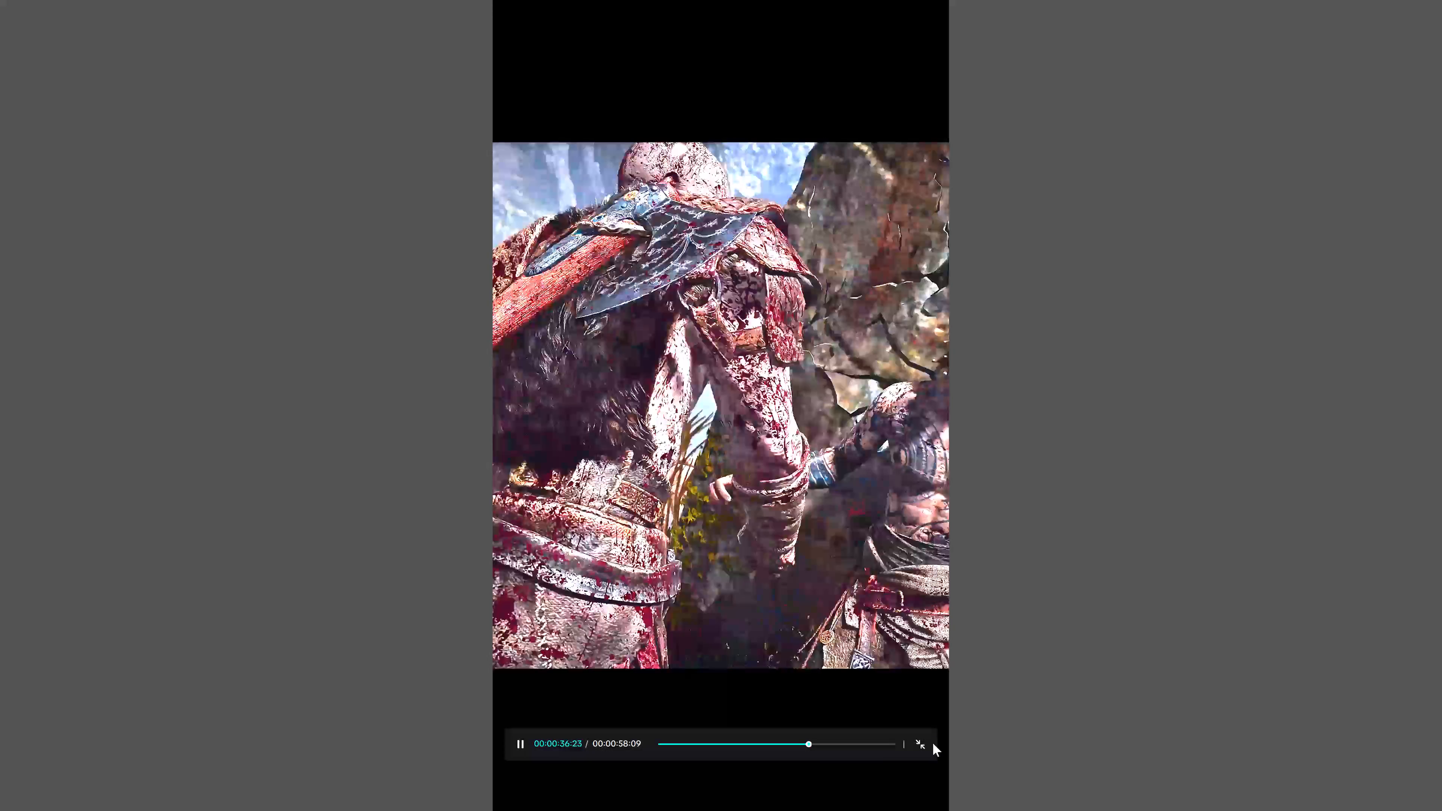
click(928, 743)
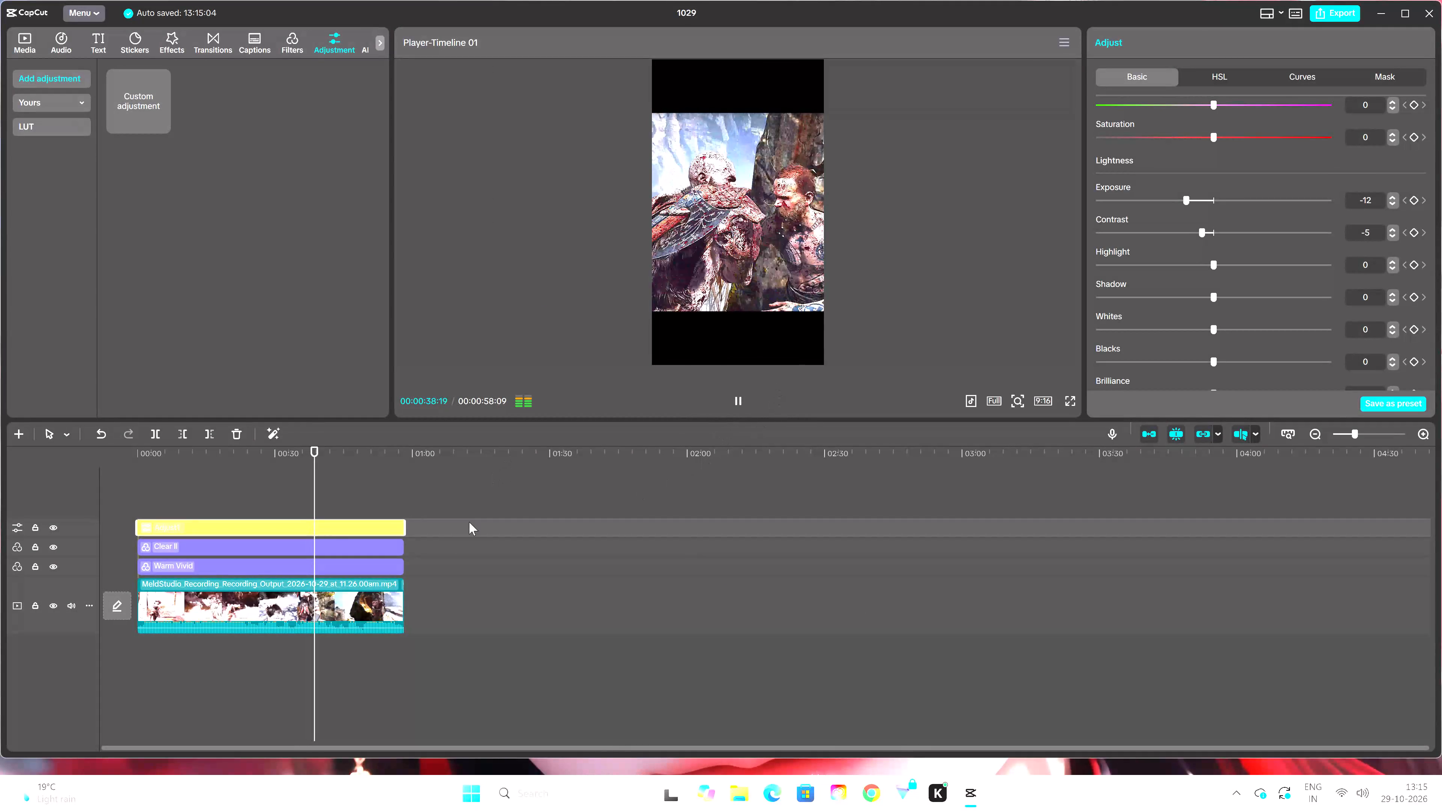
Set the Warm Vivid filter's intensity to 60.
click(382, 543)
click(380, 567)
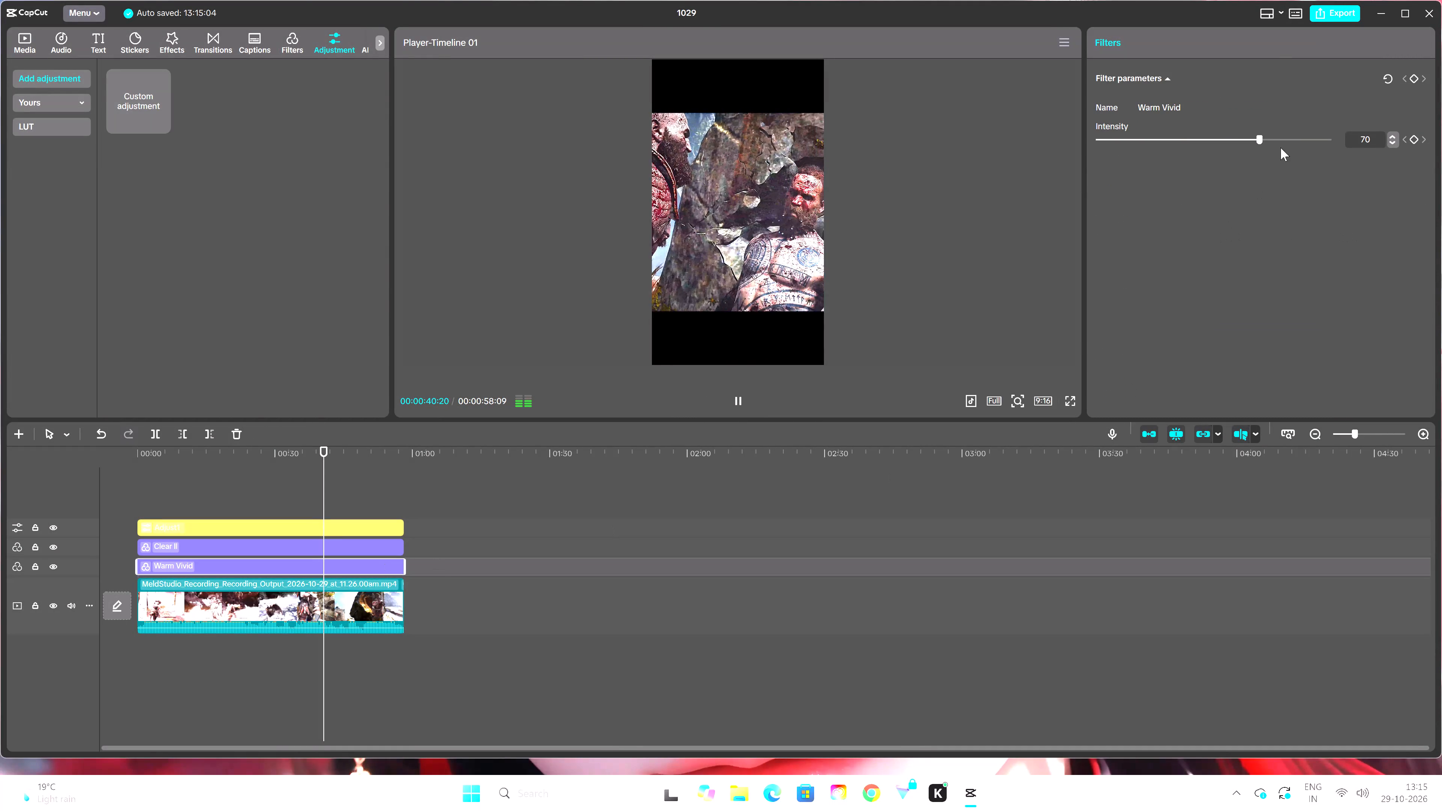
drag(1263, 136, 1255, 143)
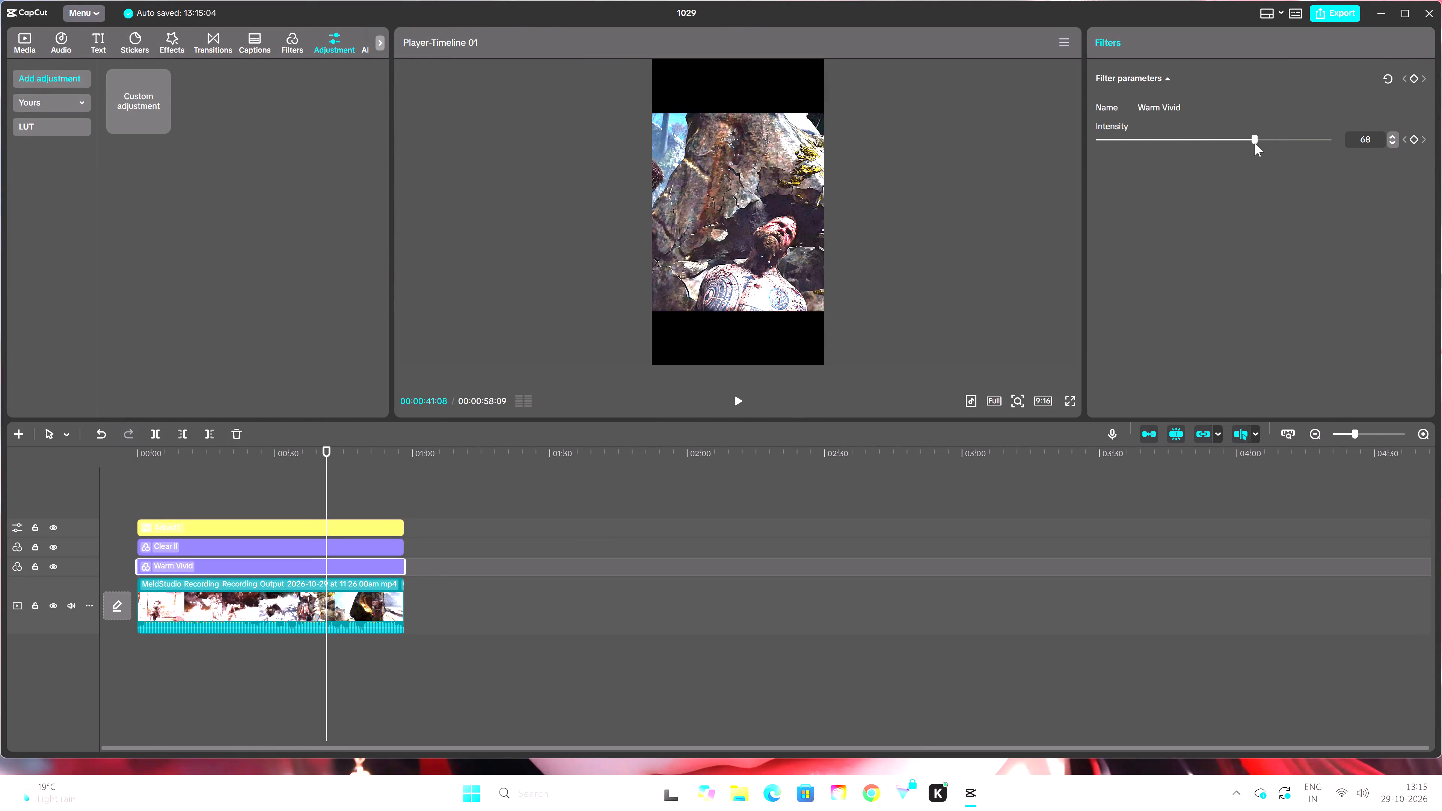
drag(1255, 143, 1234, 155)
drag(1234, 155, 1237, 160)
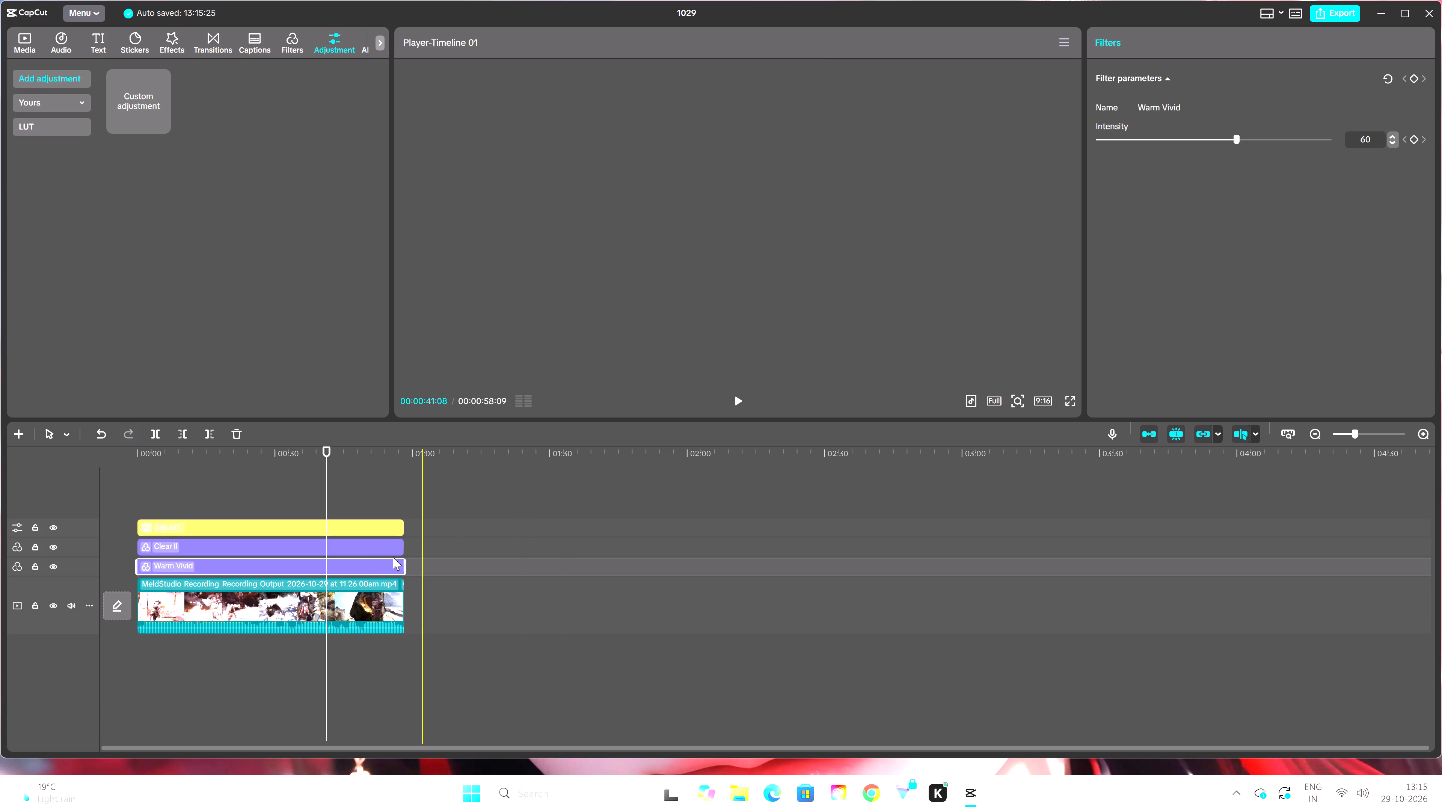
Set the Clear II filter's intensity to 50.
click(362, 543)
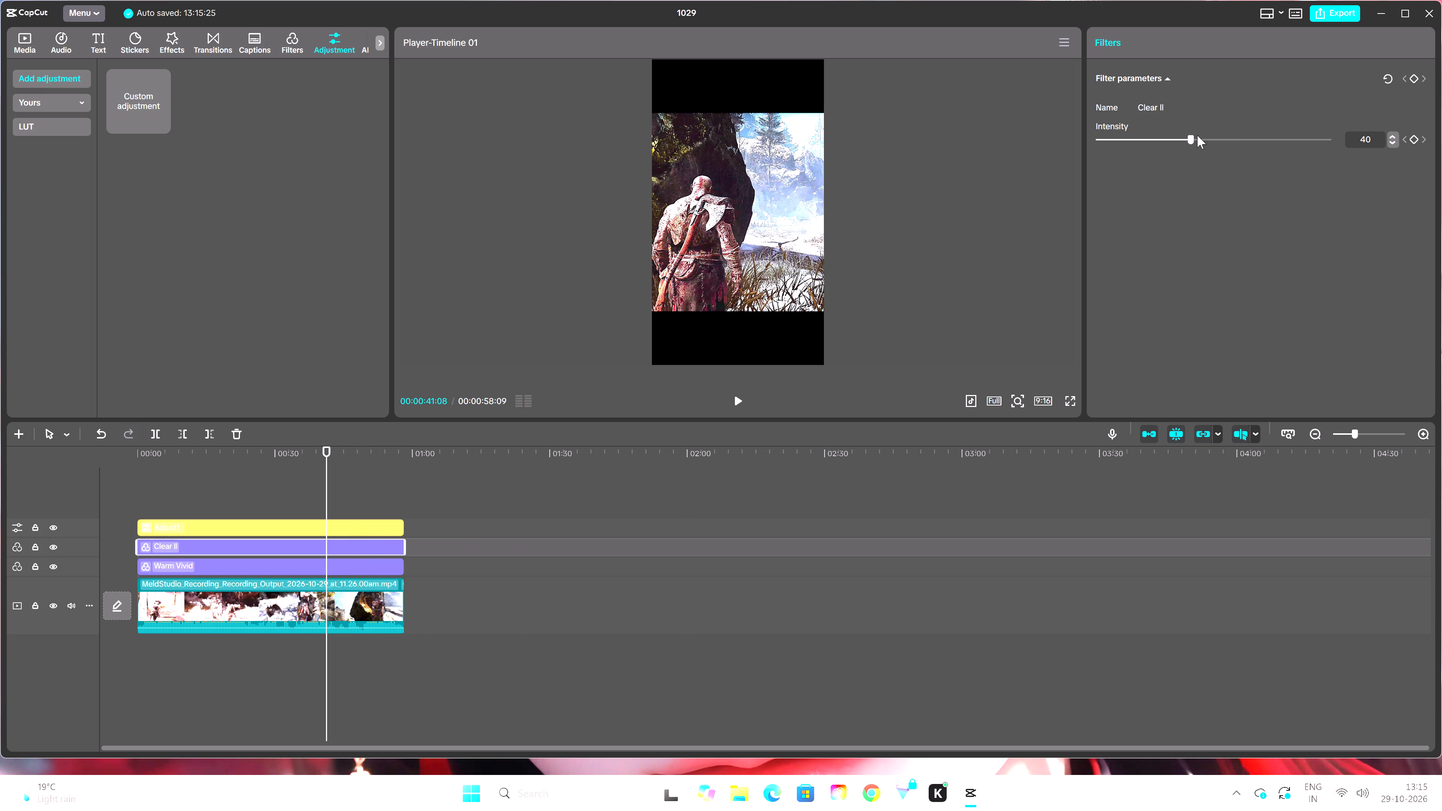
drag(1195, 138, 1038, 181)
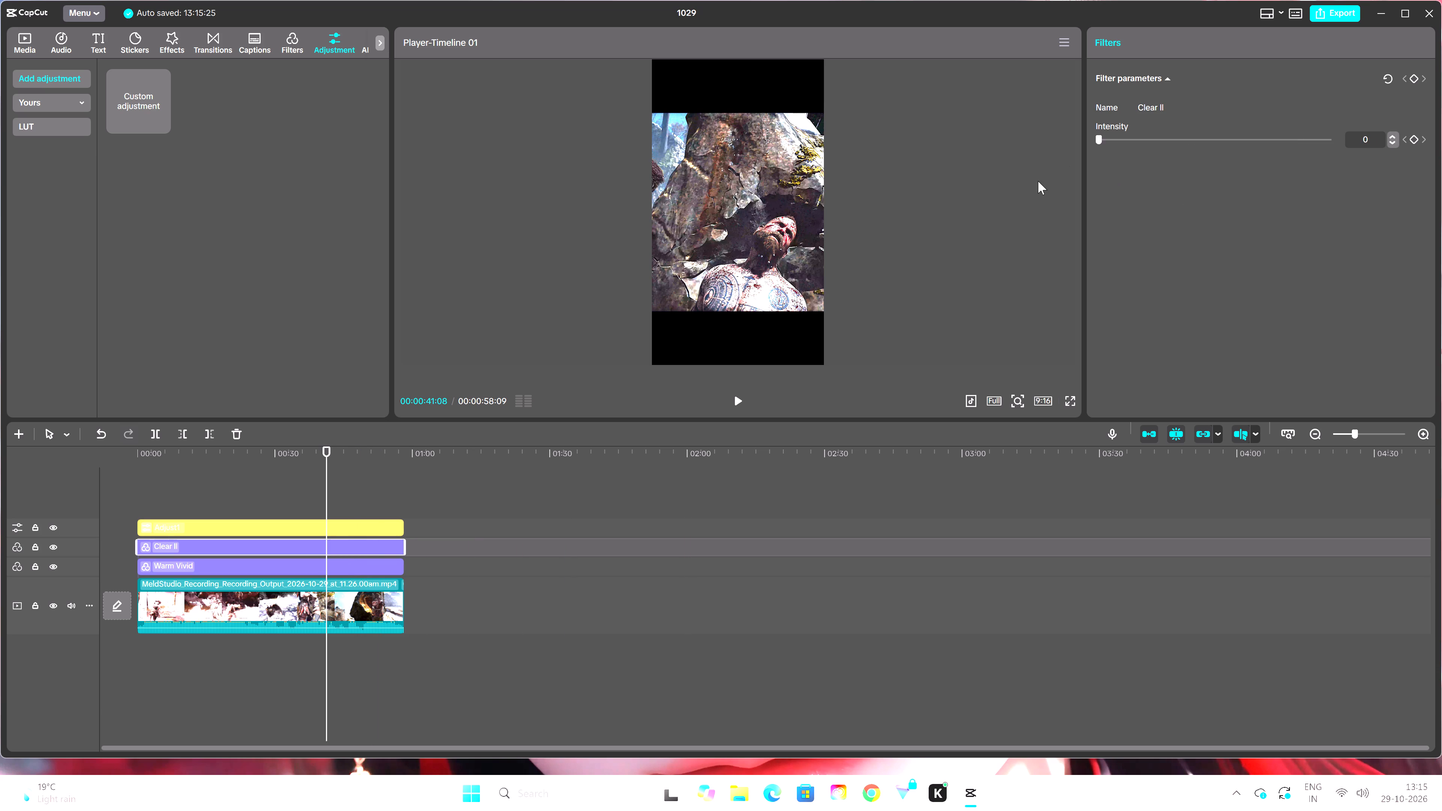
drag(1038, 181, 1217, 179)
drag(1217, 179, 1211, 181)
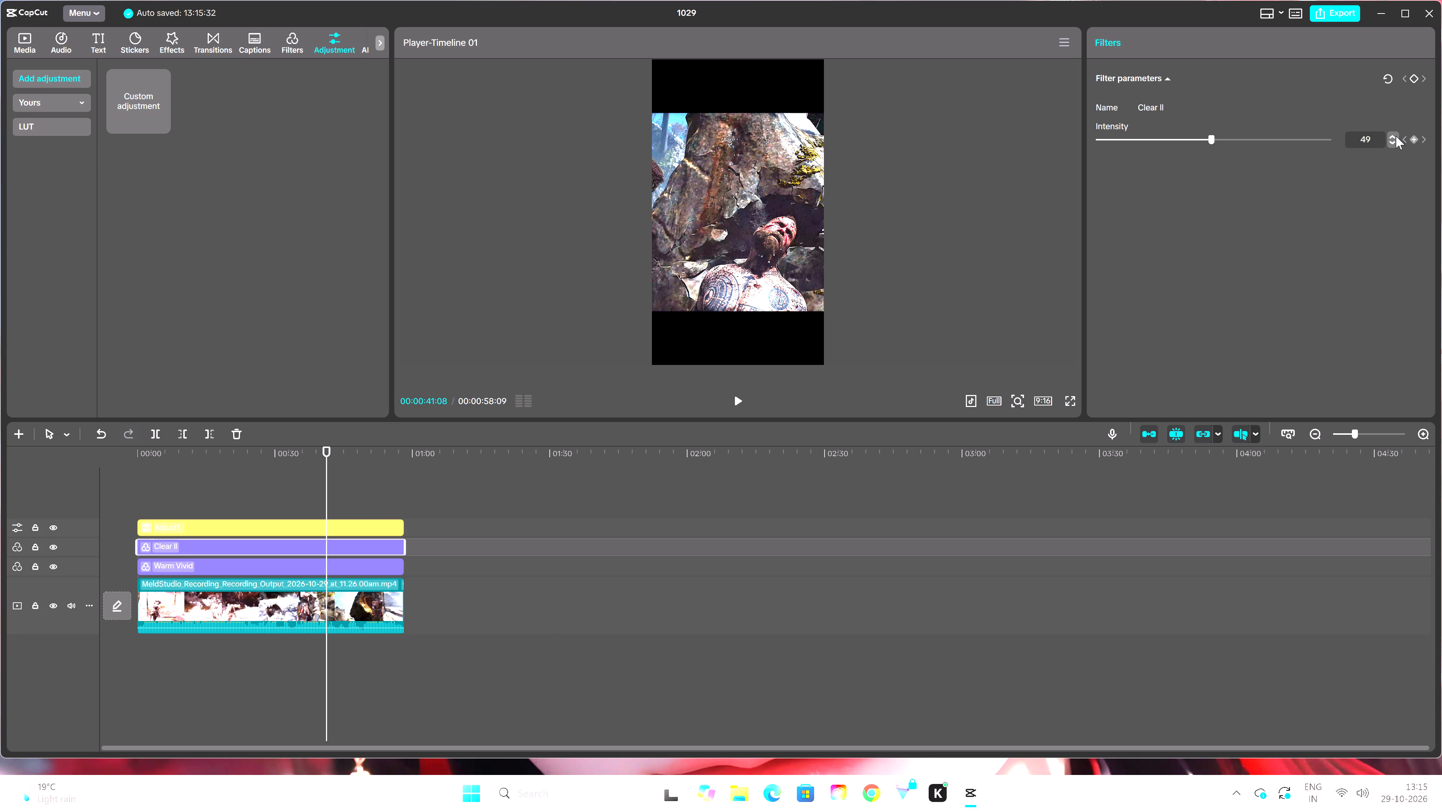
click(1396, 136)
Play the short from the beginning with the preview enlarged to examine the grade more closely.
drag(326, 449, 2, 464)
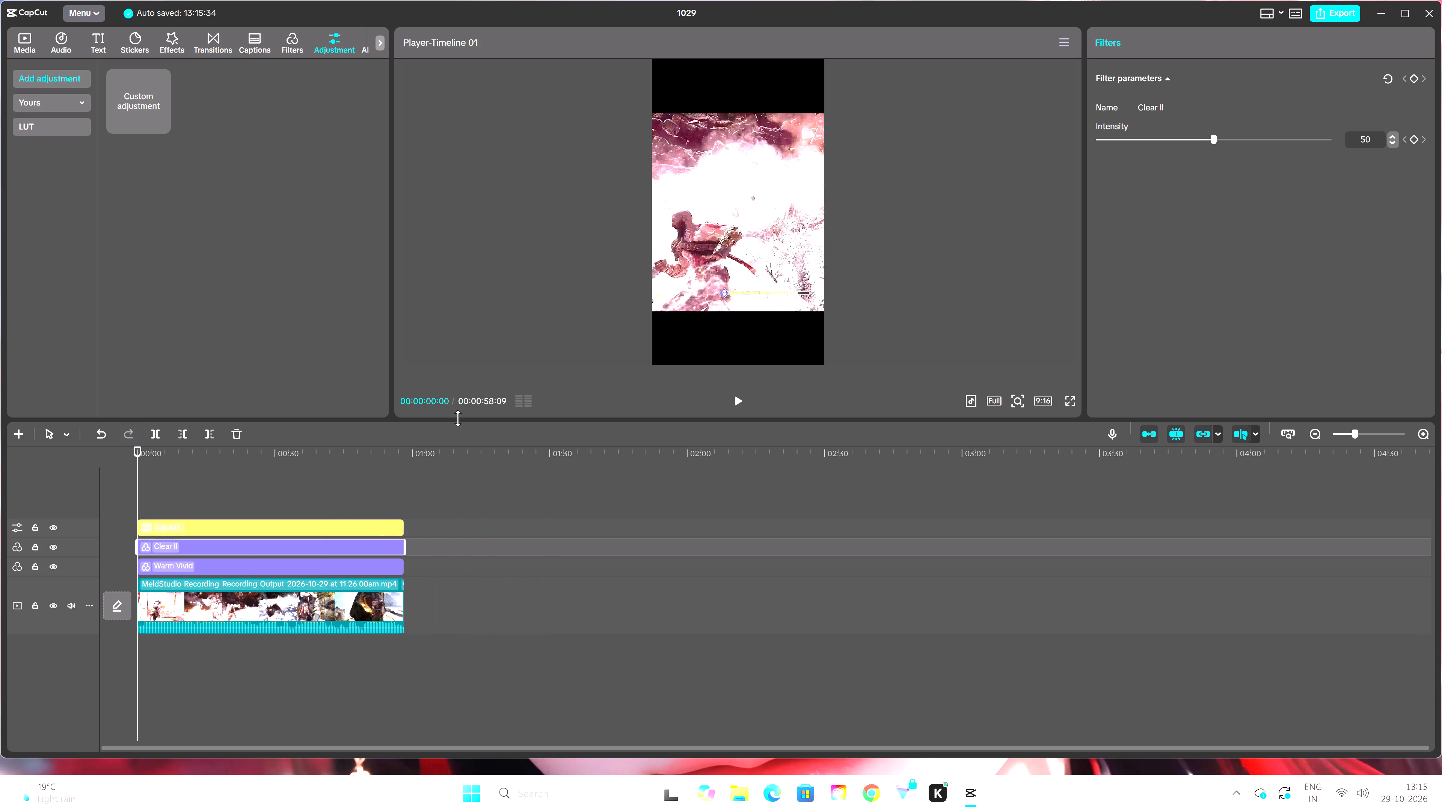
click(734, 407)
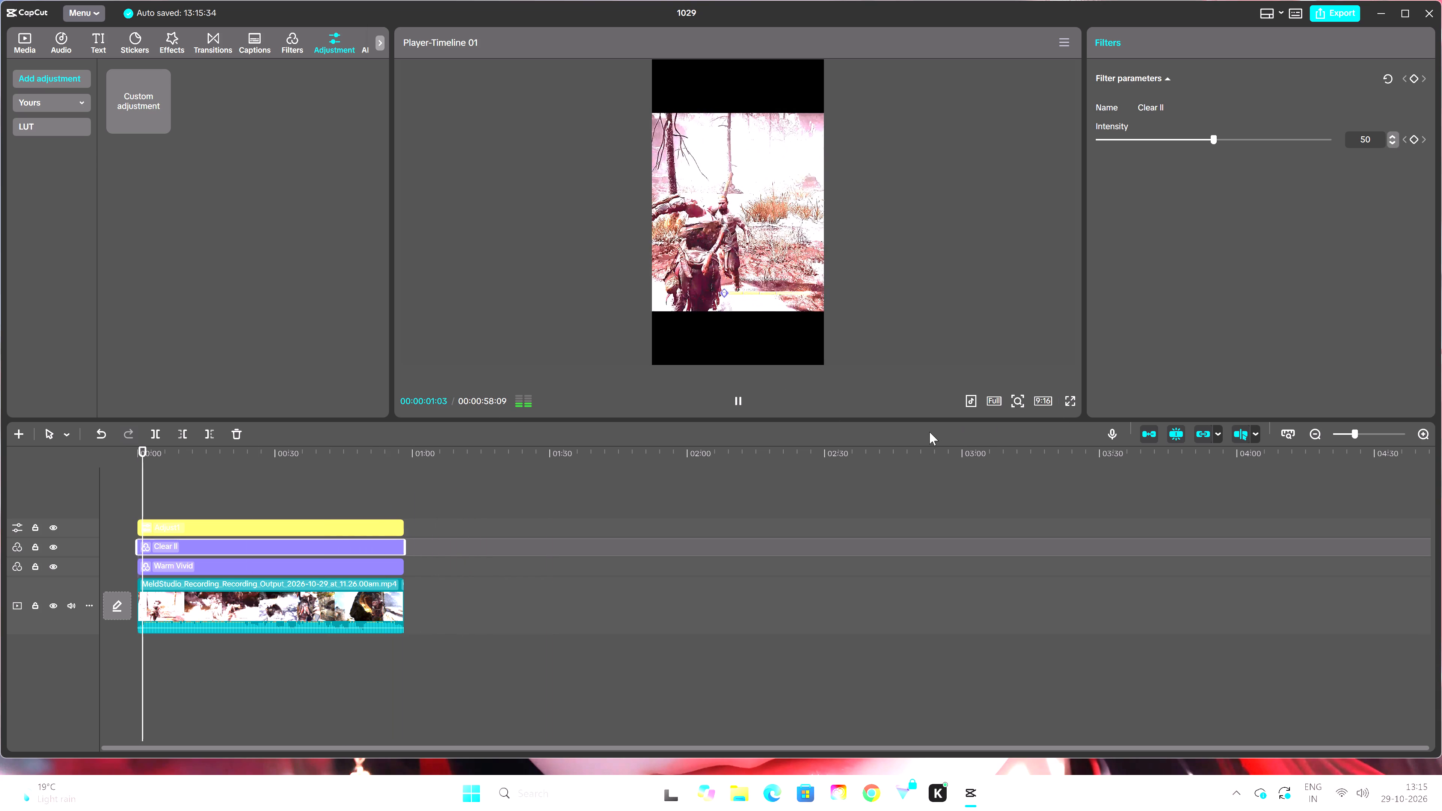
click(1014, 401)
drag(983, 428, 996, 431)
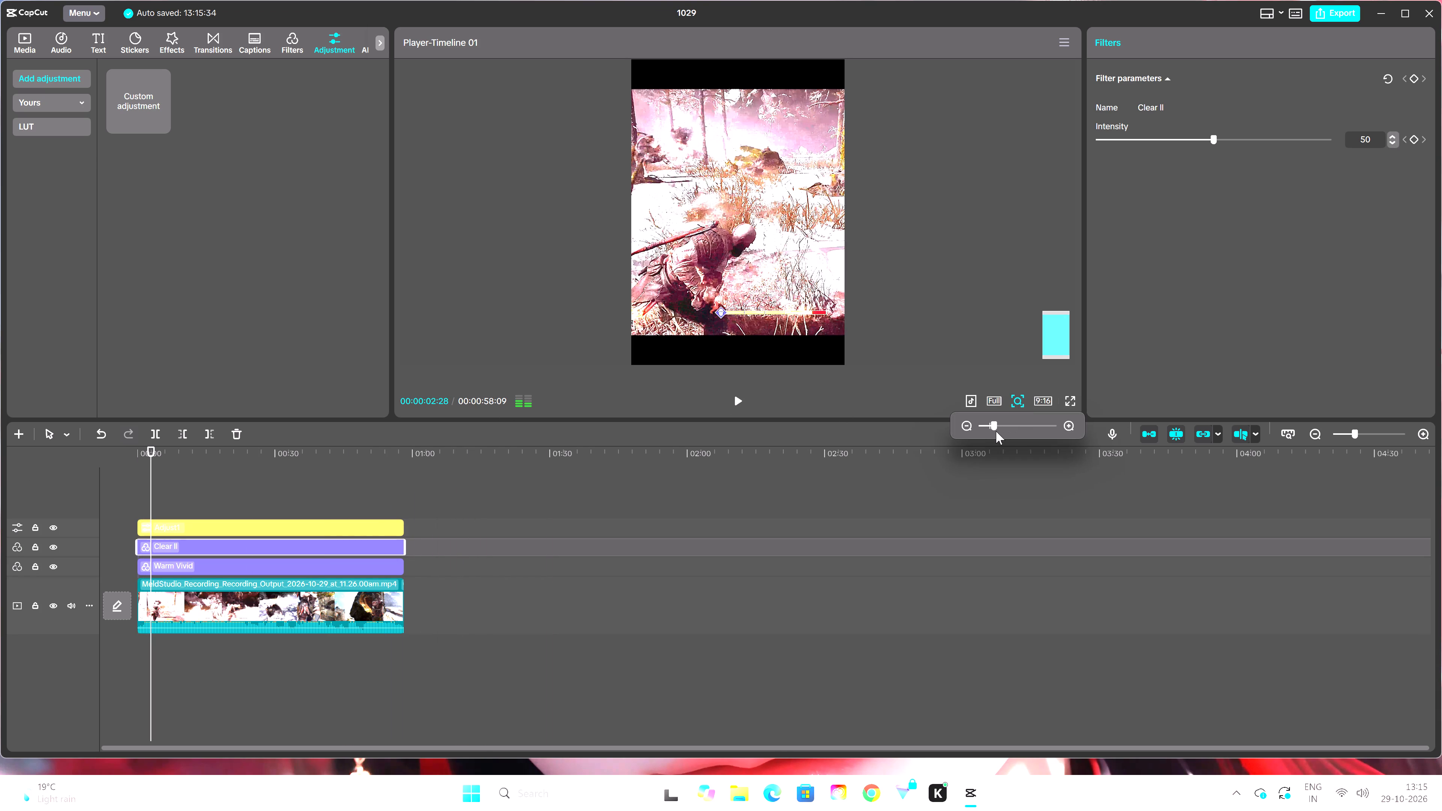
drag(996, 431, 1001, 434)
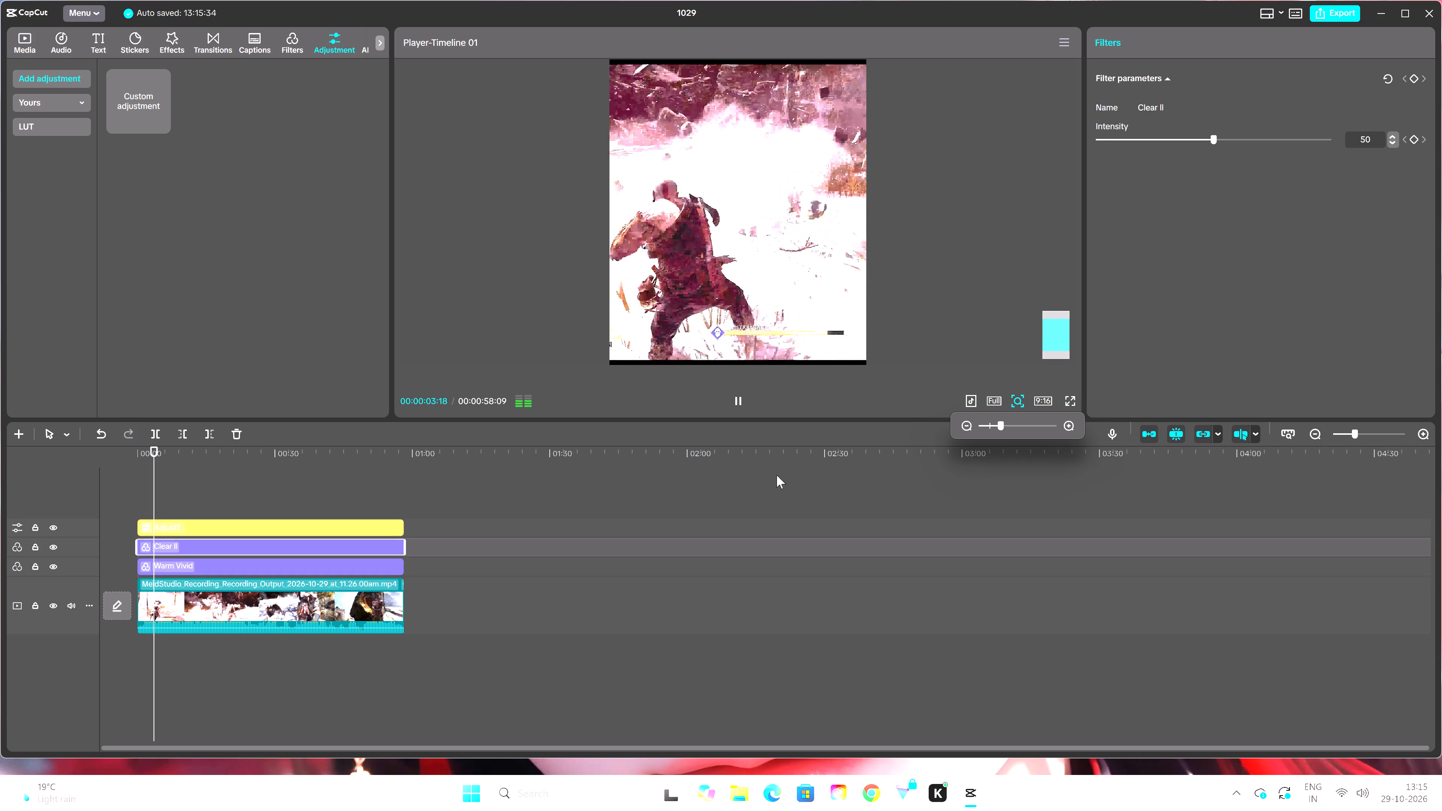
click(742, 407)
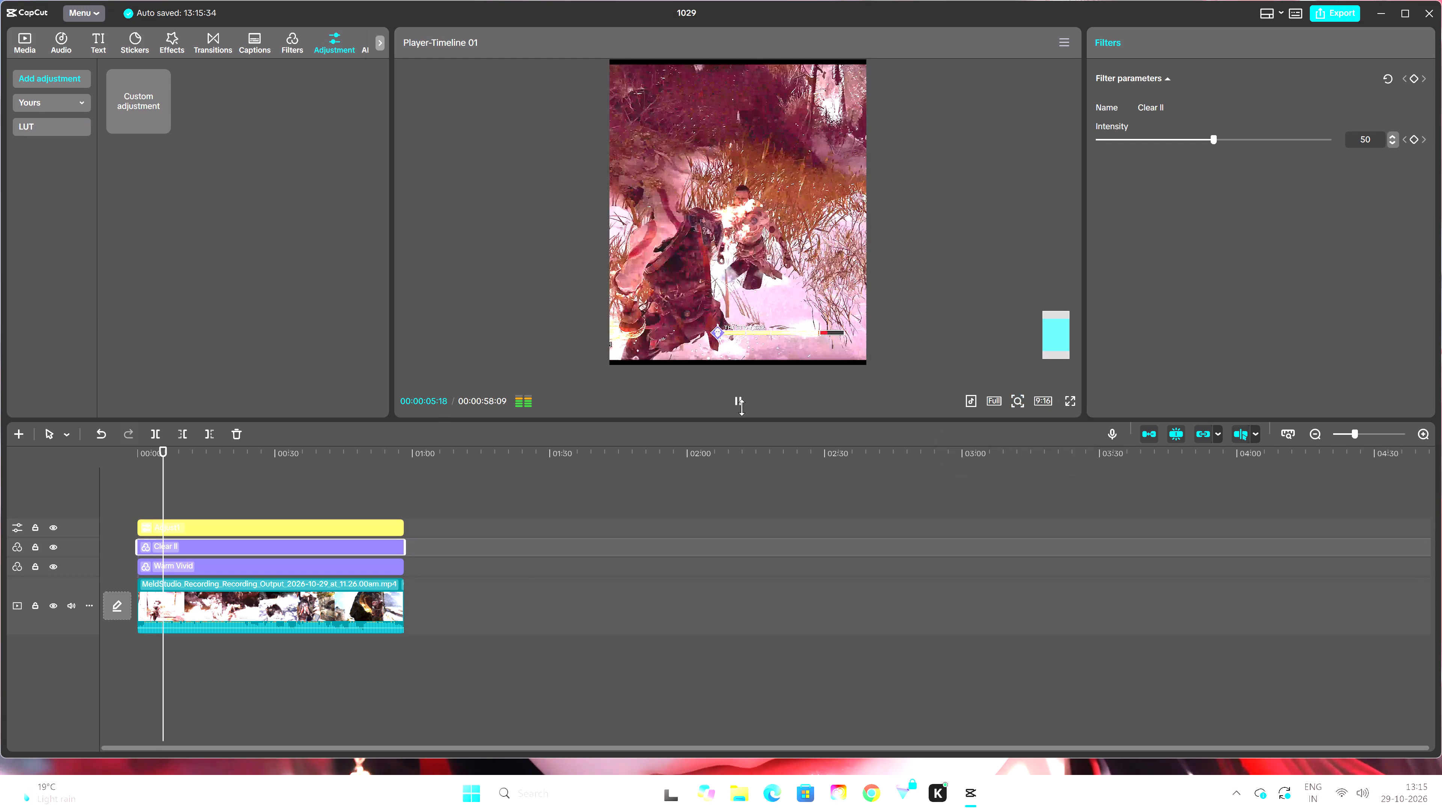
Set the adjustment layer's saturation to 2 and its brilliance to 4.
click(392, 520)
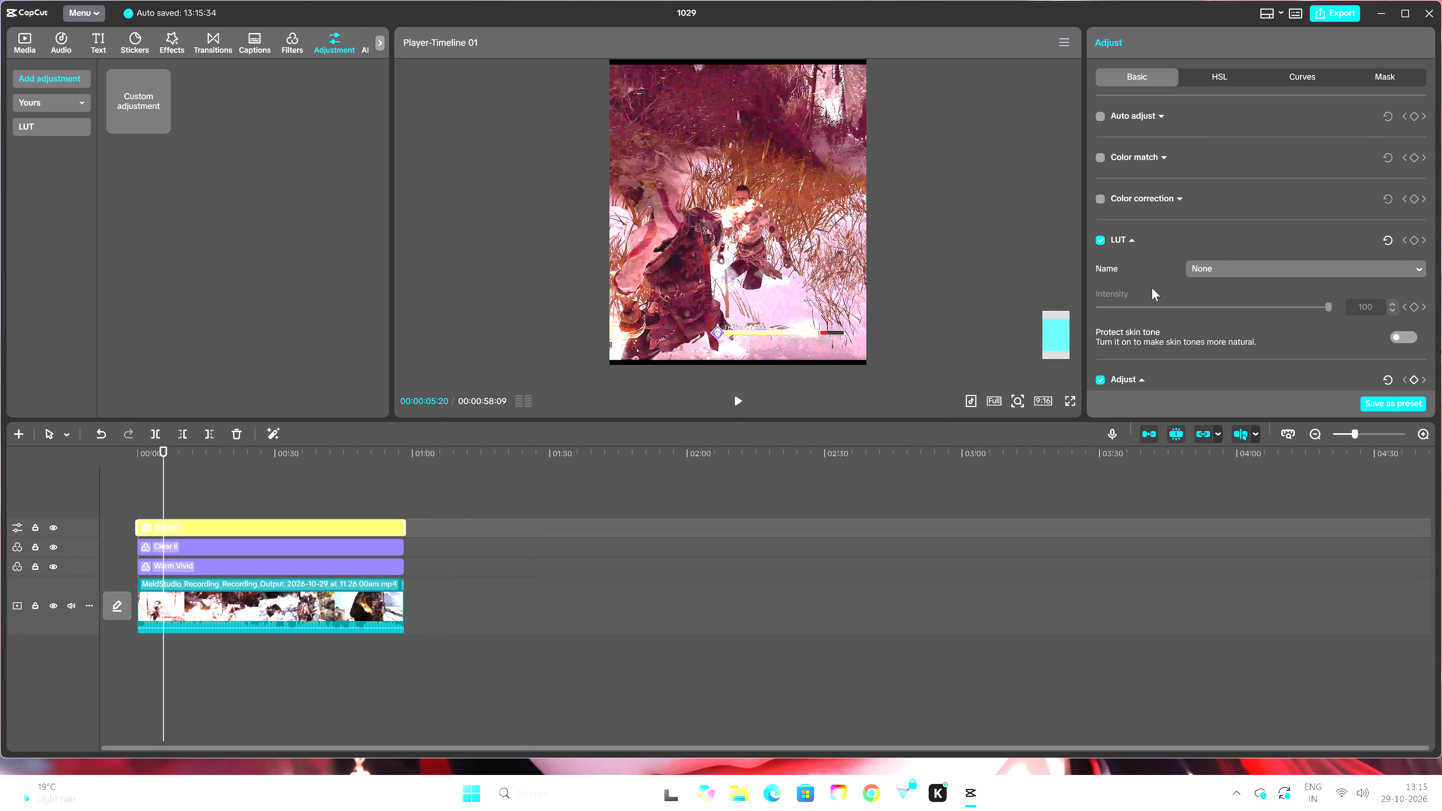
scroll(1276, 253, down, 5)
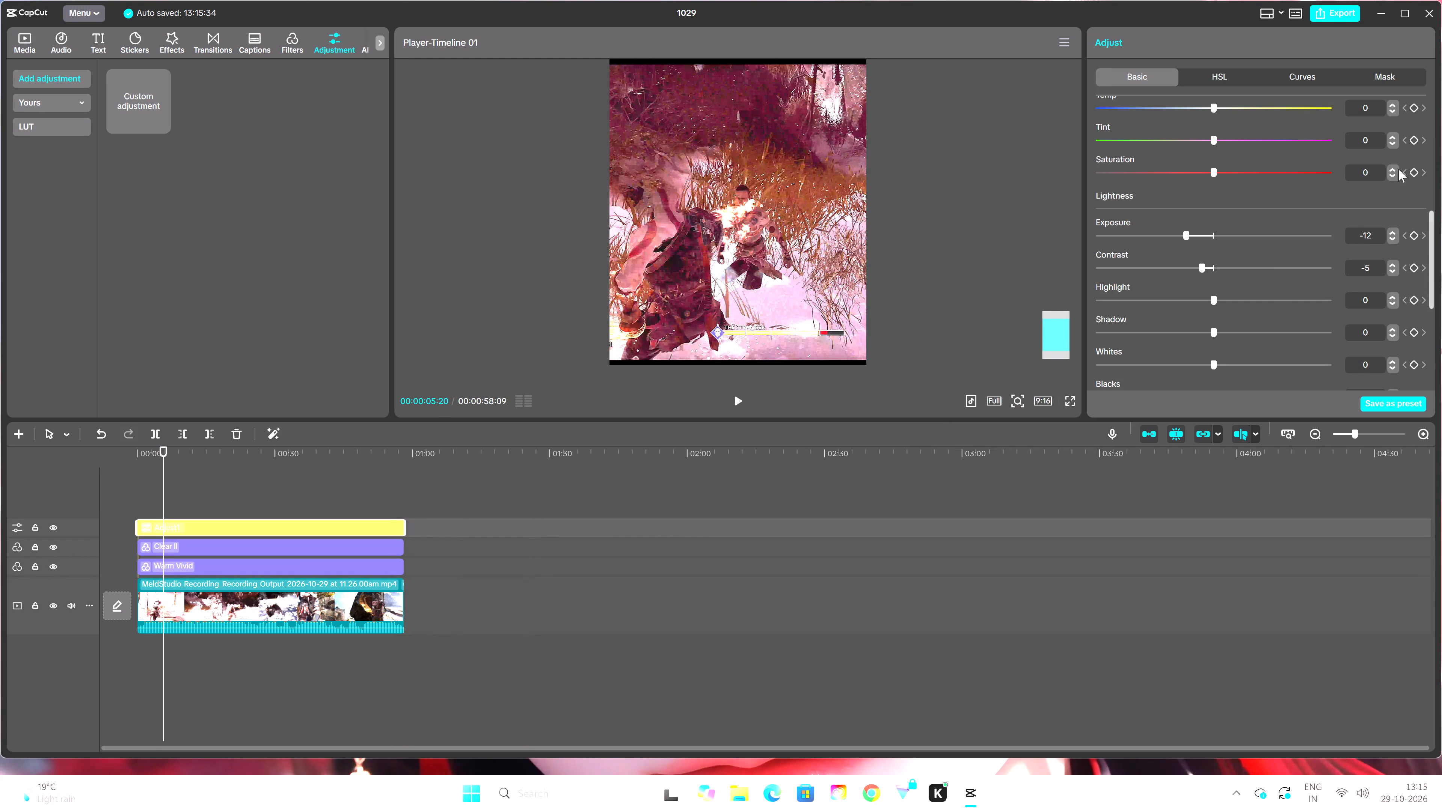
double_click(1397, 169)
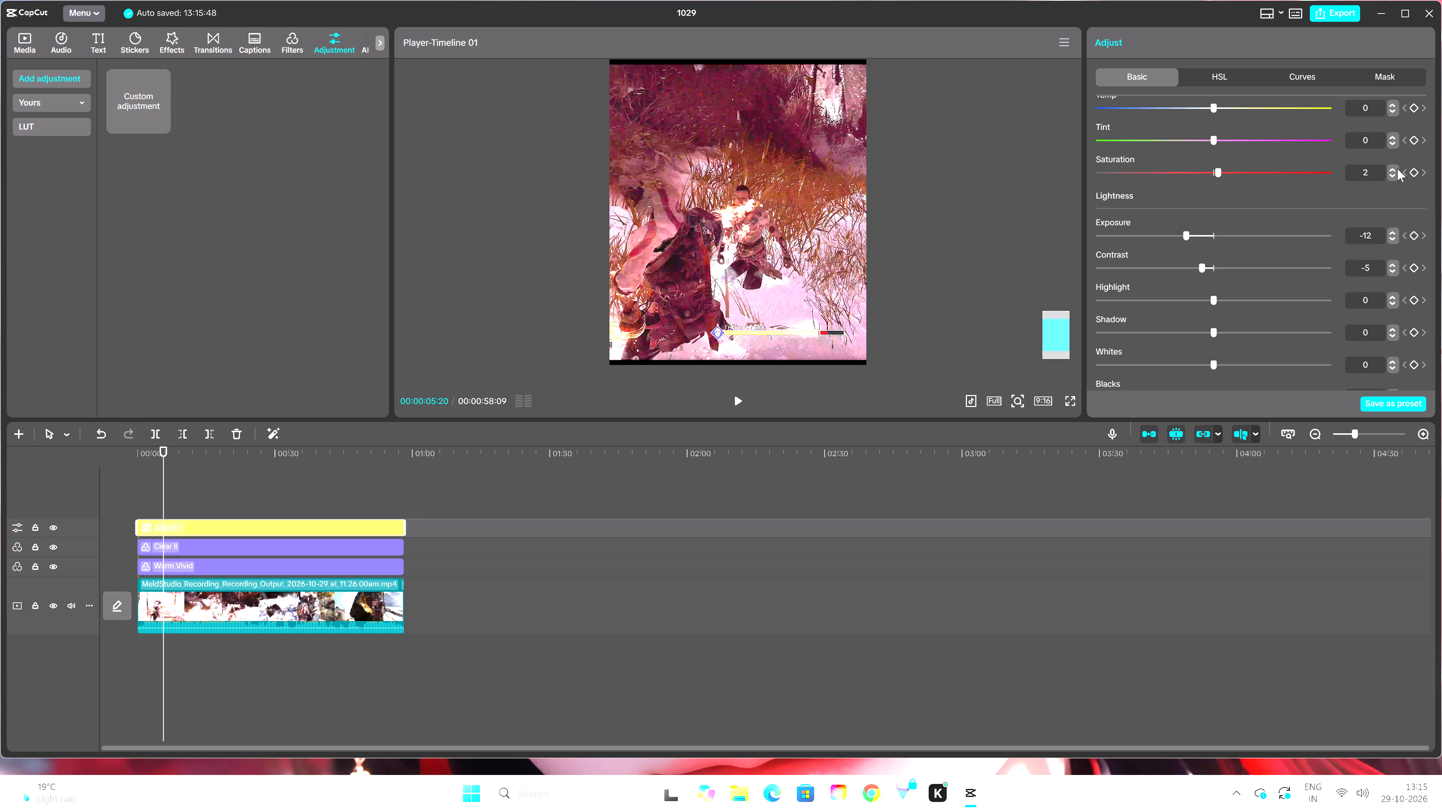
scroll(1390, 261, down, 2)
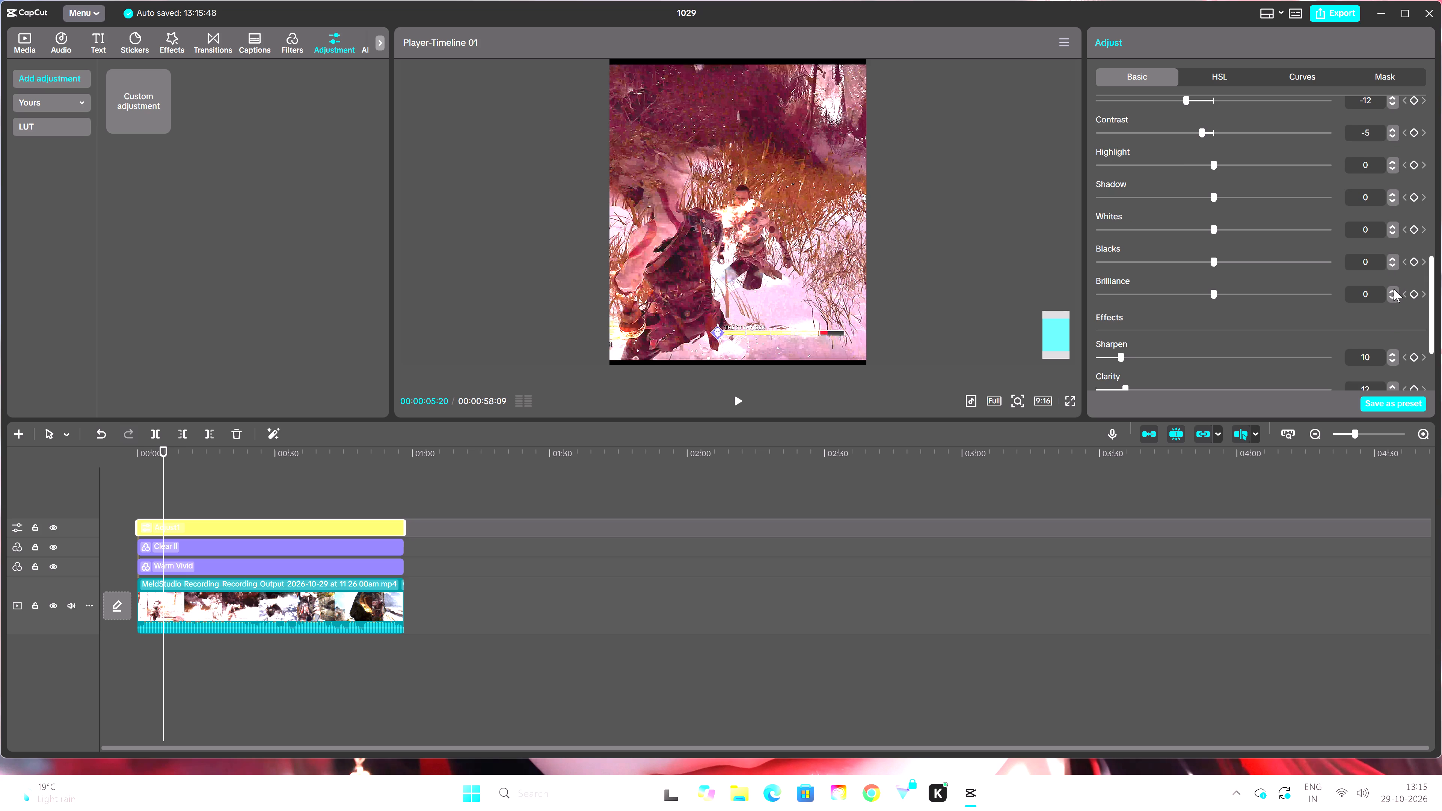
double_click(1394, 289)
double_click(1394, 289)
Set the adjustment layer's sharpen to 12 and clarity to 15, and play the result from about 5 seconds.
scroll(1380, 330, down, 1)
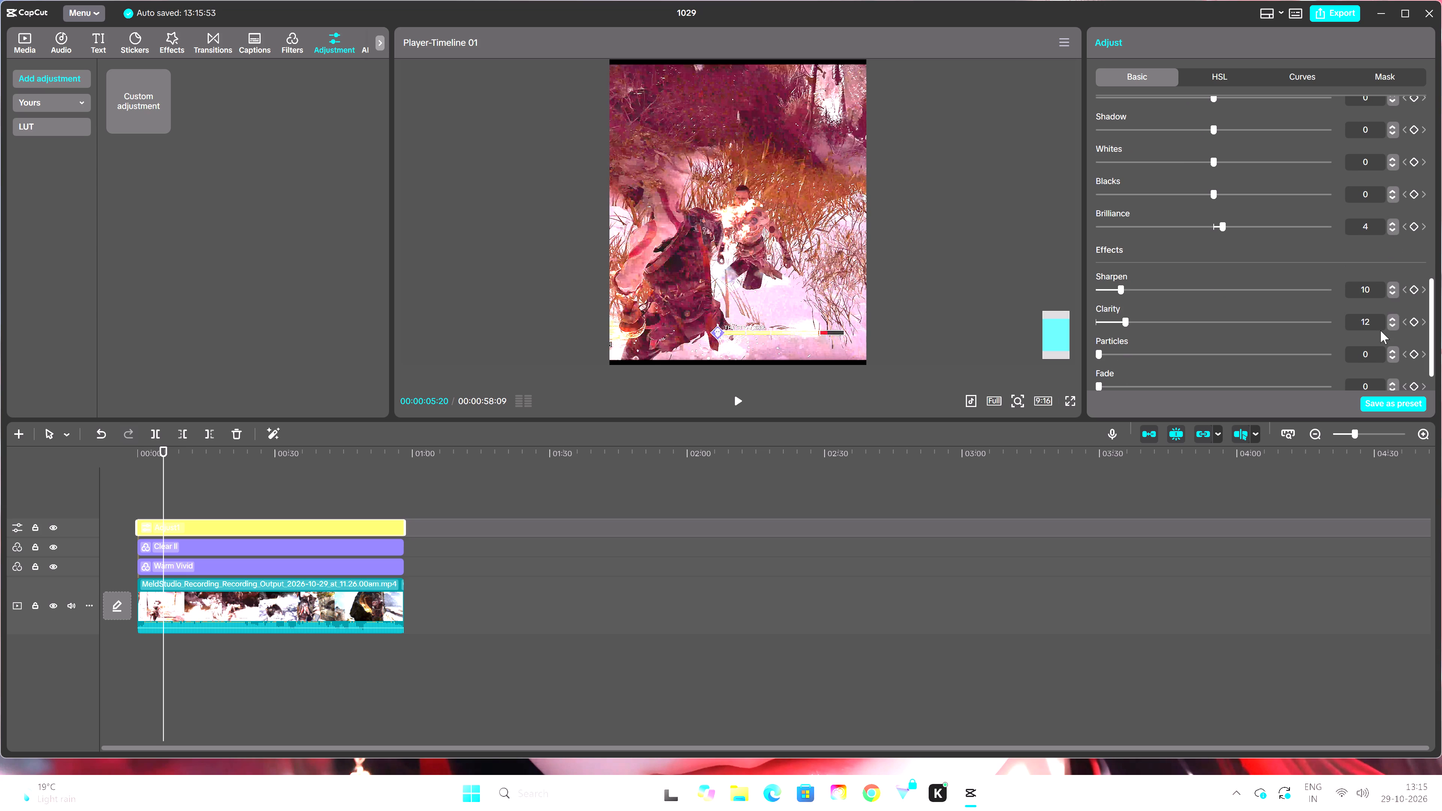
click(1390, 285)
click(1391, 288)
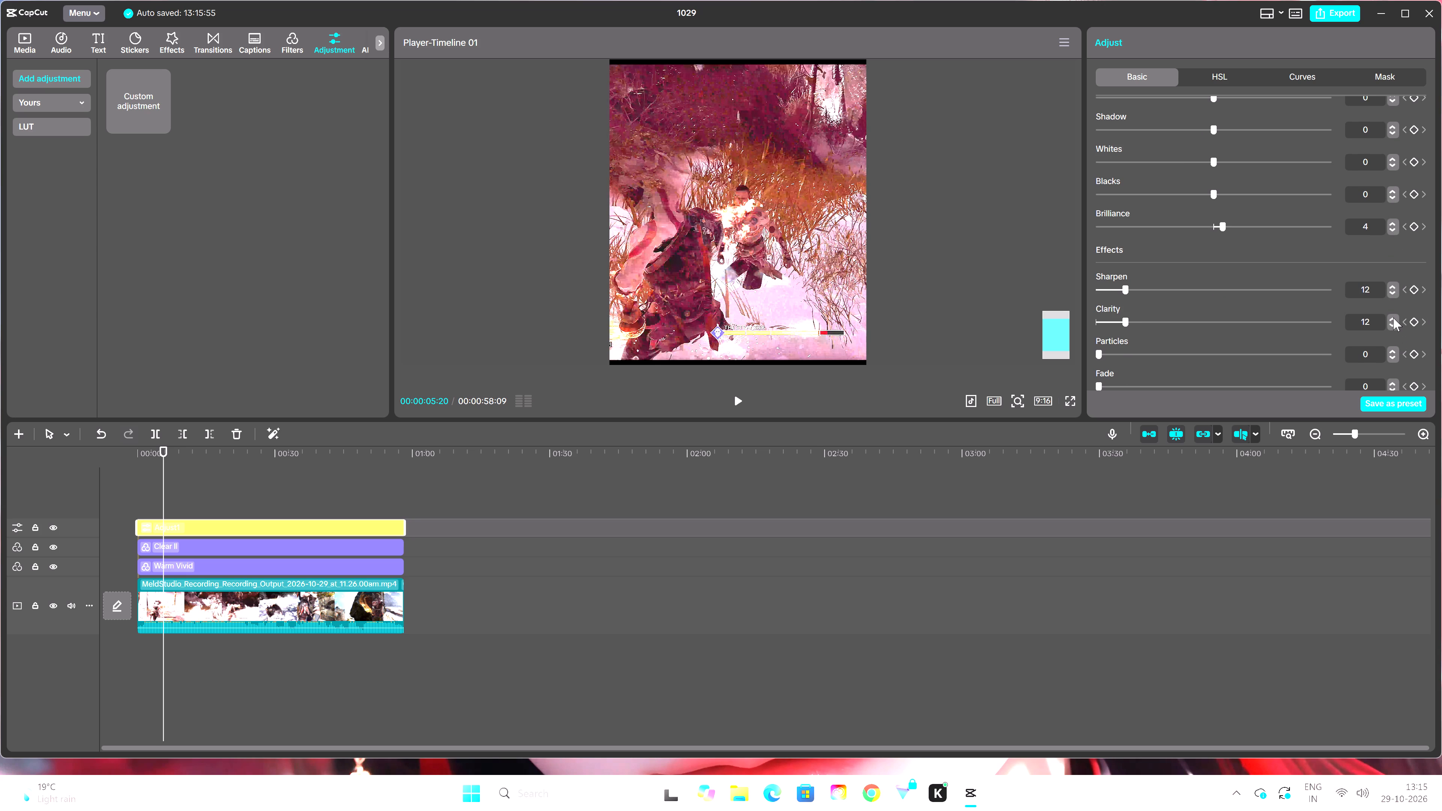
triple_click(1393, 318)
click(745, 396)
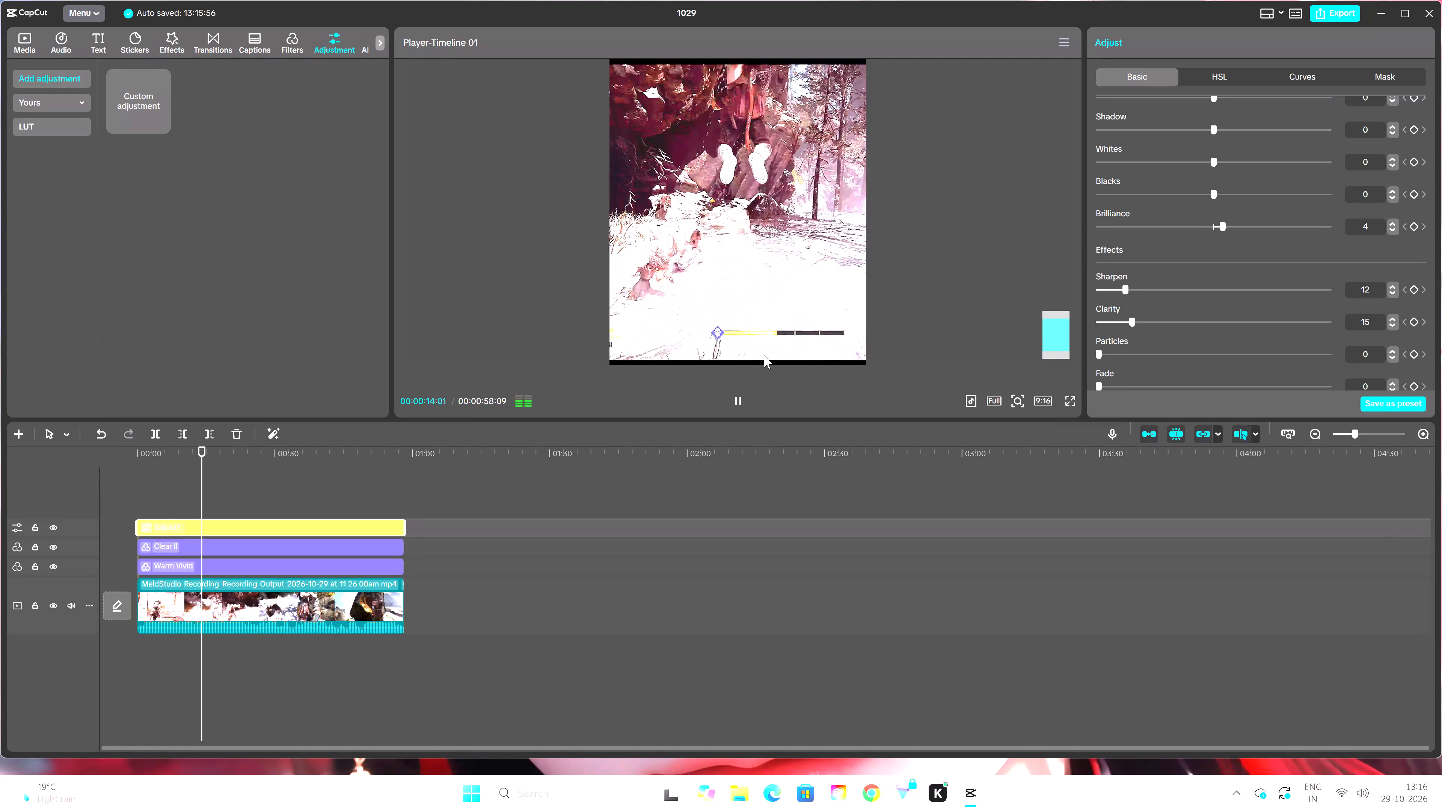
click(732, 396)
Set the adjustment layer's exposure to -27 and play the result from about 15 seconds.
scroll(1282, 225, up, 2)
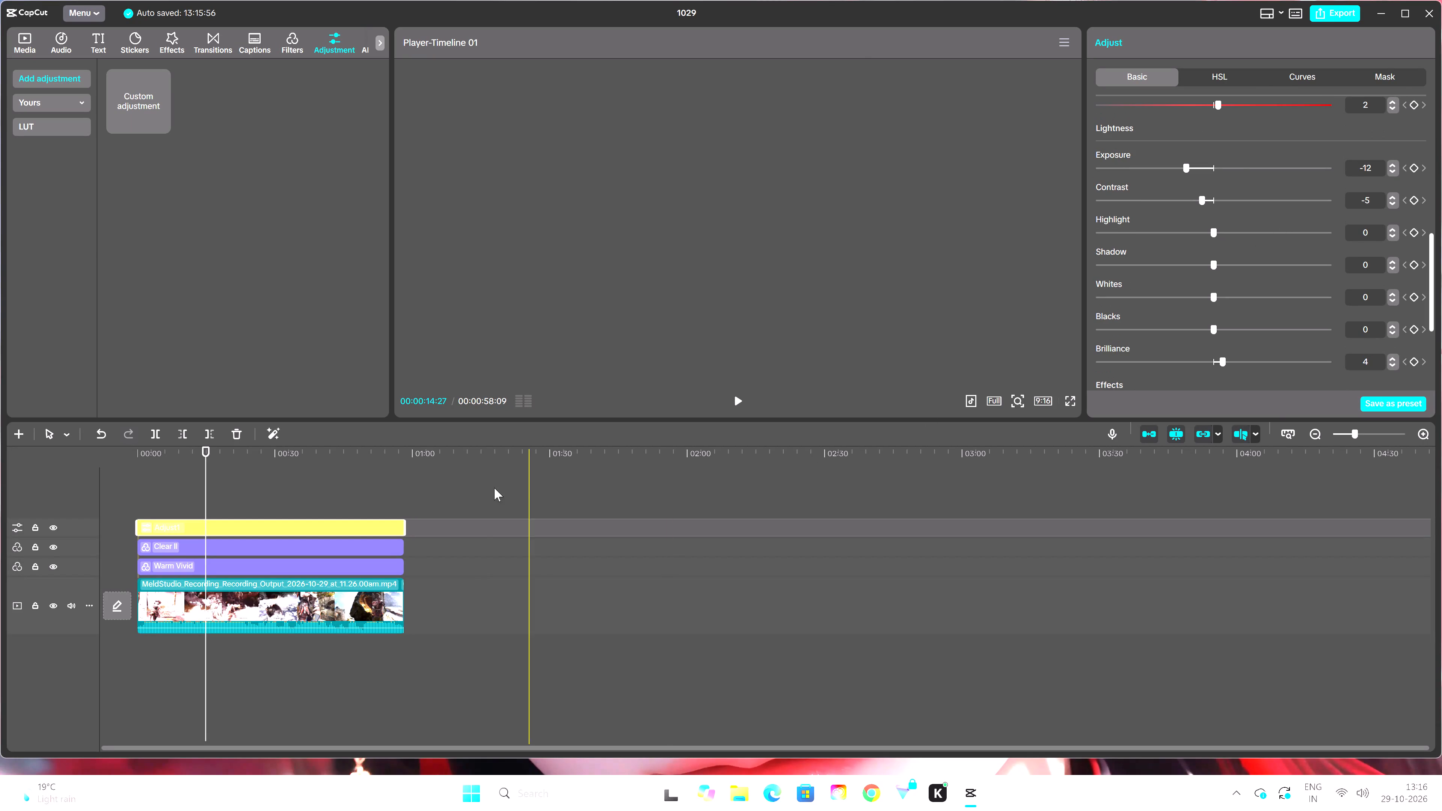
scroll(1235, 163, up, 1)
scroll(1298, 174, up, 2)
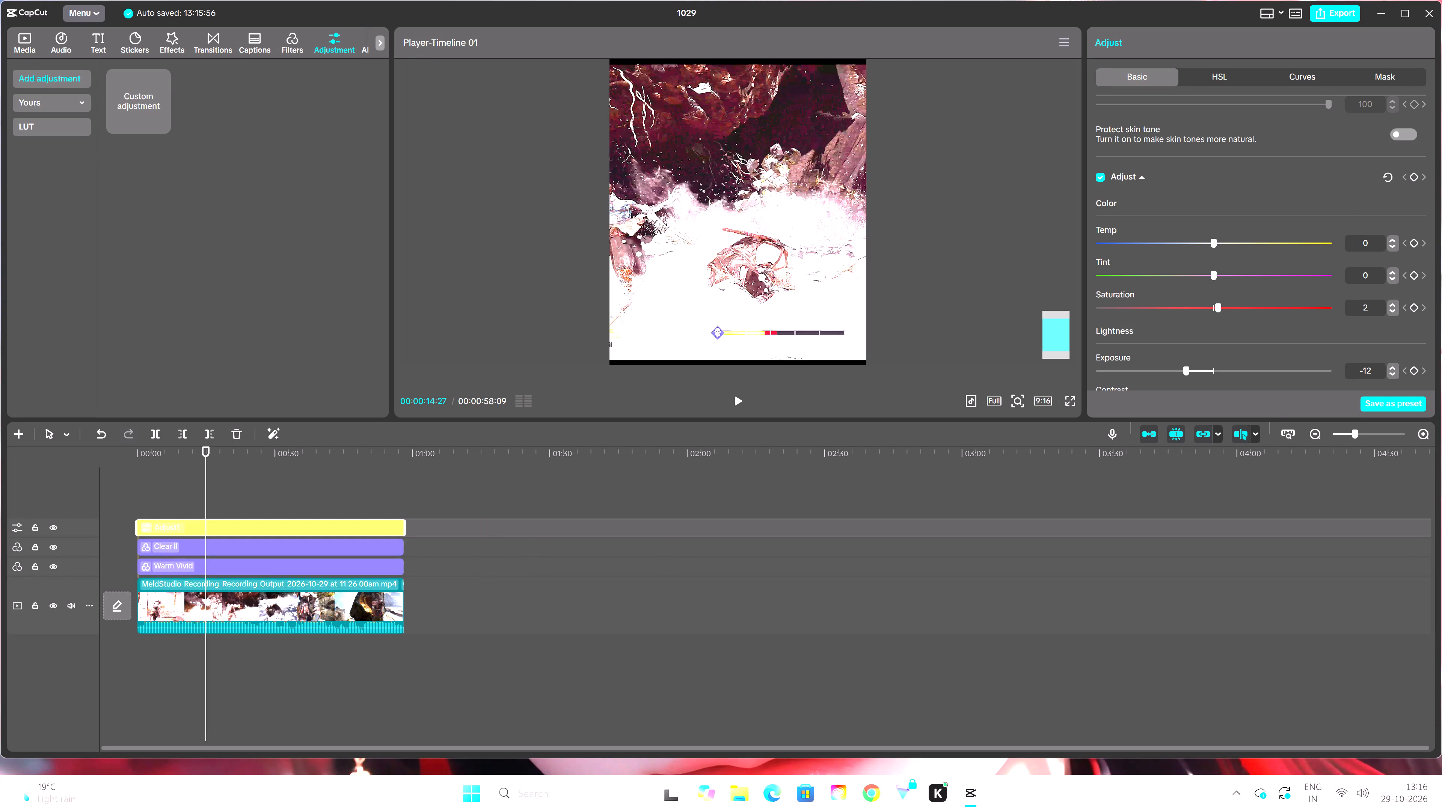
scroll(1361, 246, down, 1)
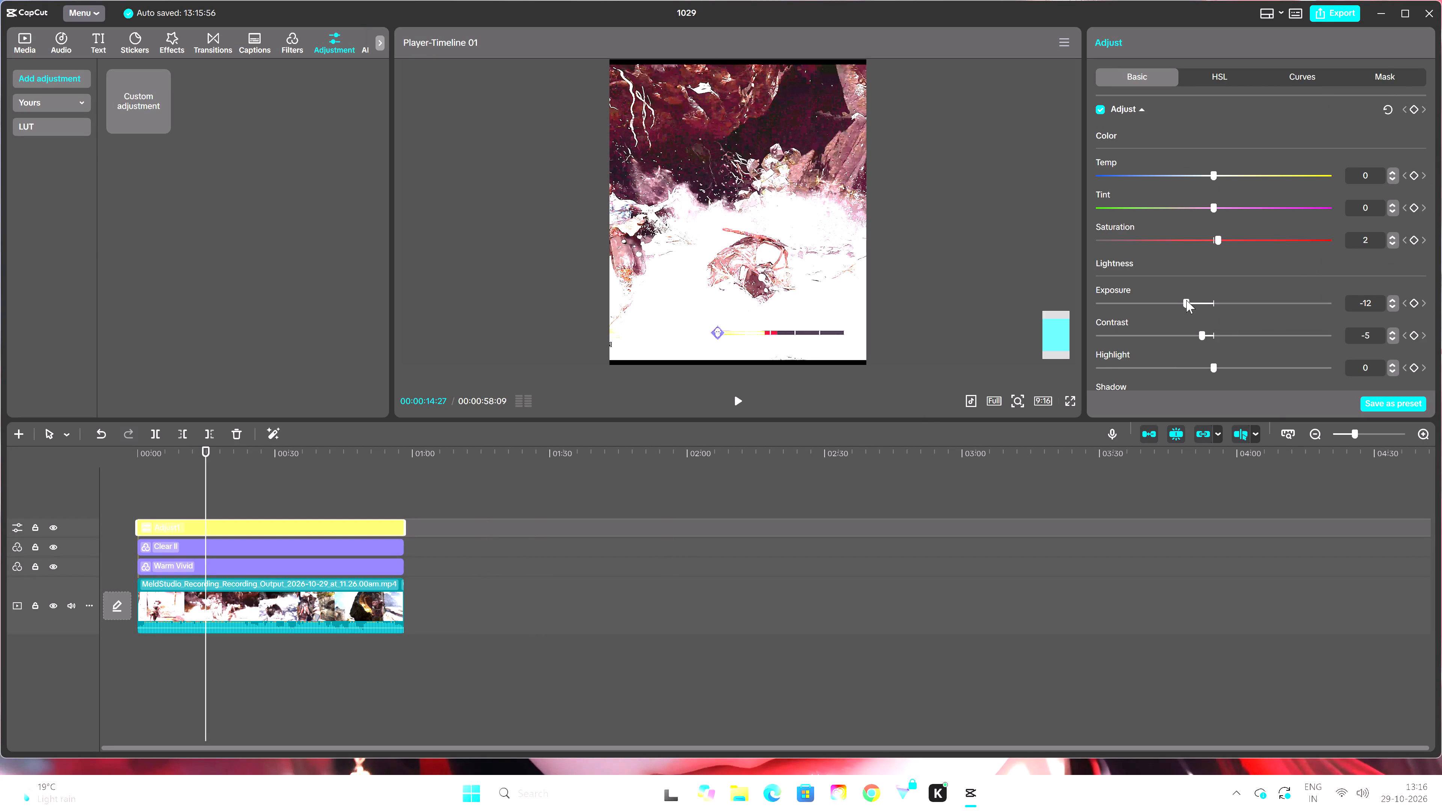
drag(1186, 300, 1107, 314)
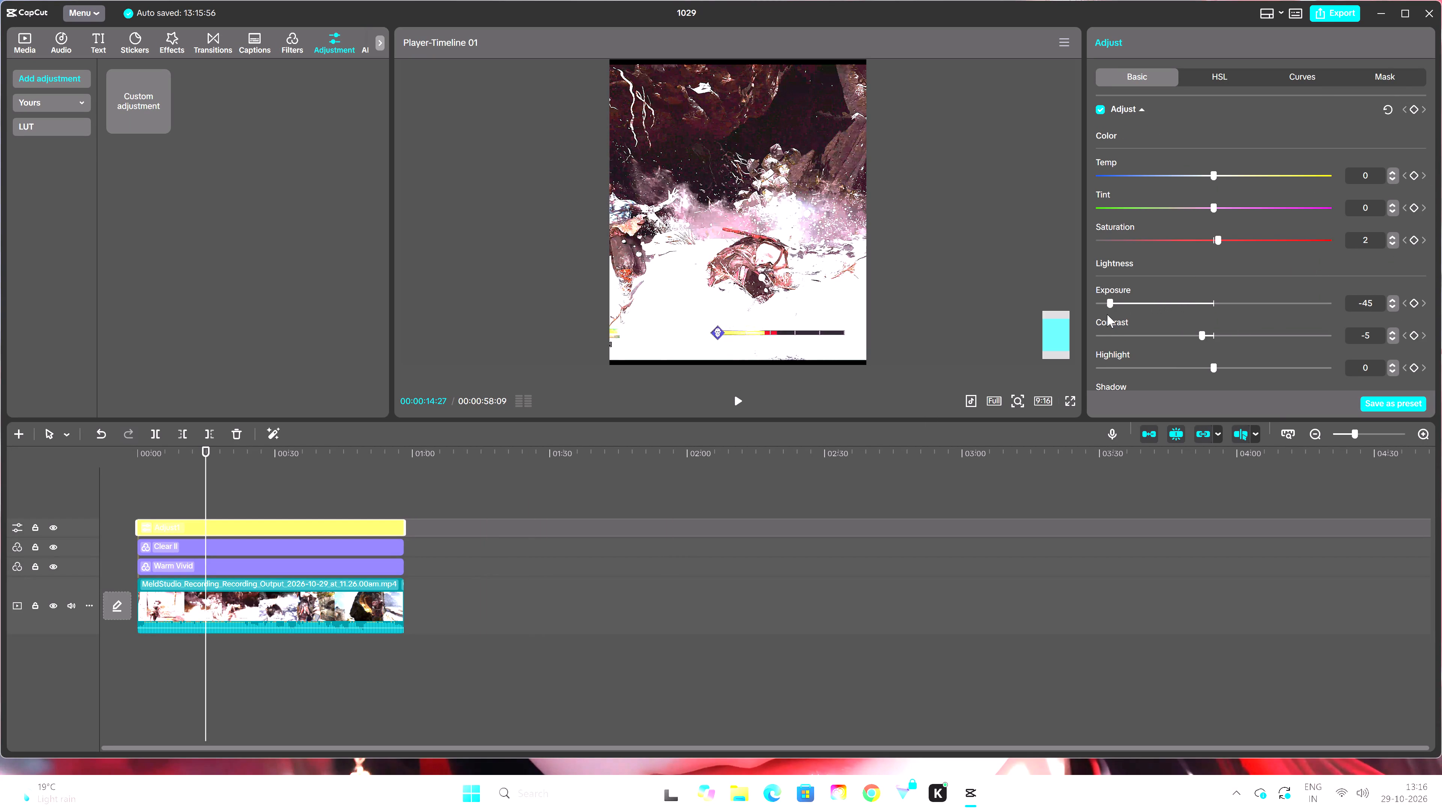
drag(1107, 314, 1150, 317)
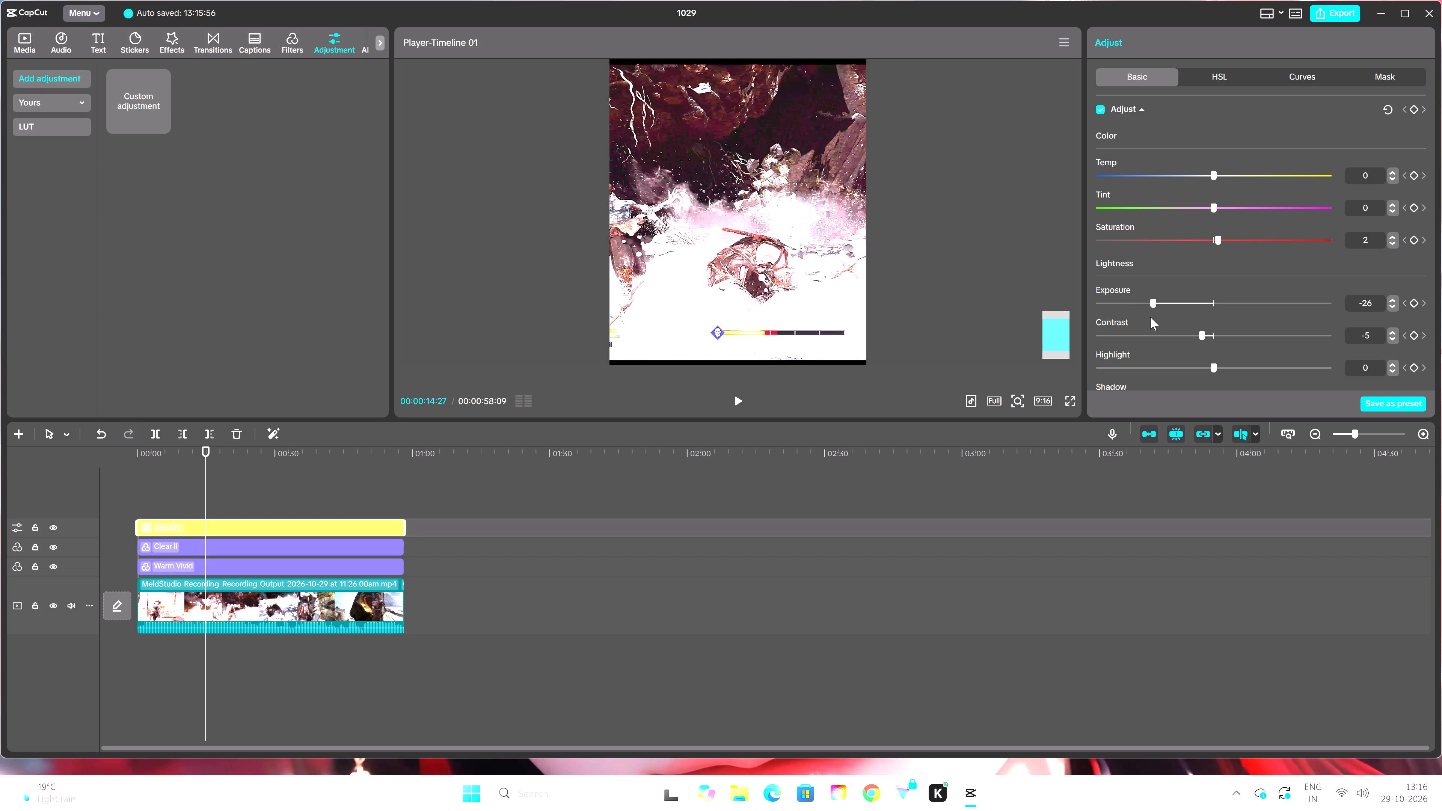
drag(1150, 317, 1149, 317)
click(738, 406)
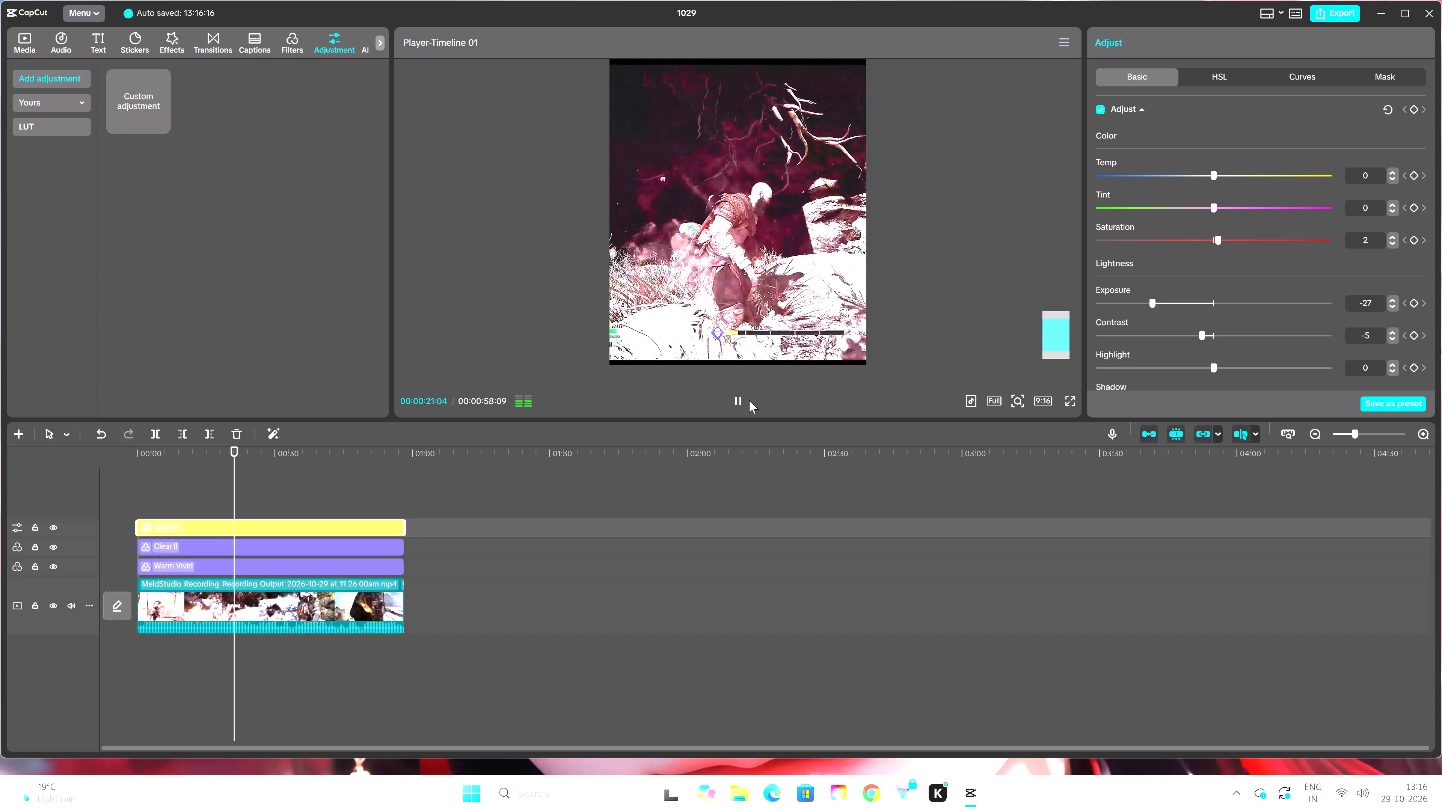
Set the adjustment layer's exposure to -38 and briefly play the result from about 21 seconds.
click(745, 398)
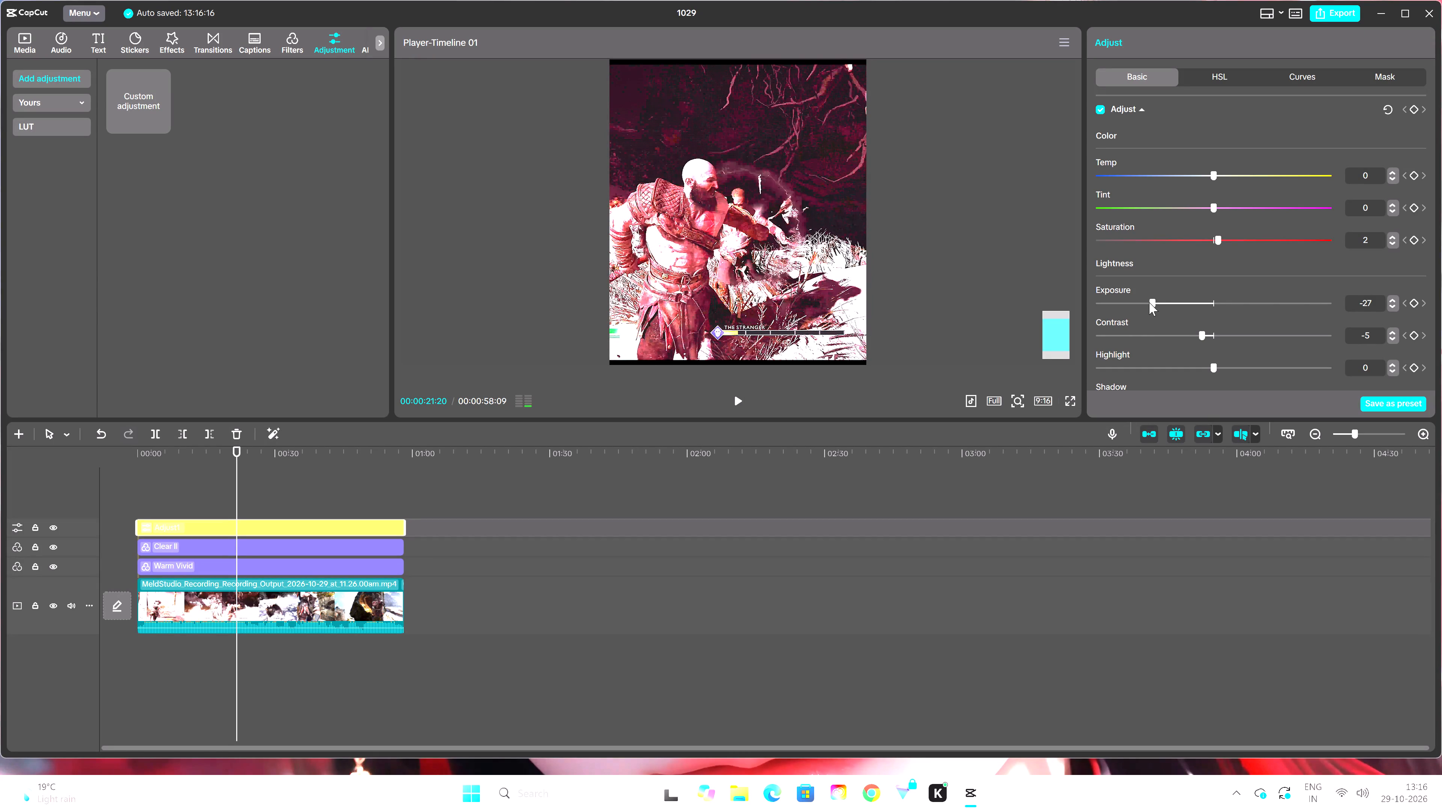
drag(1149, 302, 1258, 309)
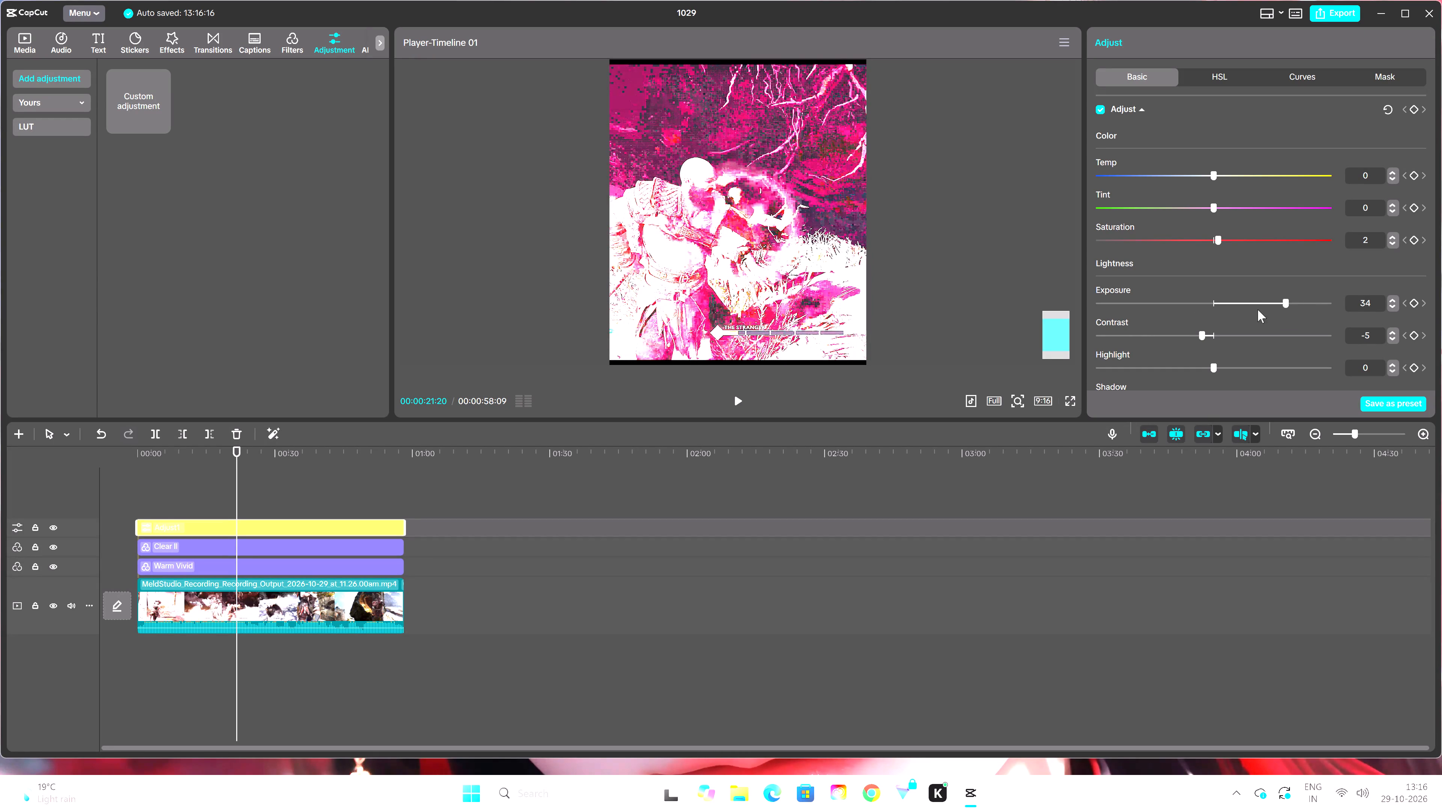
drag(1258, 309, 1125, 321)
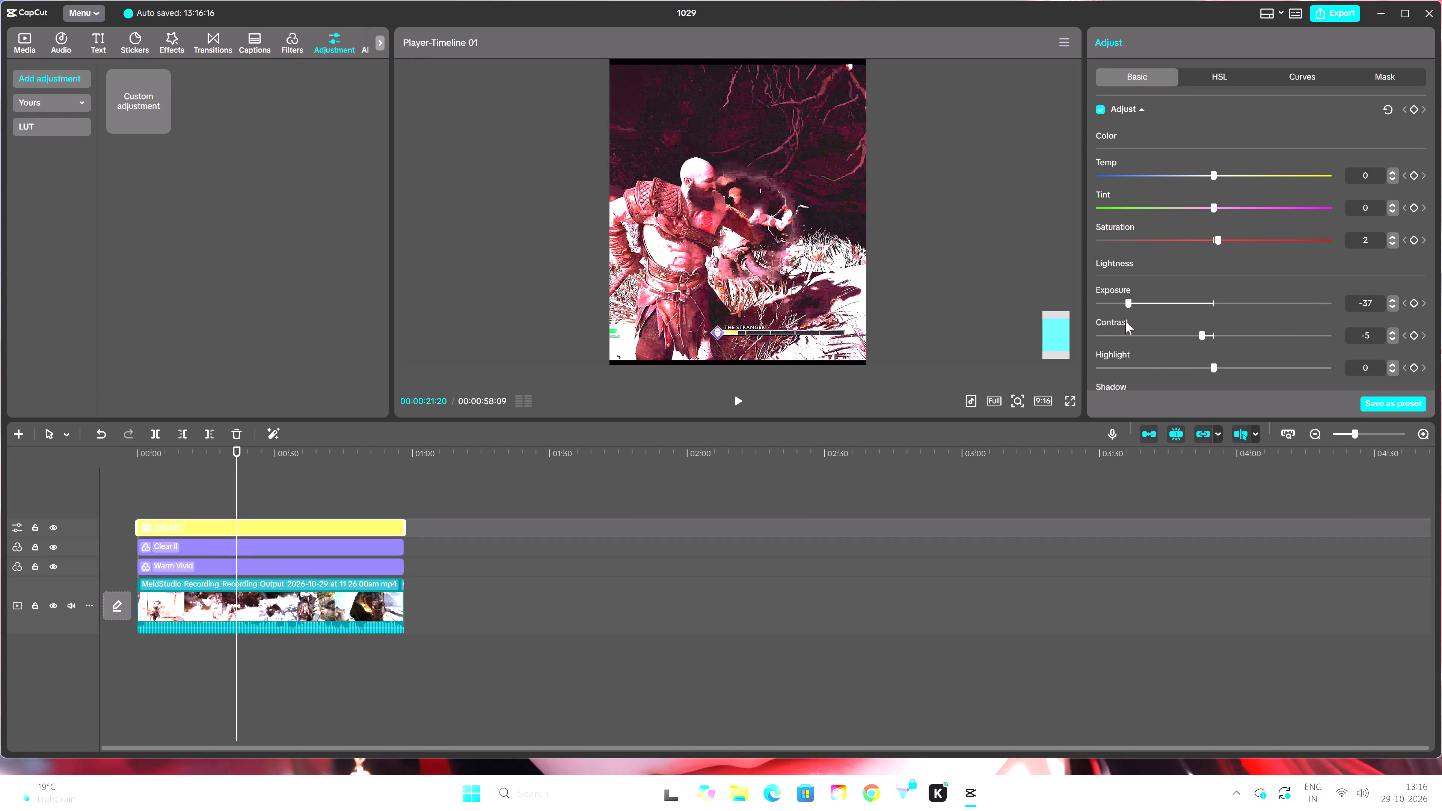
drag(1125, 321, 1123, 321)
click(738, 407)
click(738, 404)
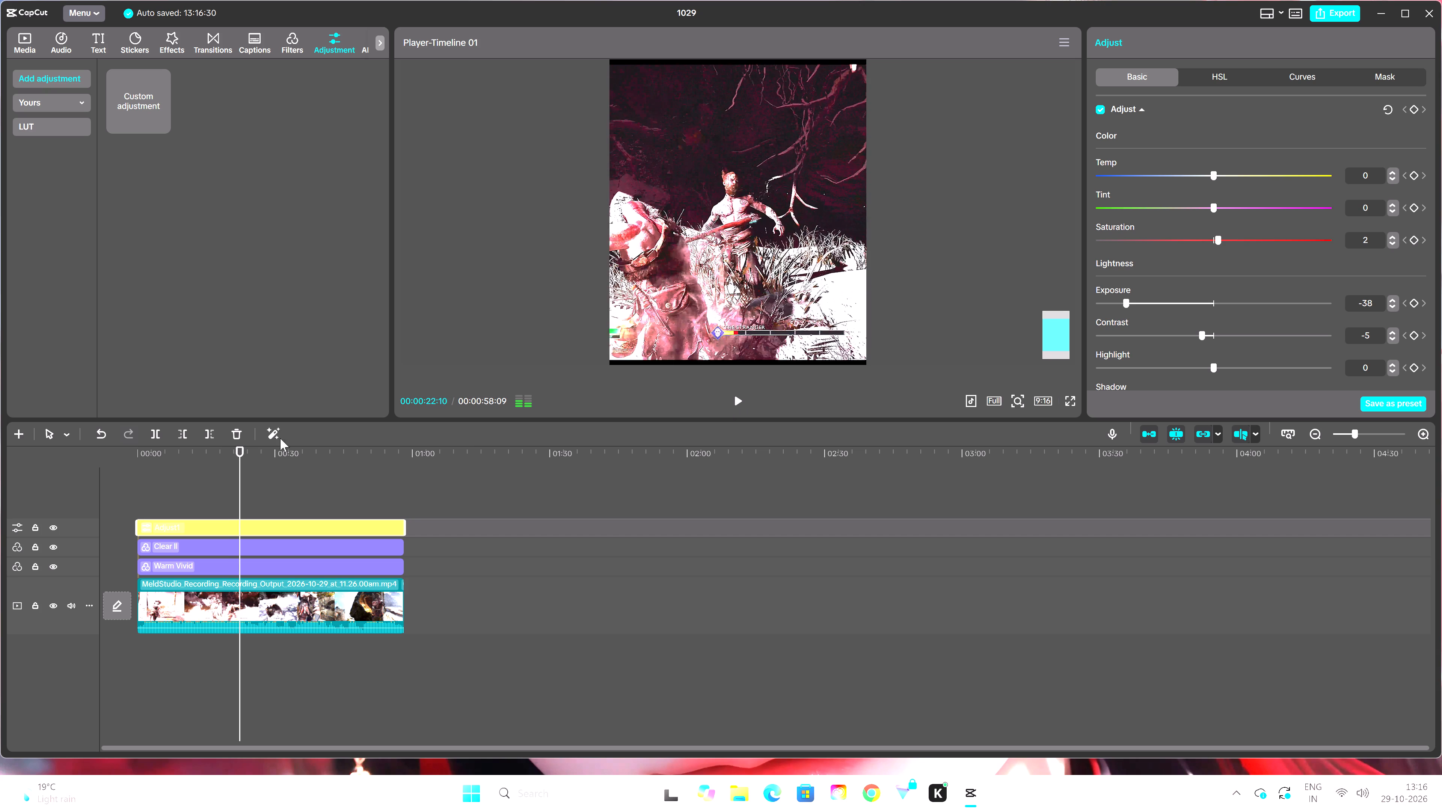
Set the adjustment layer's exposure to -15 and play from about 12 seconds with the preview reduced to the whole vertical frame.
drag(240, 451, 219, 457)
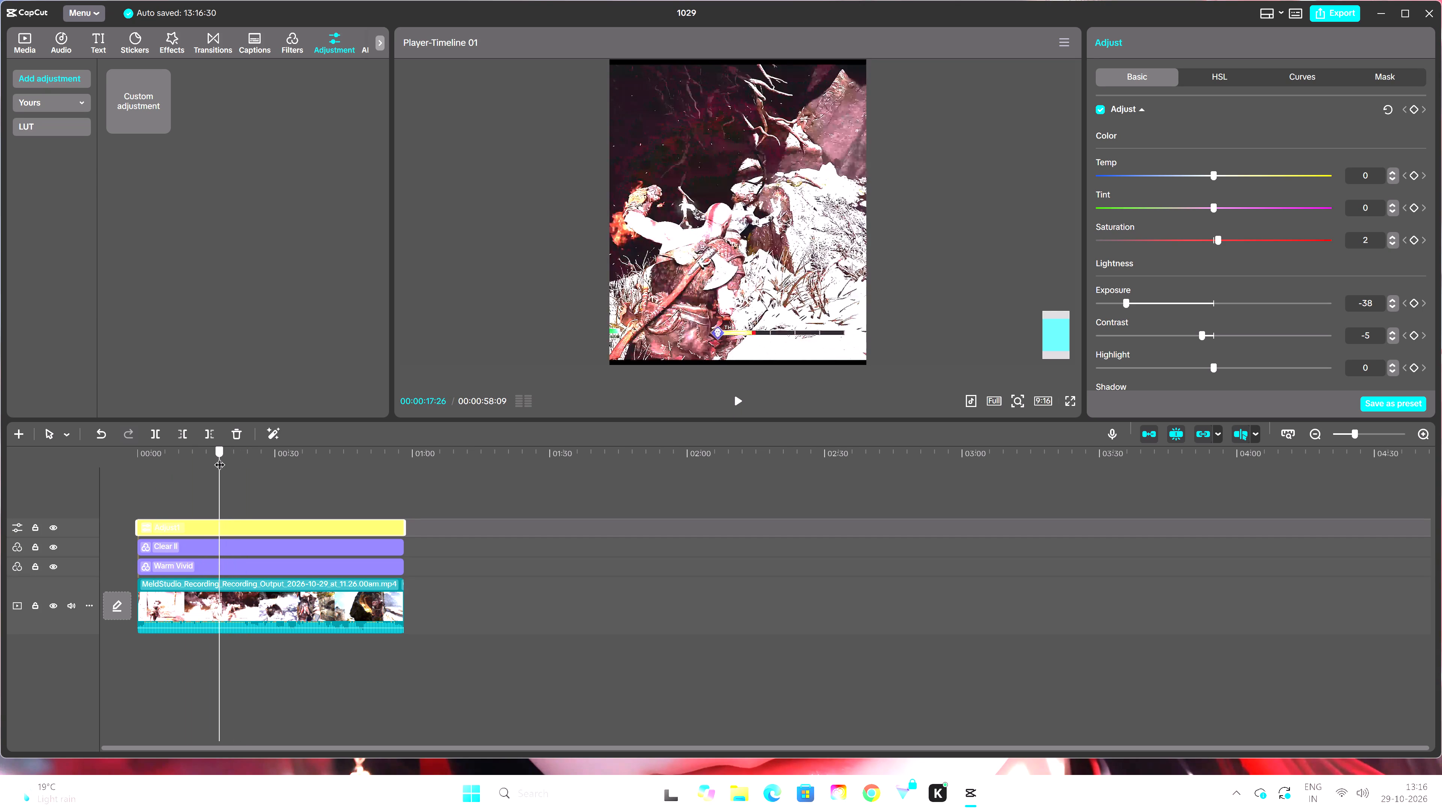
drag(219, 457, 195, 463)
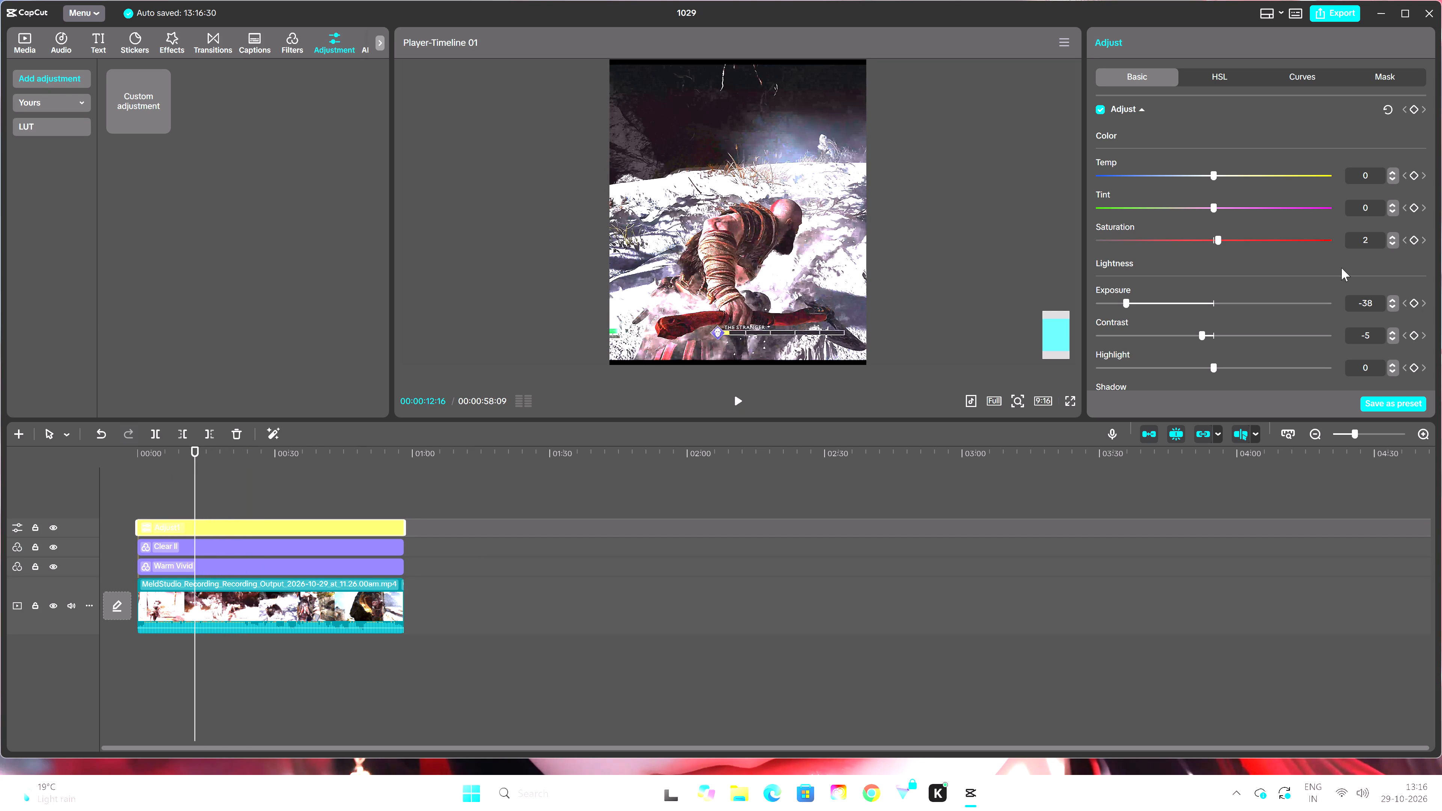
drag(1125, 301, 1187, 310)
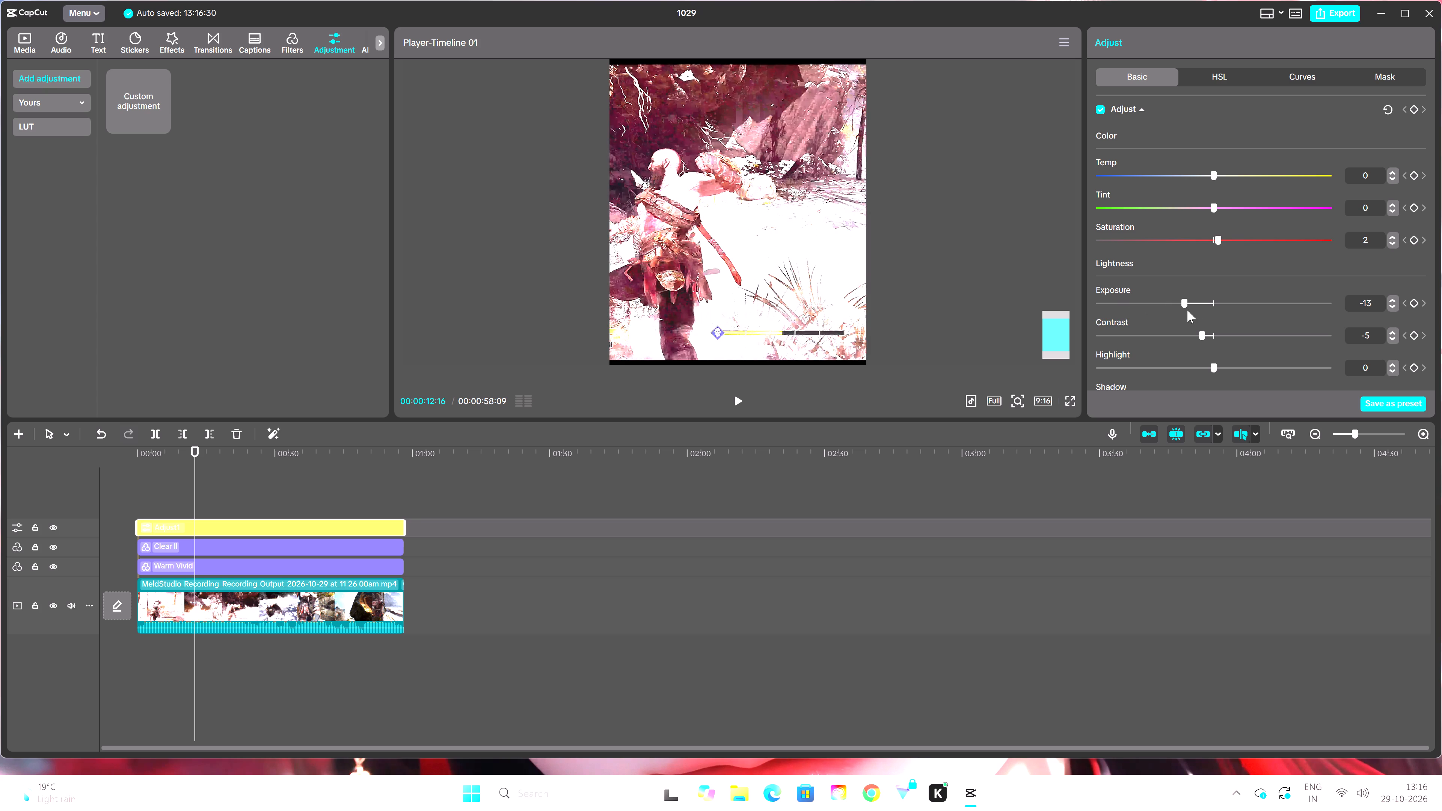
drag(1187, 310, 1225, 315)
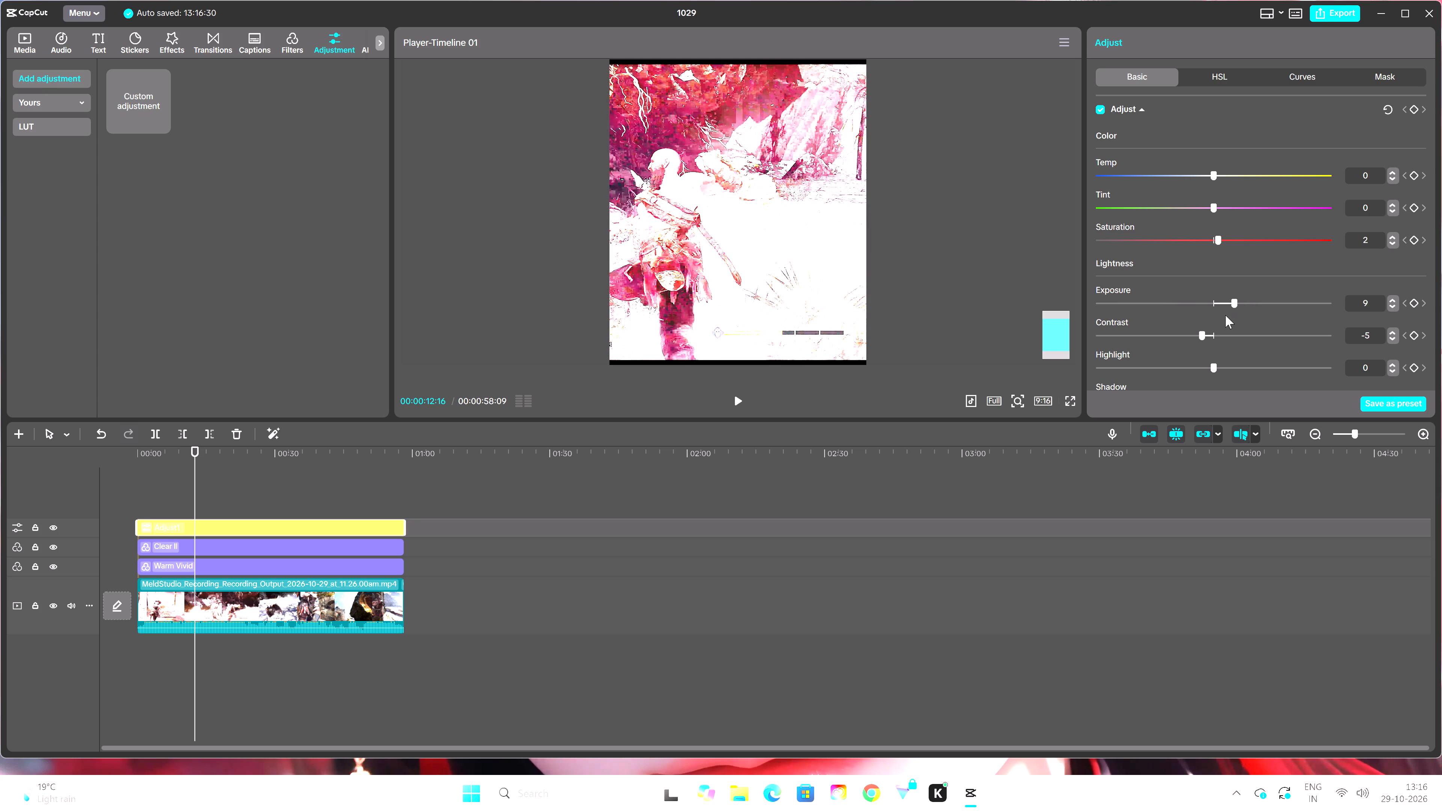
drag(1225, 315, 1193, 319)
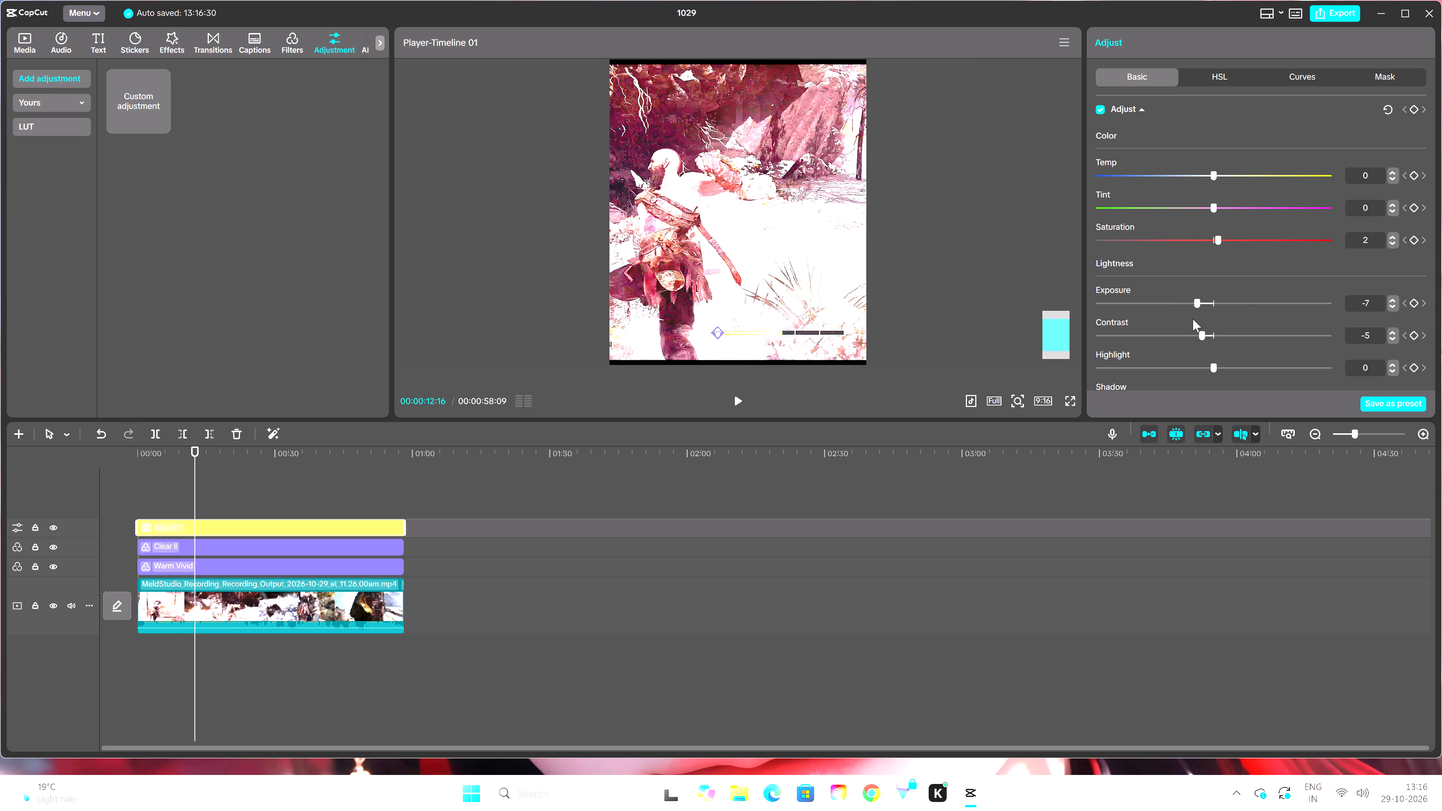
drag(1193, 319, 1177, 324)
click(742, 402)
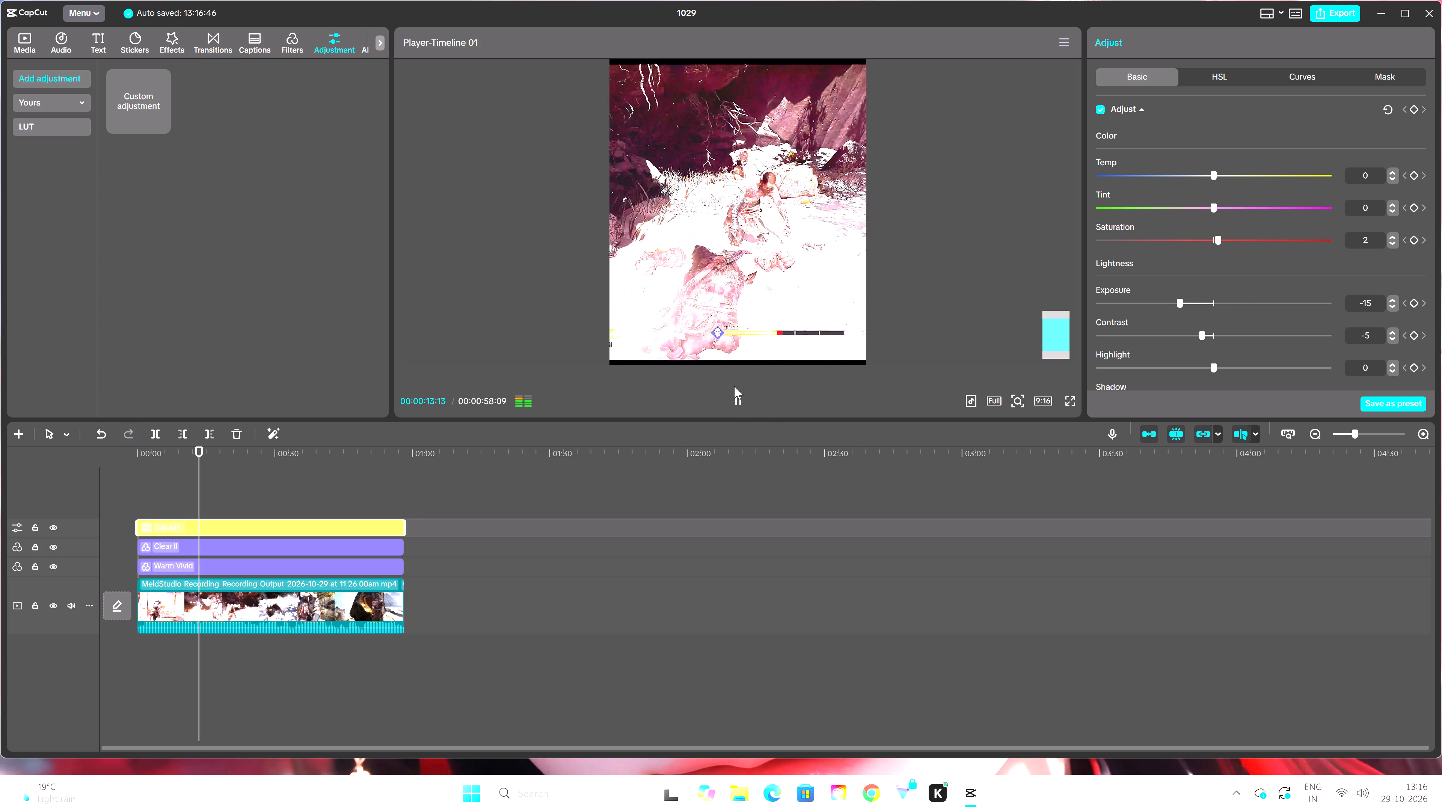
click(1020, 403)
drag(997, 425, 999, 427)
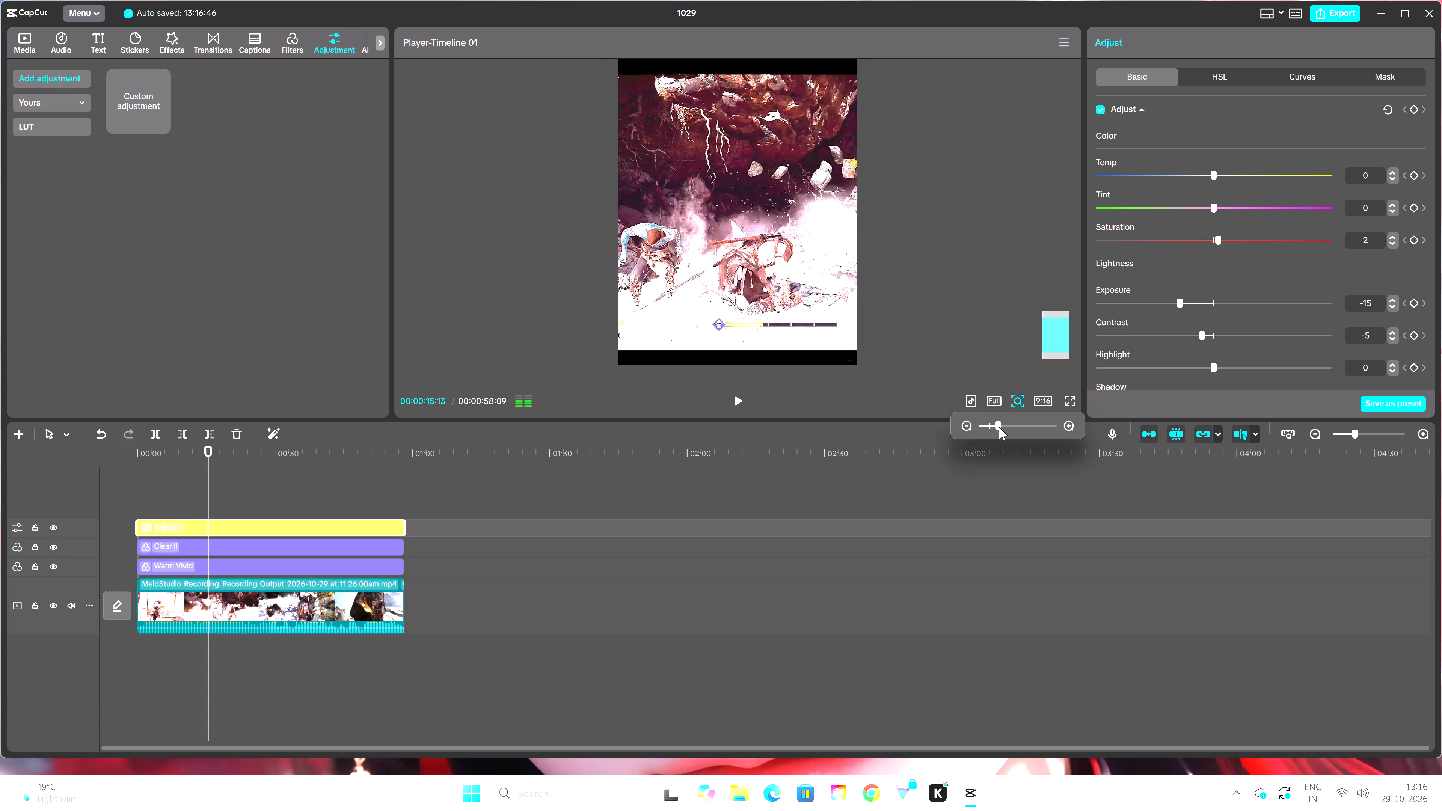
drag(999, 427, 992, 430)
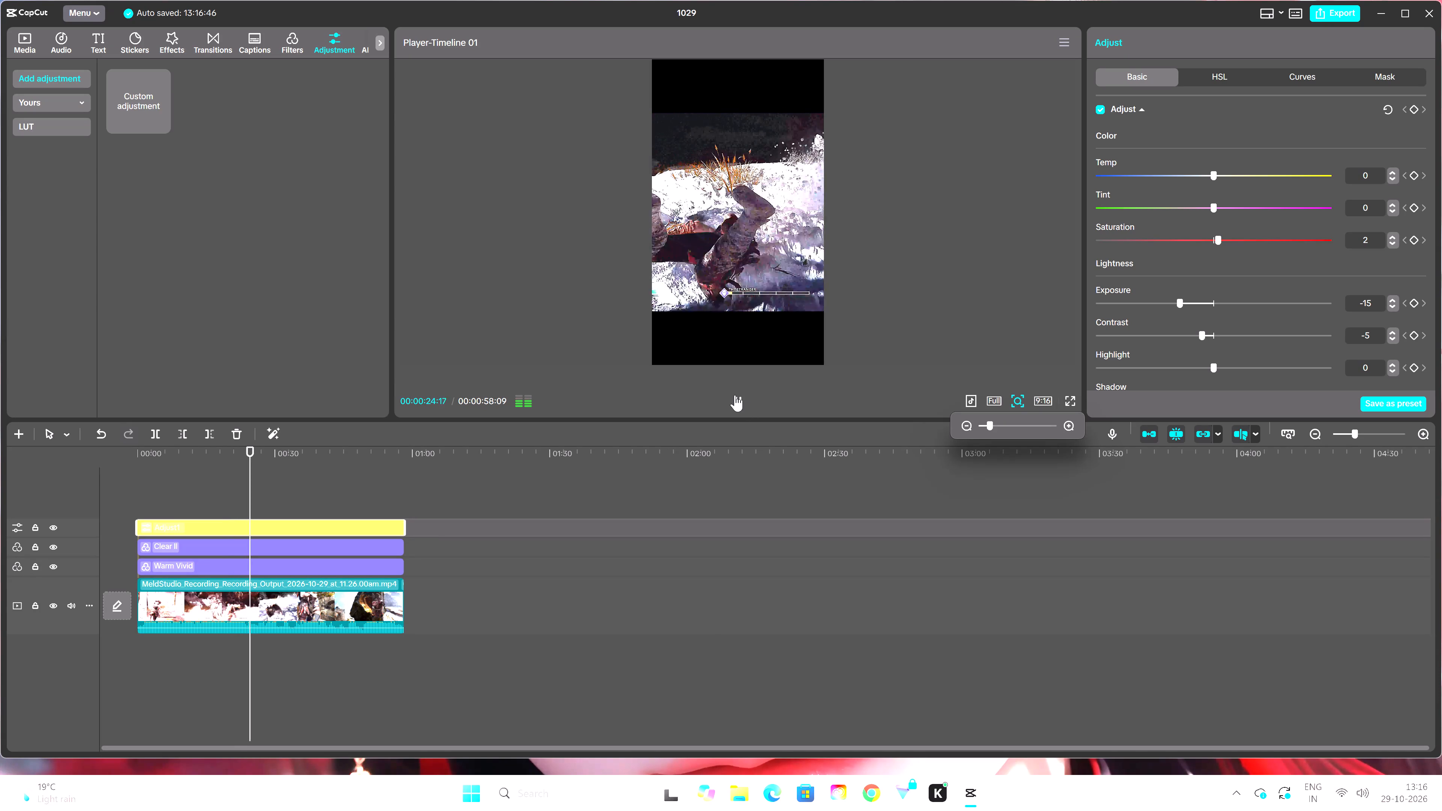
Set the adjustment layer's saturation to 4 and play the result from about 26 seconds, partly in full screen.
double_click(1393, 235)
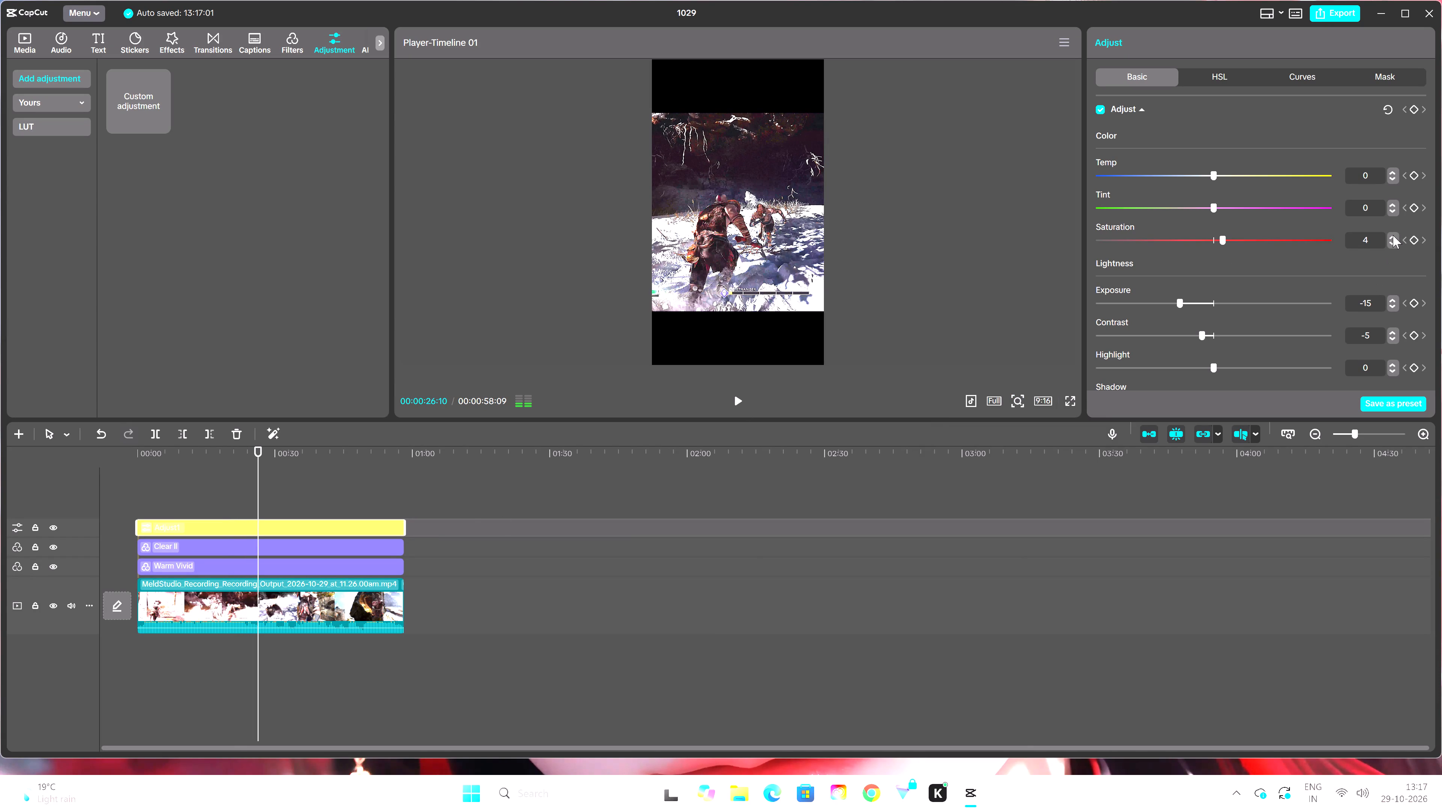
click(727, 405)
click(735, 403)
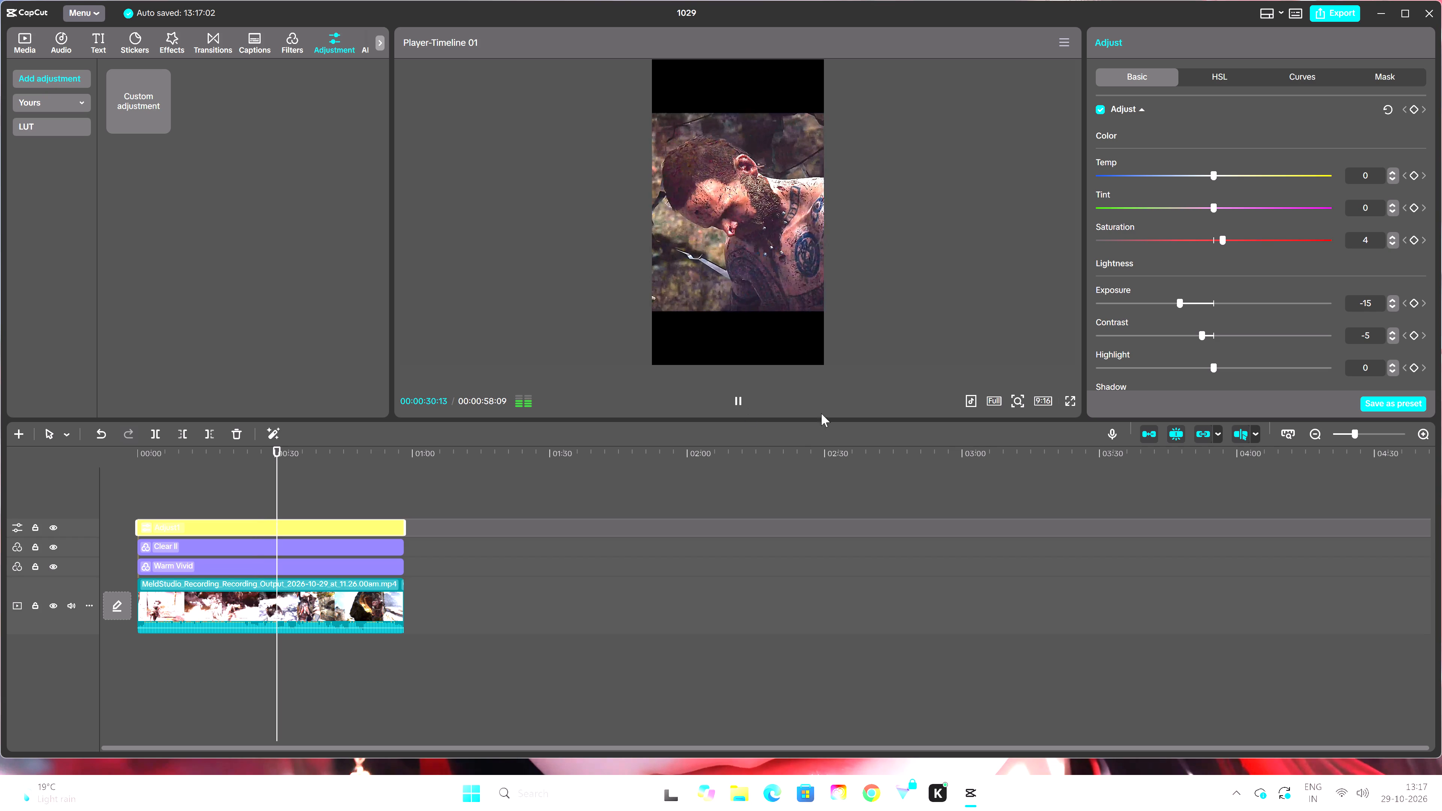
click(1072, 401)
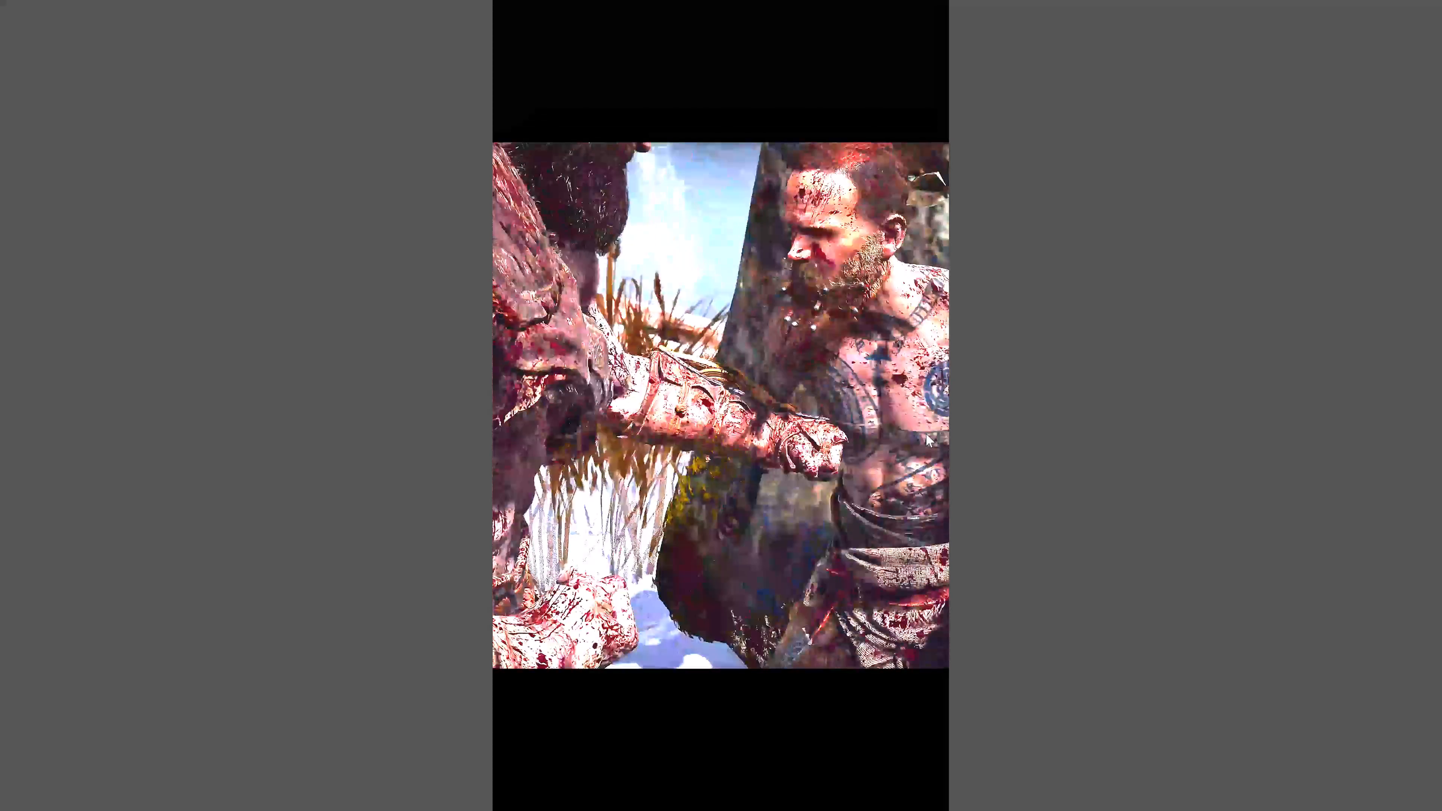
click(763, 472)
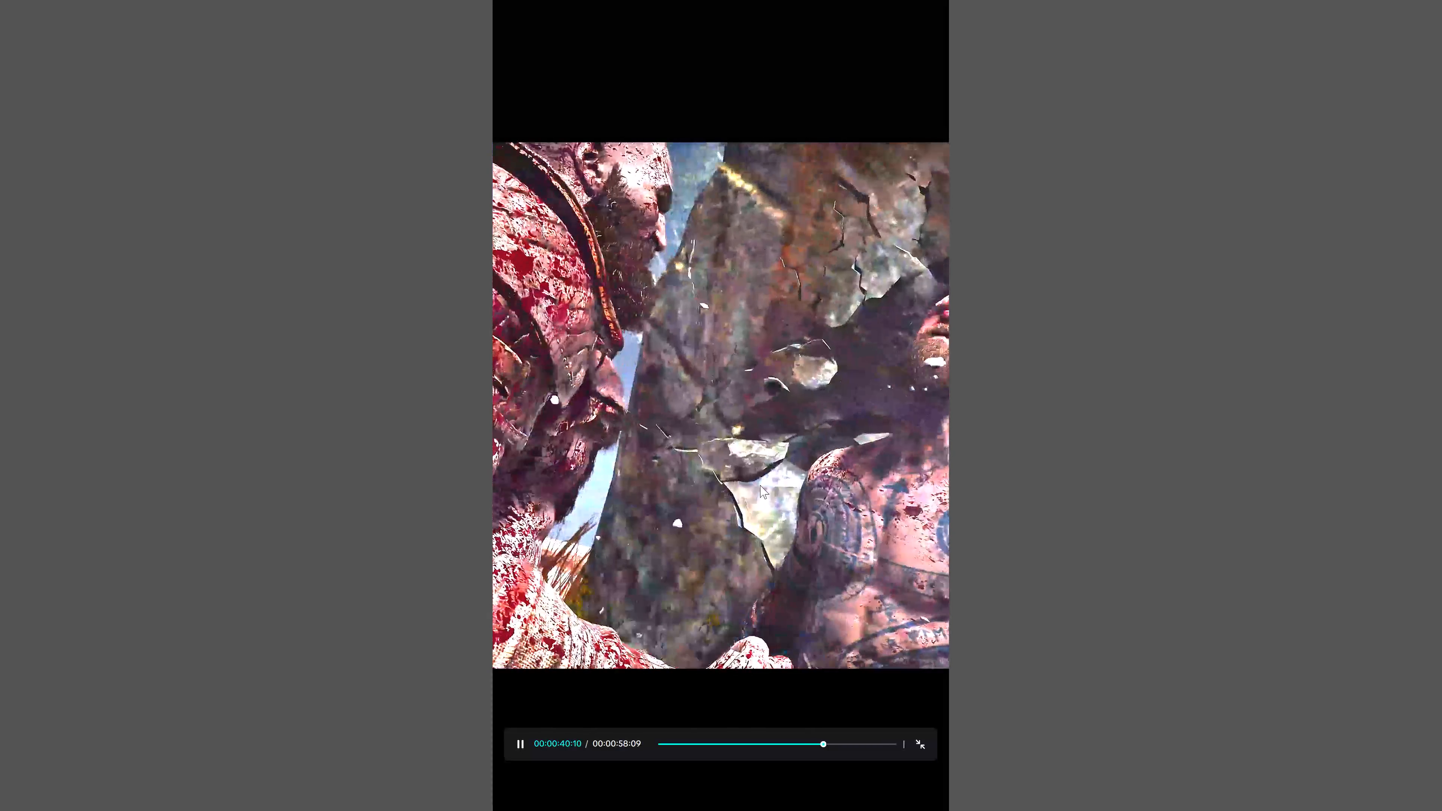
click(916, 741)
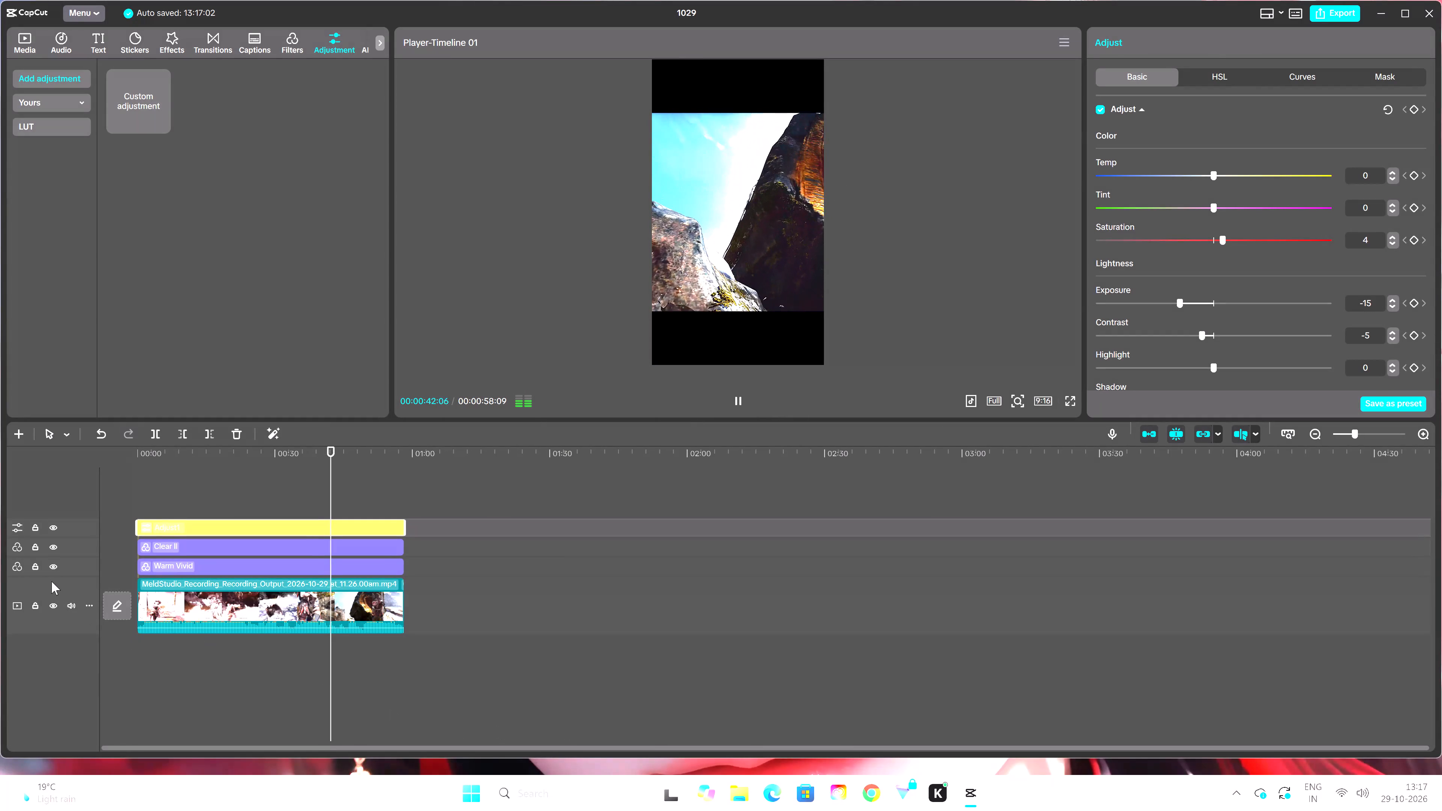
Compare the grade with the Warm Vivid and Clear II tracks hidden and shown again, and play the ending in full screen.
click(54, 572)
click(51, 548)
click(50, 547)
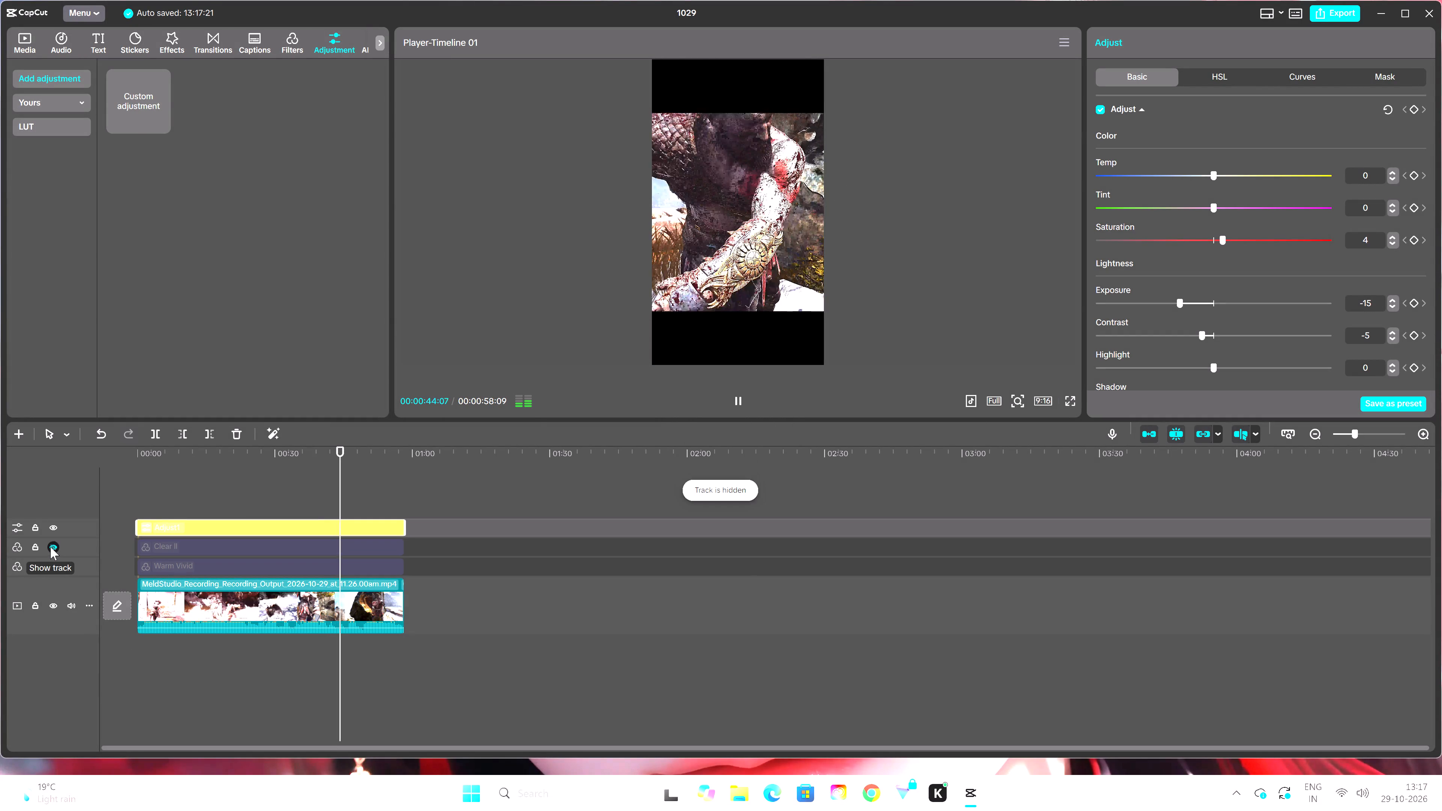
click(49, 570)
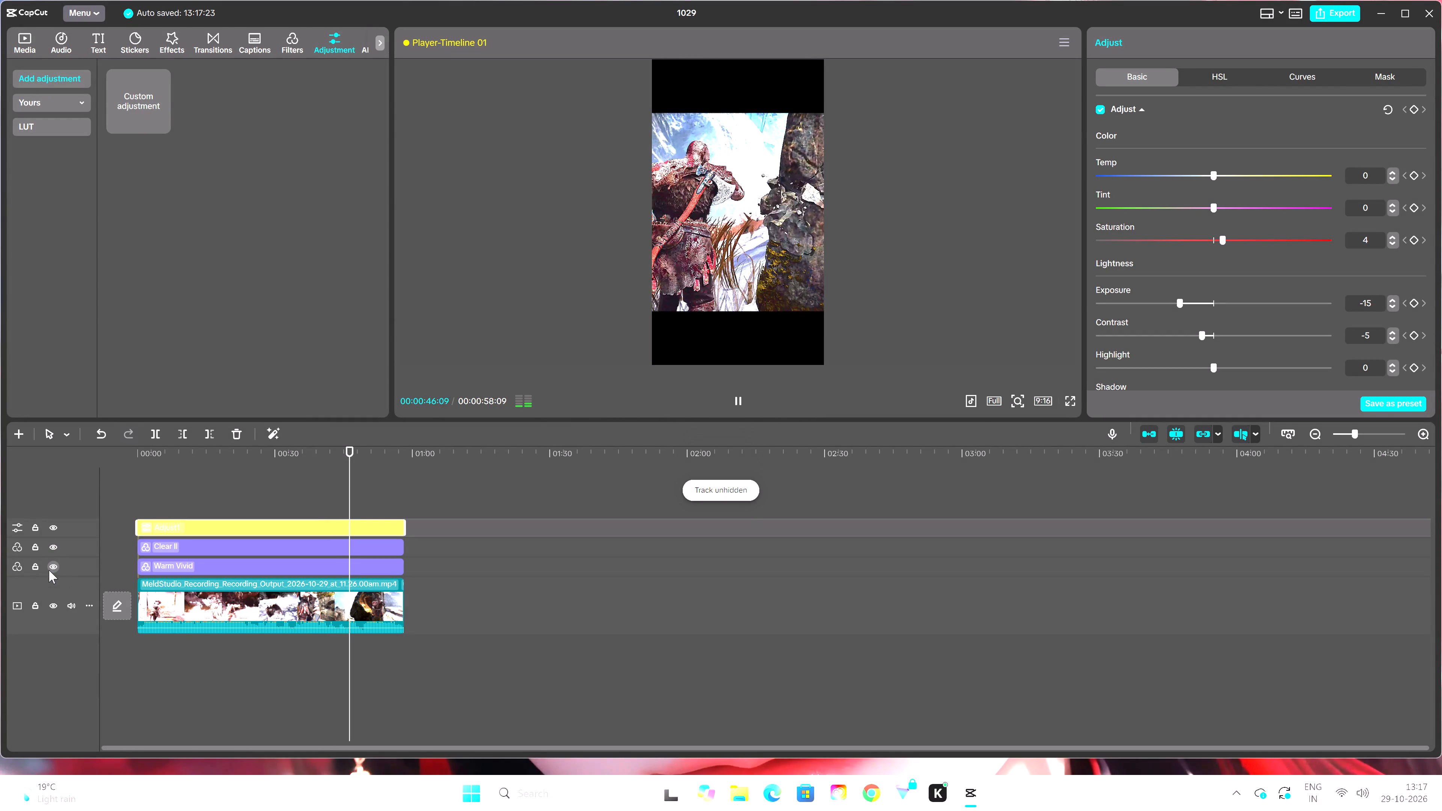
click(1066, 398)
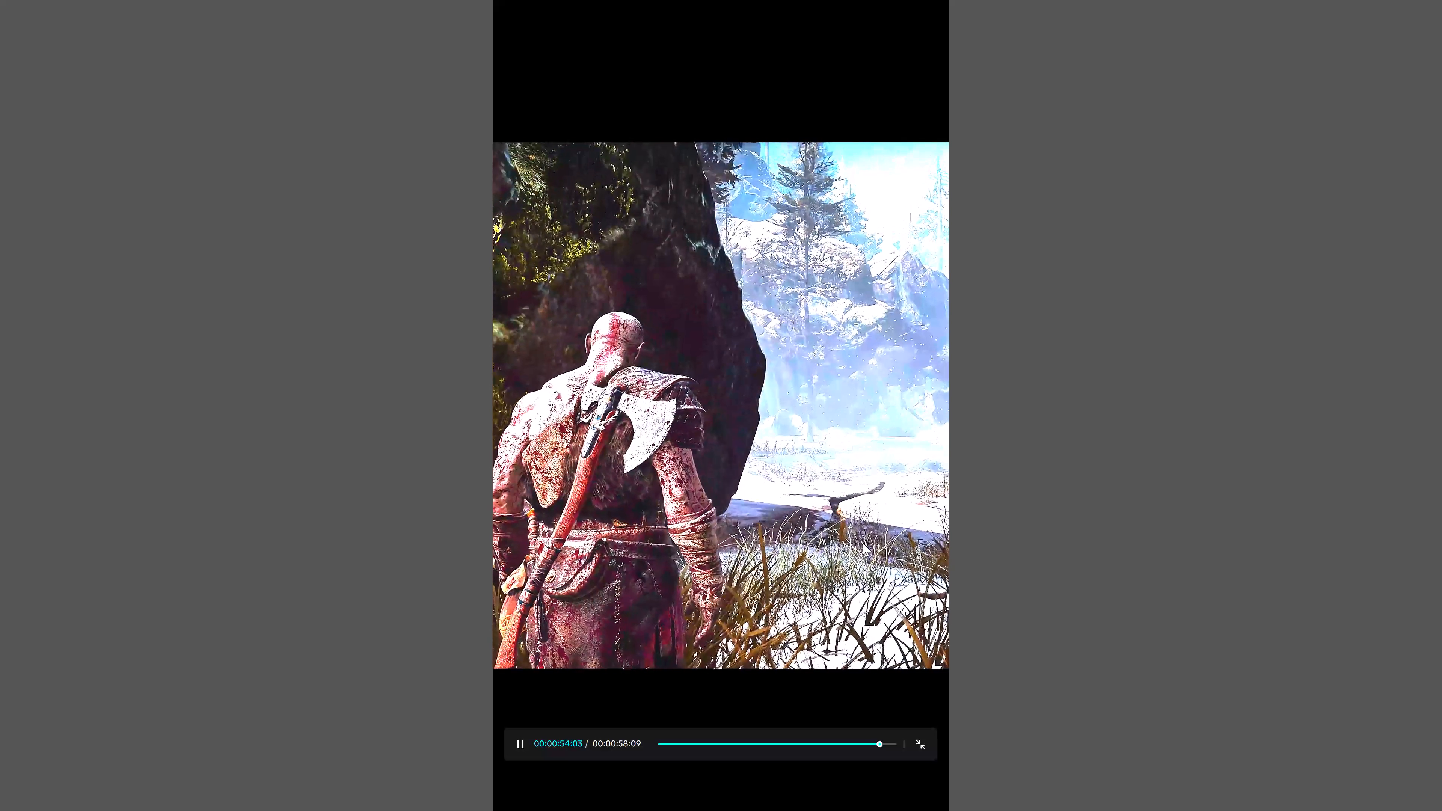
click(863, 543)
click(917, 743)
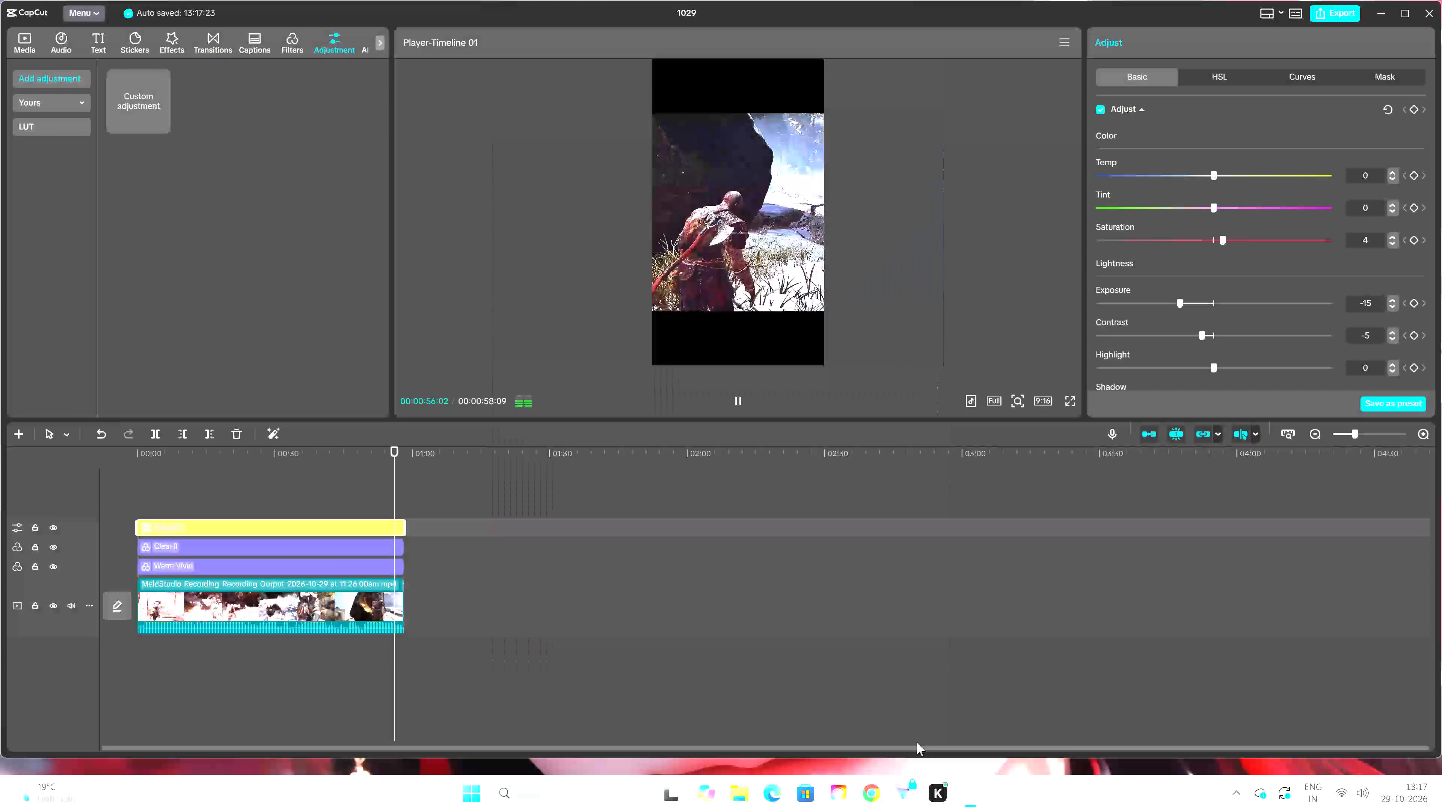
click(735, 395)
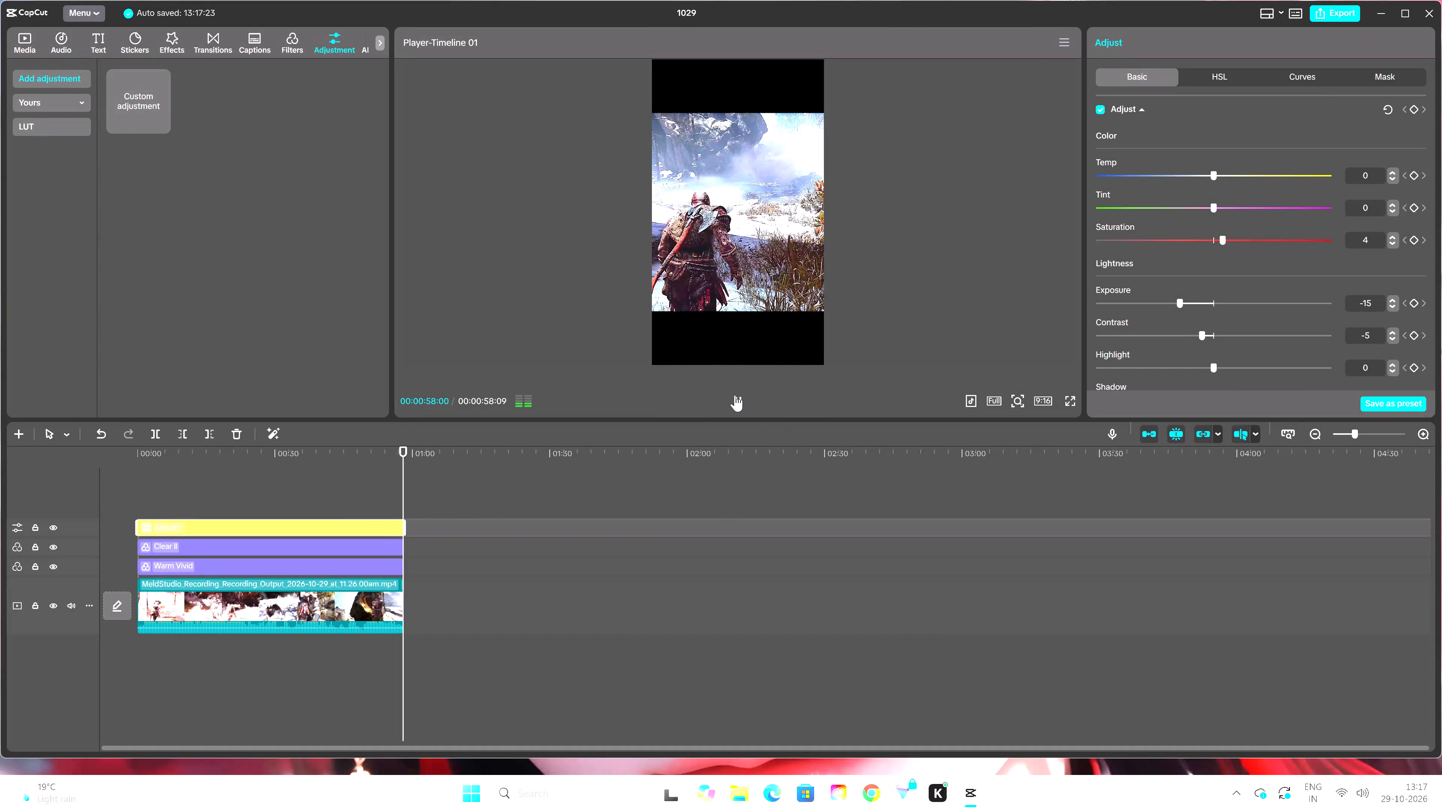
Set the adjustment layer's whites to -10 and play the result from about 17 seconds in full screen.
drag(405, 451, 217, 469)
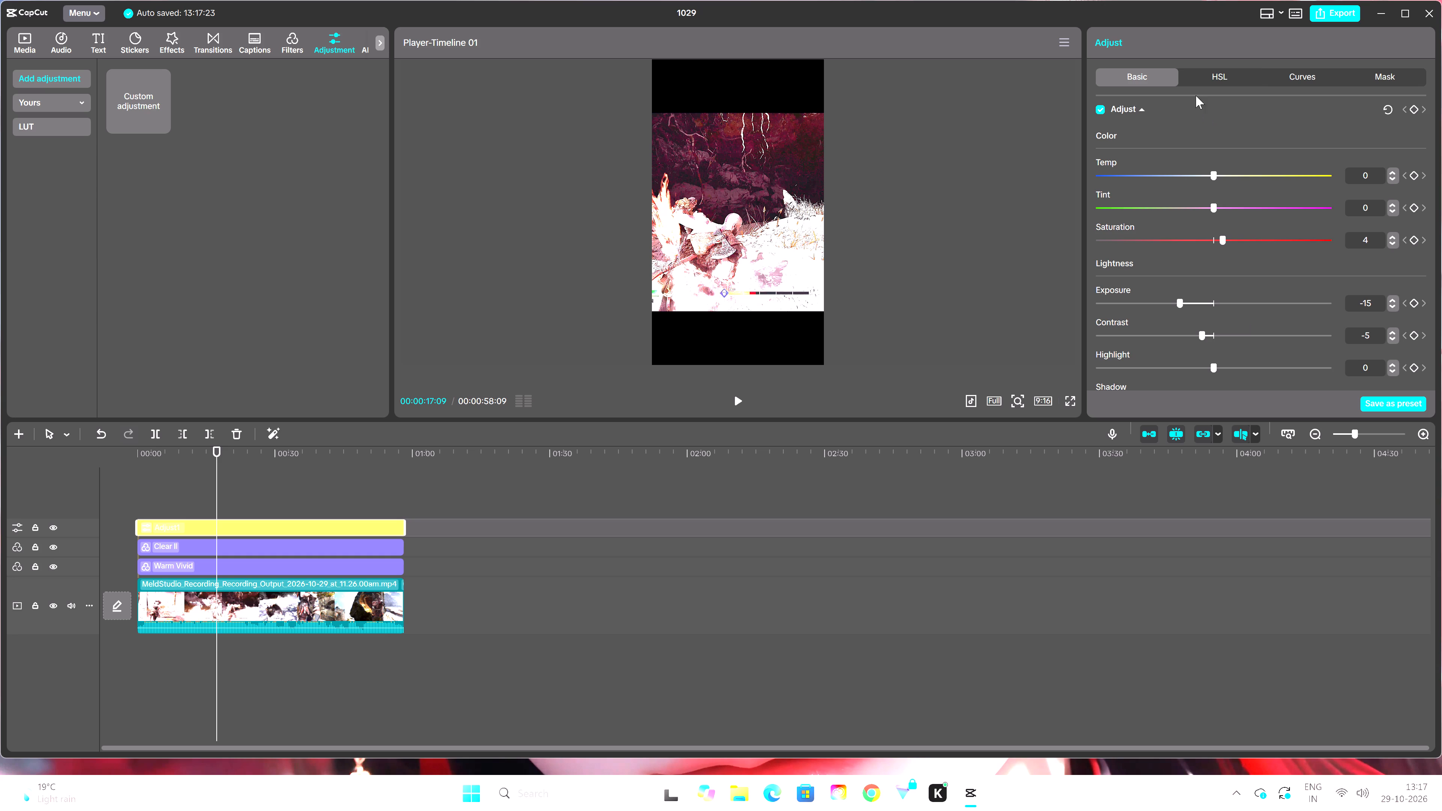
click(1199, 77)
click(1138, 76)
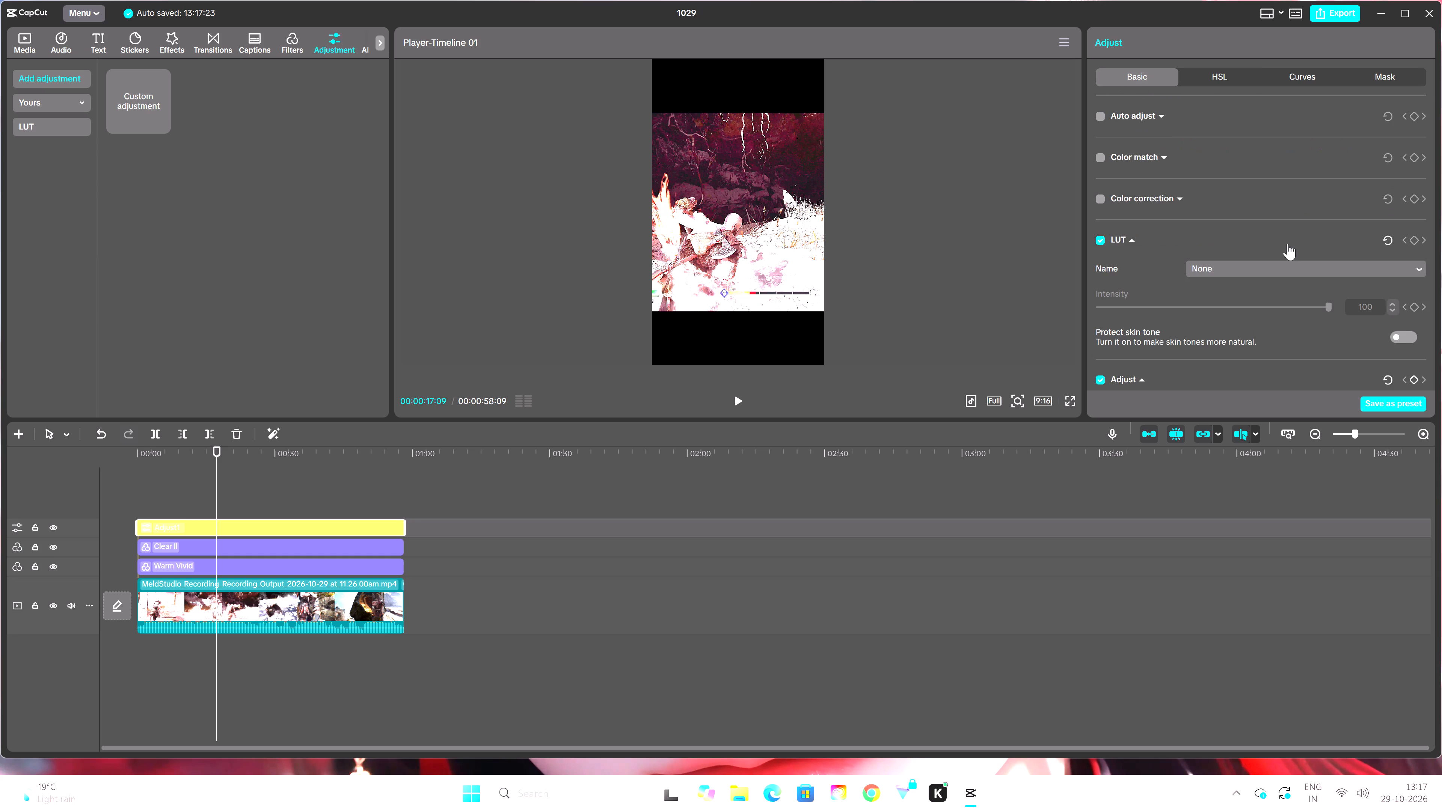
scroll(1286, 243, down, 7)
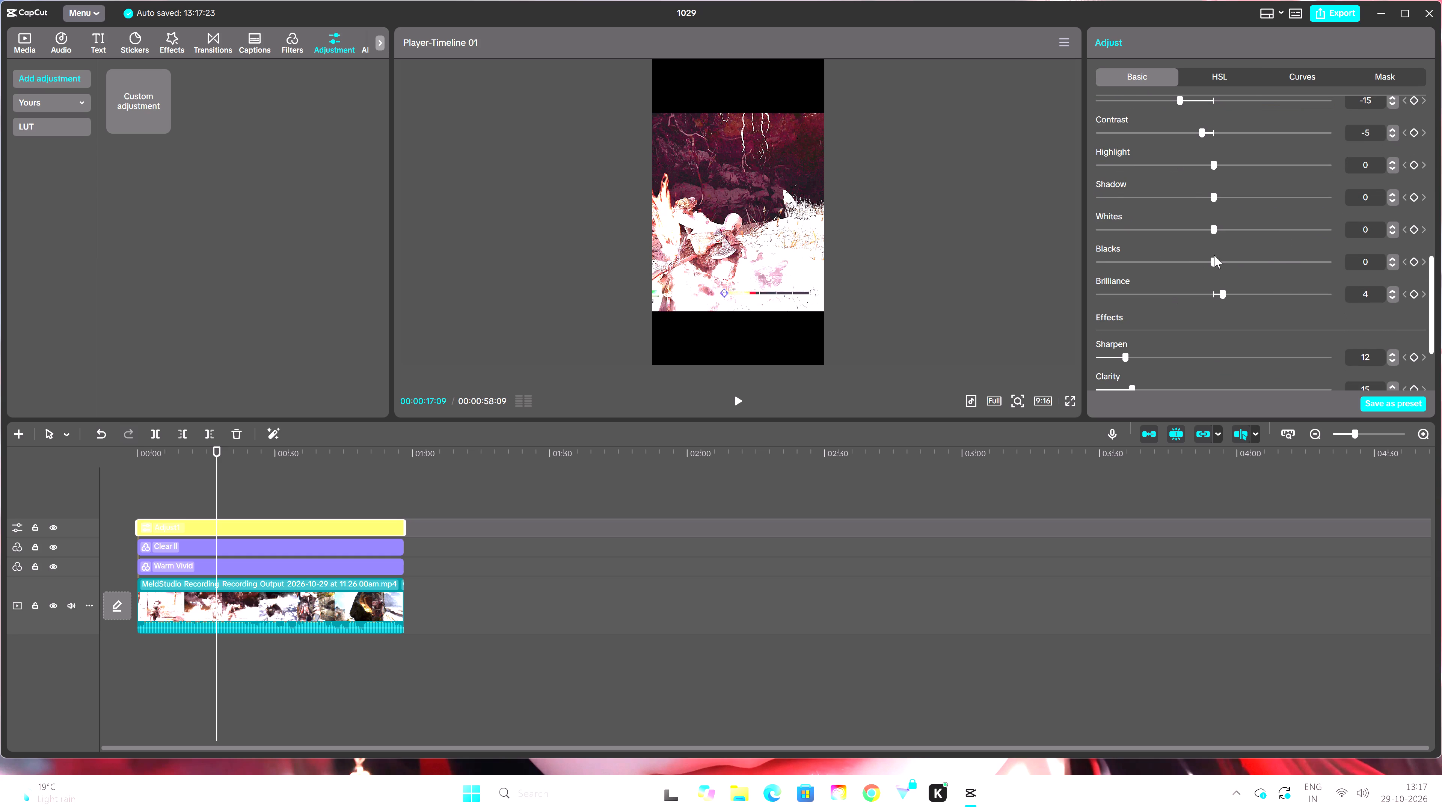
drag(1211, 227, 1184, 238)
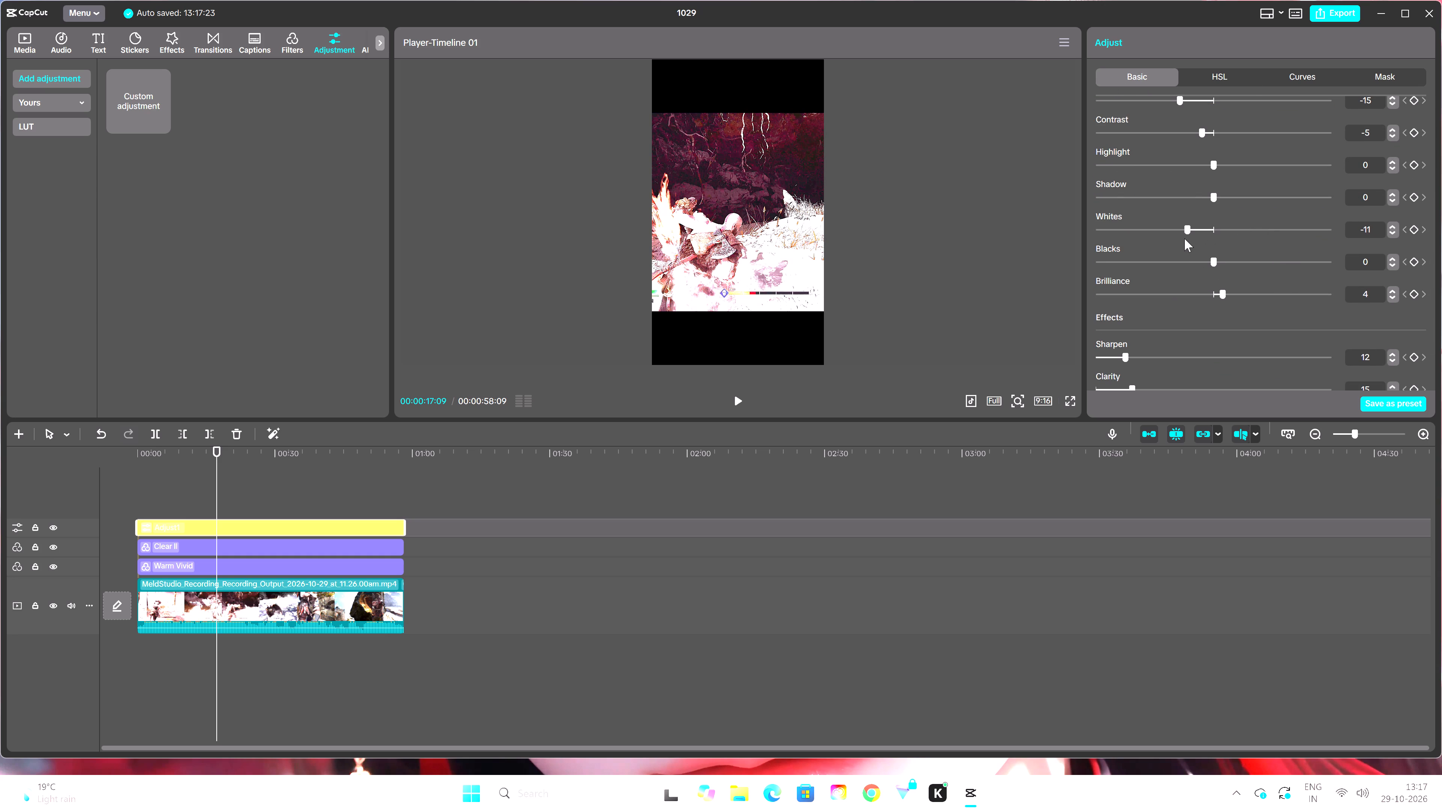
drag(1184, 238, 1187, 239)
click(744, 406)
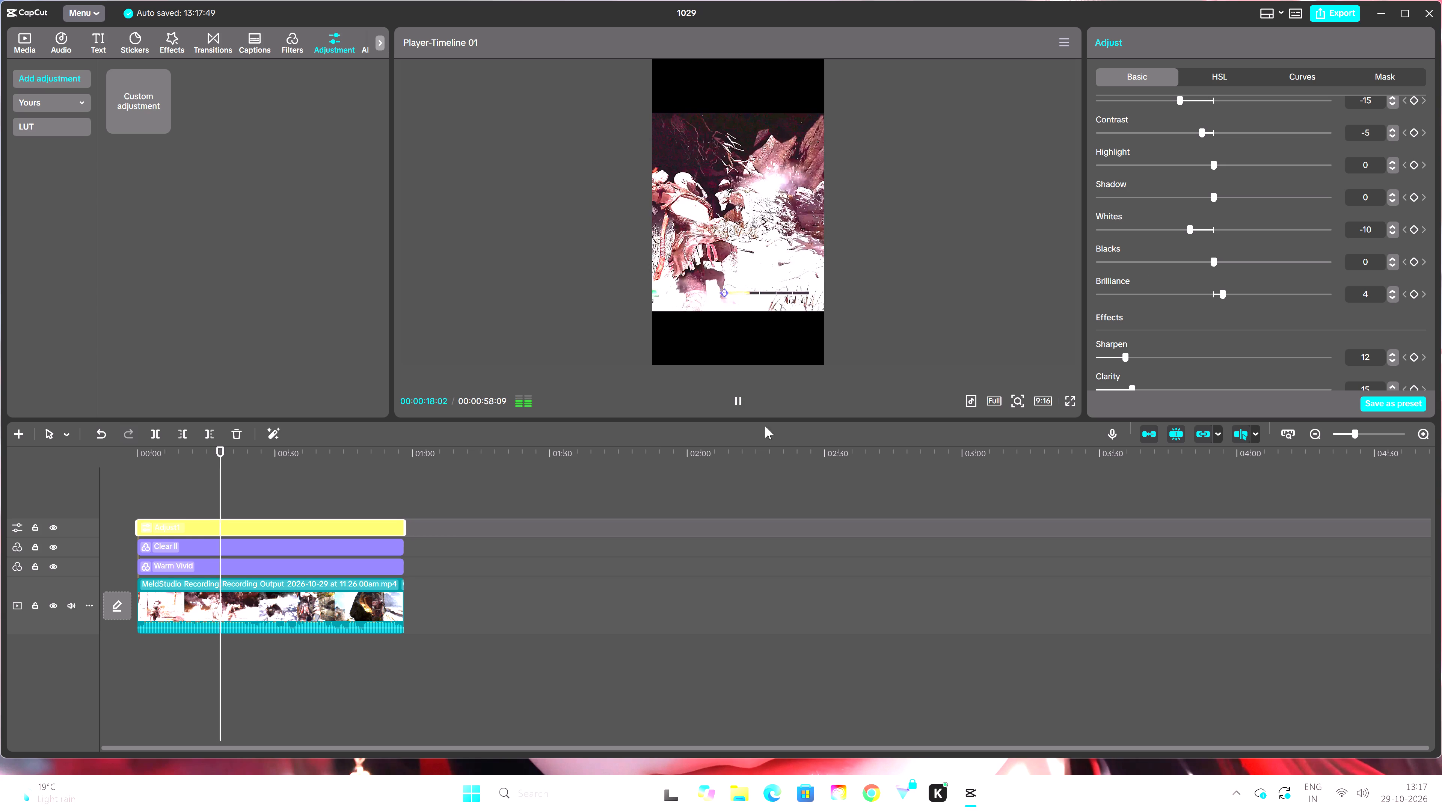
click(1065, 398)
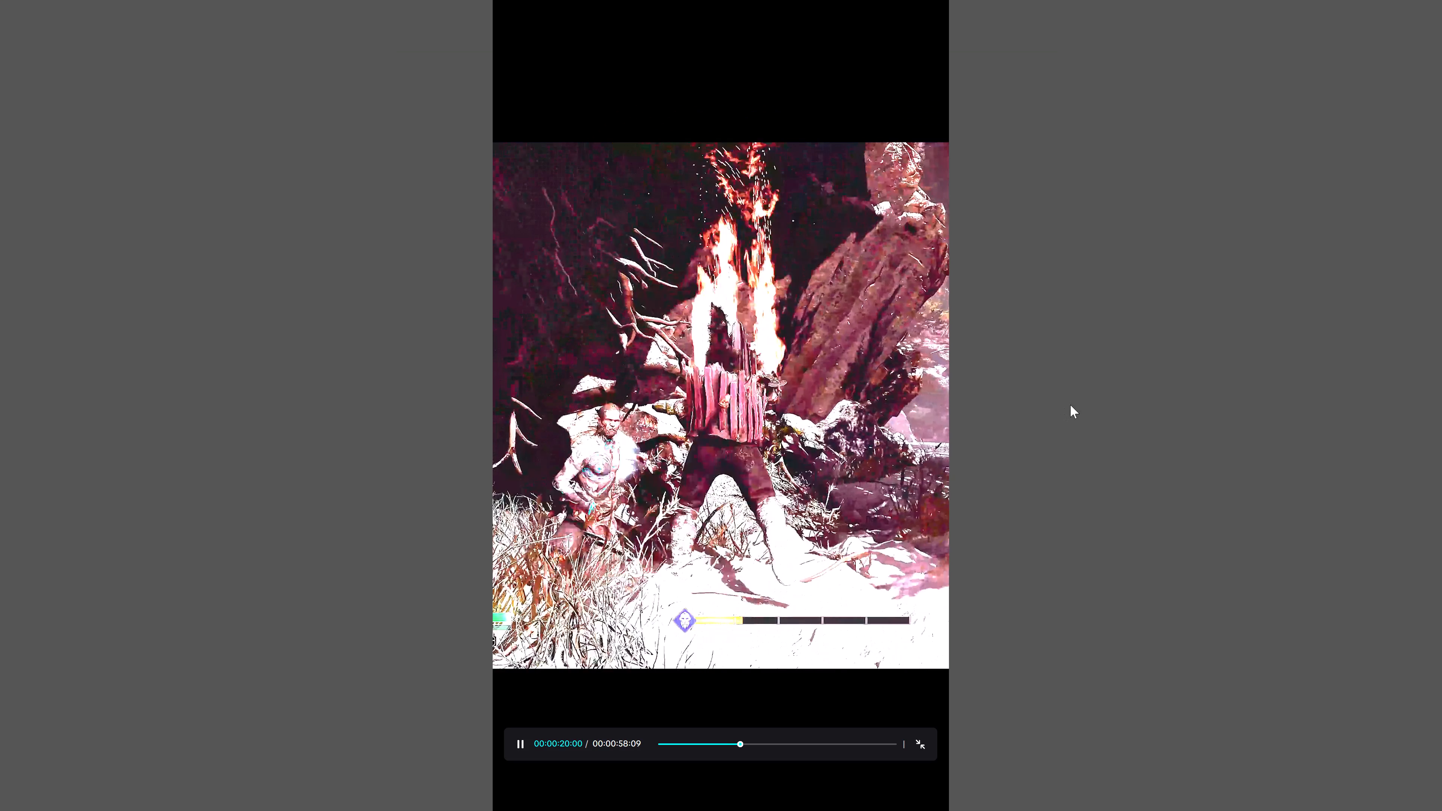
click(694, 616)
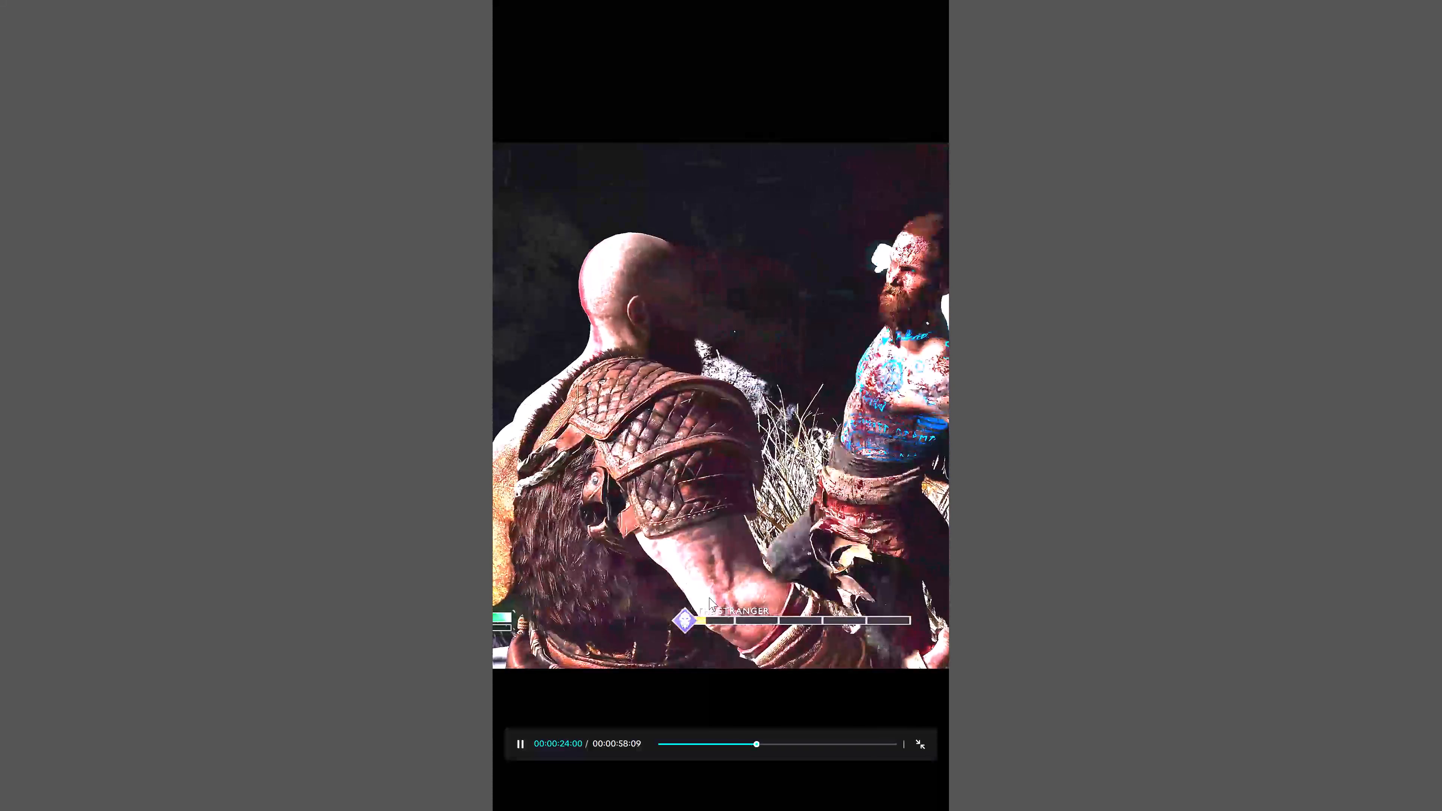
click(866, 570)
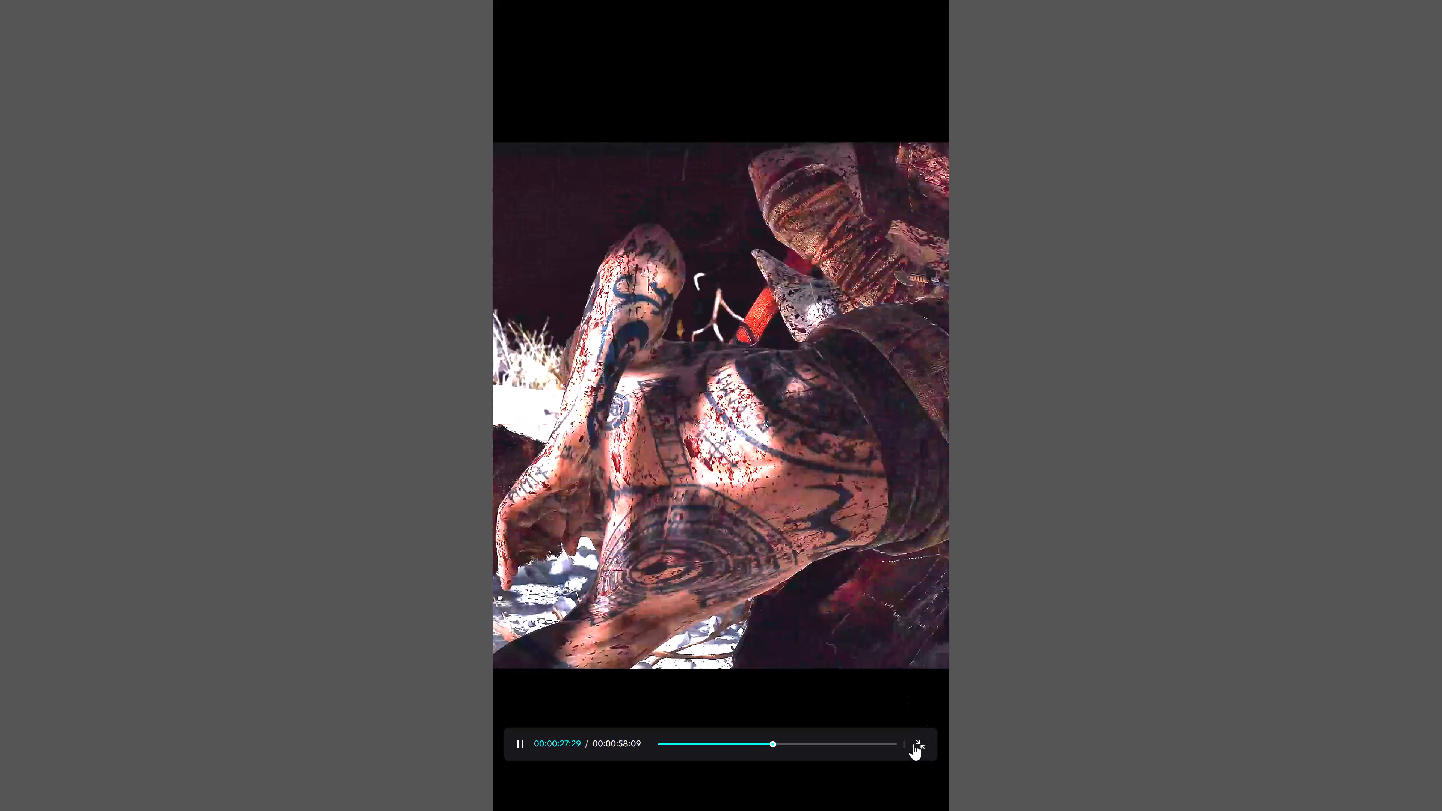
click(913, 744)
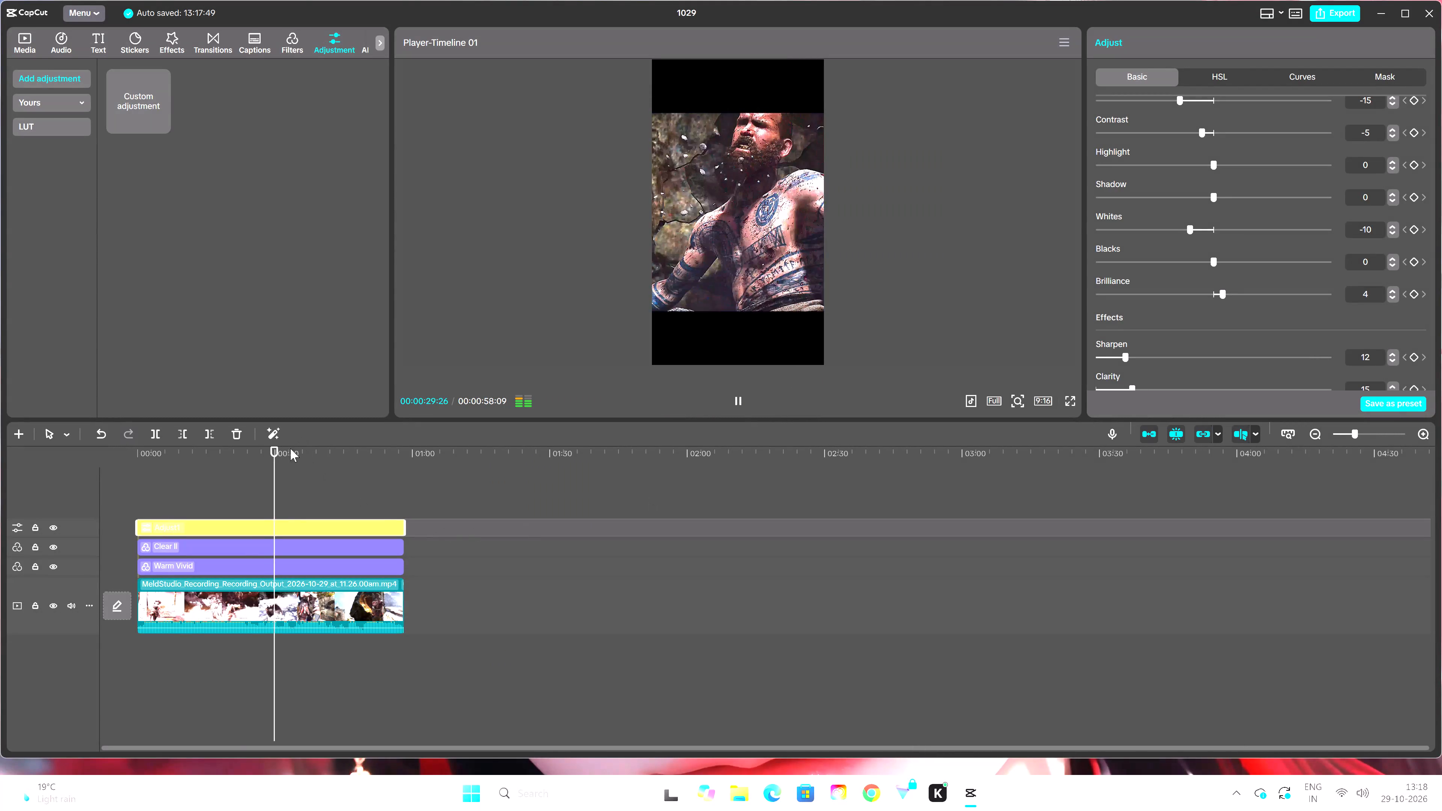
Return the playhead to the start and set the adjustment layer's whites to -5.
drag(278, 451, 166, 485)
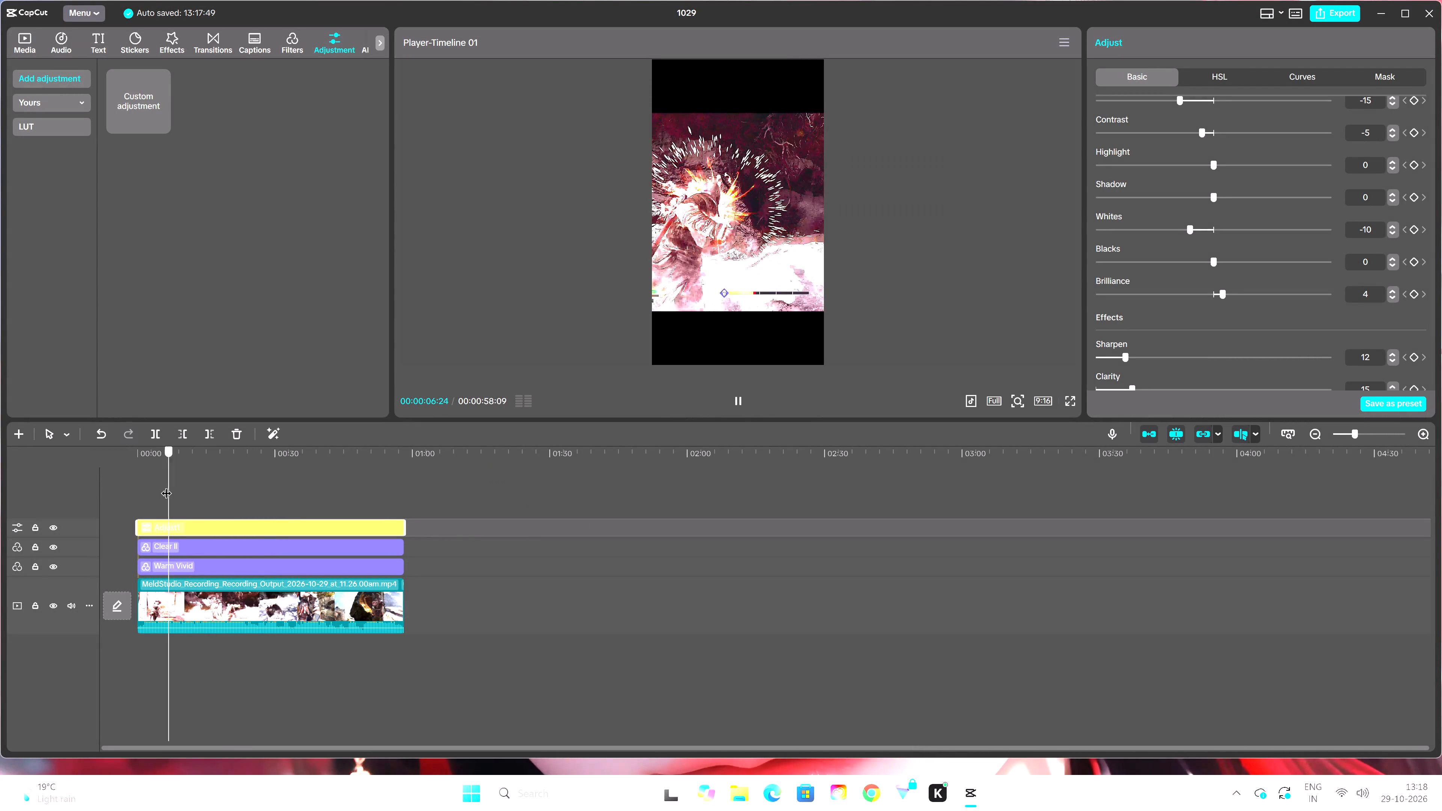
drag(166, 485, 86, 503)
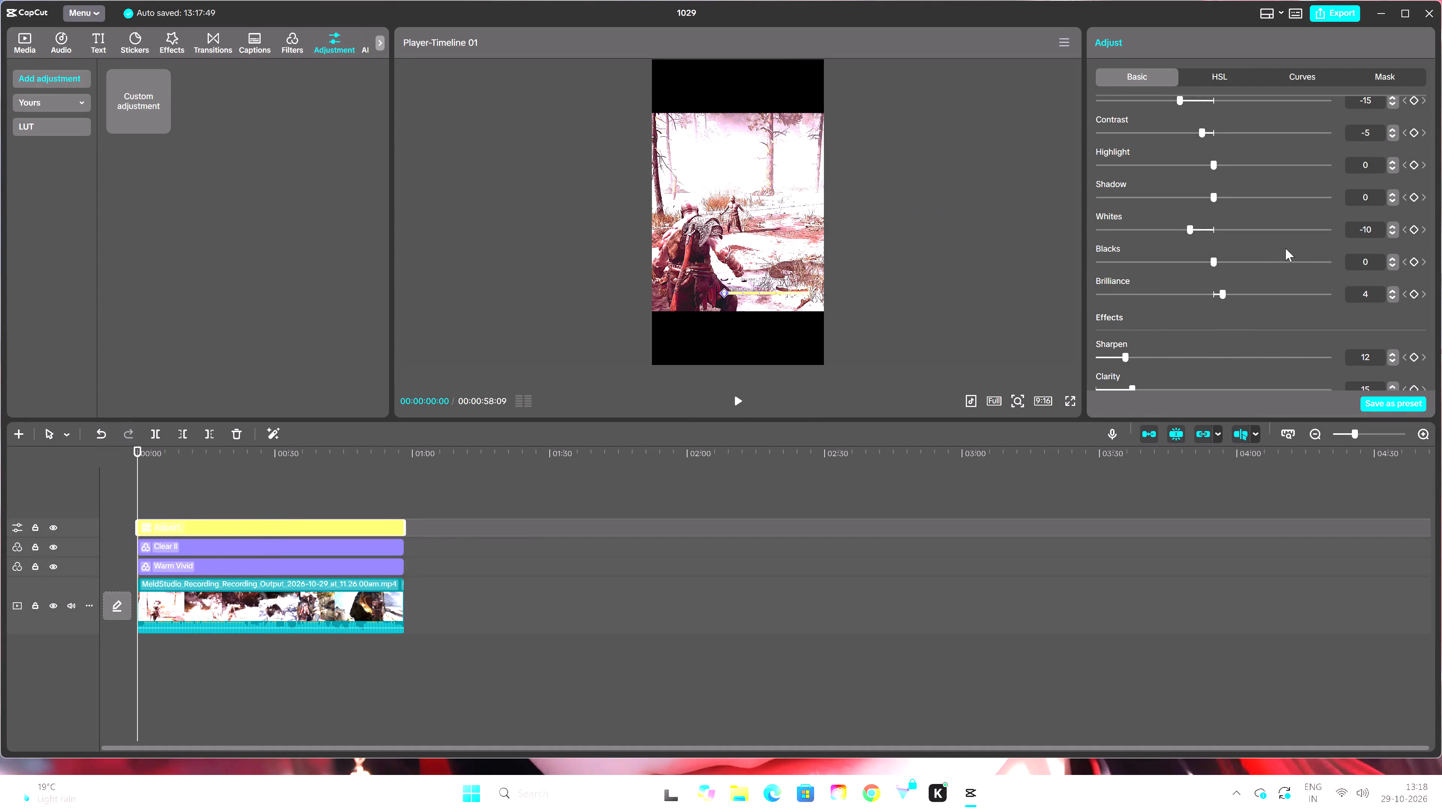
drag(1188, 228, 1229, 235)
drag(1229, 235, 1070, 267)
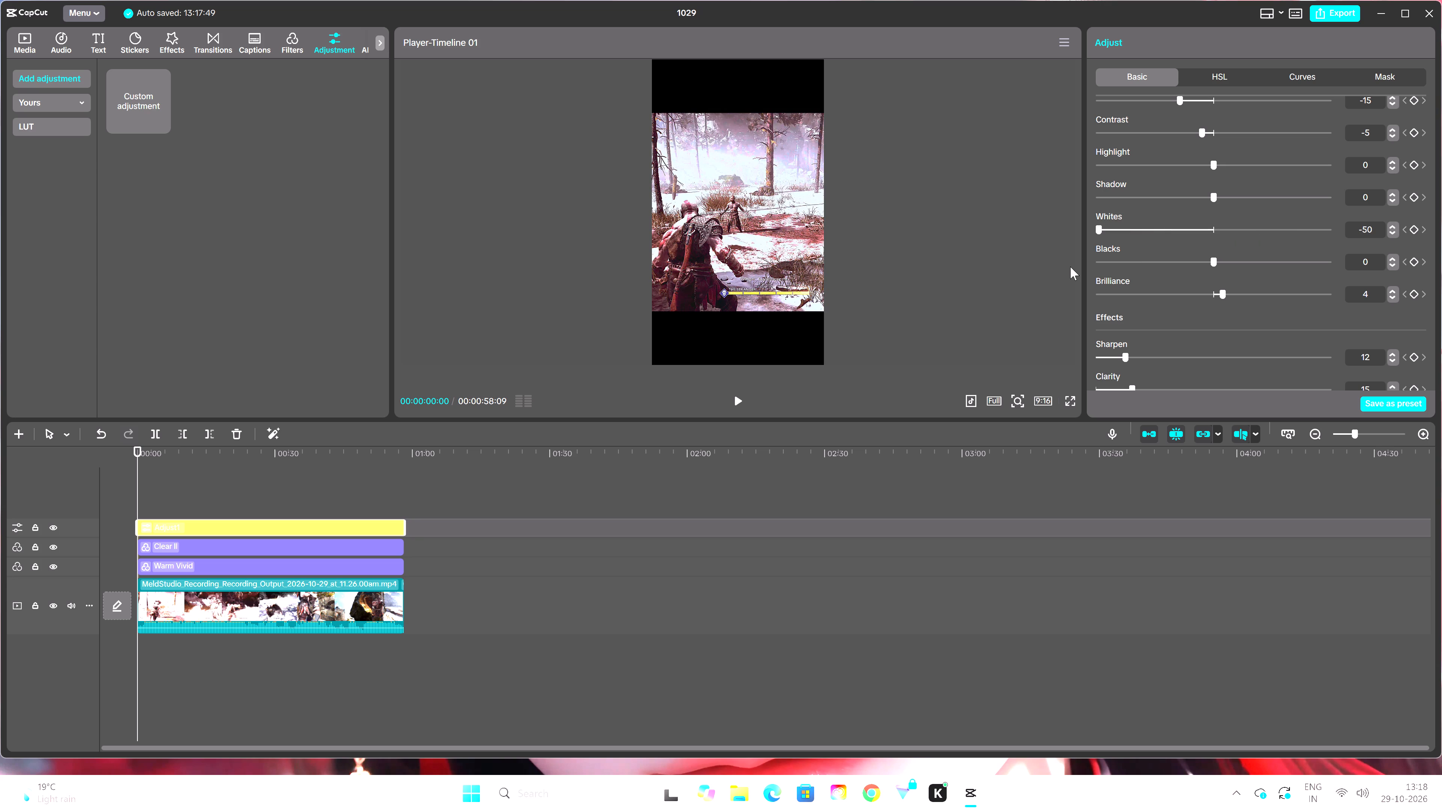
drag(1070, 267, 1196, 267)
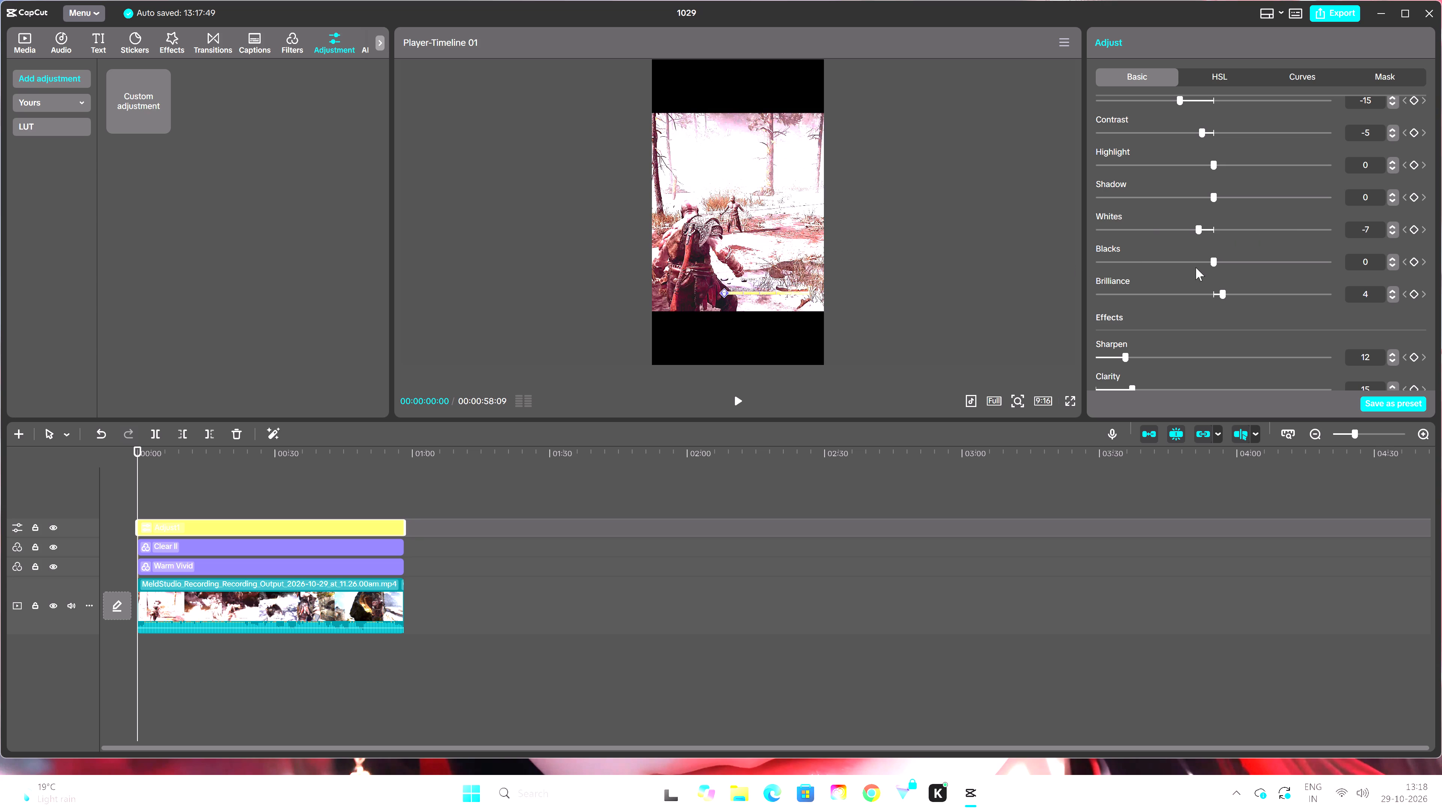
drag(1196, 267, 1197, 267)
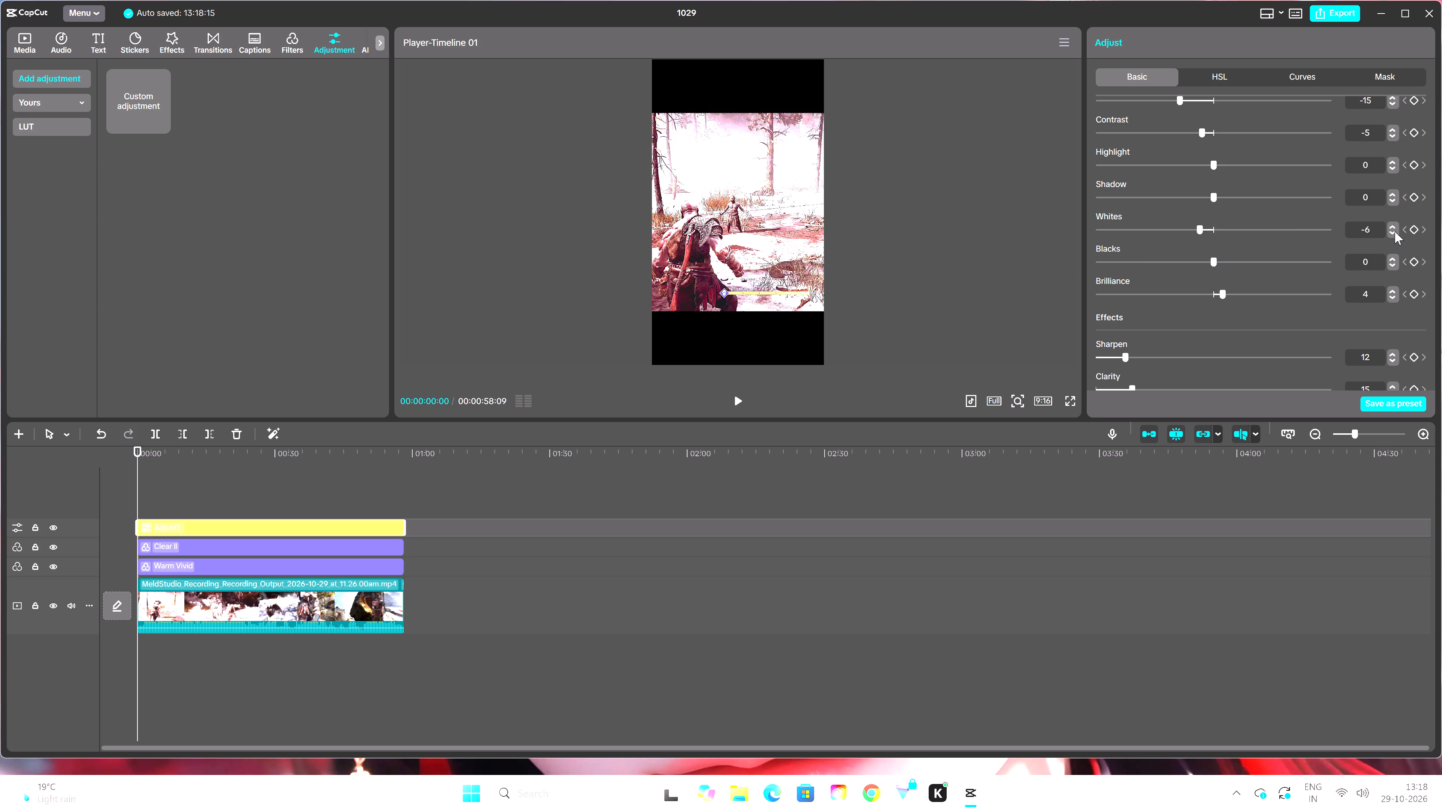
click(1389, 232)
double_click(1391, 226)
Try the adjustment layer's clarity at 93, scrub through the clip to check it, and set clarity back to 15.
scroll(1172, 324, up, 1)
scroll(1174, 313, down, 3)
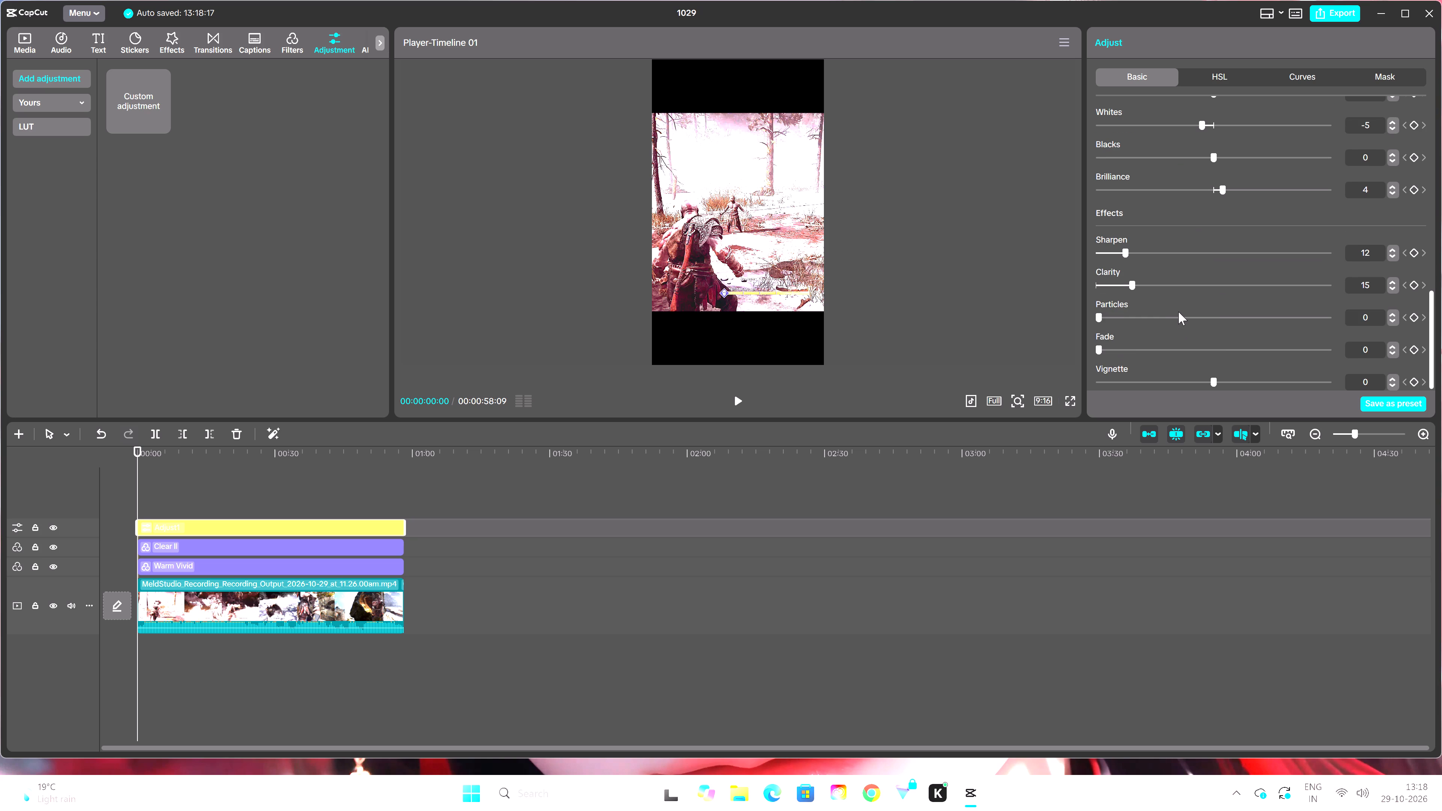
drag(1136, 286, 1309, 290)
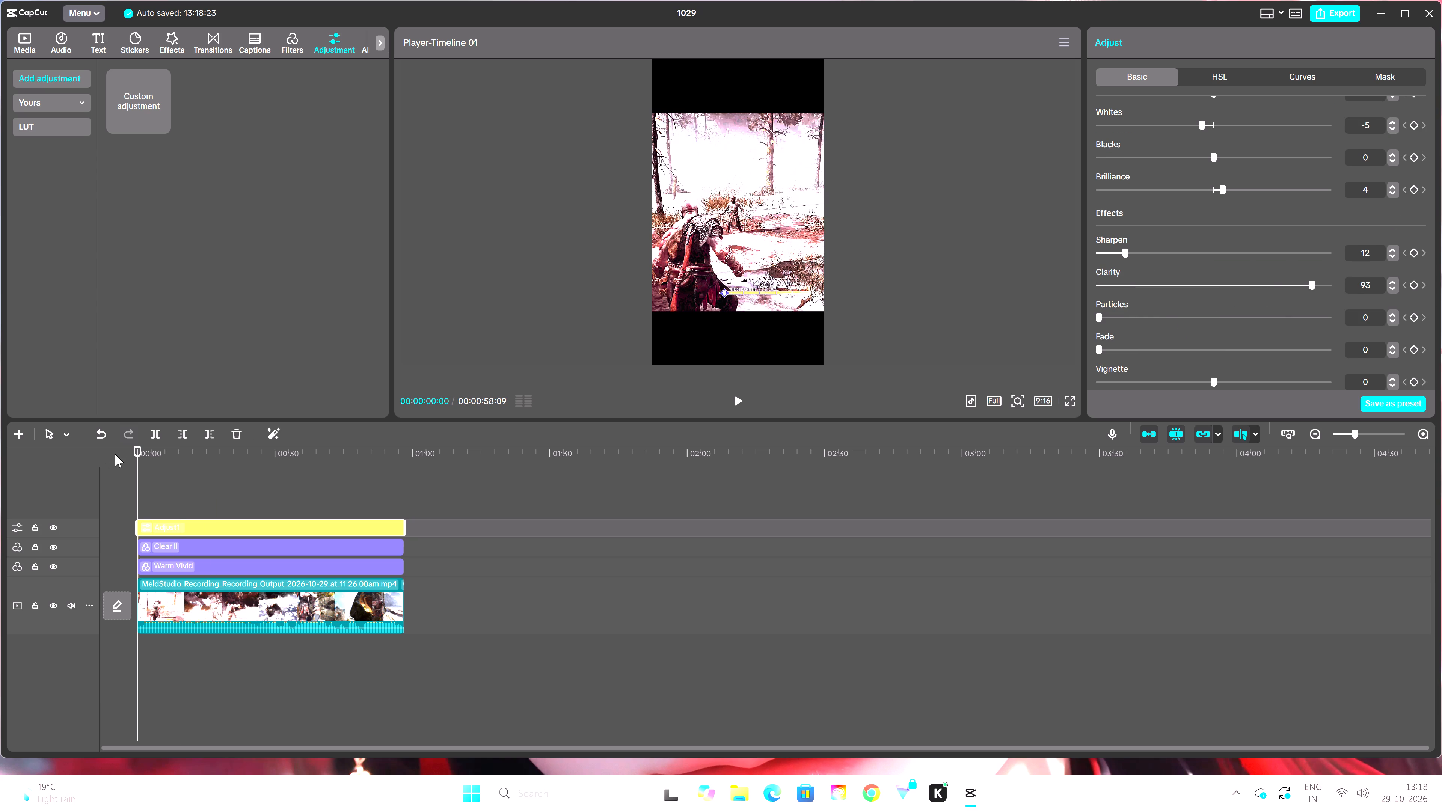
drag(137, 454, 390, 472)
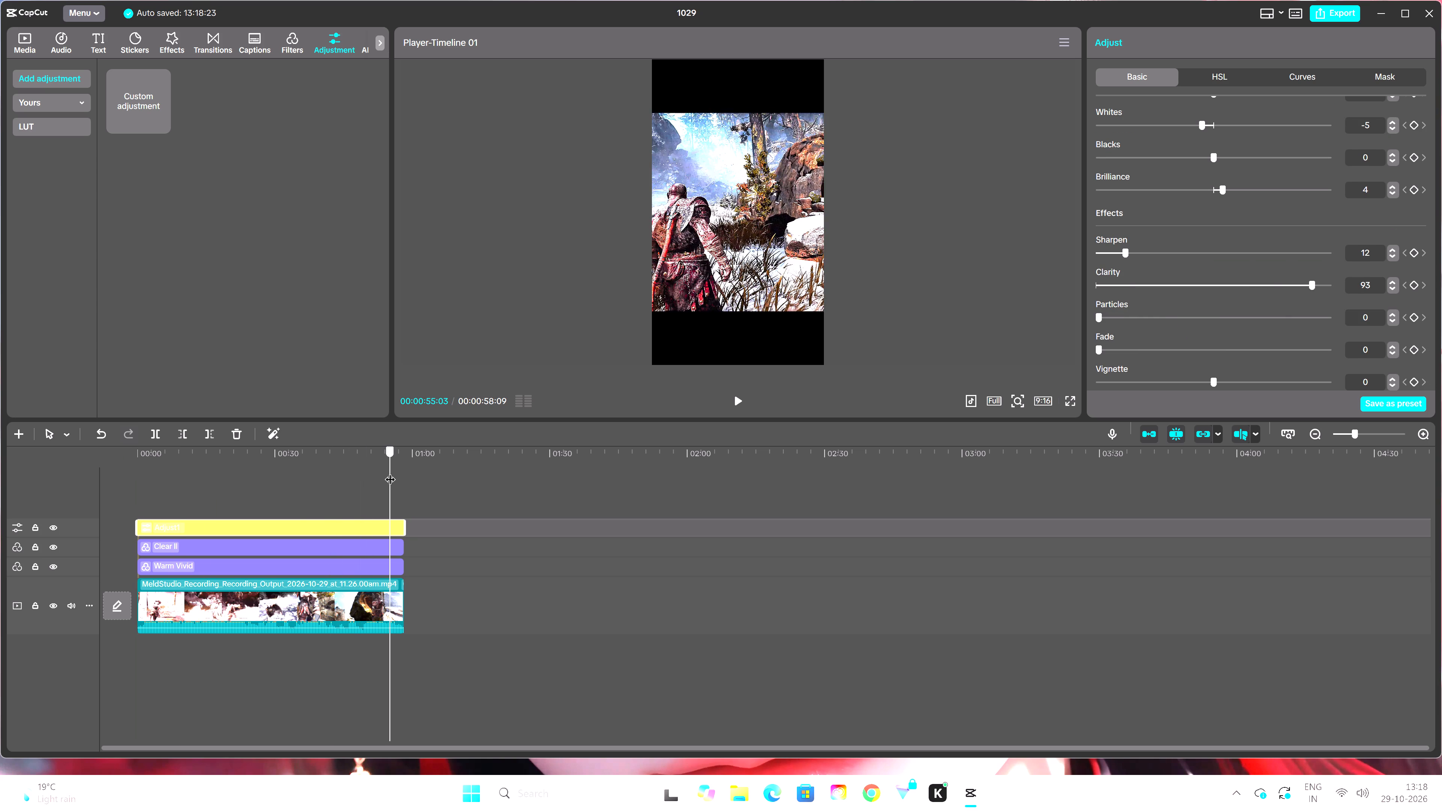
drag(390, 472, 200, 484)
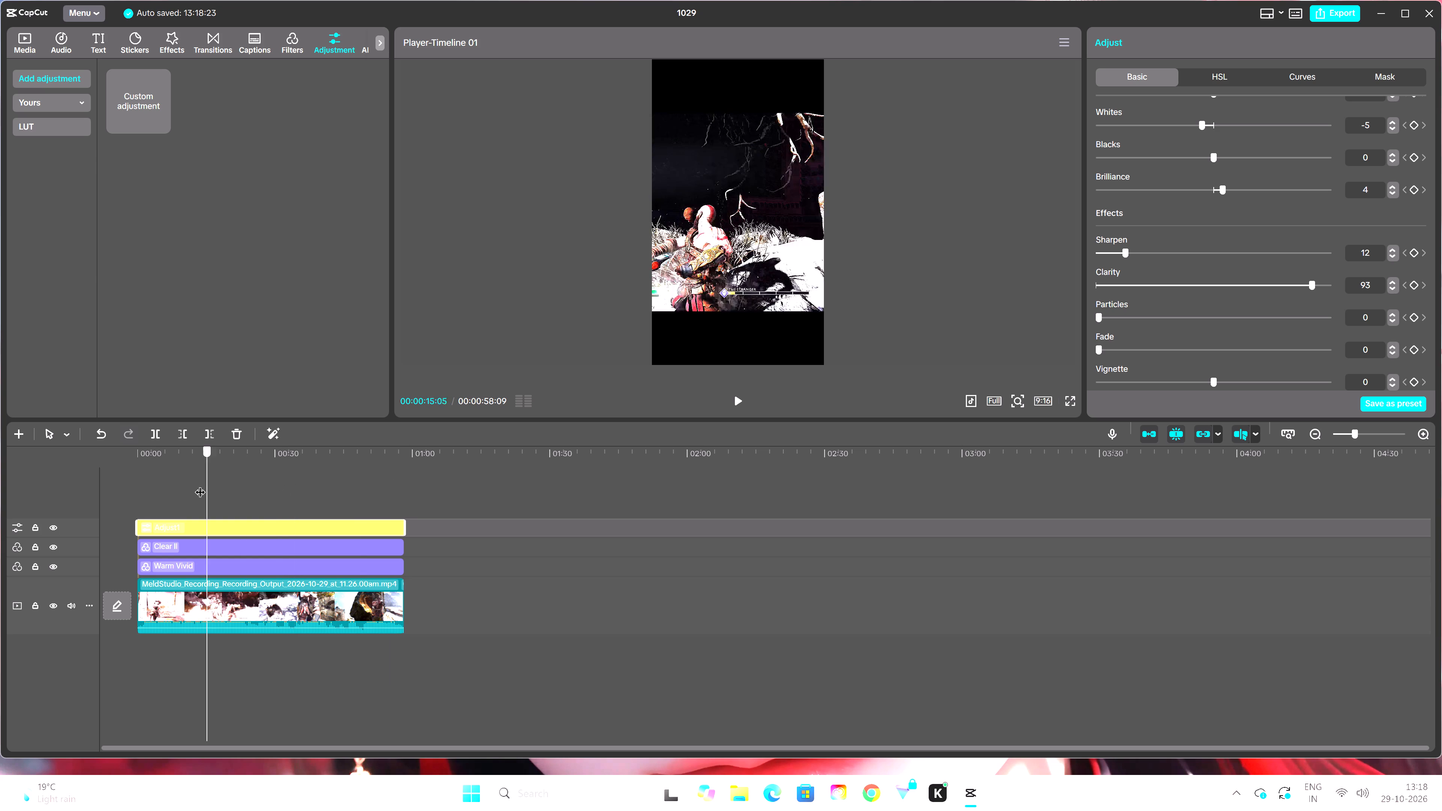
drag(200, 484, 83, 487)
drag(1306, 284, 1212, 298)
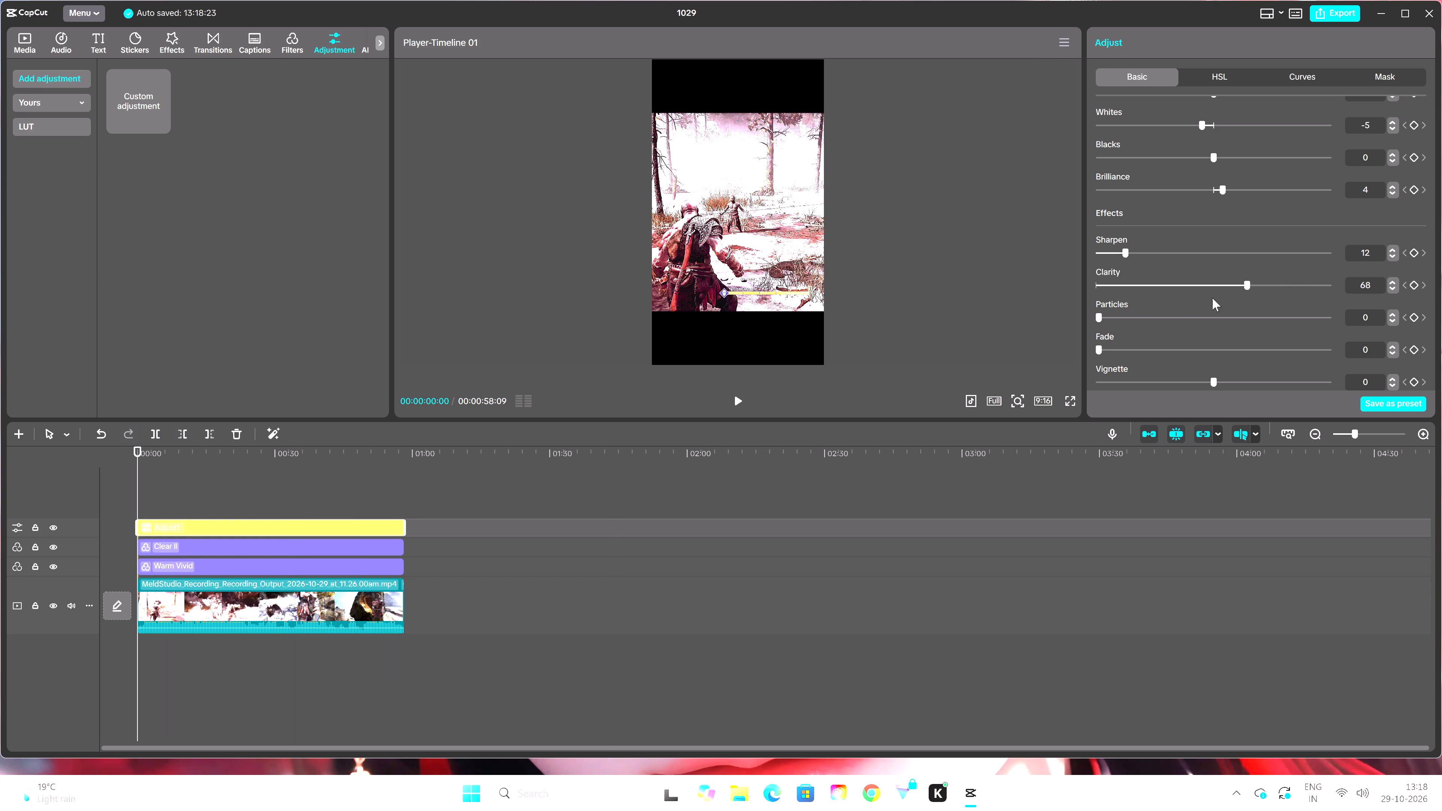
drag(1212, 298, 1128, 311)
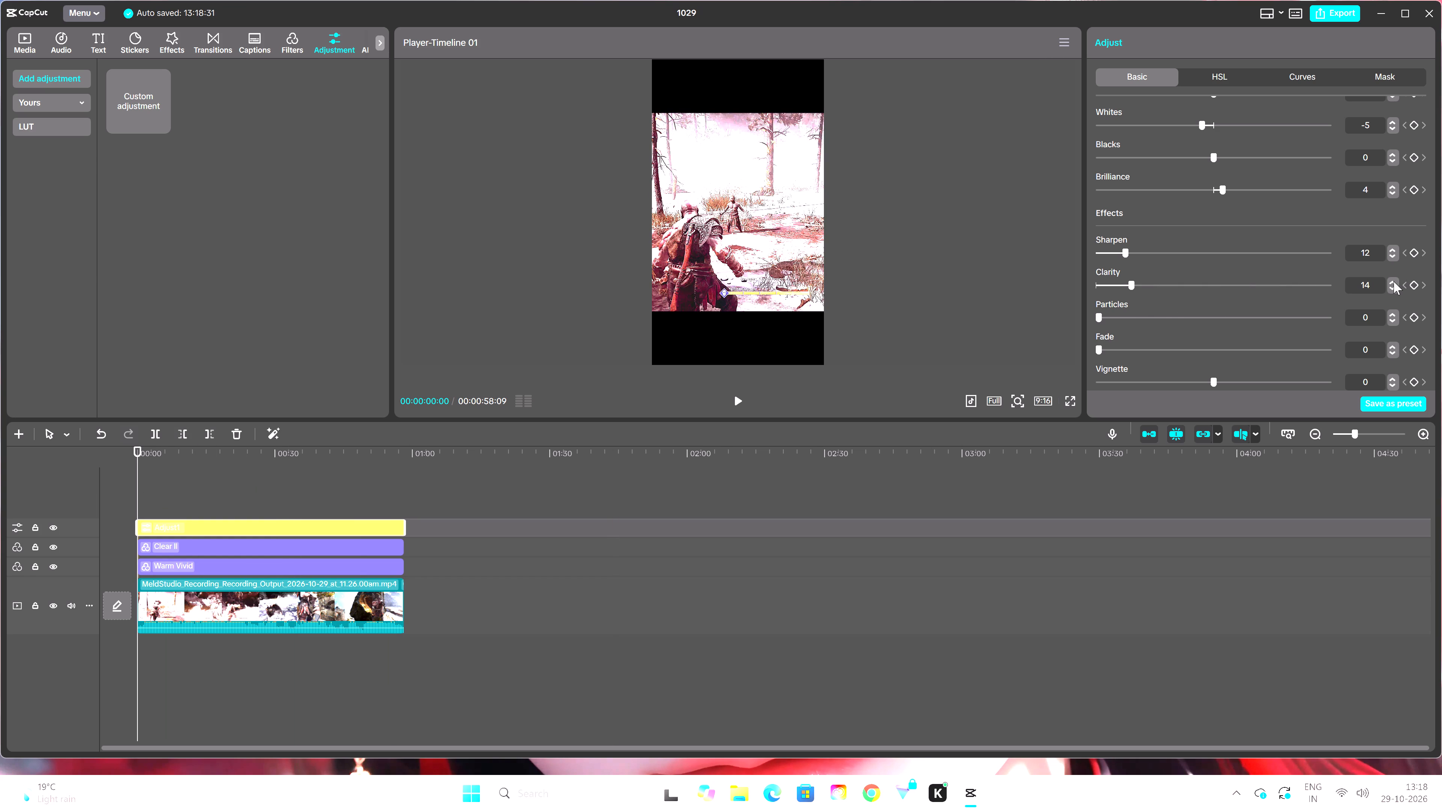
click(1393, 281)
Set the adjustment layer's sharpen to 10.
double_click(1393, 258)
scroll(1224, 241, up, 2)
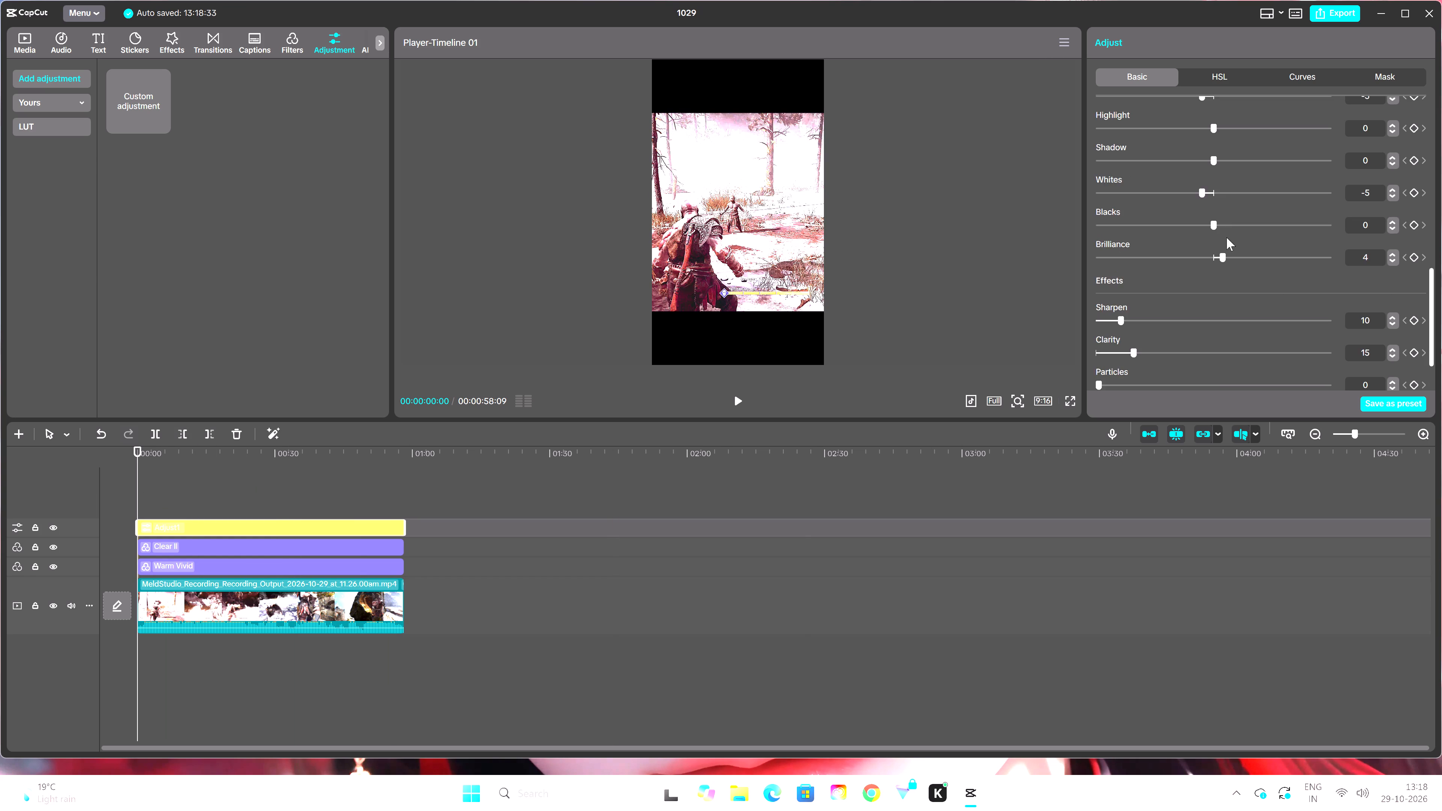
scroll(1226, 237, up, 2)
Add the Clear Transparency filter above the adjustment layer and extend it to the end of the clip.
click(287, 39)
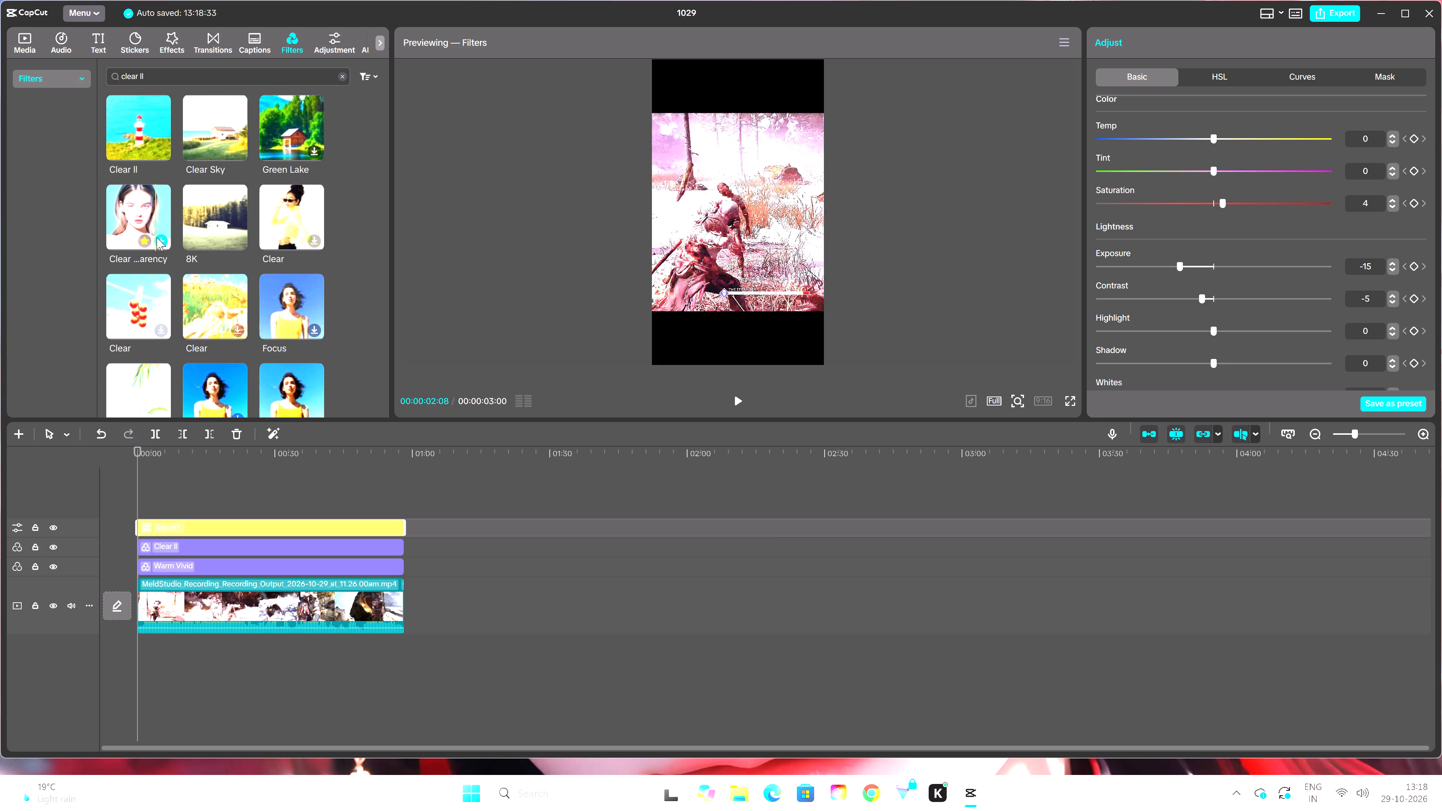
click(158, 239)
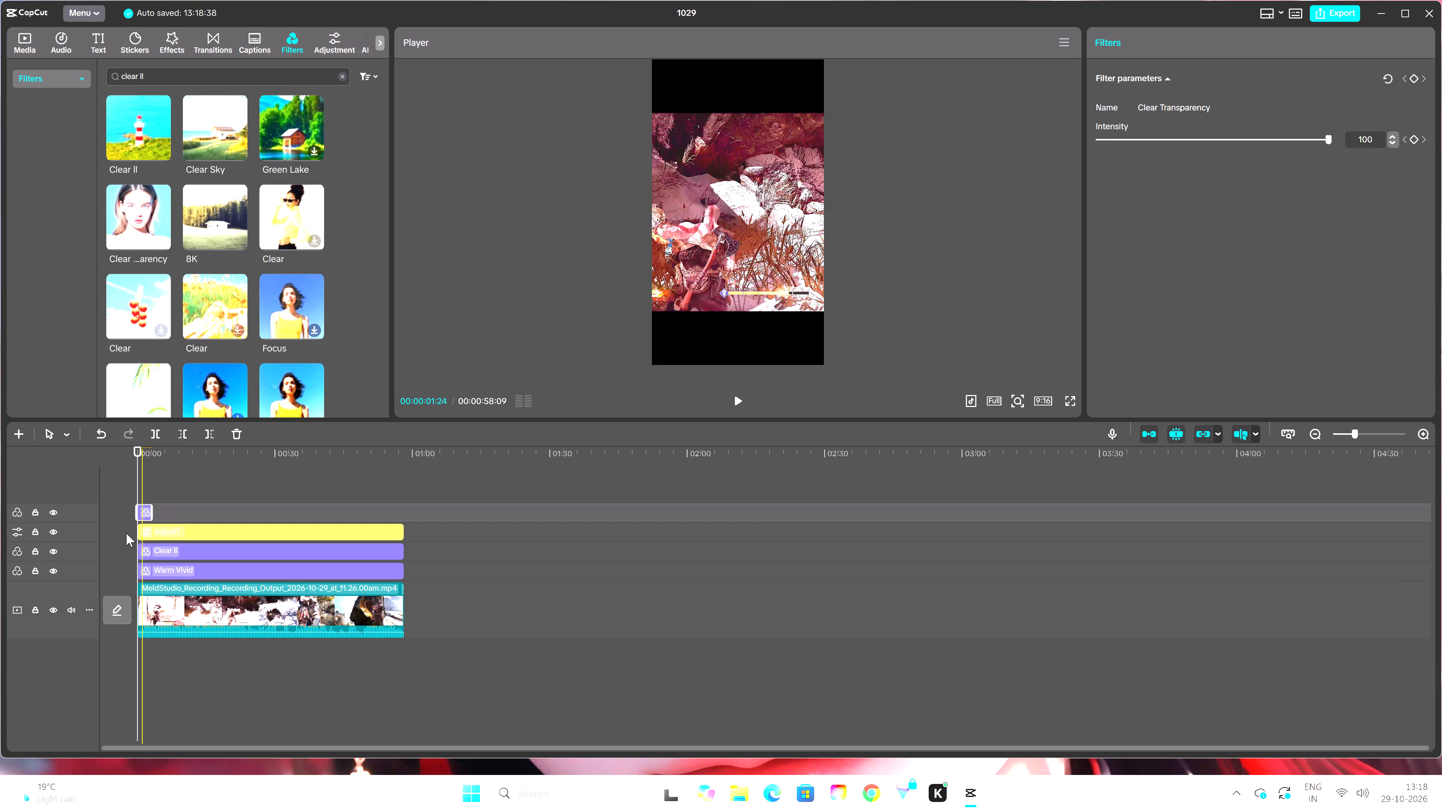
drag(151, 515, 395, 532)
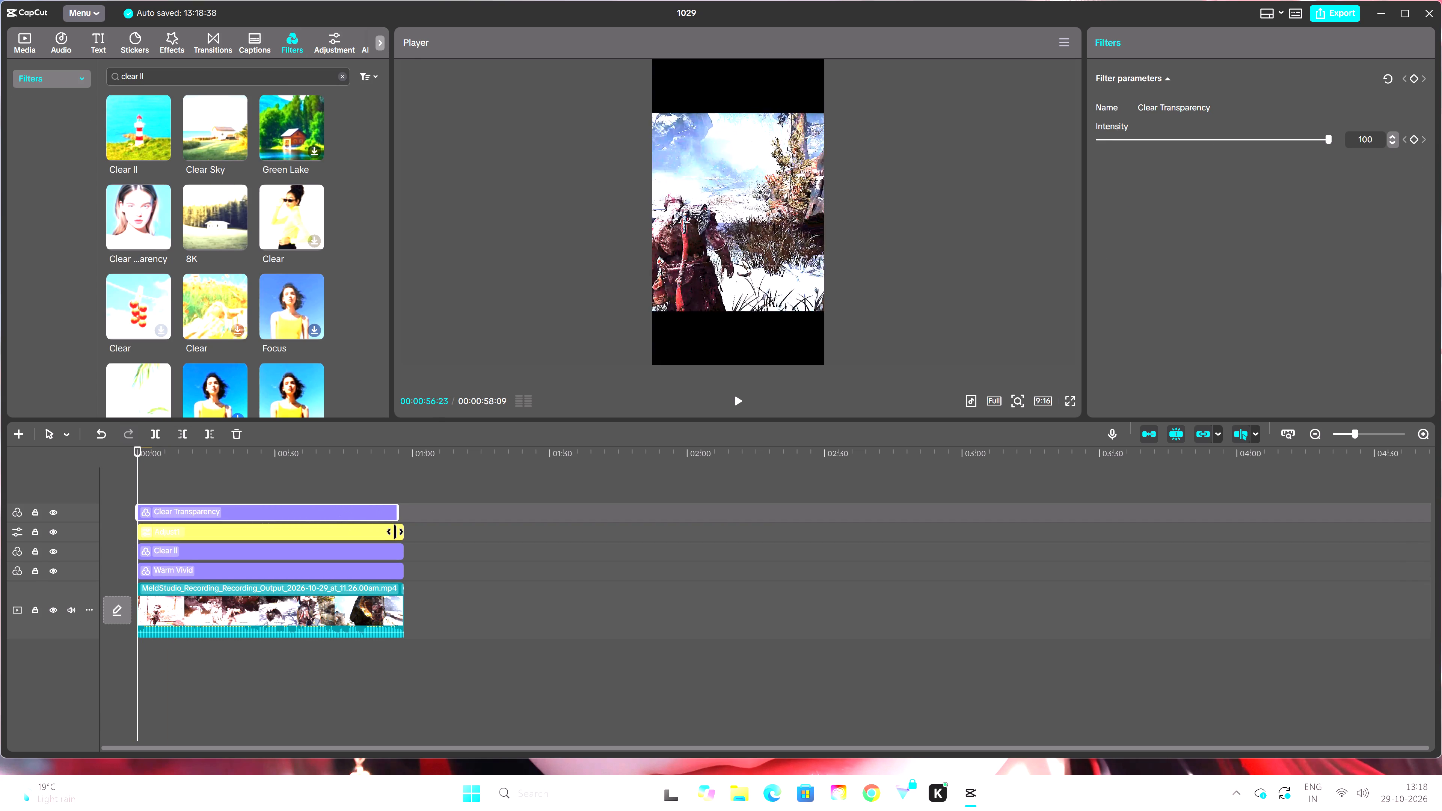
drag(395, 532, 398, 534)
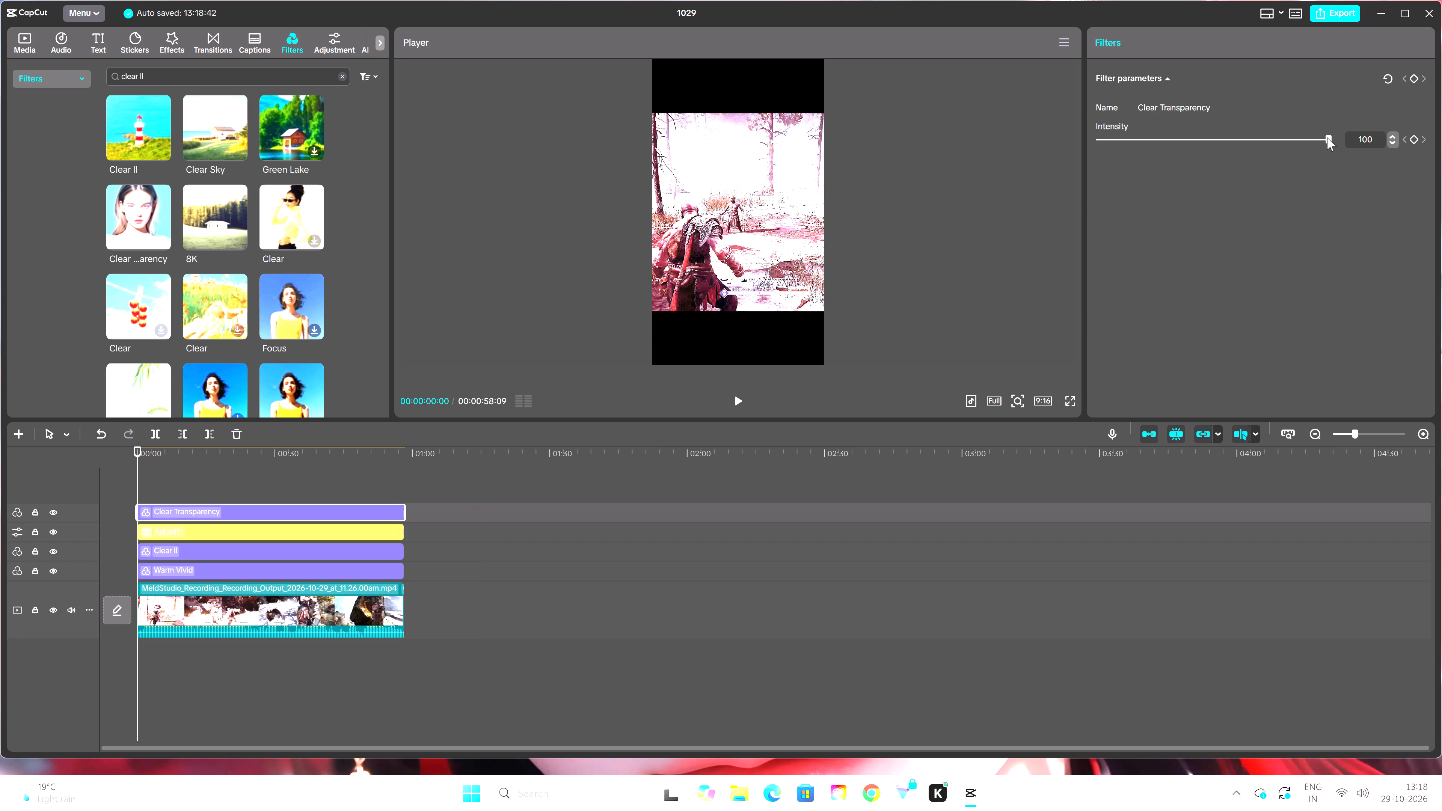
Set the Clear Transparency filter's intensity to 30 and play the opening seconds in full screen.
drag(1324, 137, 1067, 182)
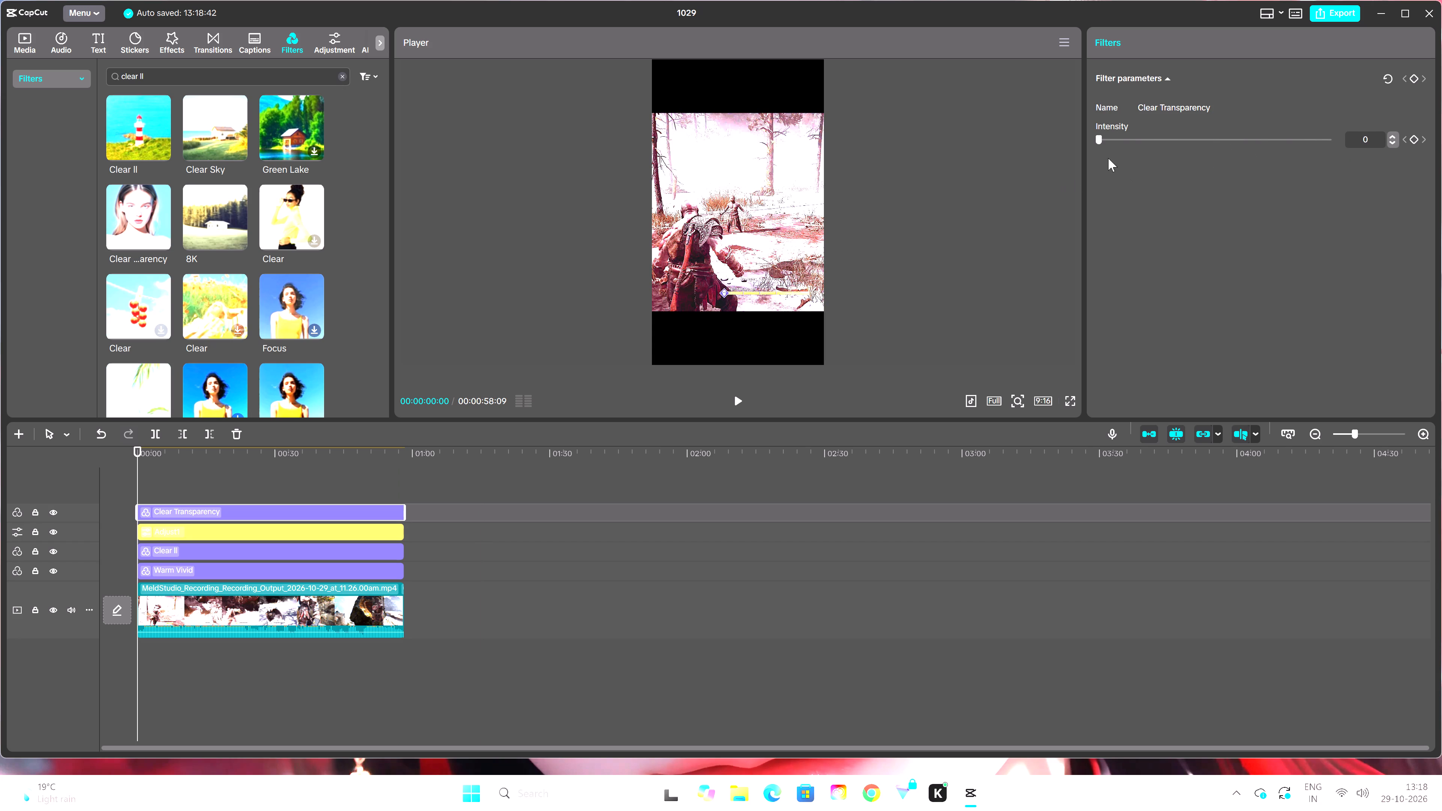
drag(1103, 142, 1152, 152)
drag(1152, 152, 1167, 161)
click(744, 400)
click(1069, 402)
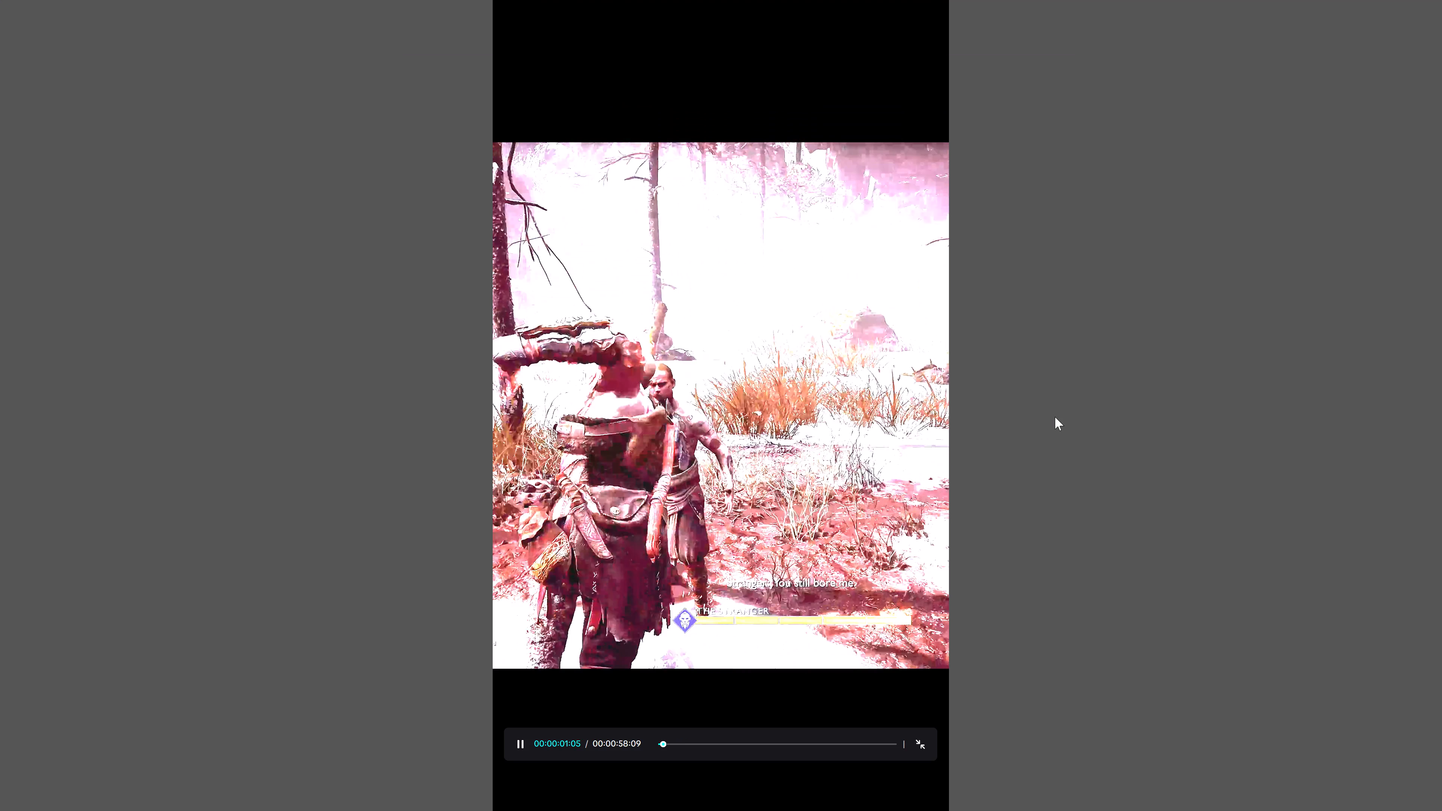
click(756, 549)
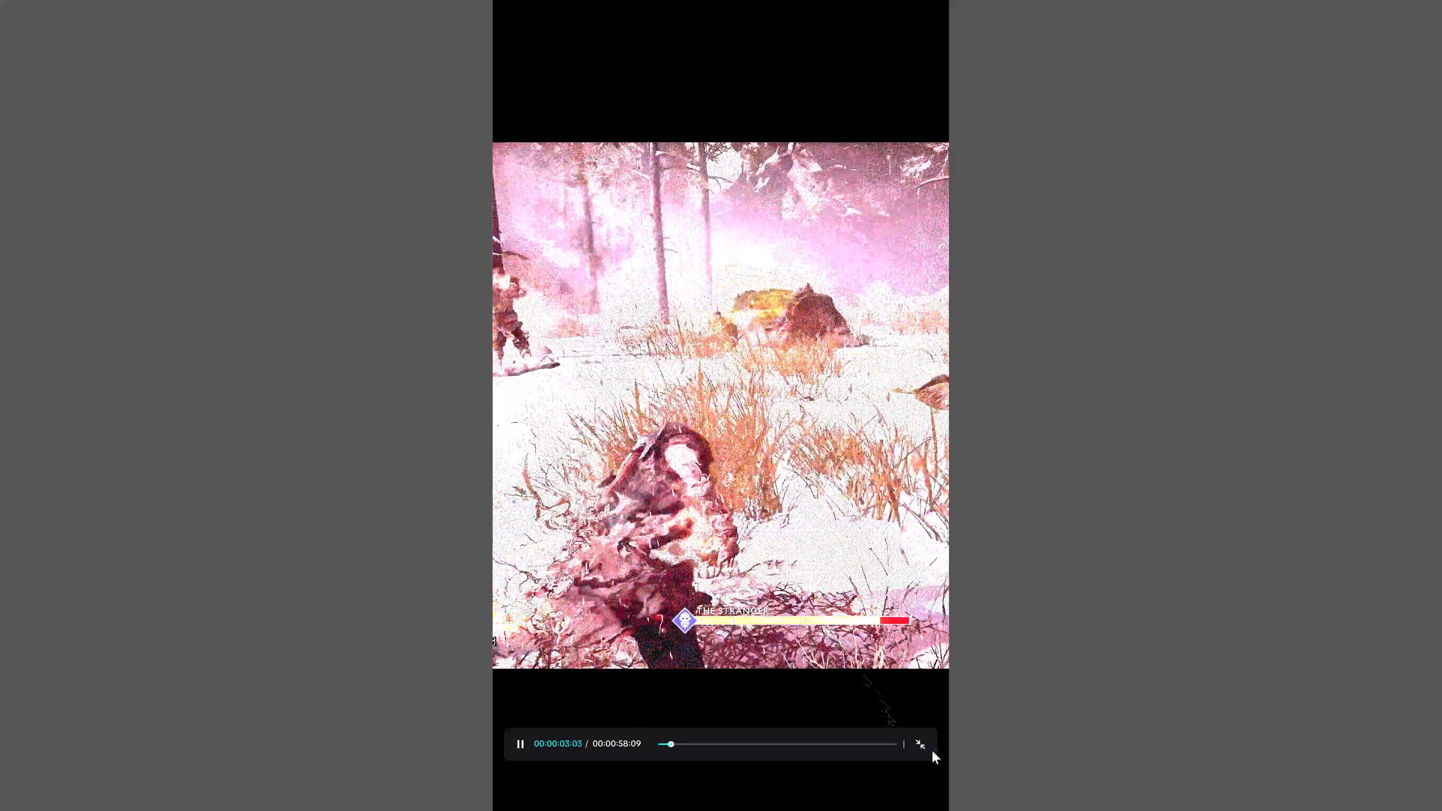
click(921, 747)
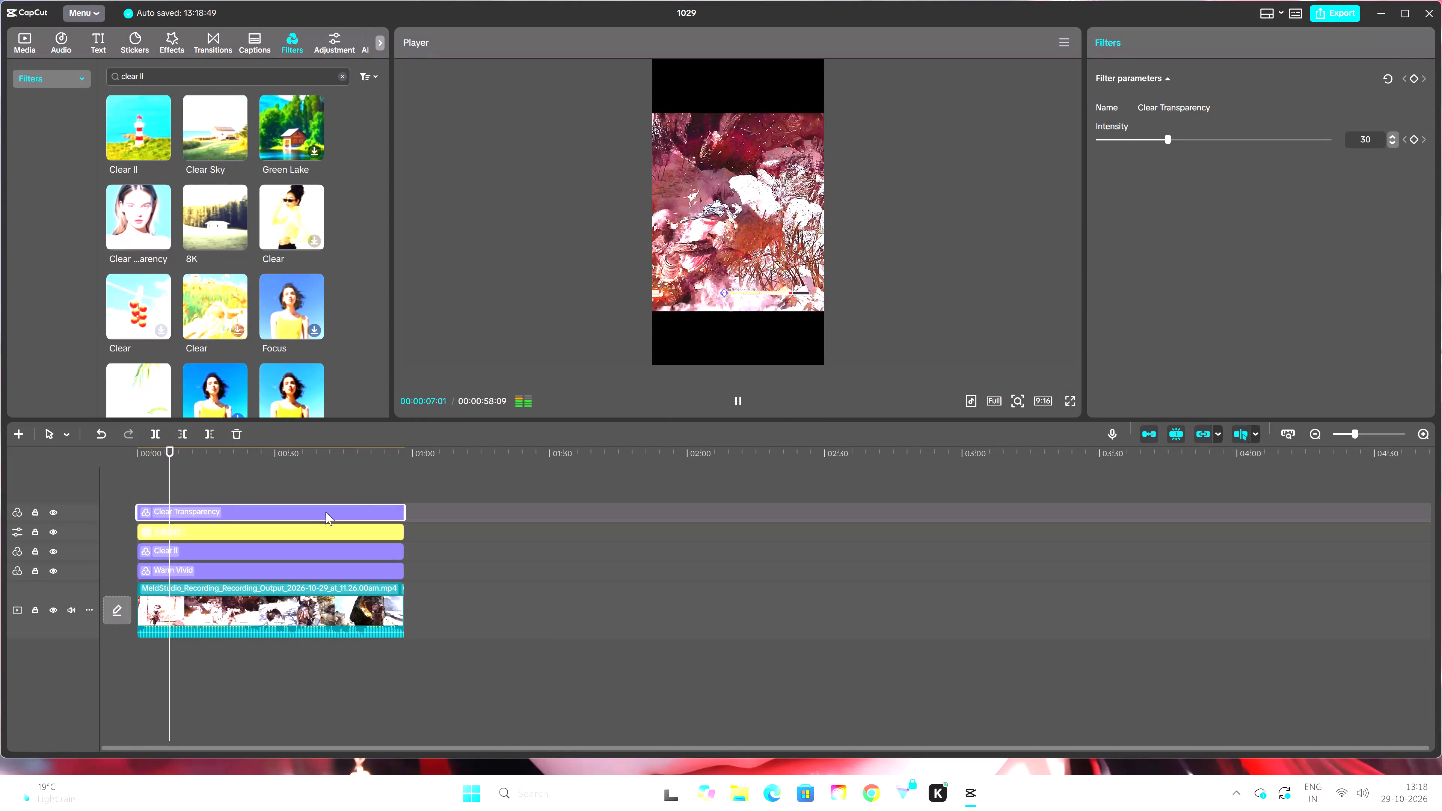
Enlarge the preview slightly and play on to about 14 seconds.
click(1015, 398)
drag(987, 426, 997, 430)
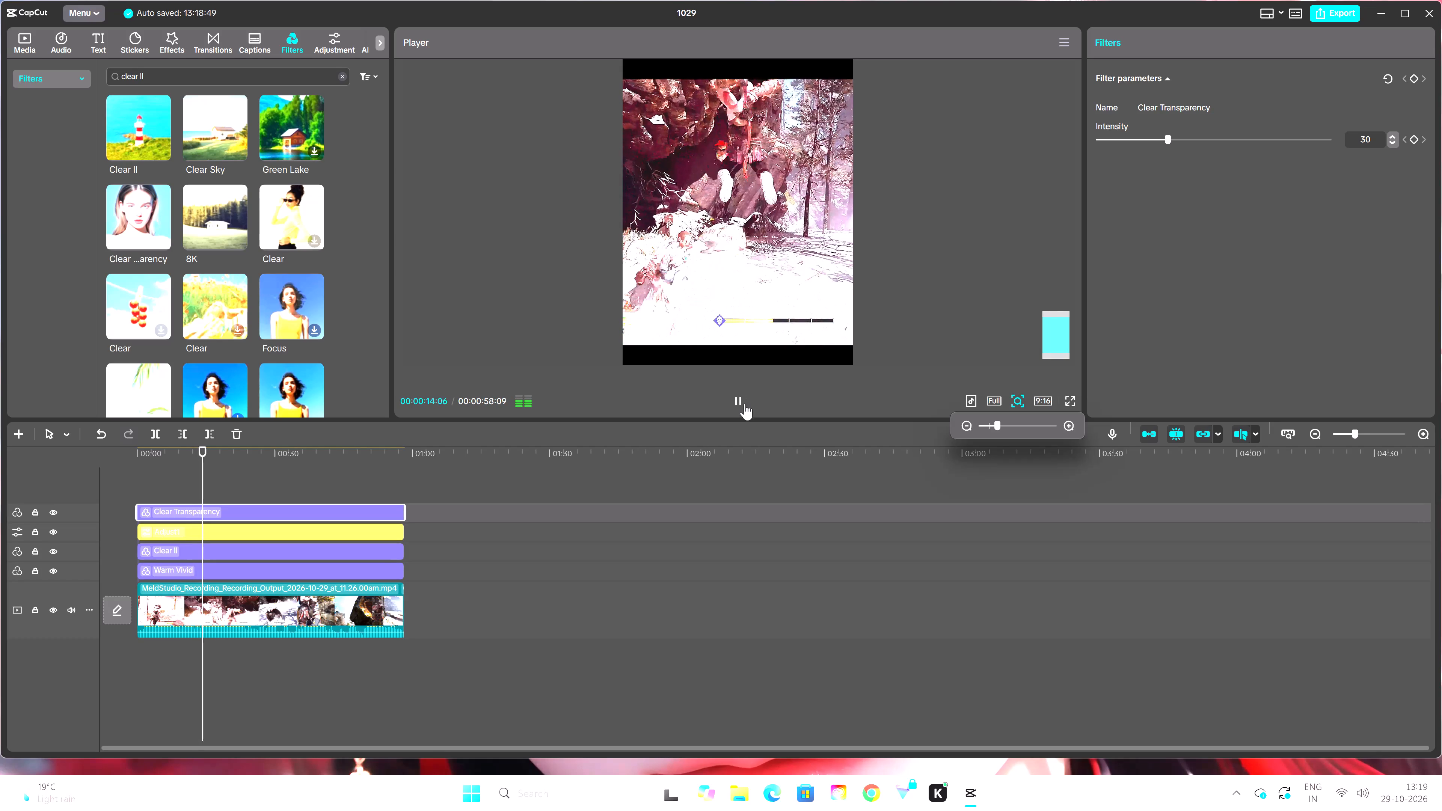
click(745, 402)
Set the adjustment layer's exposure to -20 and briefly play the result from about 14 seconds.
click(364, 528)
click(371, 516)
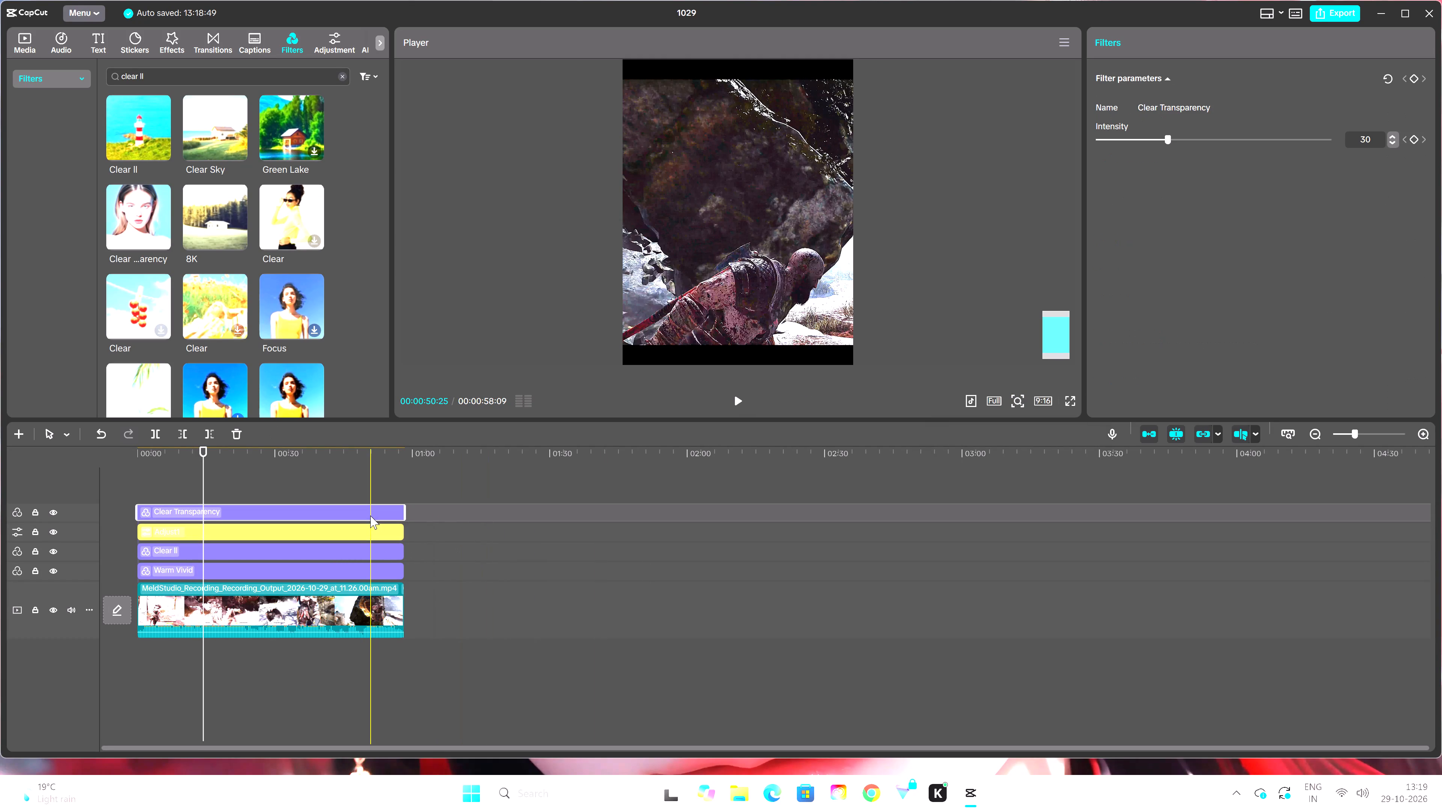
click(371, 529)
scroll(1295, 294, down, 1)
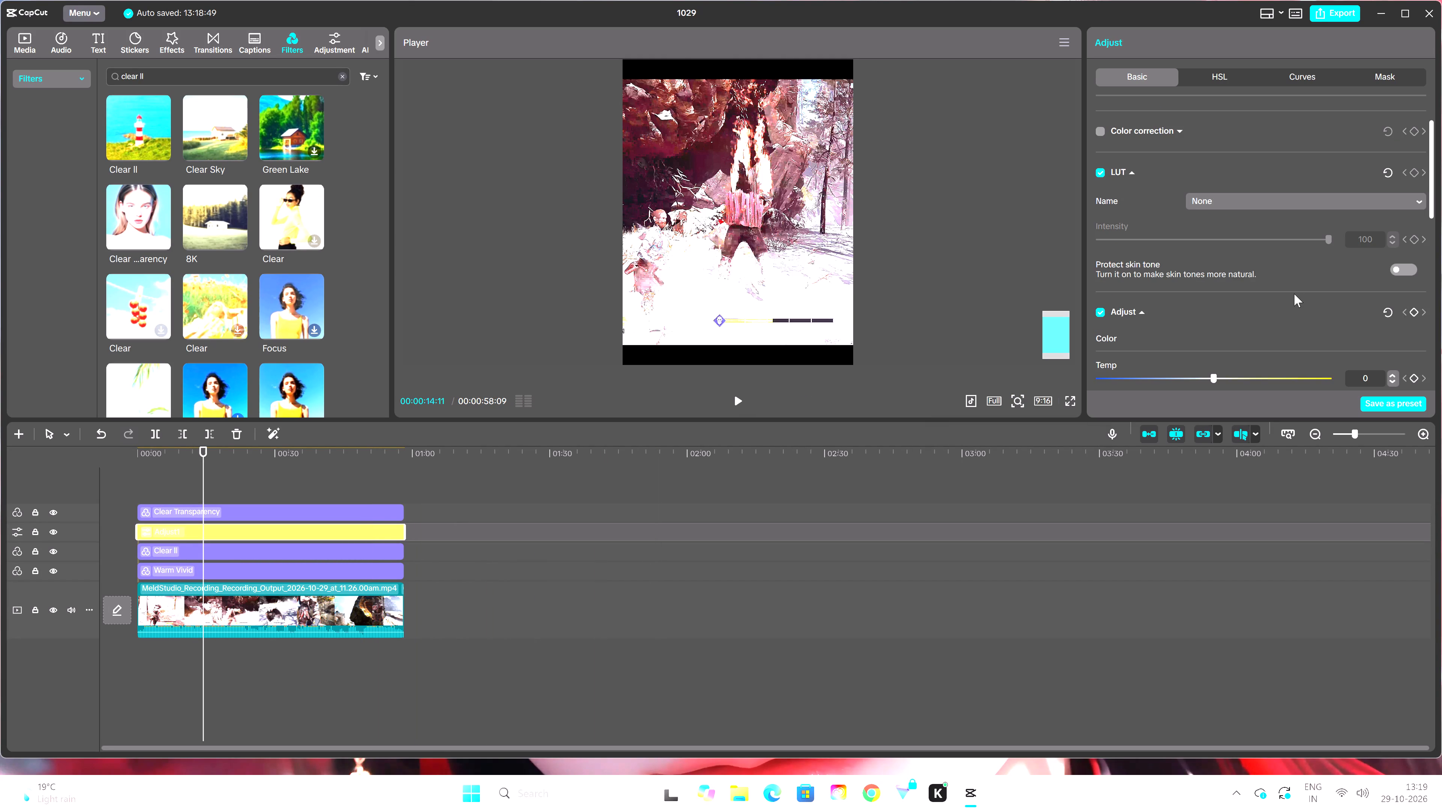
scroll(1425, 312, down, 3)
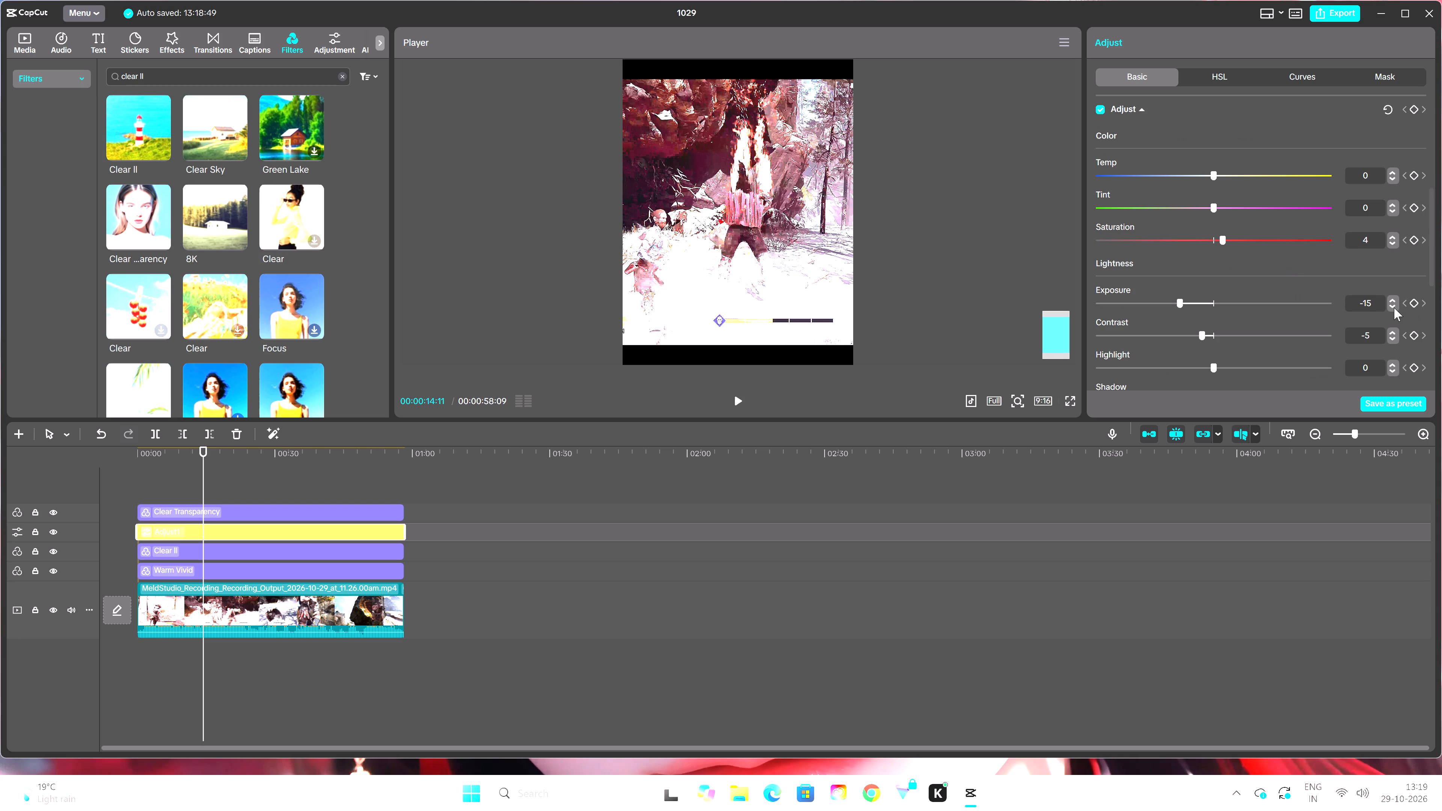
triple_click(1394, 308)
double_click(1394, 308)
click(730, 397)
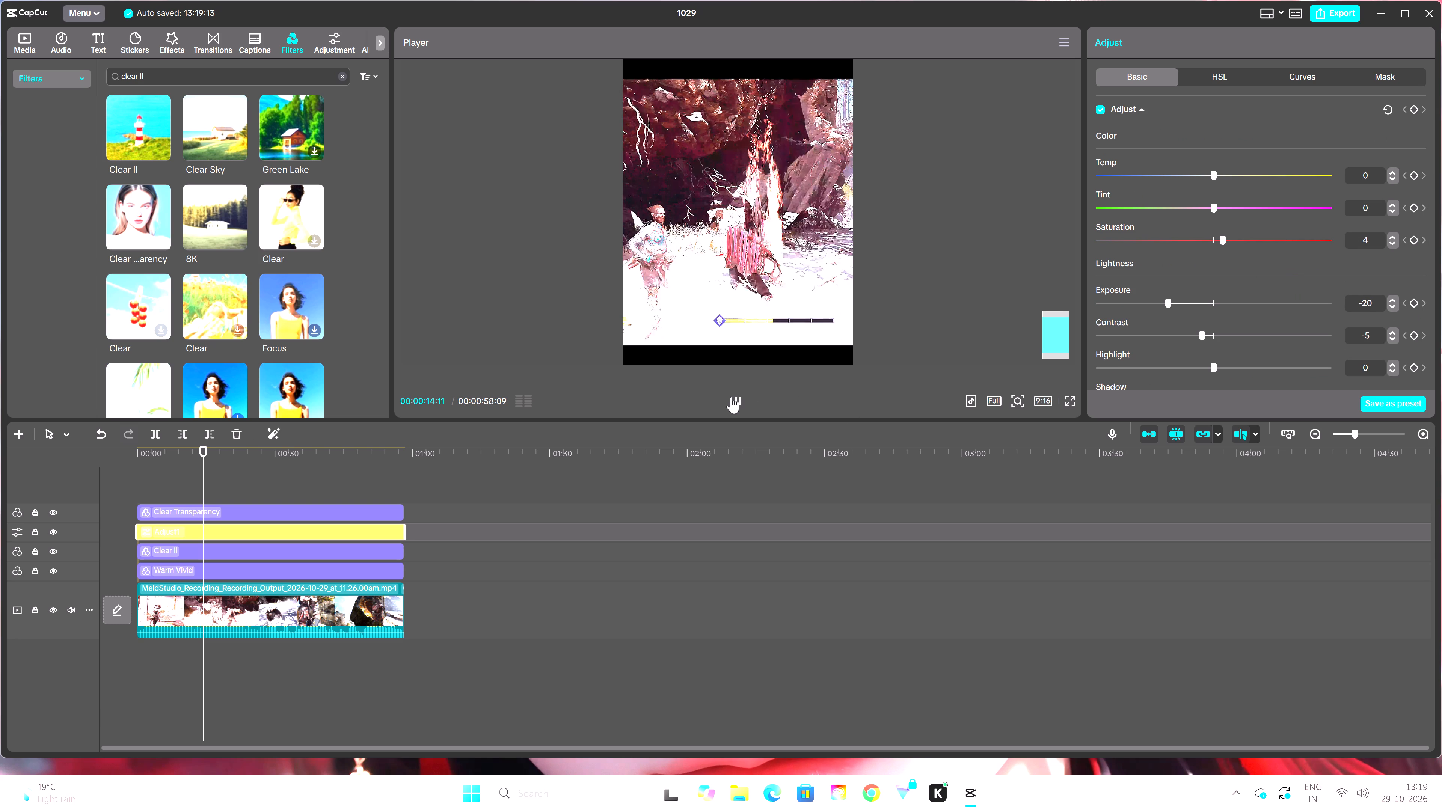
click(738, 402)
Move to about 49 seconds and set the Clear Transparency filter's intensity to 16.
click(364, 523)
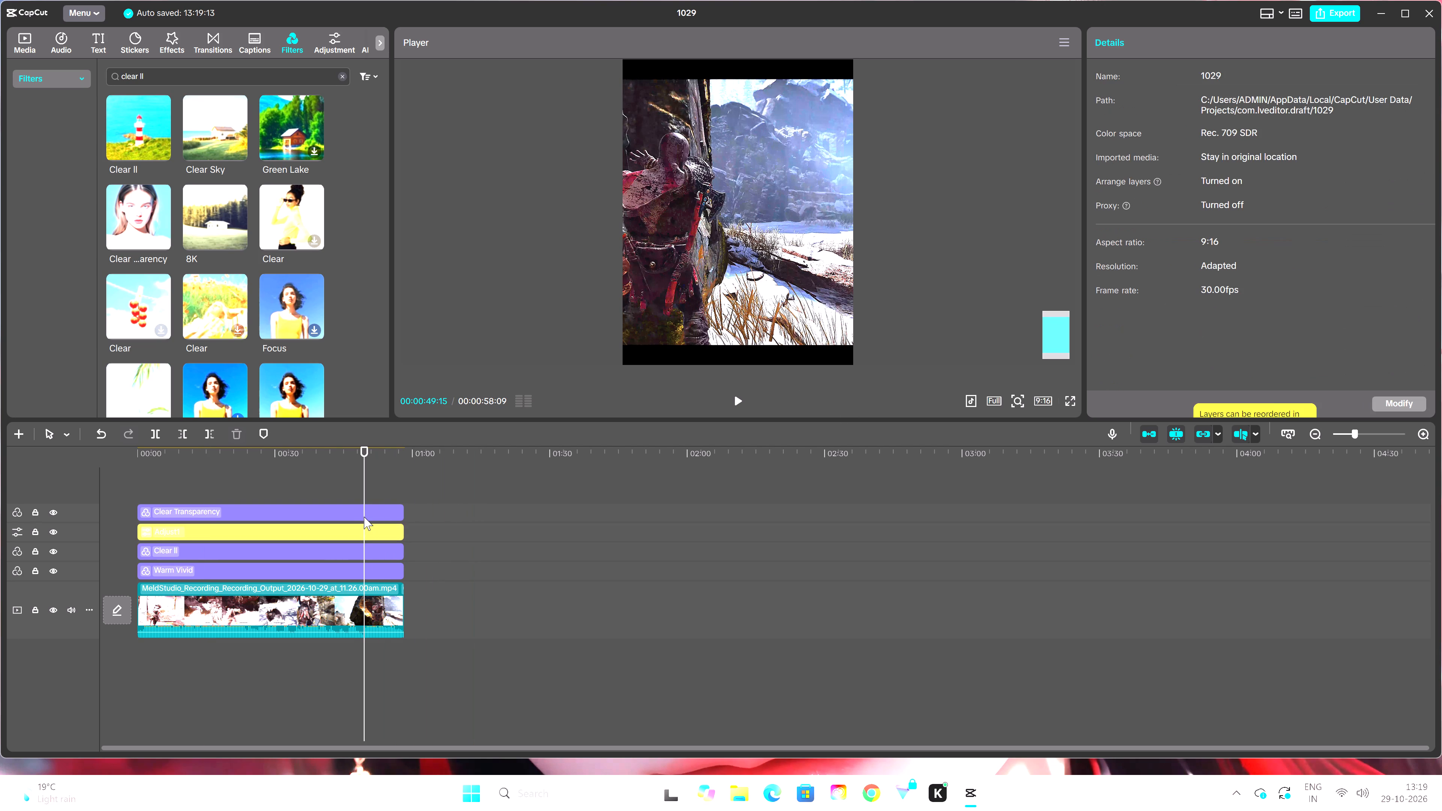
click(364, 517)
drag(1167, 138, 1136, 148)
Compare the grade with the Clear Transparency track hidden and shown at about 49 and 14 seconds, leaving it shown.
click(51, 513)
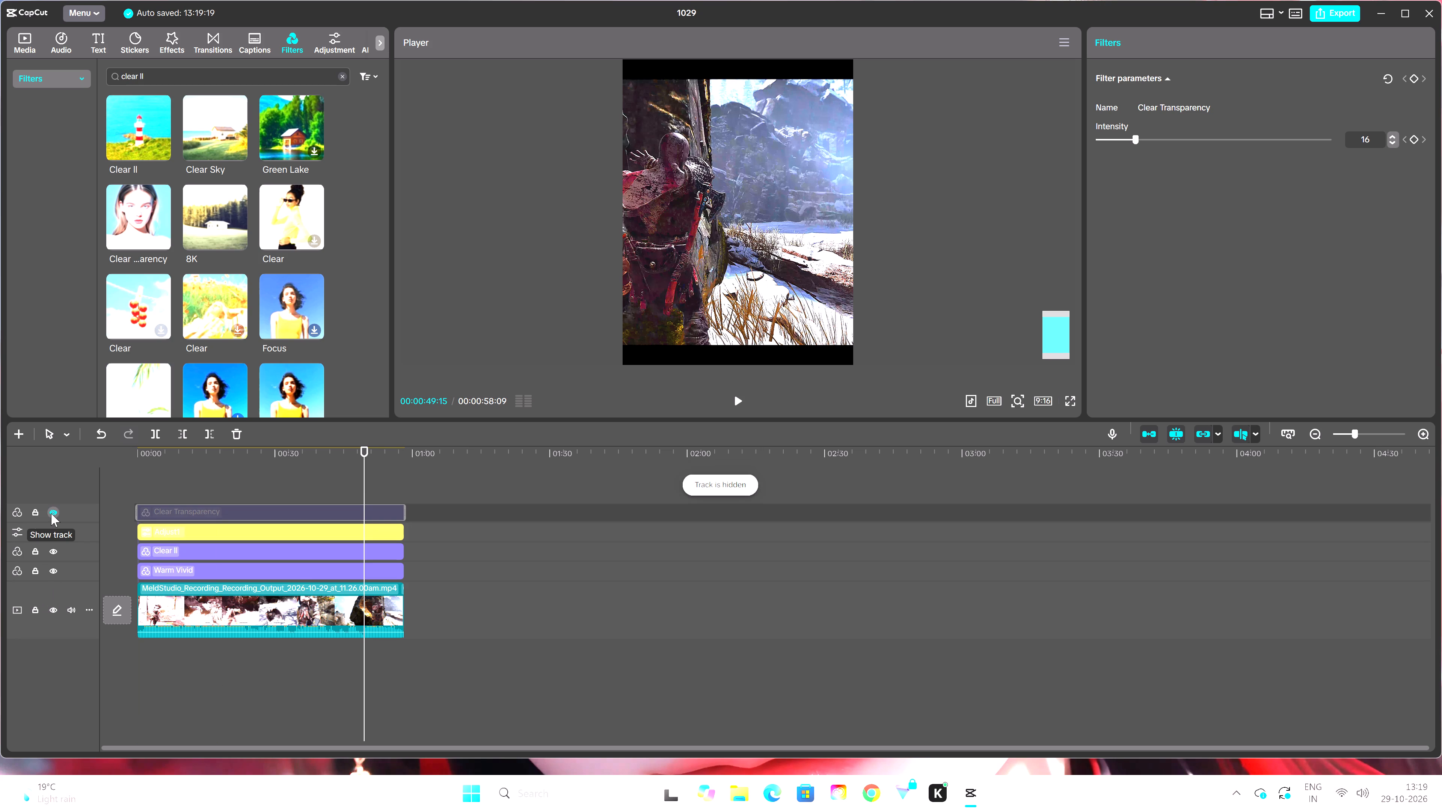
click(51, 513)
click(51, 513)
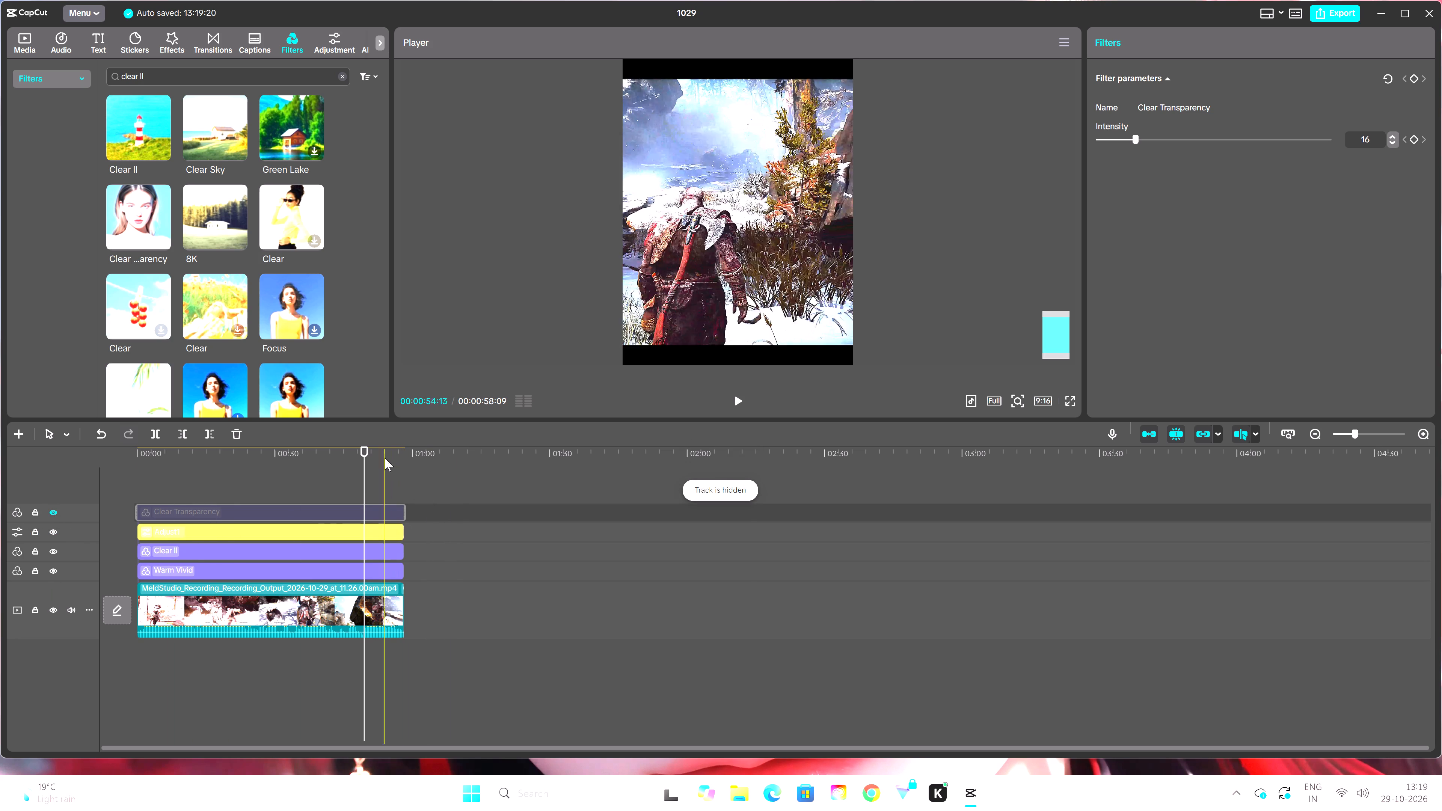
drag(363, 447, 202, 477)
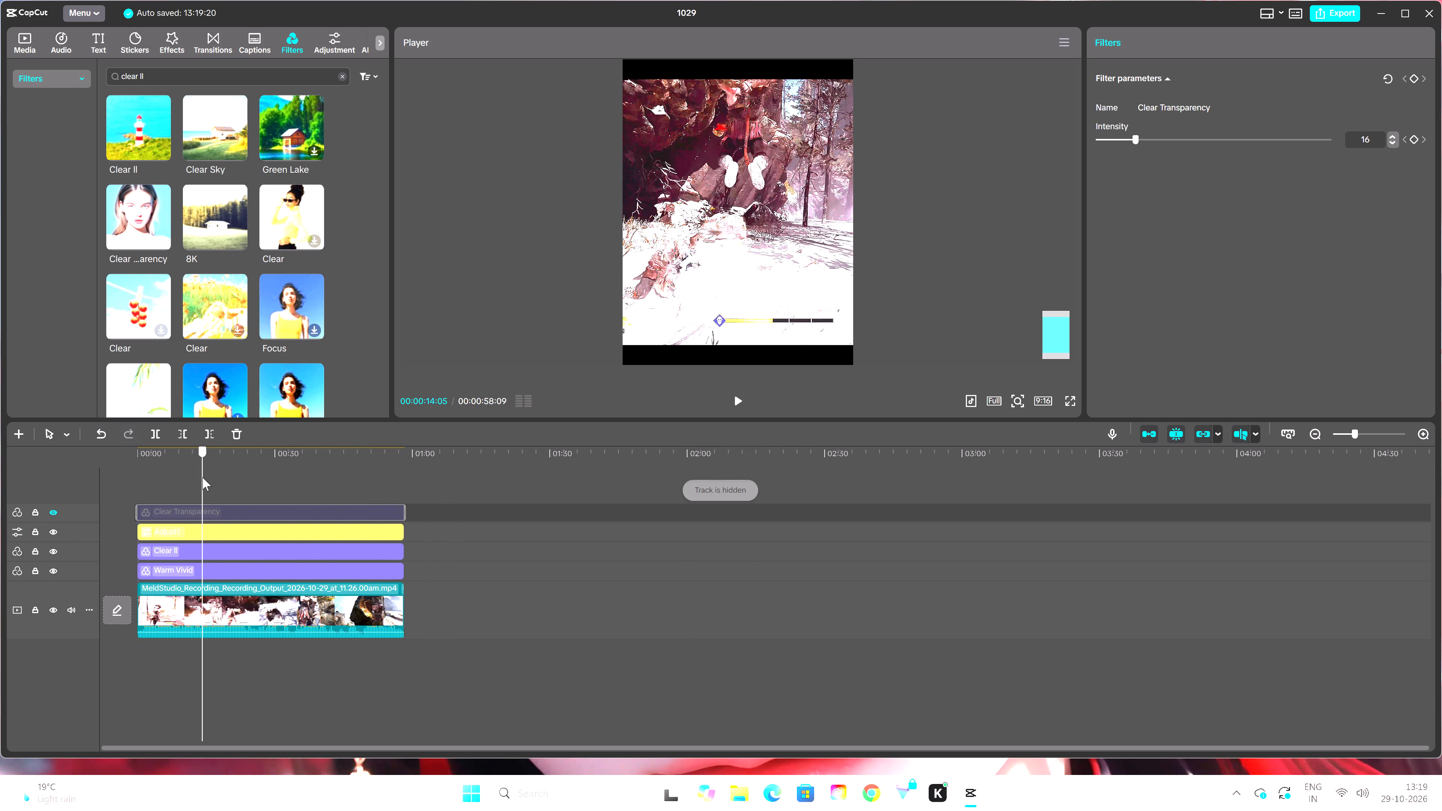
drag(202, 477, 203, 478)
click(57, 516)
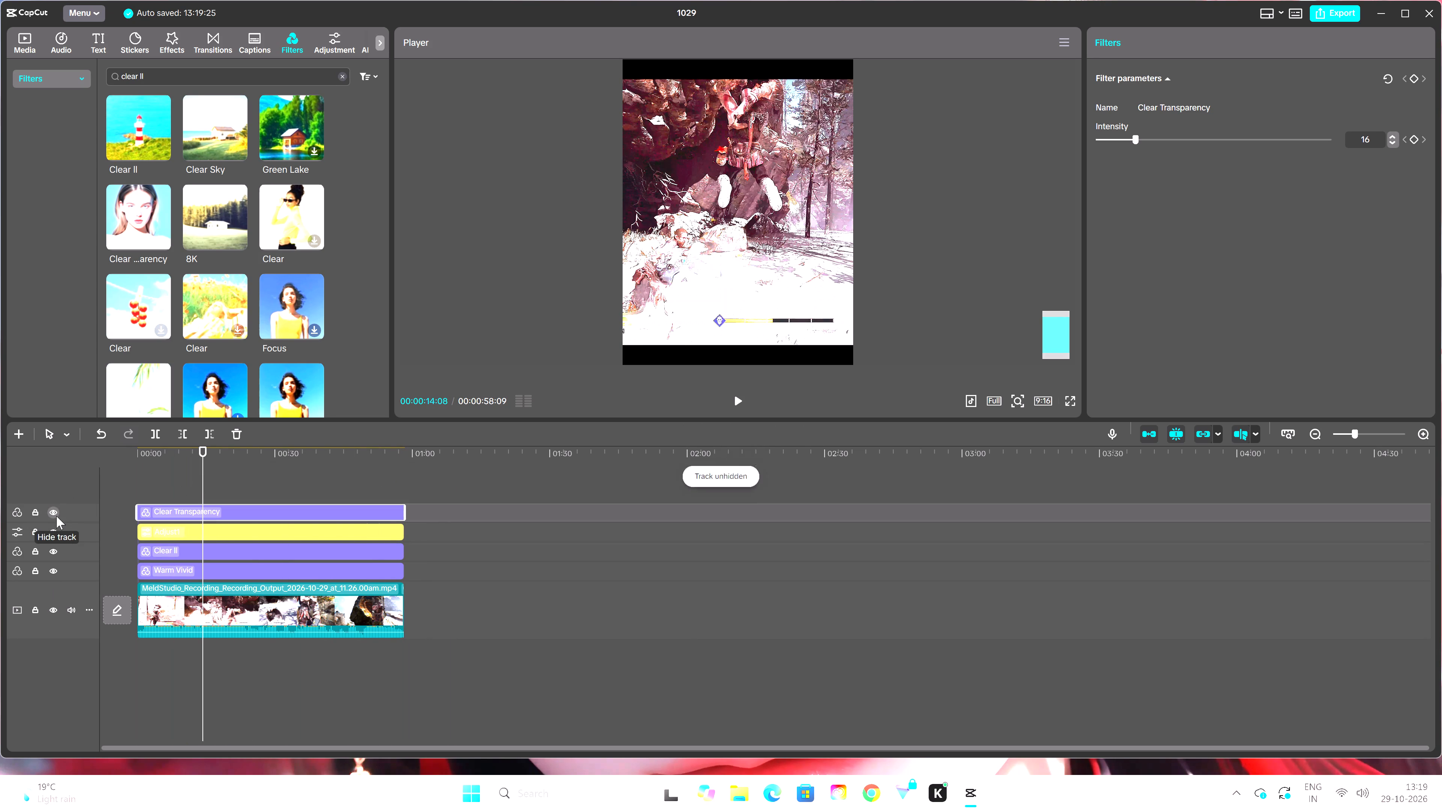
click(56, 516)
click(56, 516)
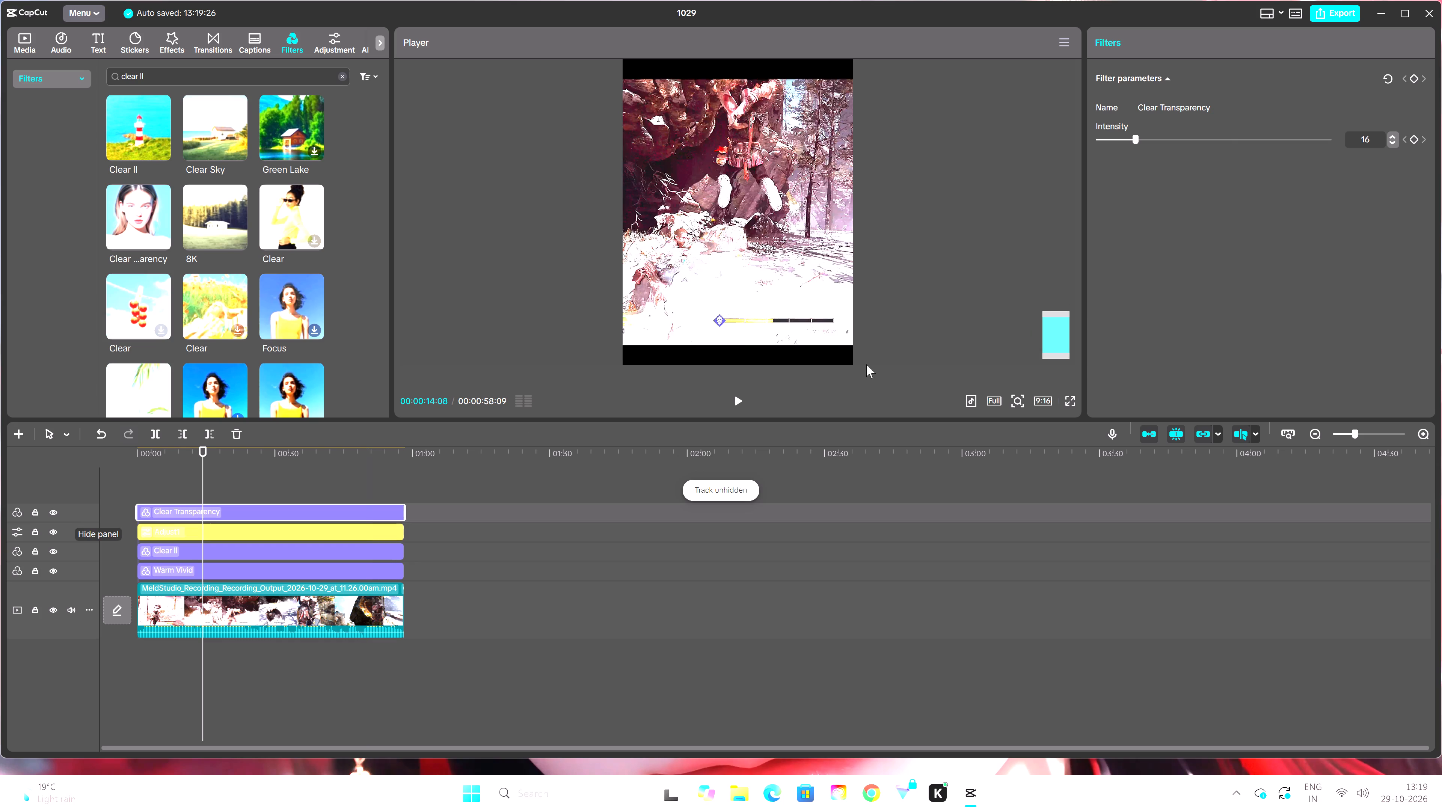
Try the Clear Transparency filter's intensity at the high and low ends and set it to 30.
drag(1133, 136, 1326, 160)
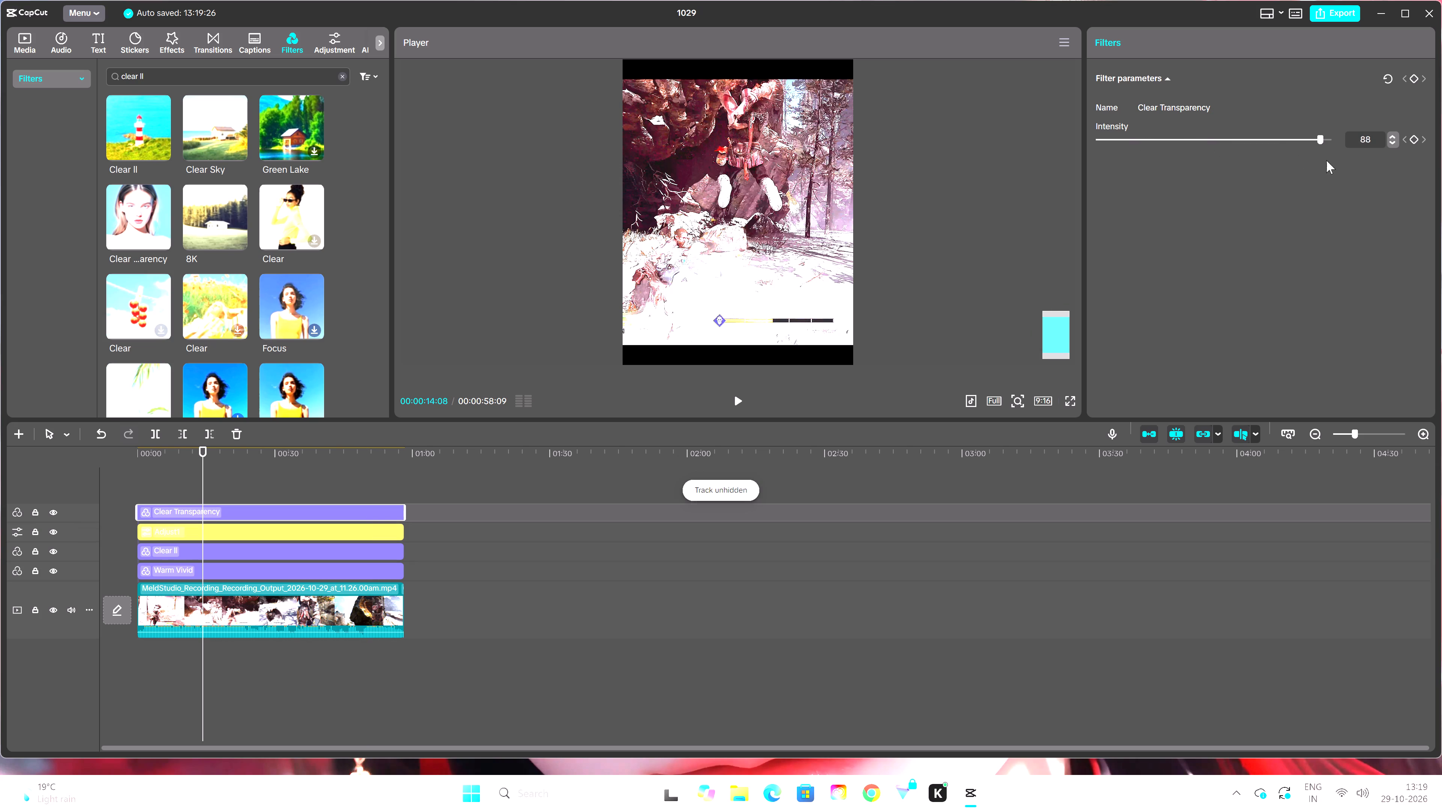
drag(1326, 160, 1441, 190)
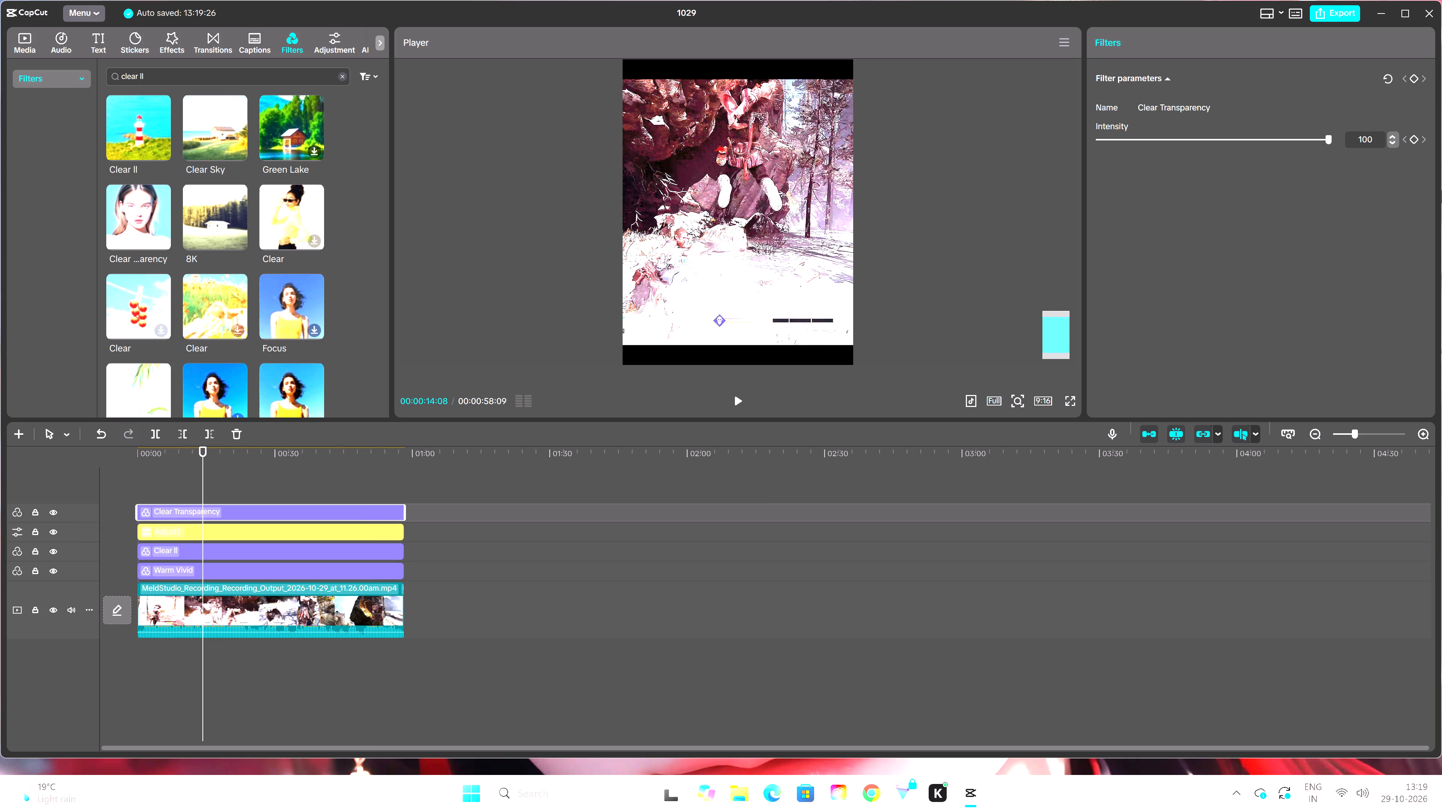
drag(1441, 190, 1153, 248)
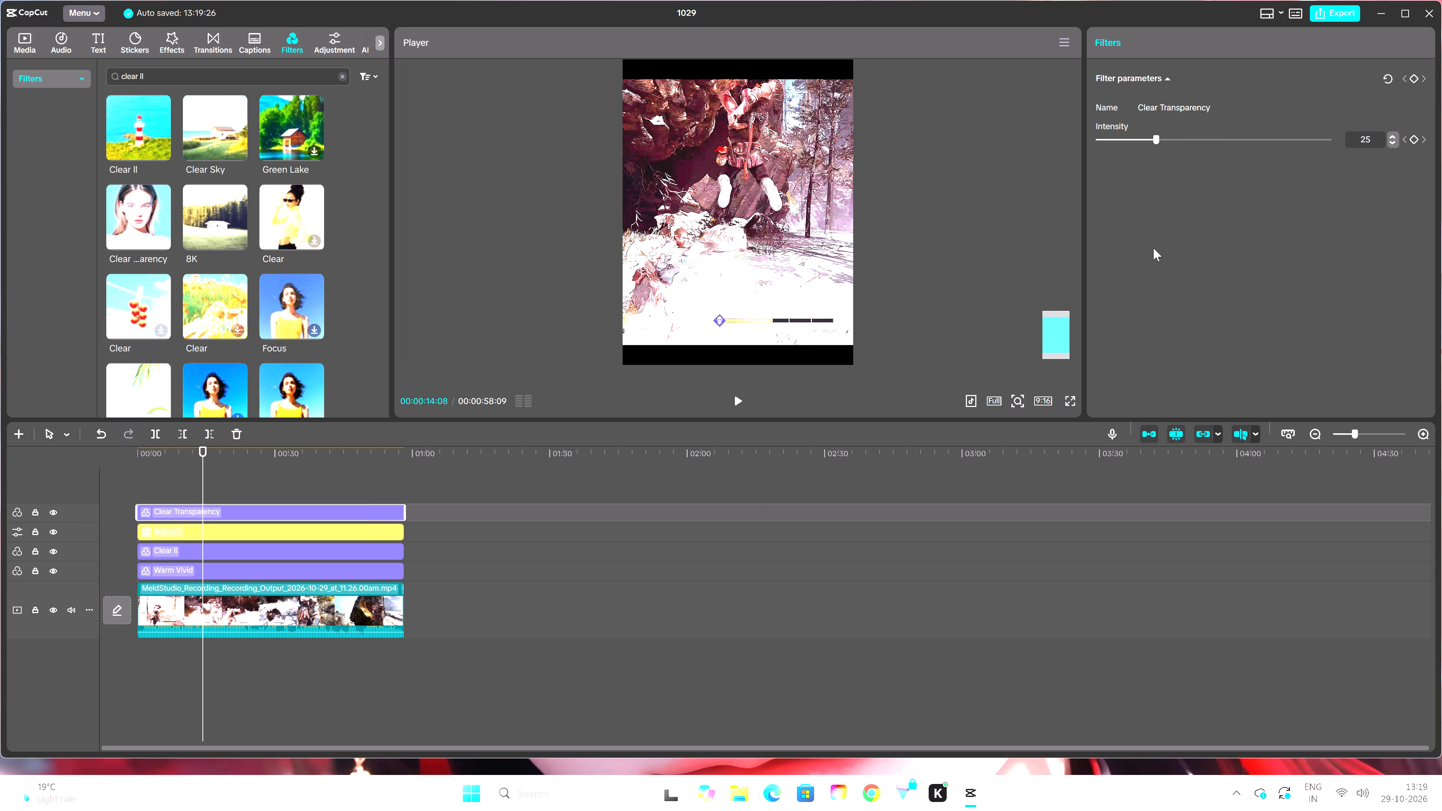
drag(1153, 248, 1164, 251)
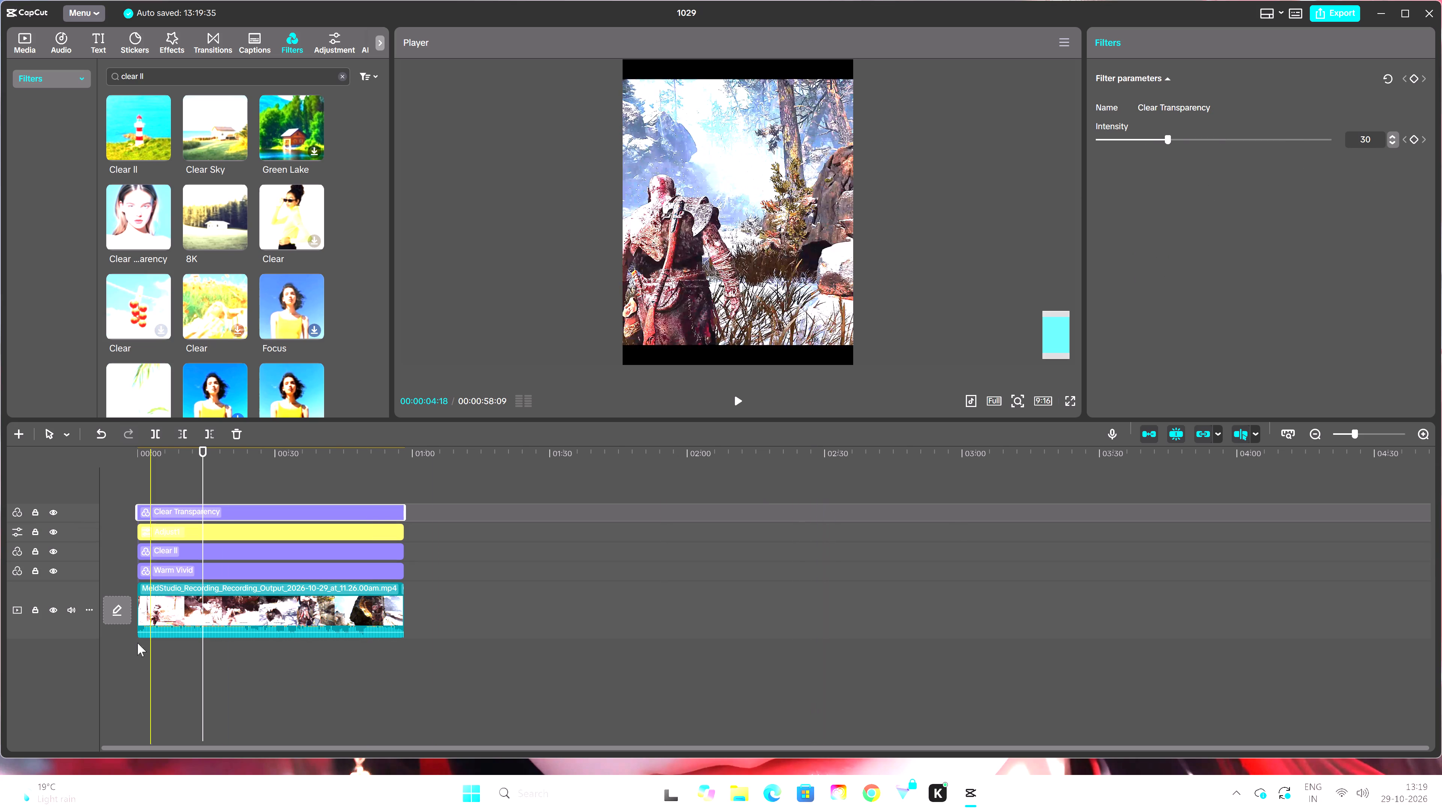
Compare the grade at about 14 seconds with the Clear II, Warm Vivid and adjustment tracks each hidden and shown, leaving all shown.
click(57, 552)
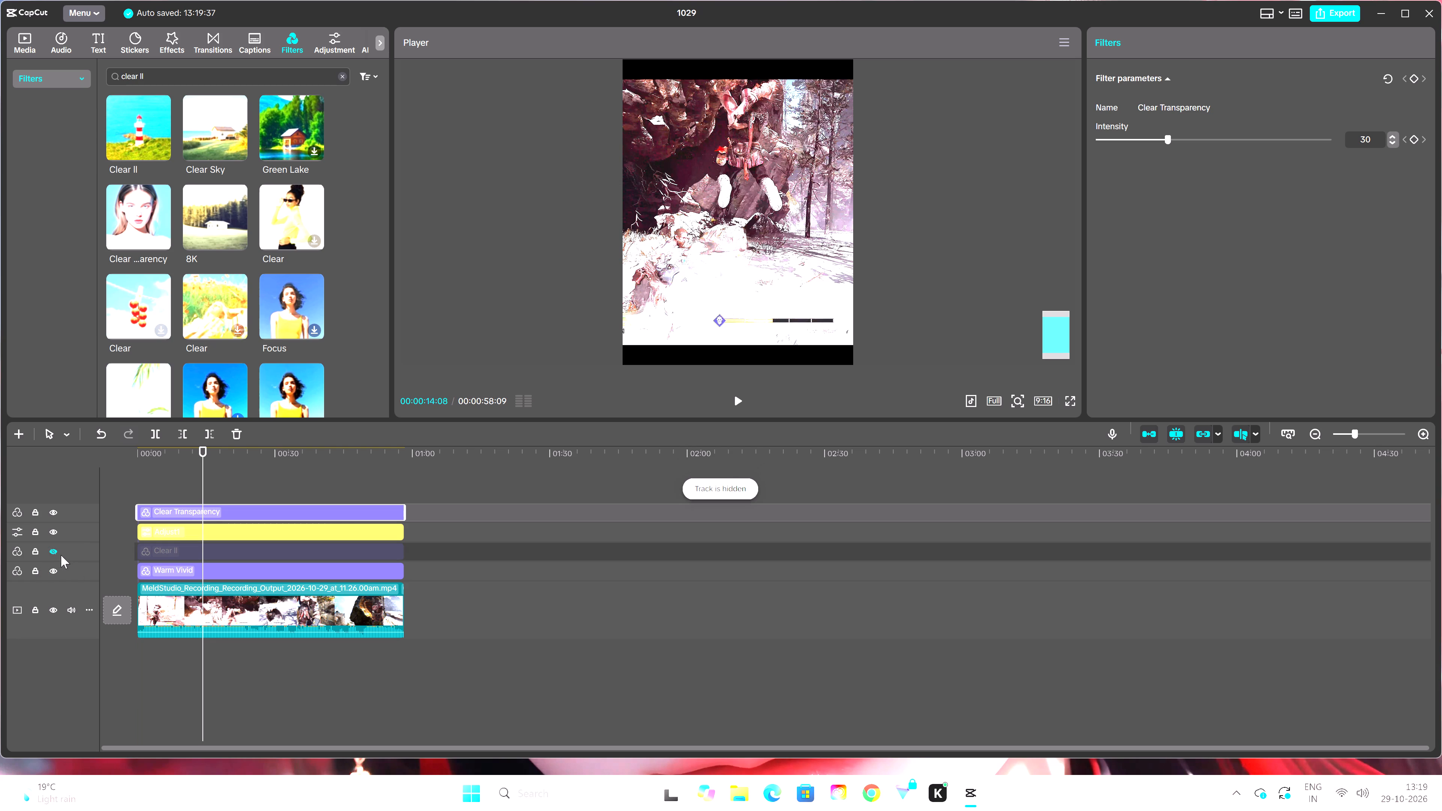
click(61, 555)
click(50, 556)
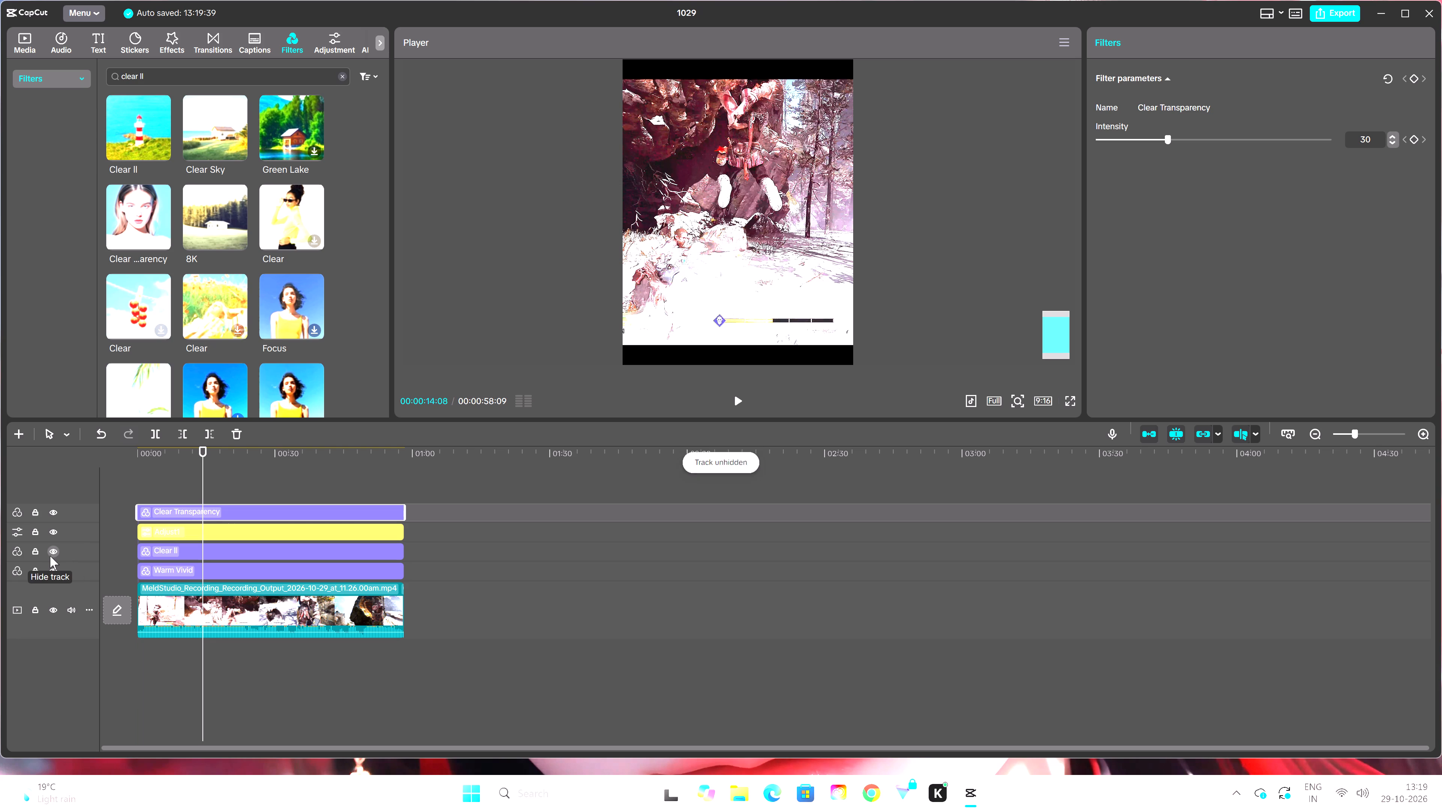
click(50, 556)
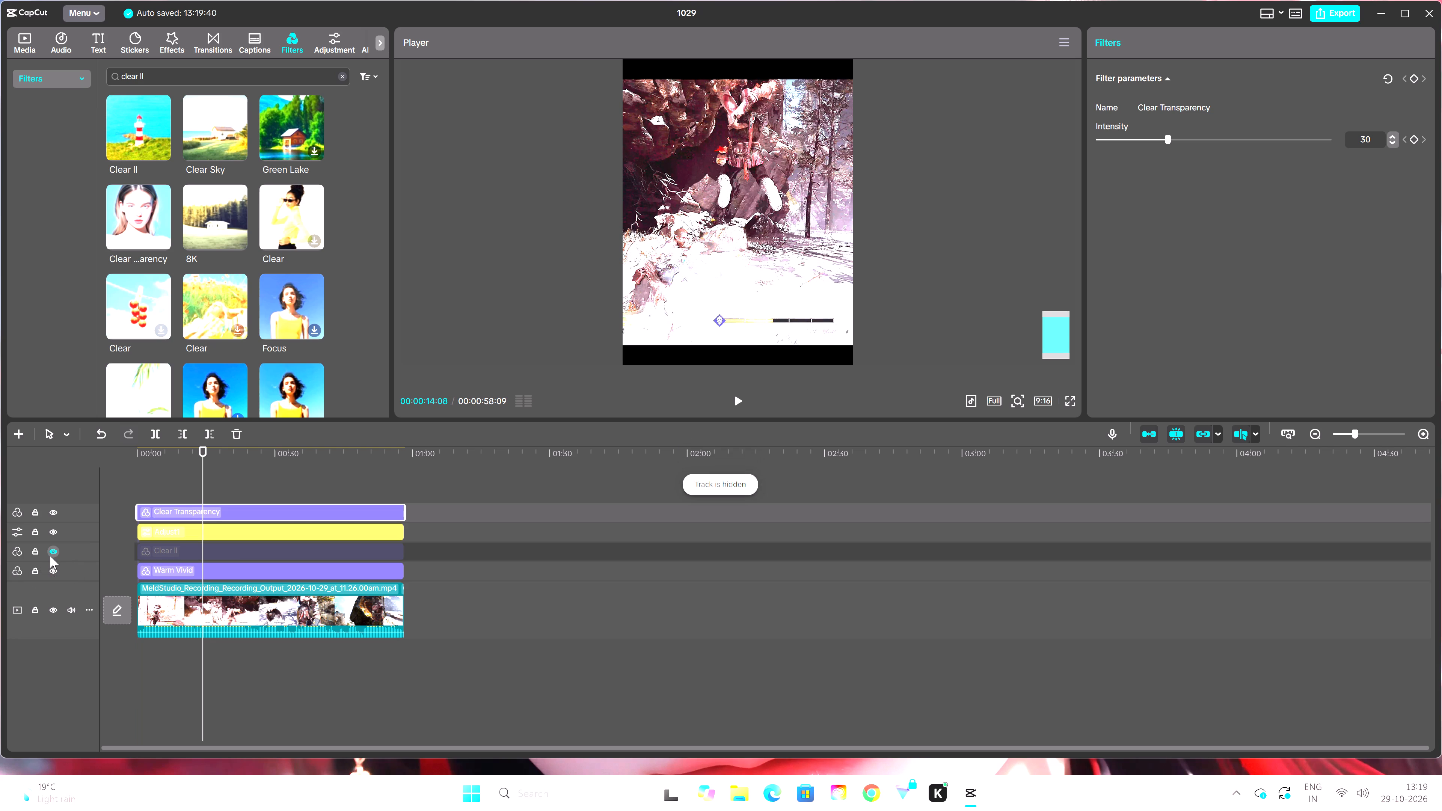
click(50, 556)
click(49, 571)
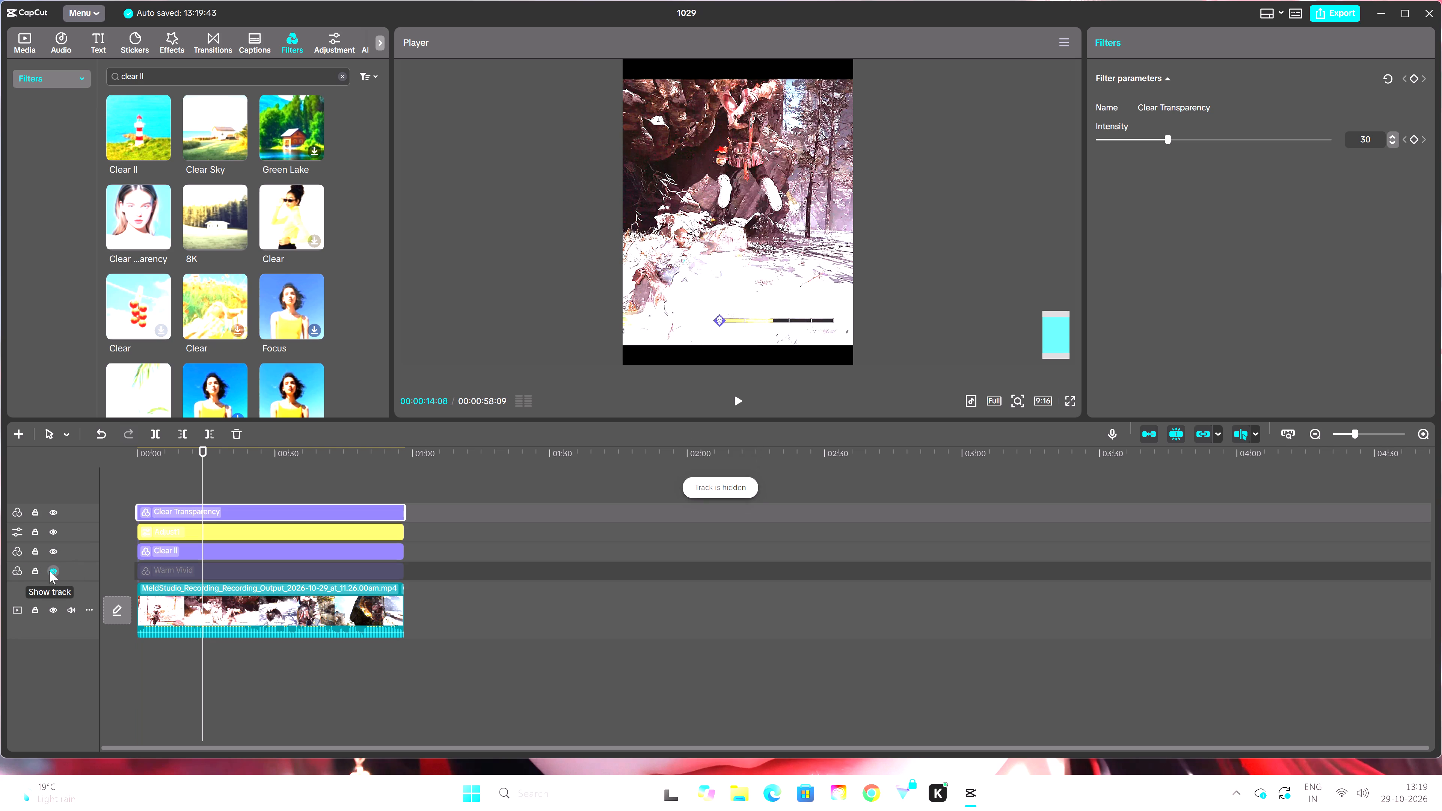
click(49, 571)
click(49, 571)
click(49, 571)
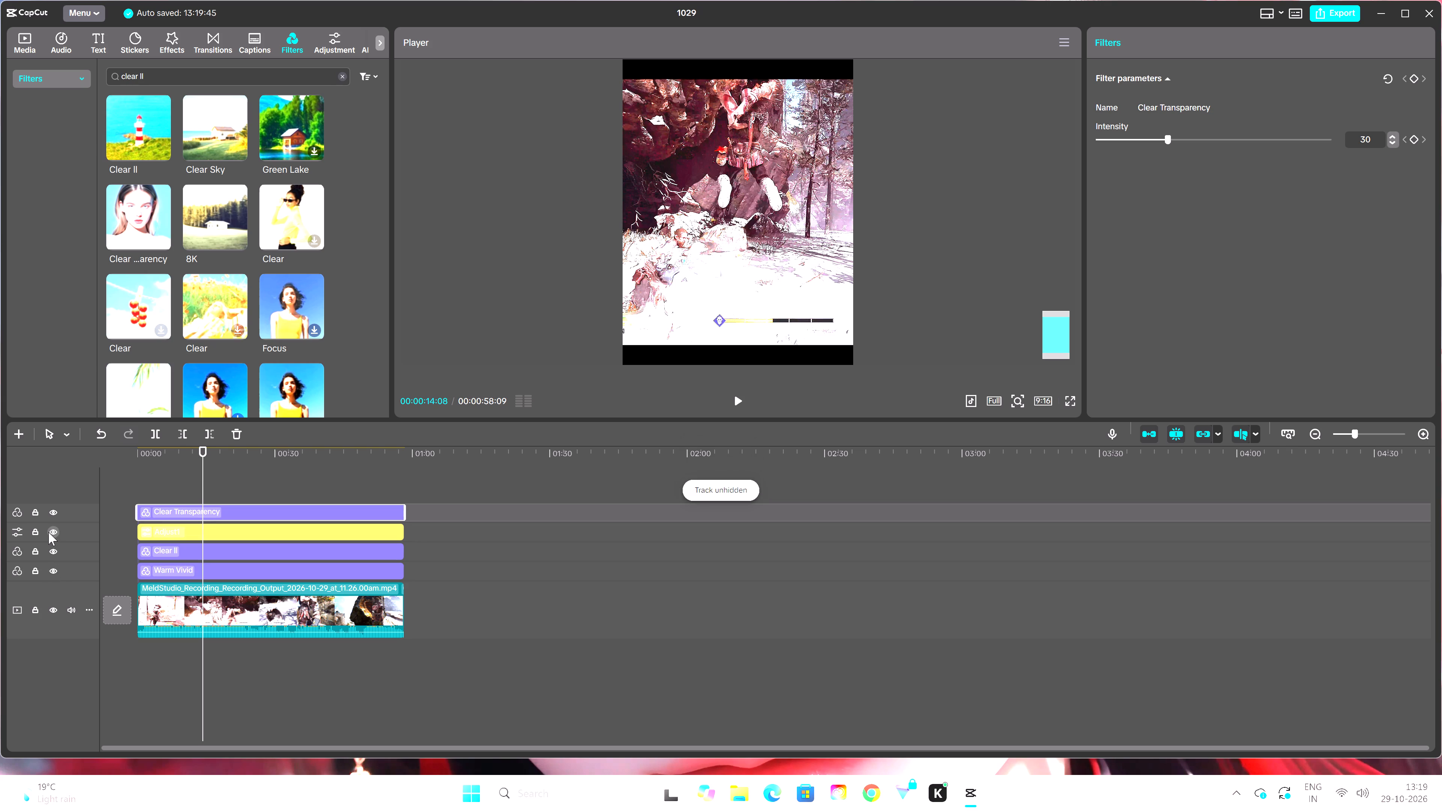
click(48, 532)
click(48, 532)
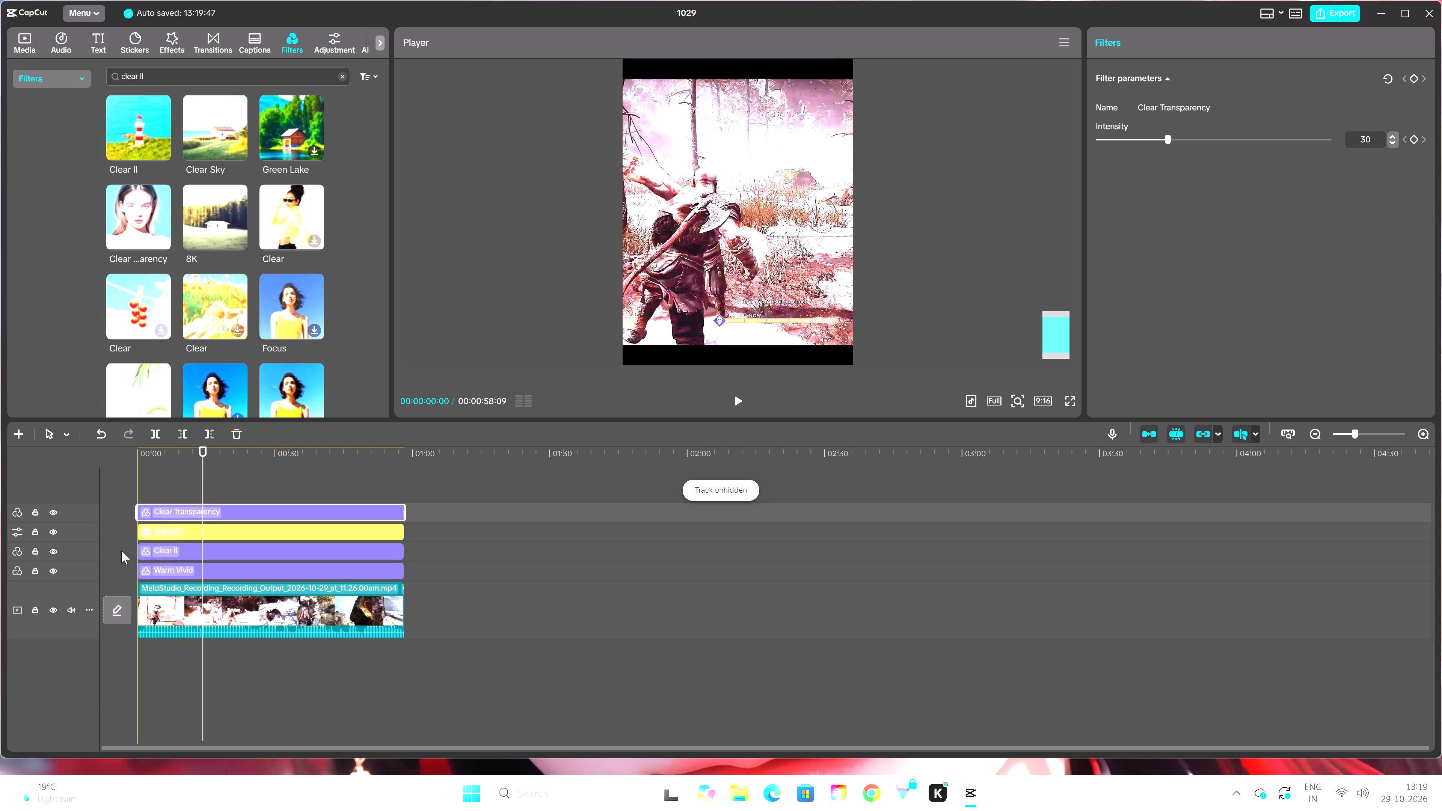
click(48, 550)
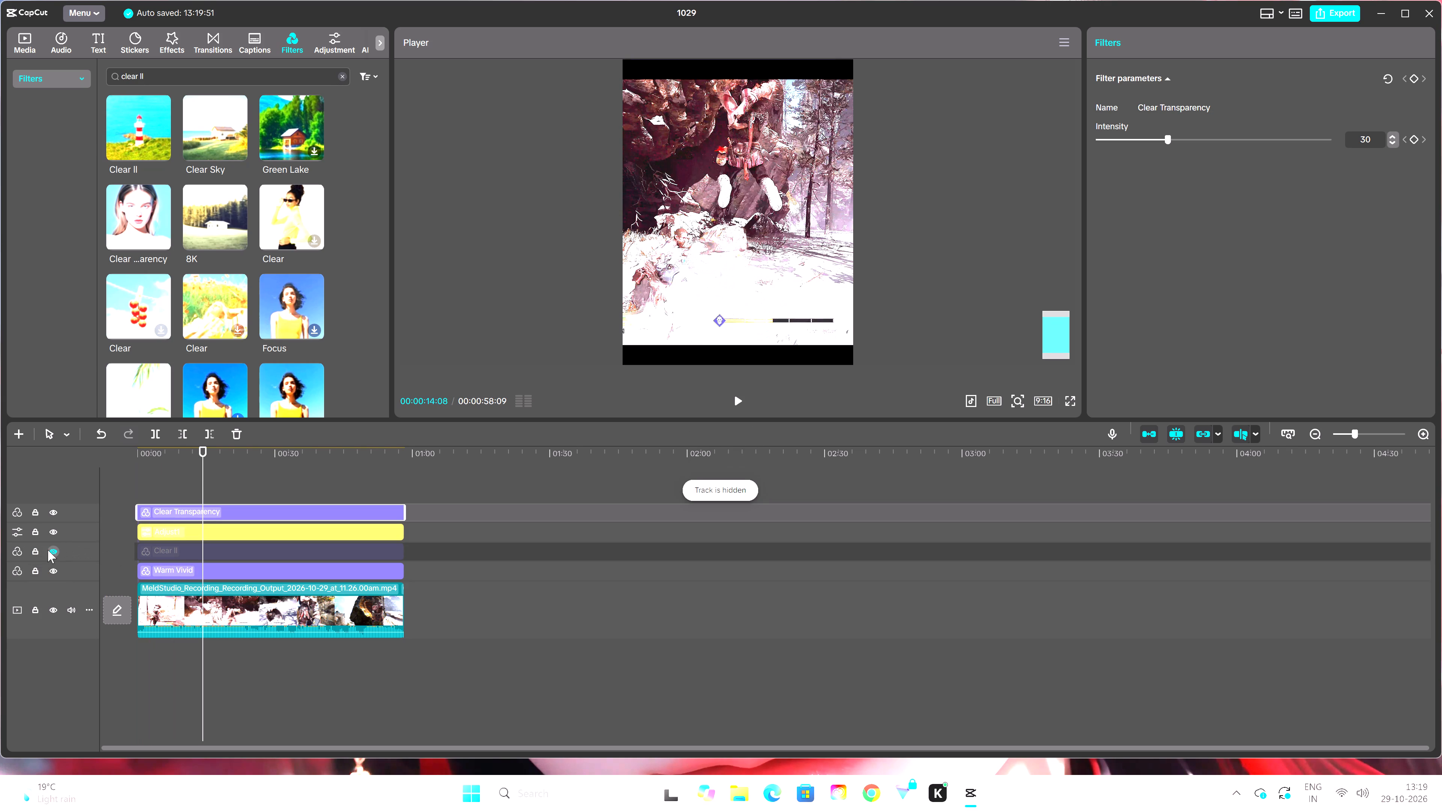
click(48, 550)
Play the graded video from the start in full screen for a few seconds, and return to the editing view.
drag(202, 453, 245, 466)
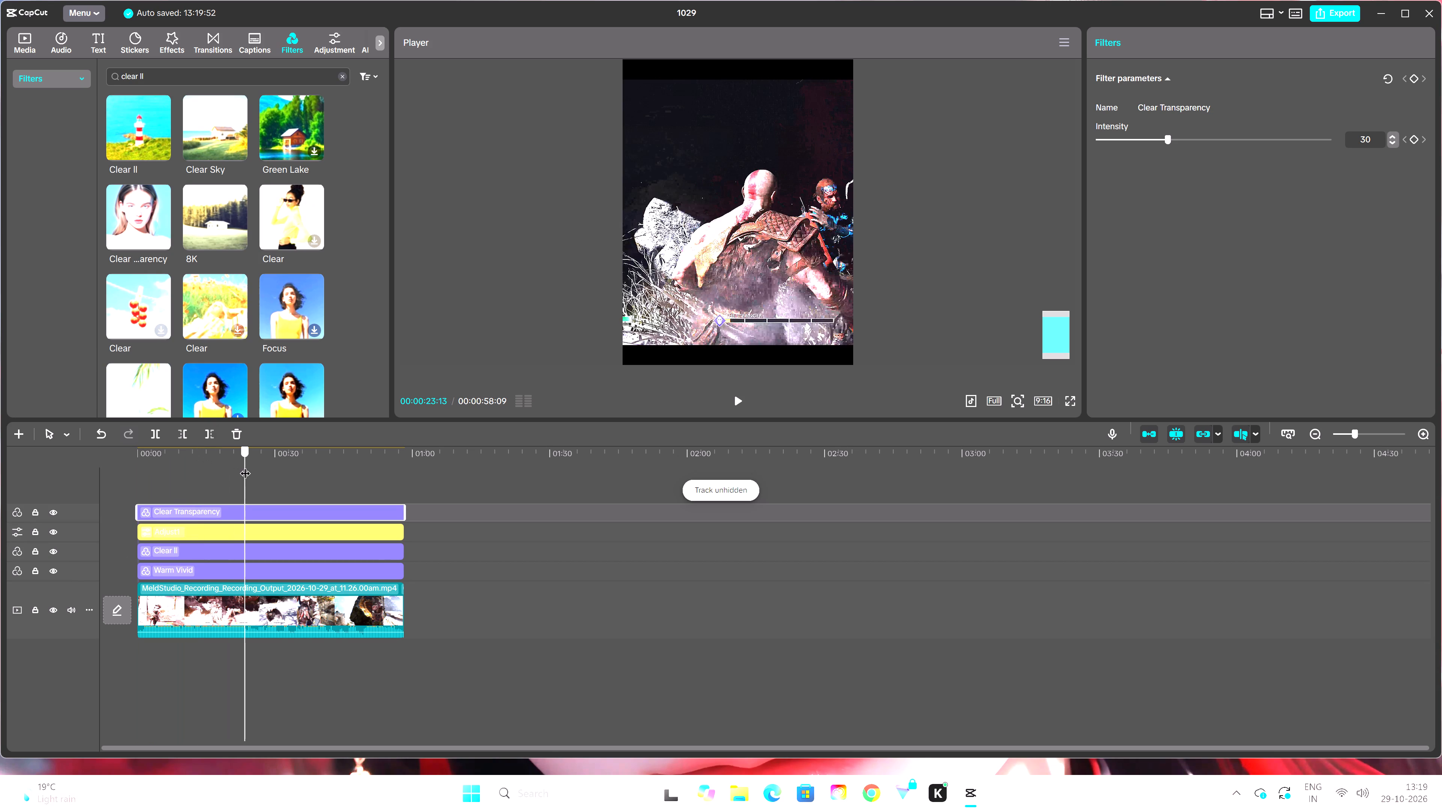
drag(245, 466, 130, 479)
click(735, 402)
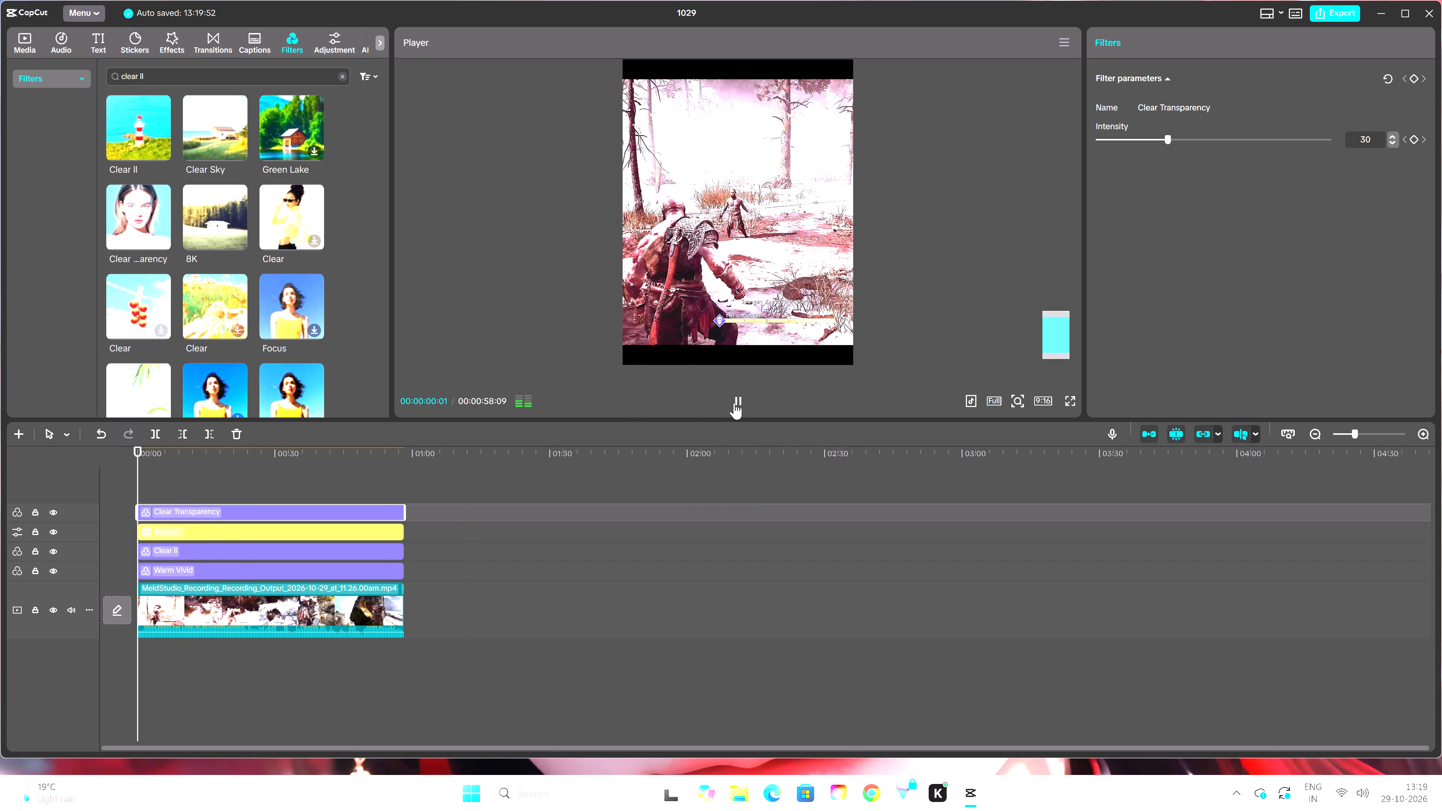
click(1070, 400)
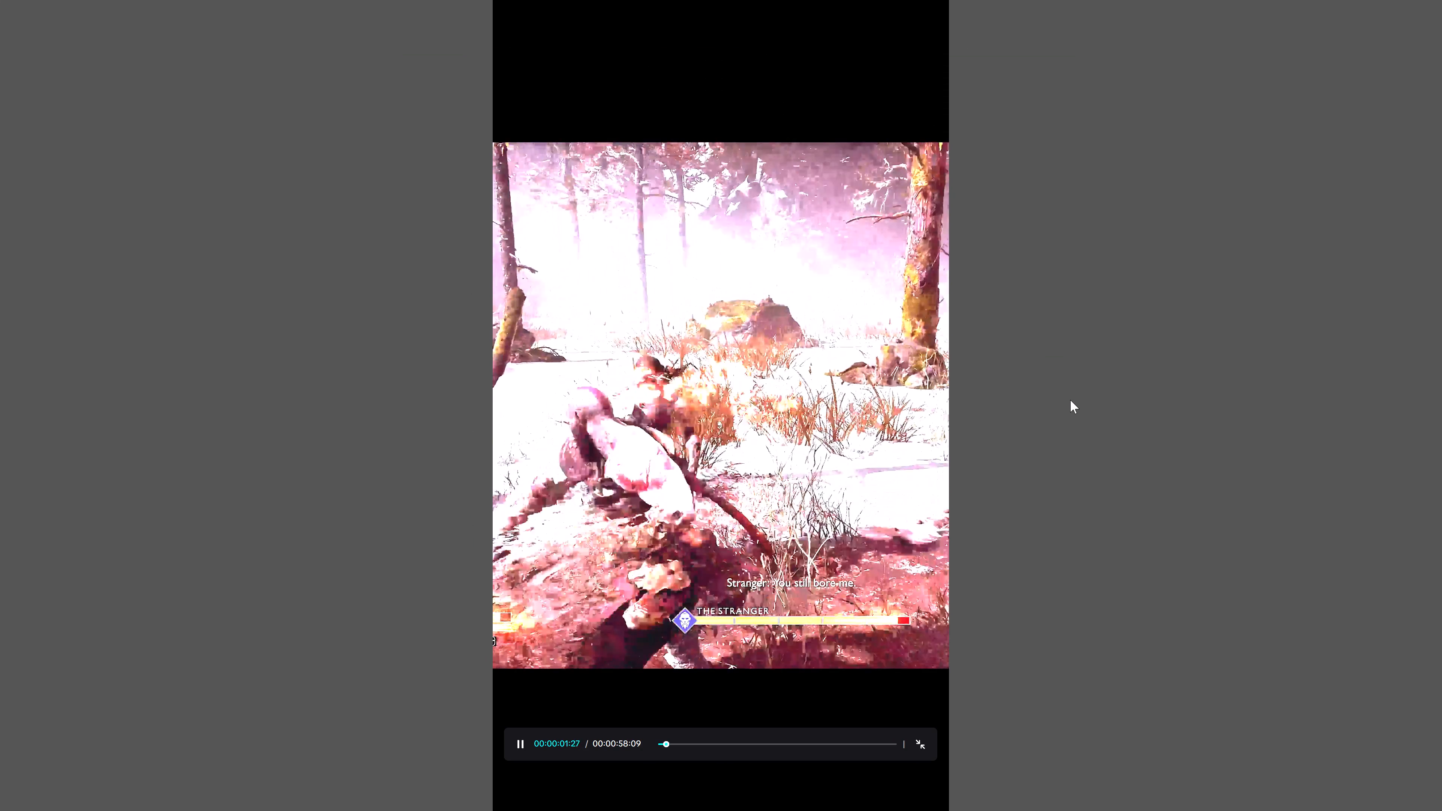
click(887, 538)
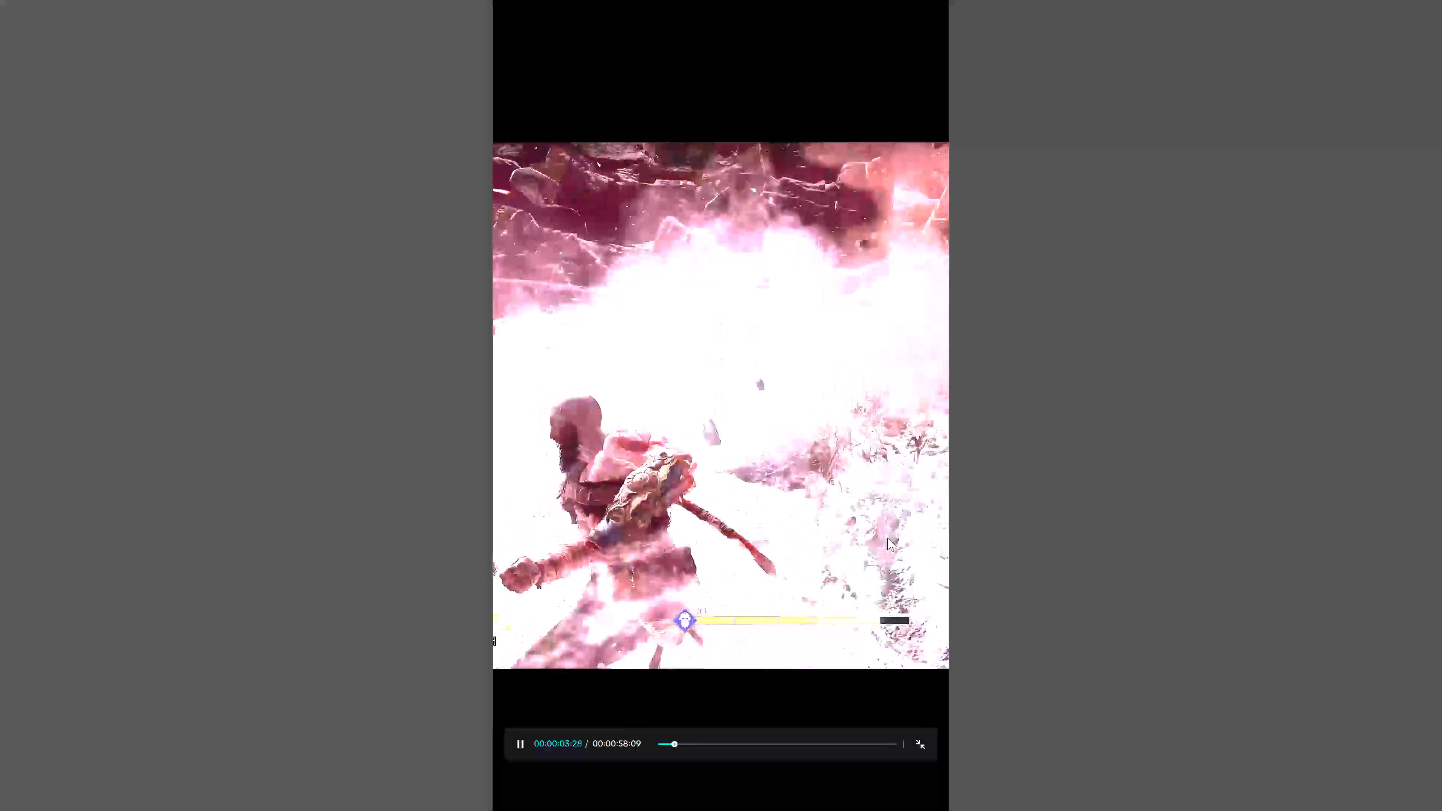
click(917, 743)
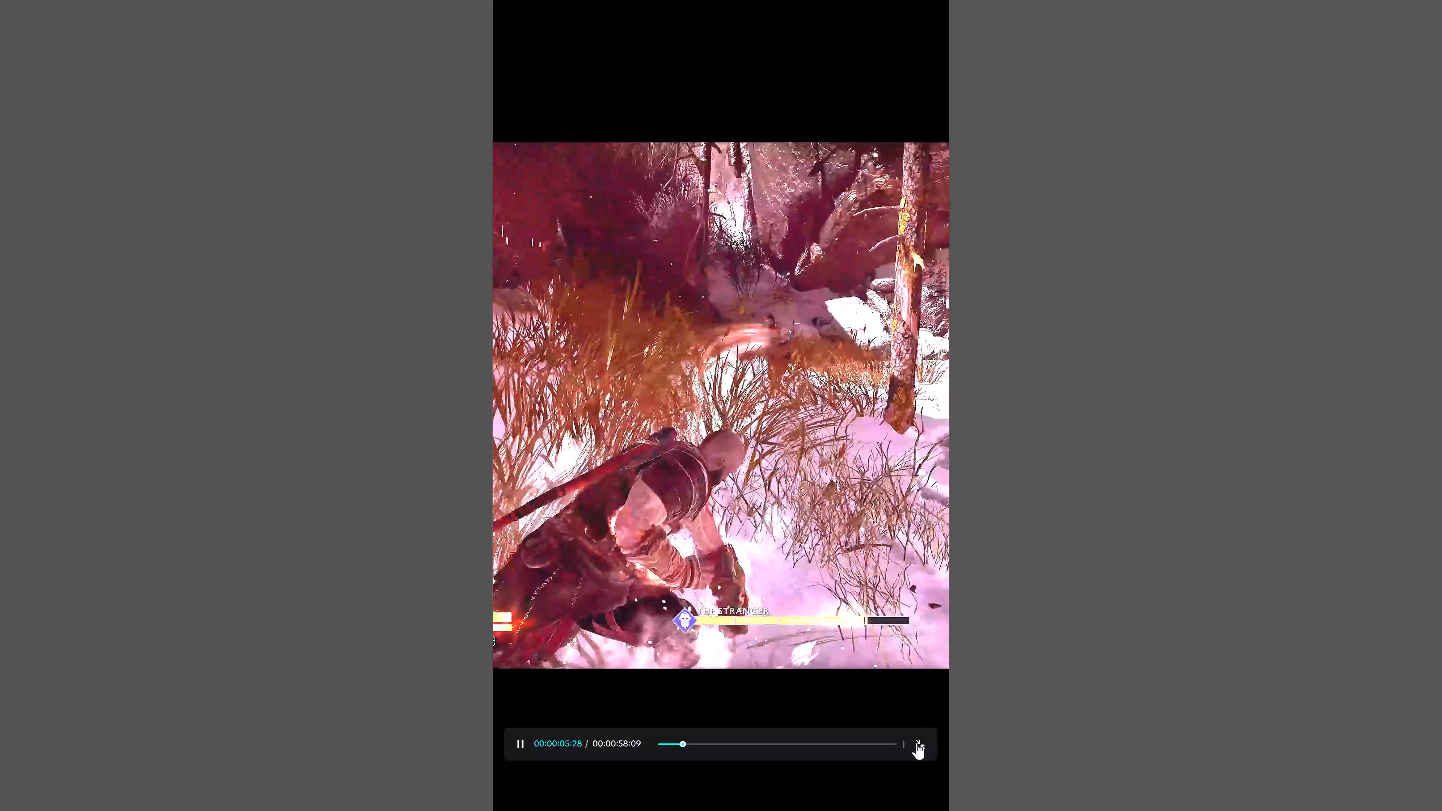
Set the Warm Vivid filter's intensity to 50 and briefly play the result from about 9 seconds.
click(162, 573)
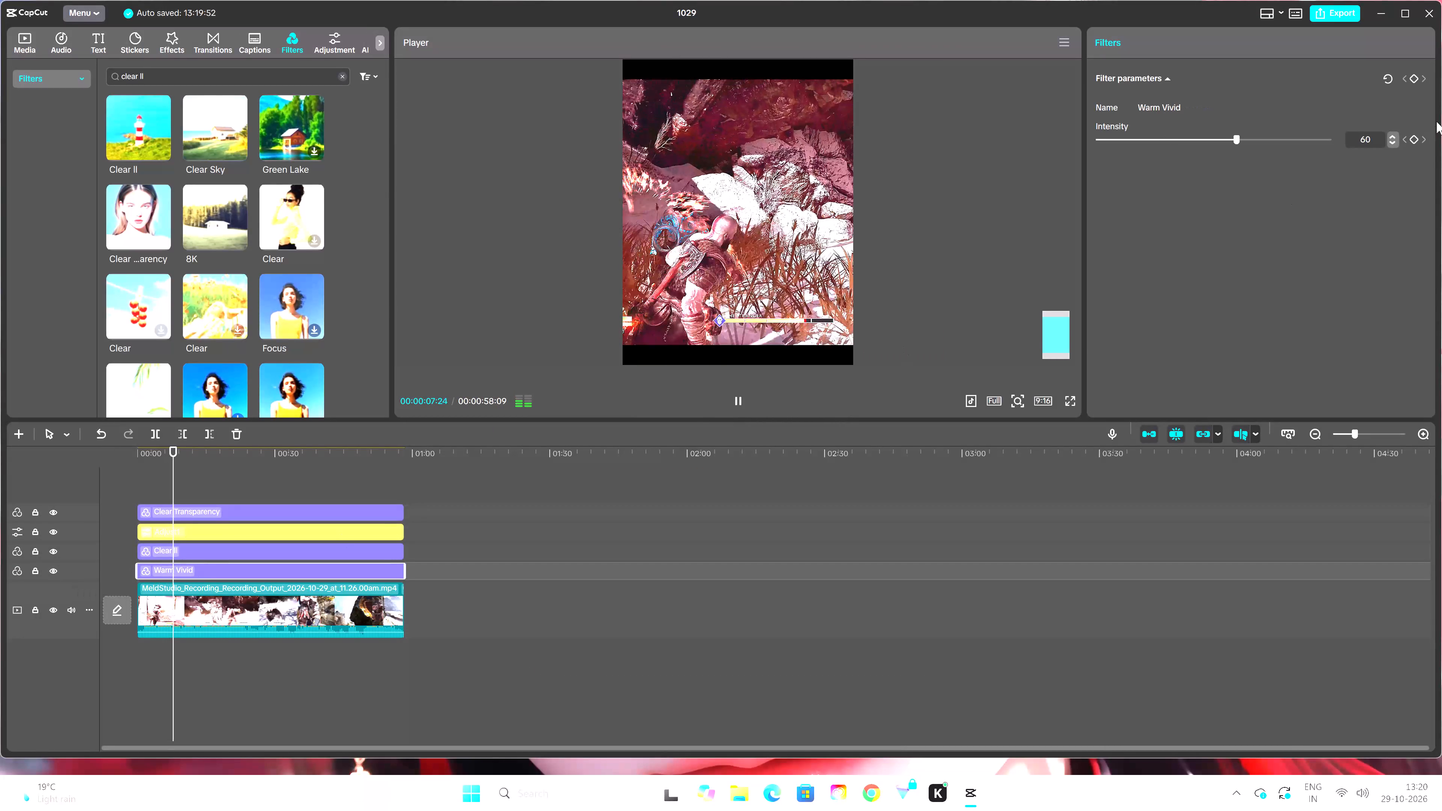
triple_click(1397, 142)
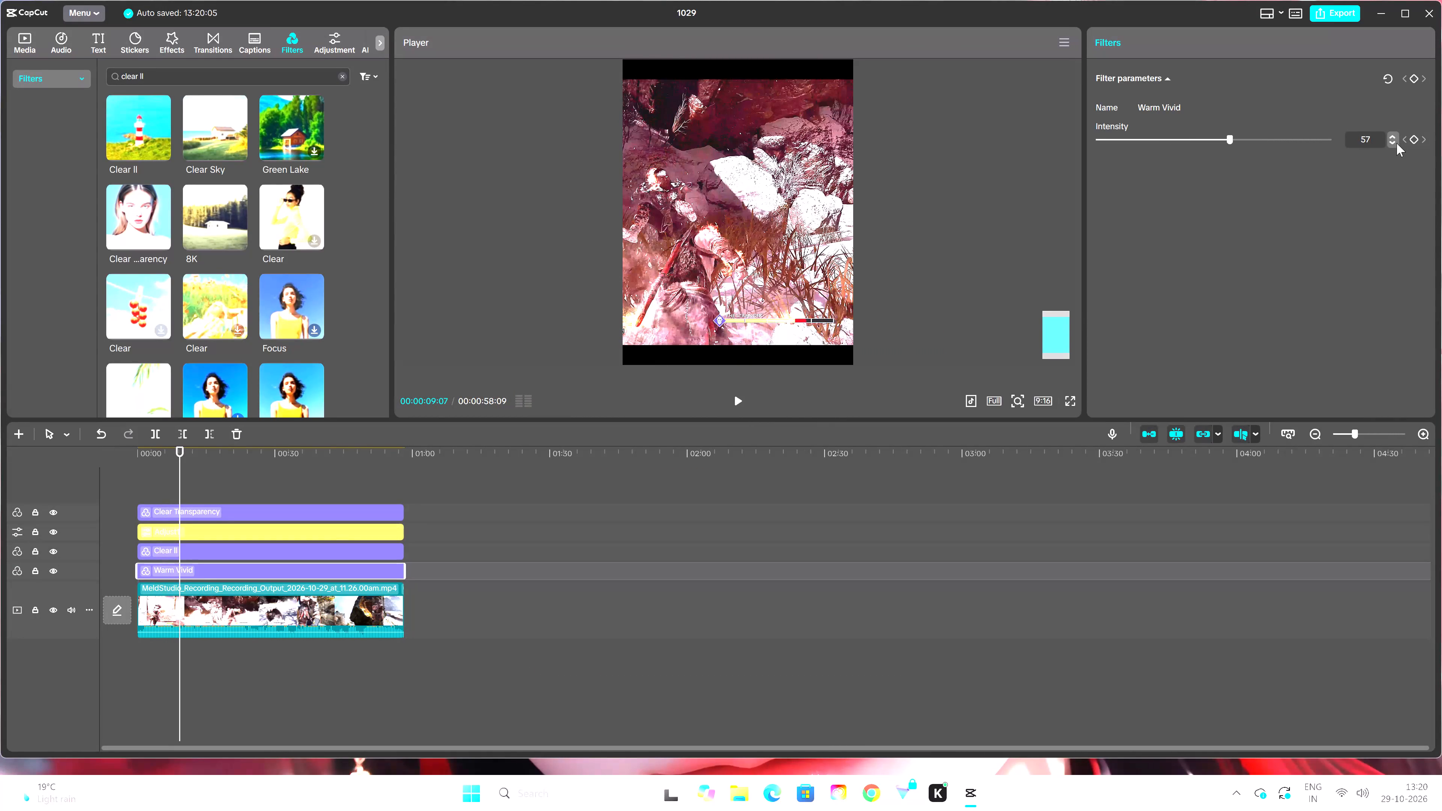
triple_click(1397, 143)
triple_click(1396, 143)
click(1396, 143)
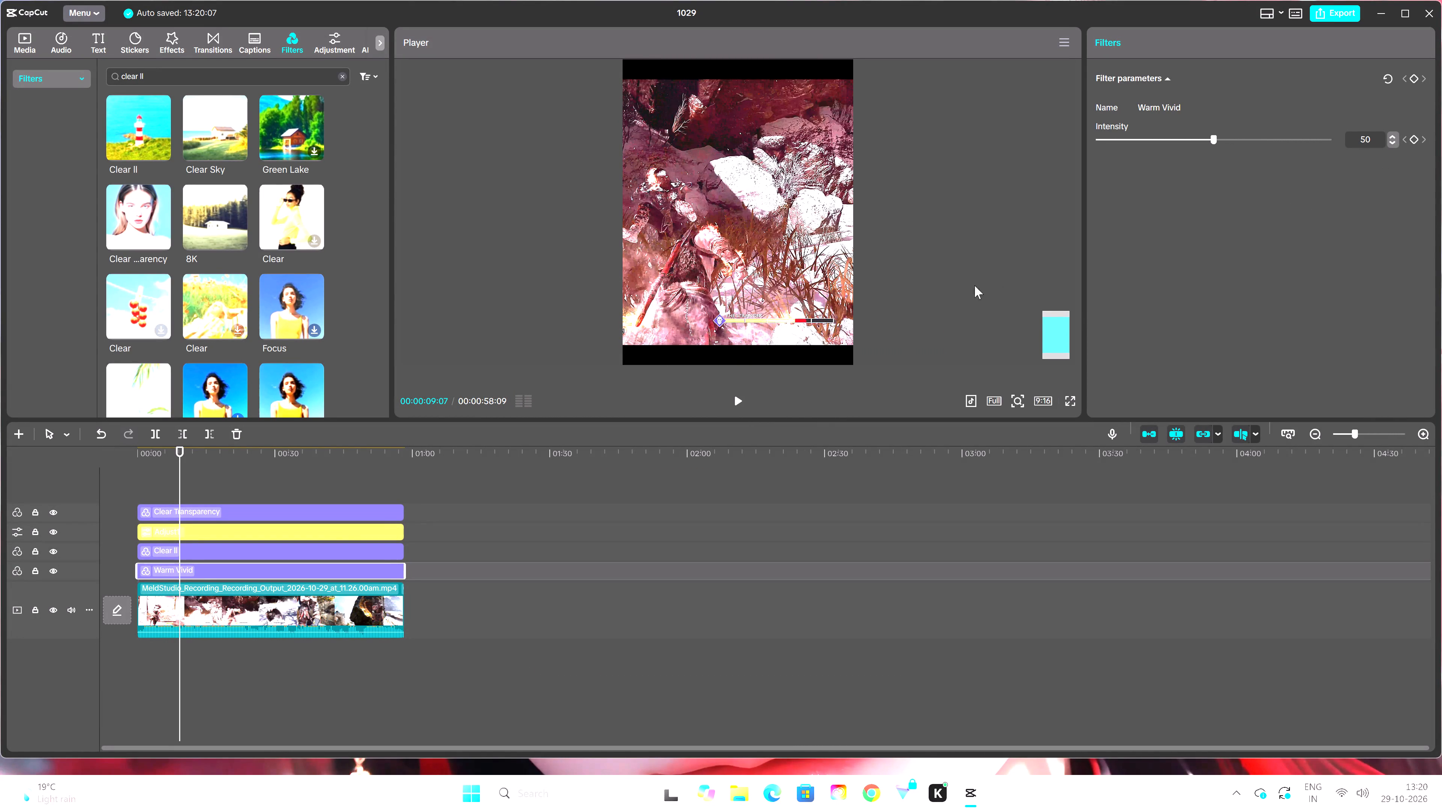
click(735, 402)
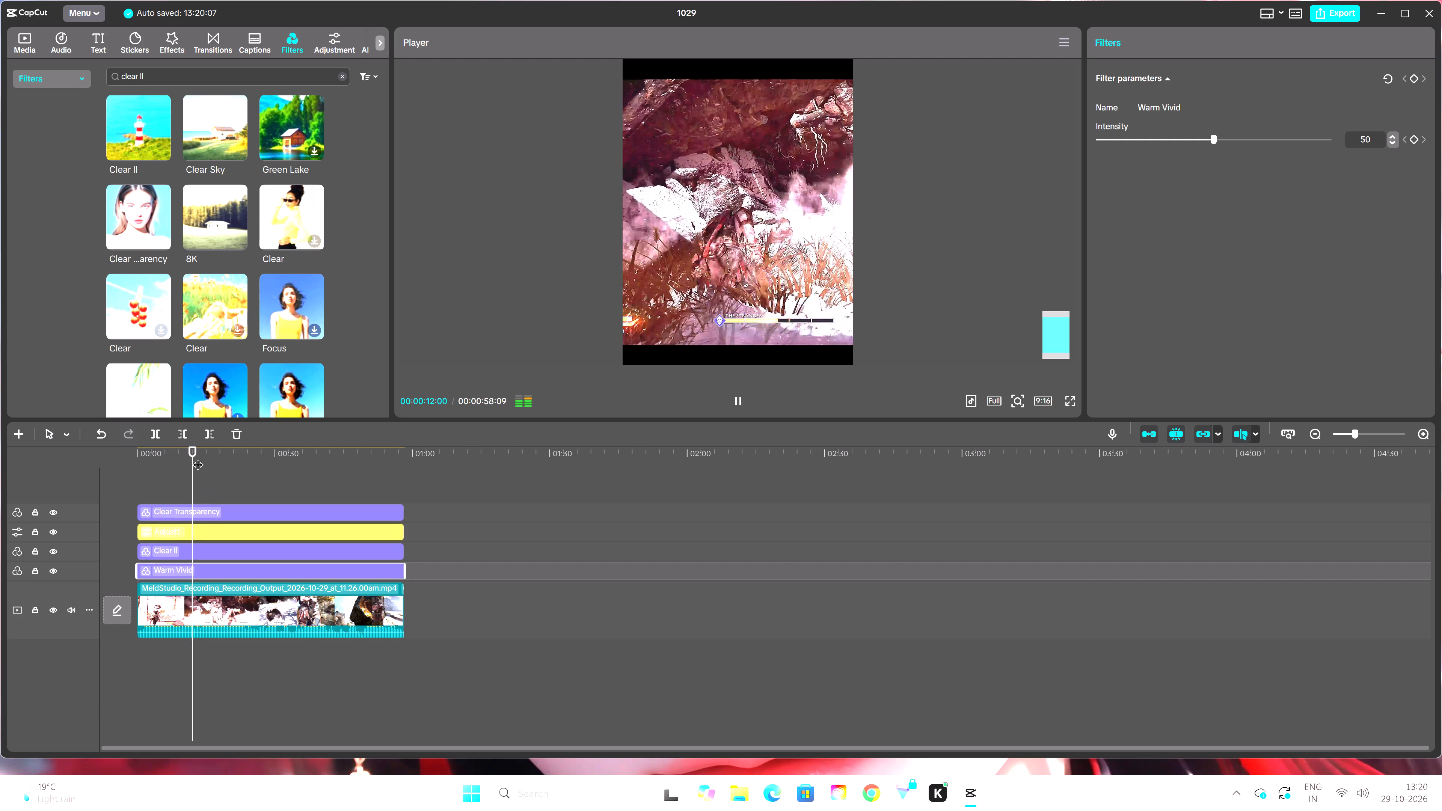
Return to the start of the video and delete the Clear Transparency filter from the timeline.
drag(198, 457, 91, 468)
click(180, 510)
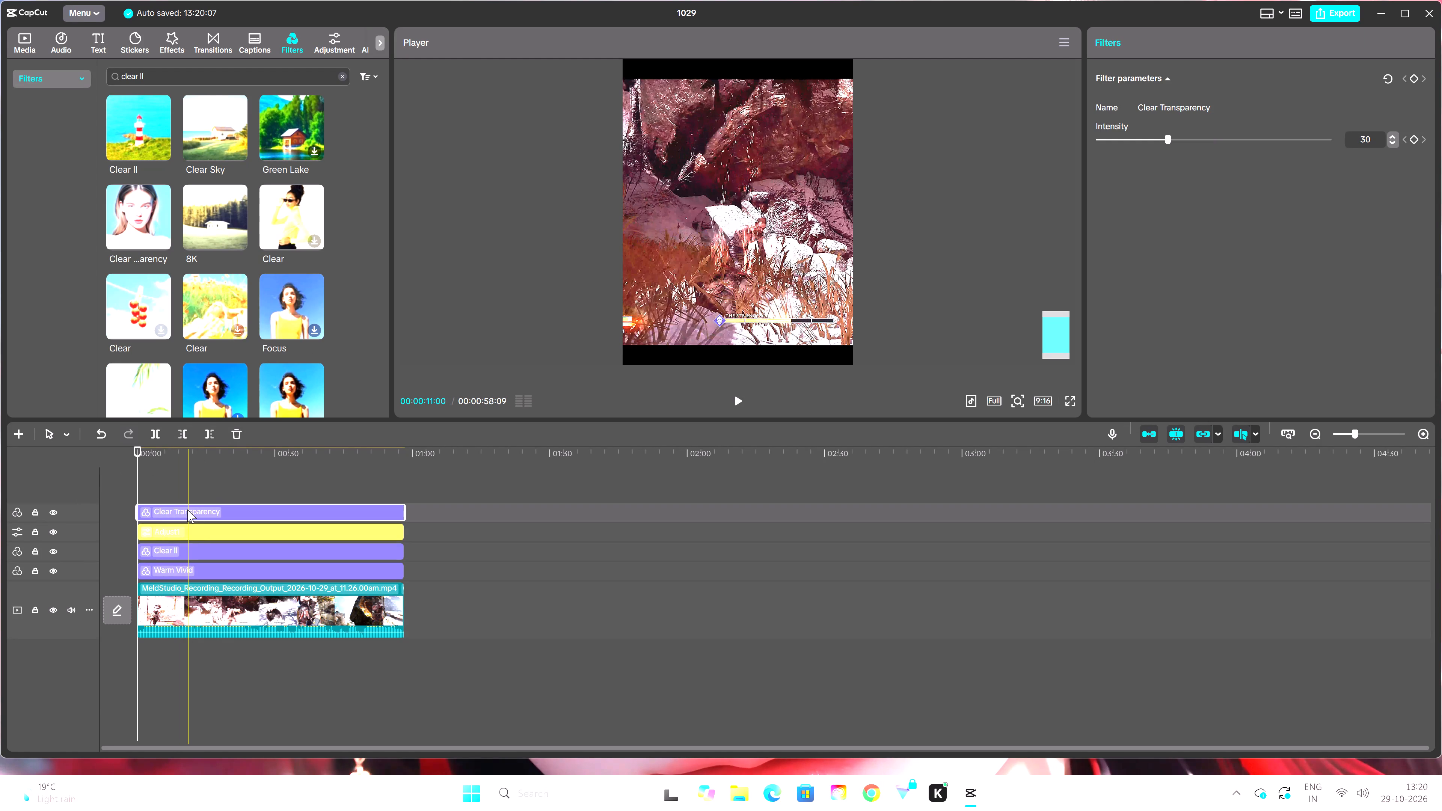
key(BackSpace)
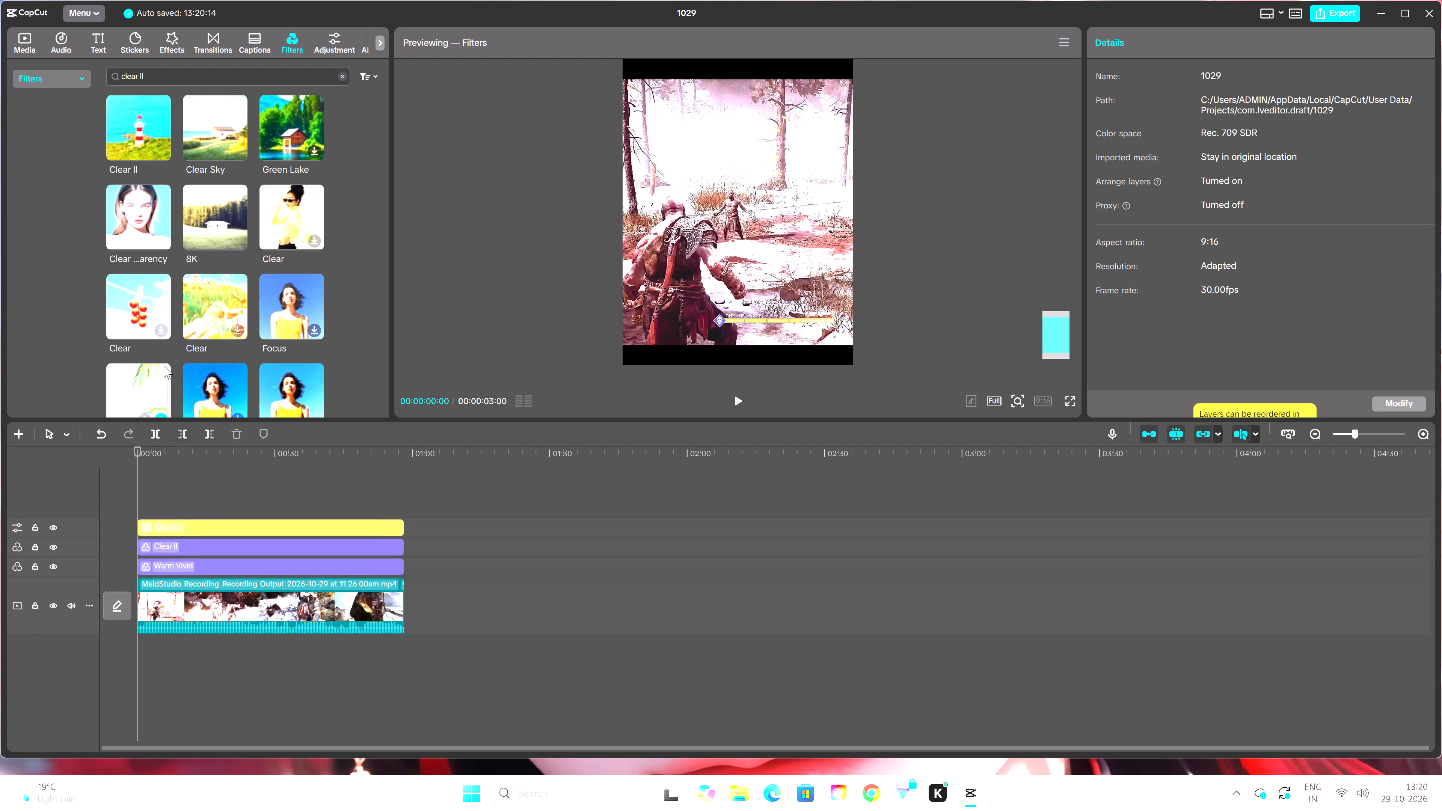
Browse the "clear ll" filter results and preview candidates such as Quality I and Brighten Up on the video.
scroll(195, 315, down, 1)
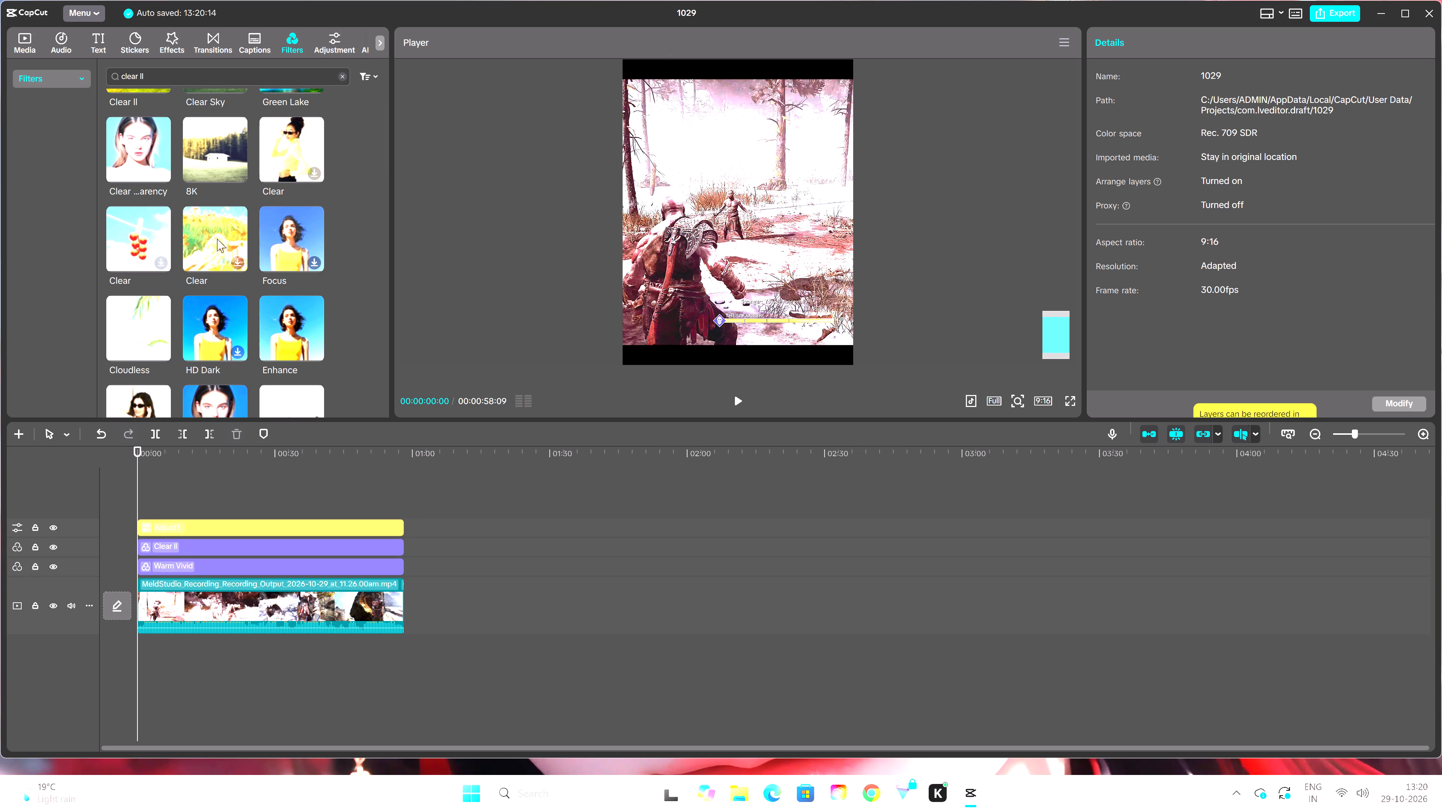
scroll(277, 352, down, 2)
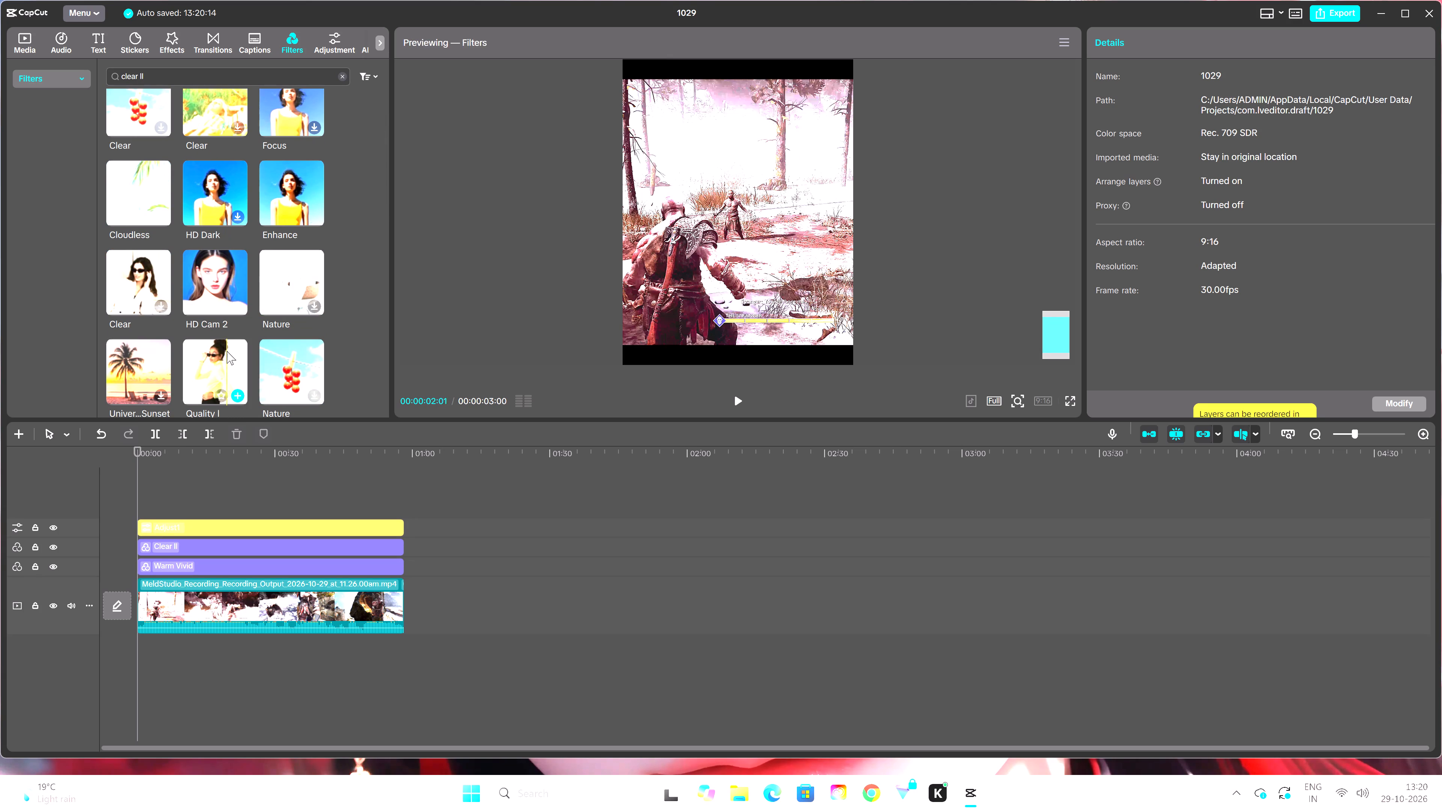
scroll(229, 351, down, 1)
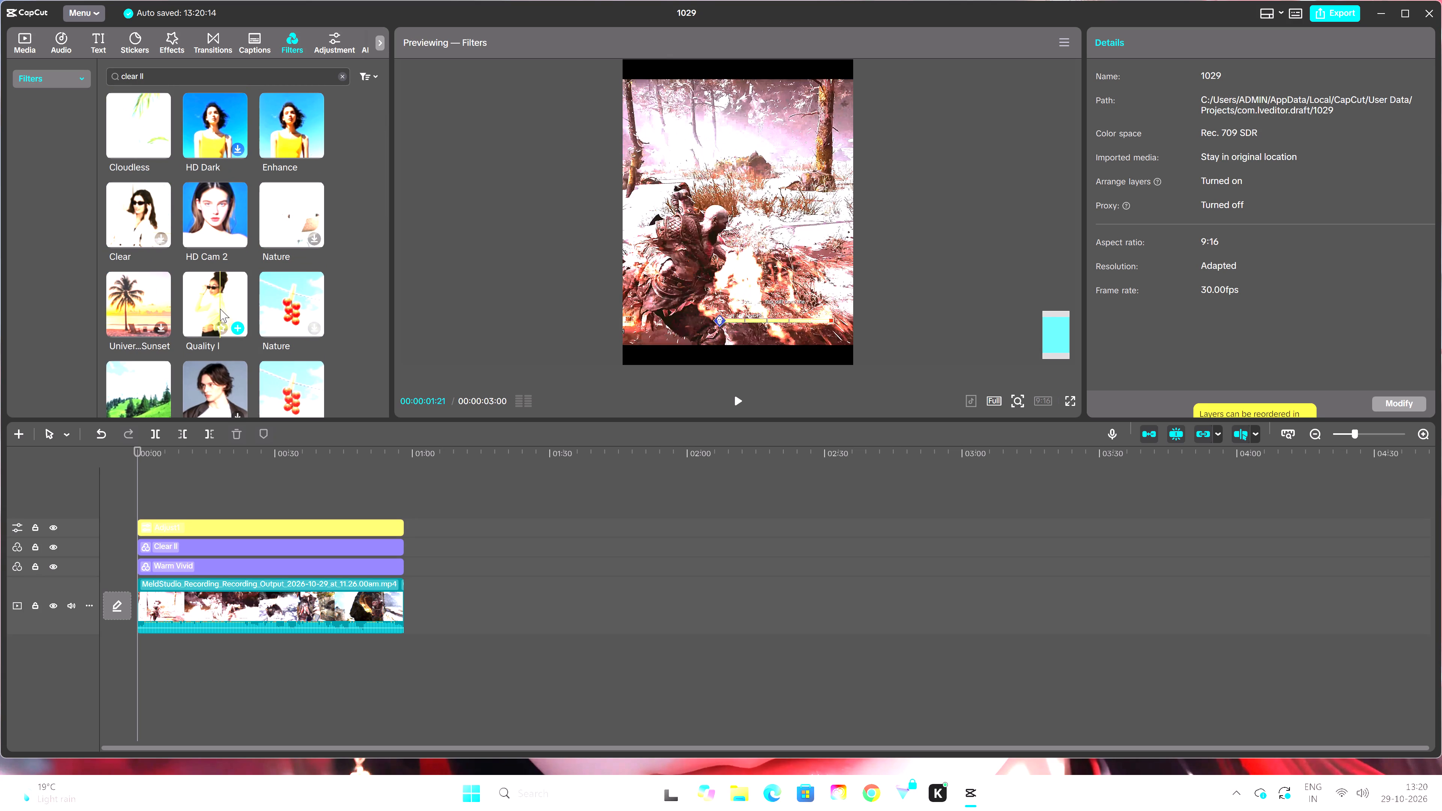
scroll(202, 309, down, 1)
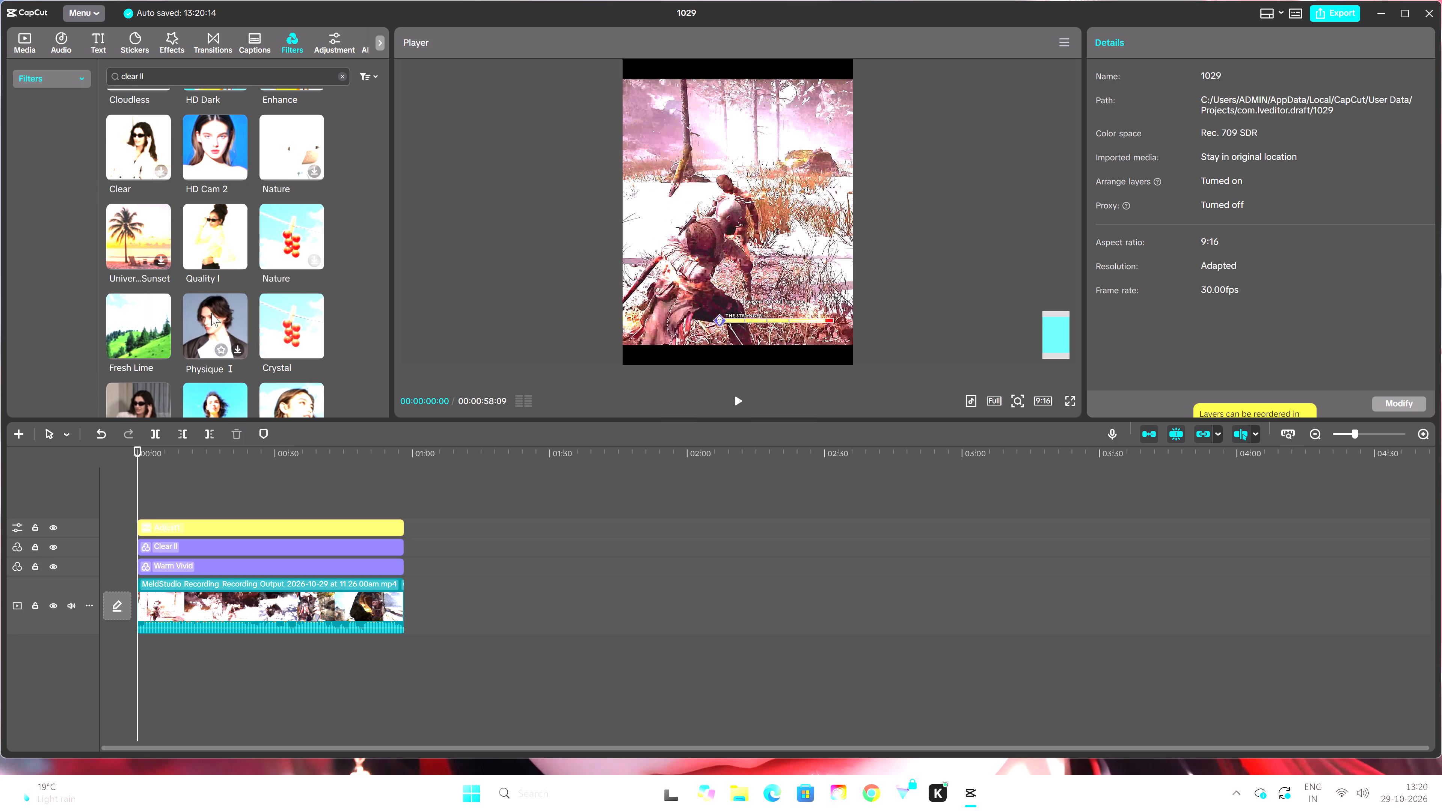
scroll(212, 313, down, 4)
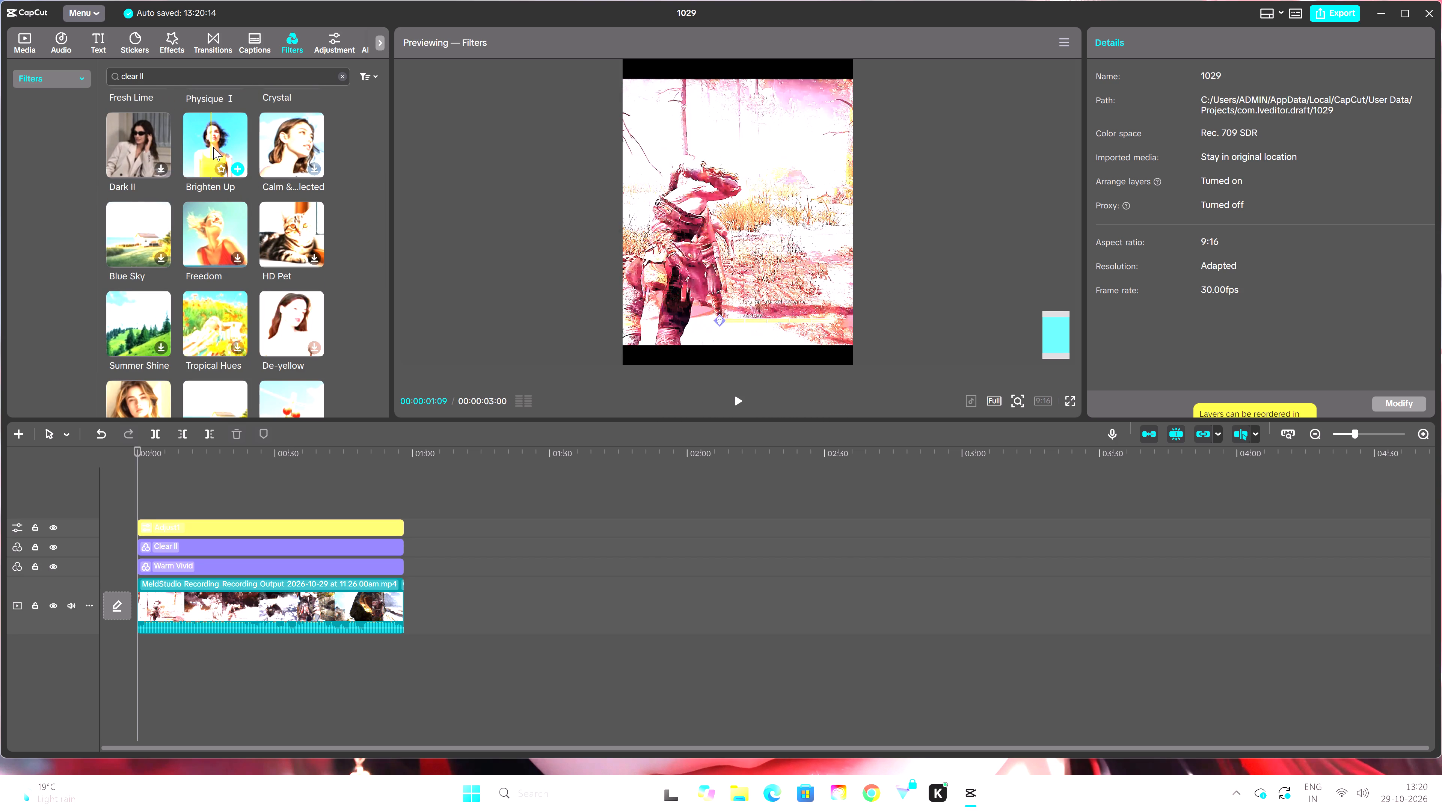
scroll(234, 317, down, 1)
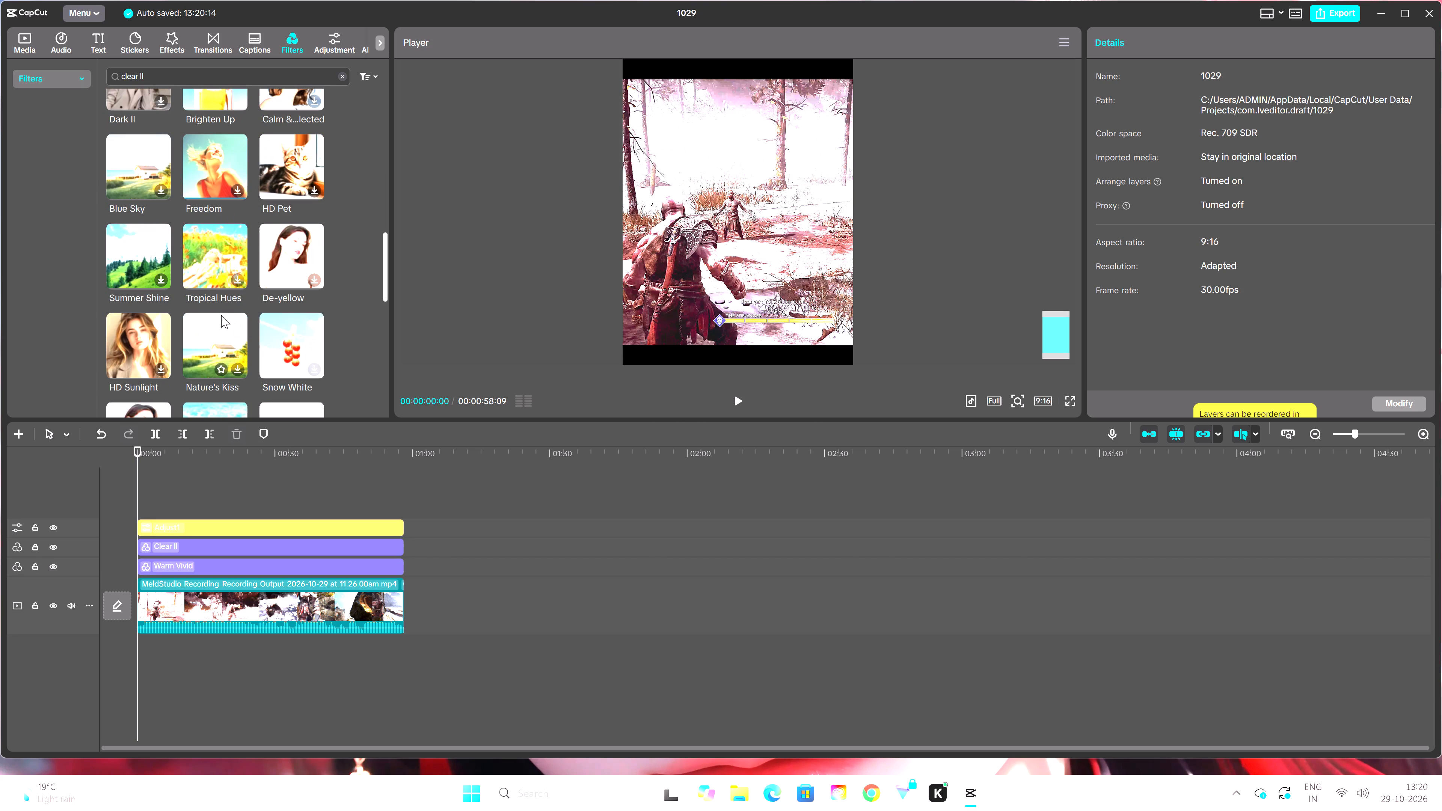
Replace the filter search with "BRIGHTEN DOWN" and run it.
click(153, 75)
key(BackSpace)
key(BackSpace)
key(BackSpace)
key(BackSpace)
key(BackSpace)
key(BackSpace)
key(BackSpace)
key(BackSpace)
key(BackSpace)
key(BackSpace)
key(BackSpace)
key(BackSpace)
key(BackSpace)
key(BackSpace)
key(BackSpace)
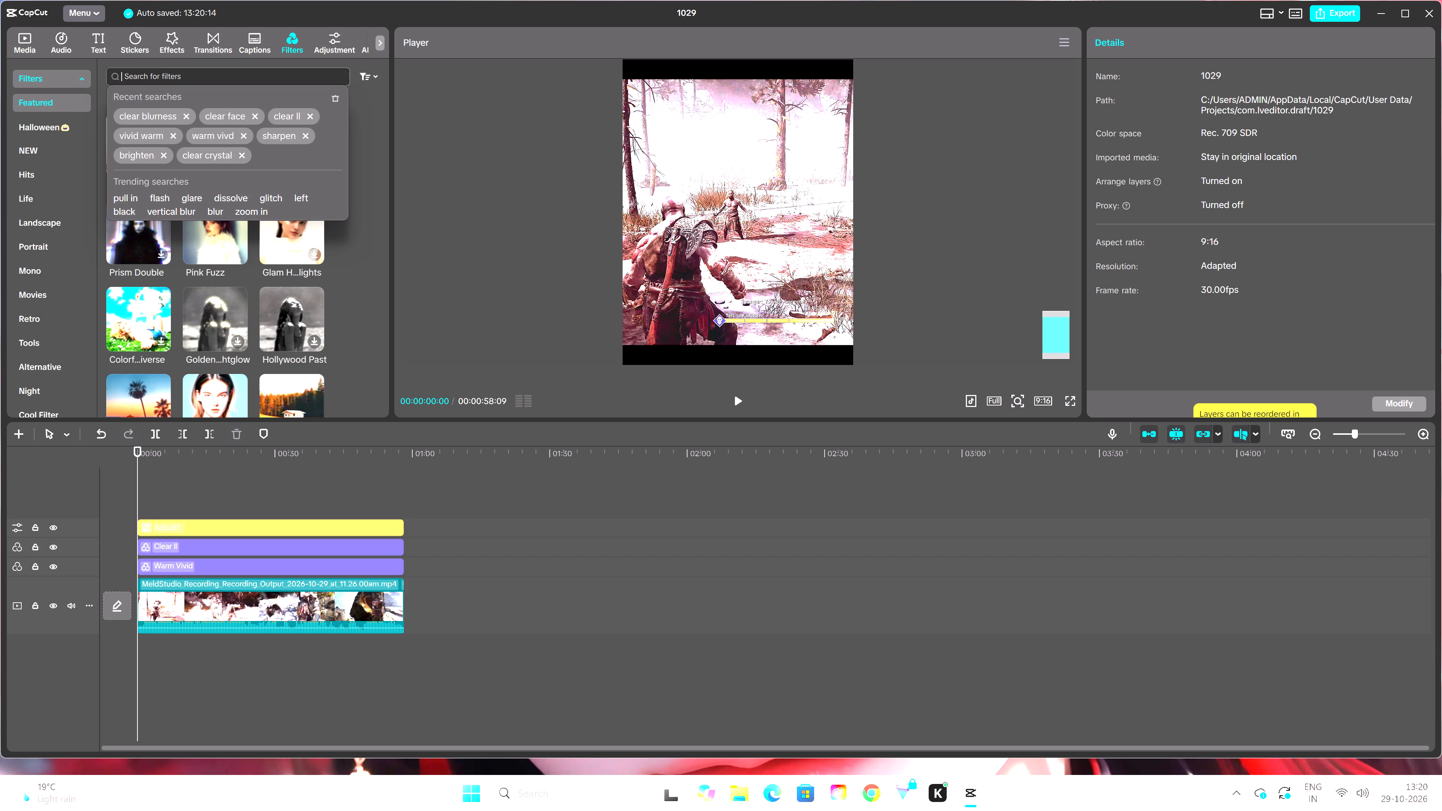
text(BRIGHTEN DOWN)
key(Return)
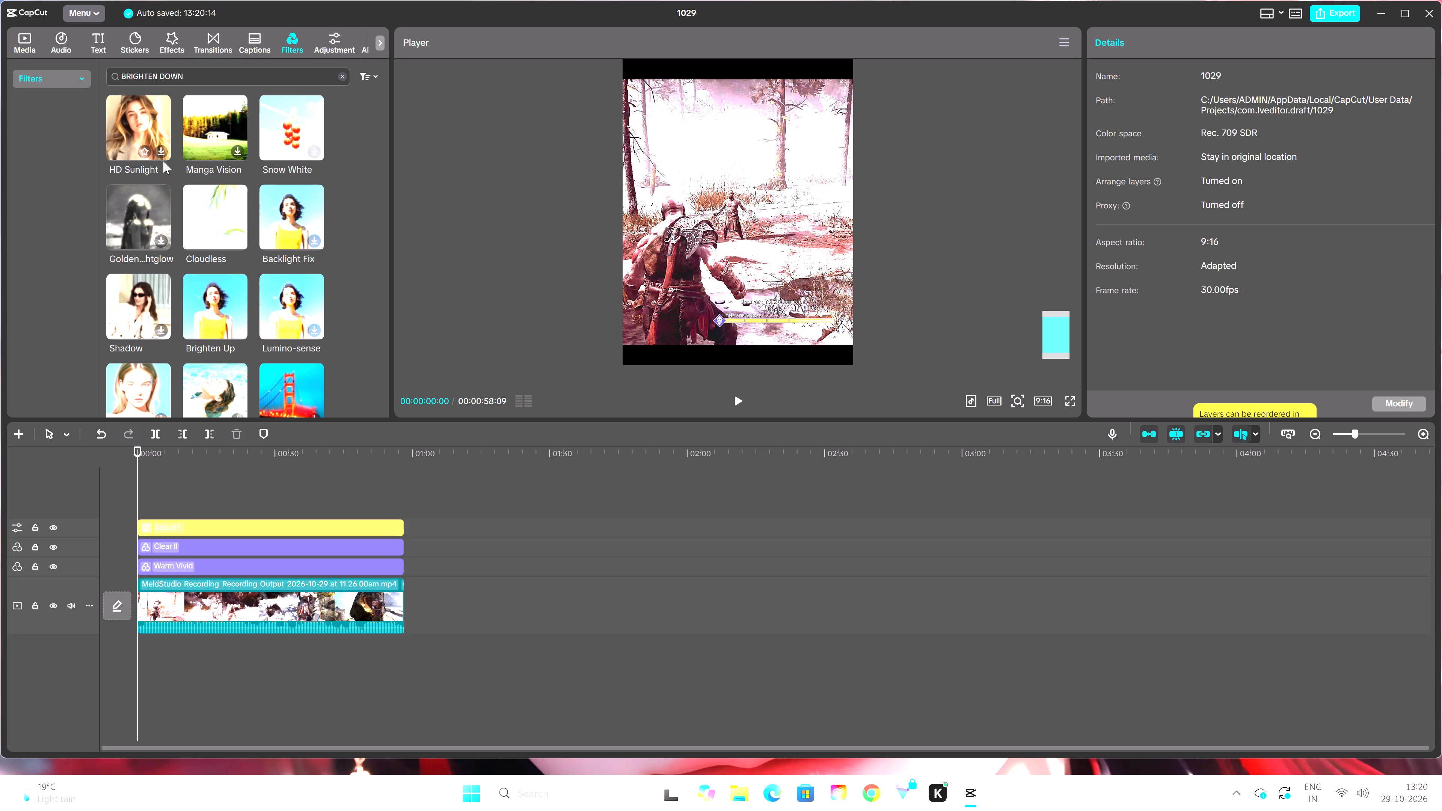
Download the HD Sunlight and Night Lights filters from the search results and preview Night Lights on the video.
click(161, 151)
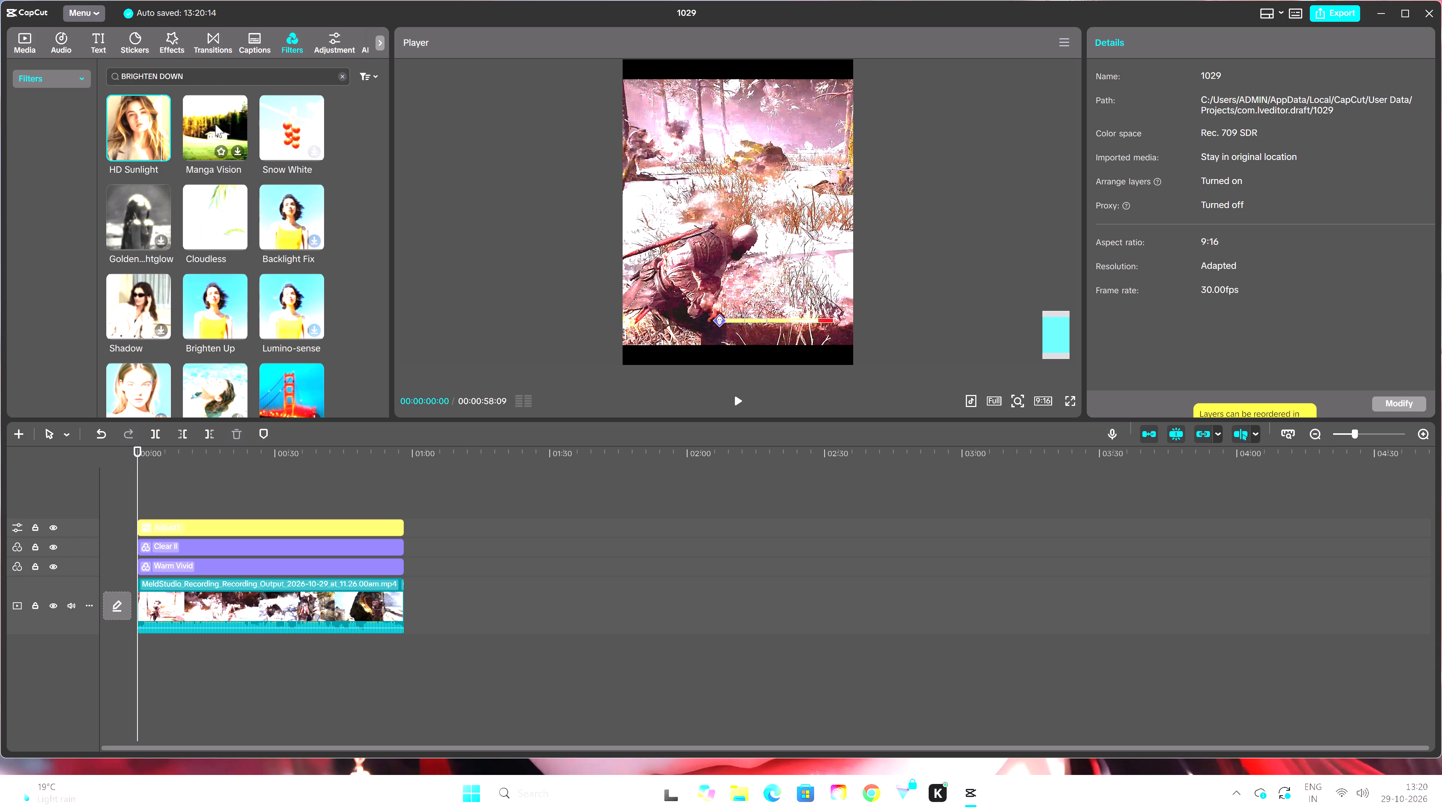
scroll(283, 227, down, 1)
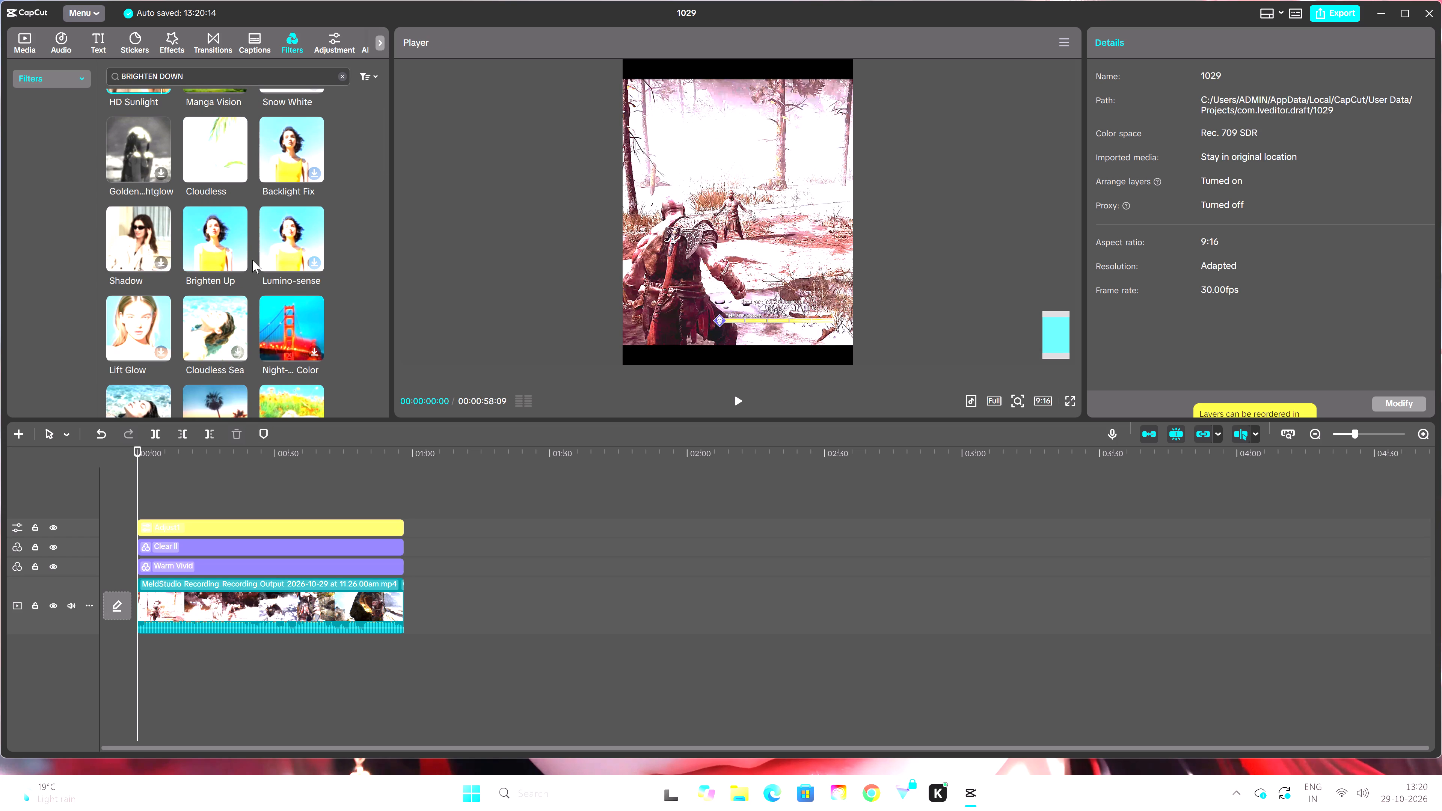
scroll(229, 301, down, 1)
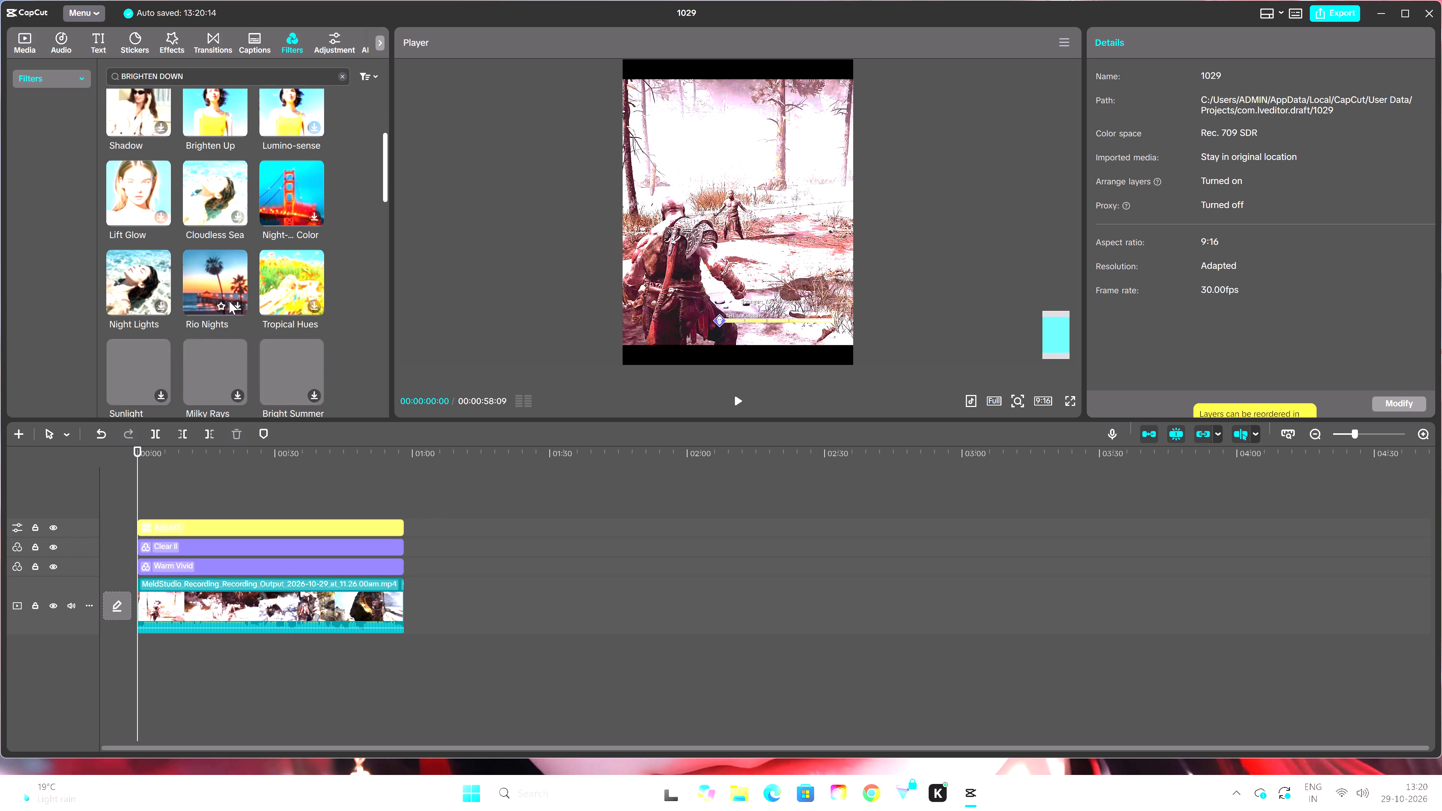
scroll(229, 301, down, 2)
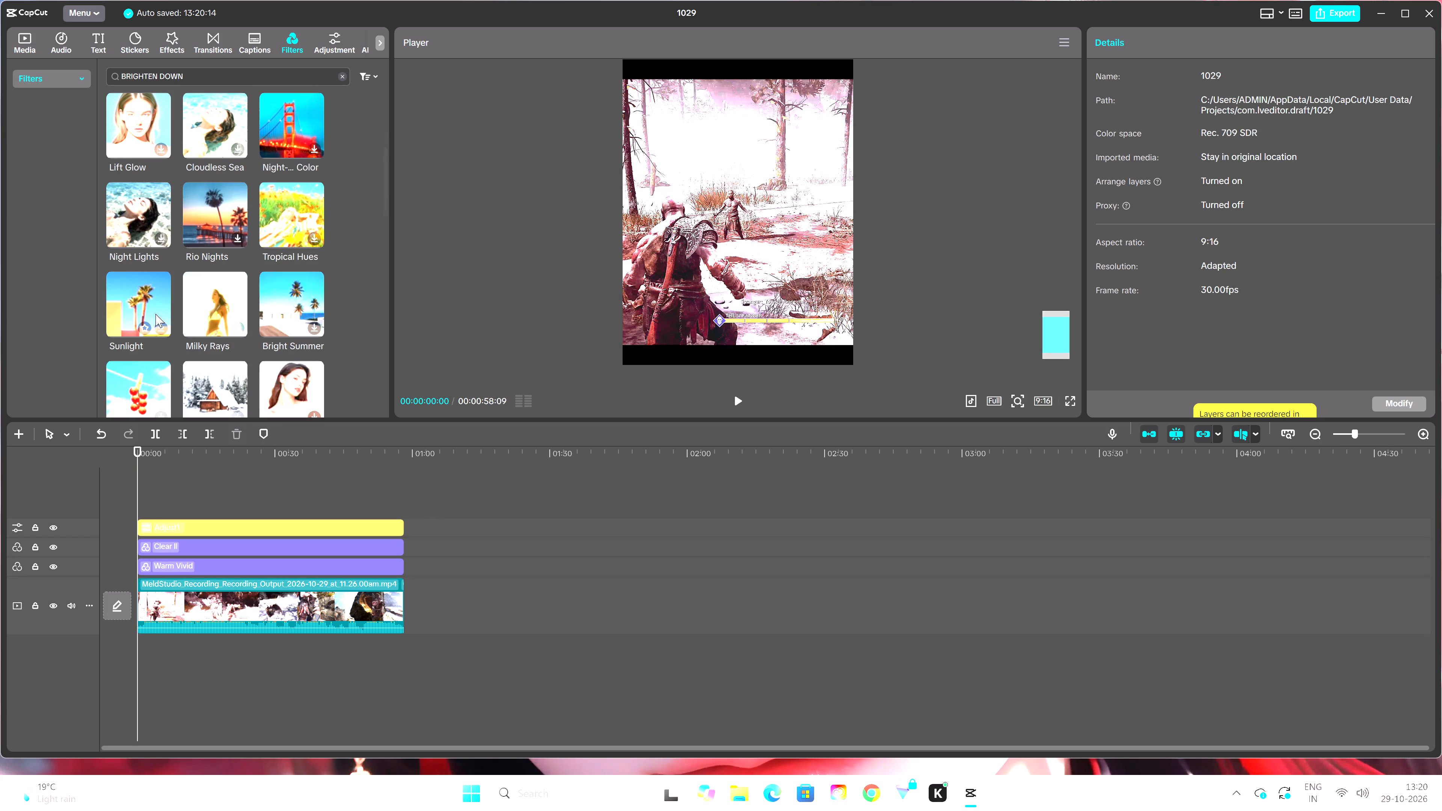
click(162, 238)
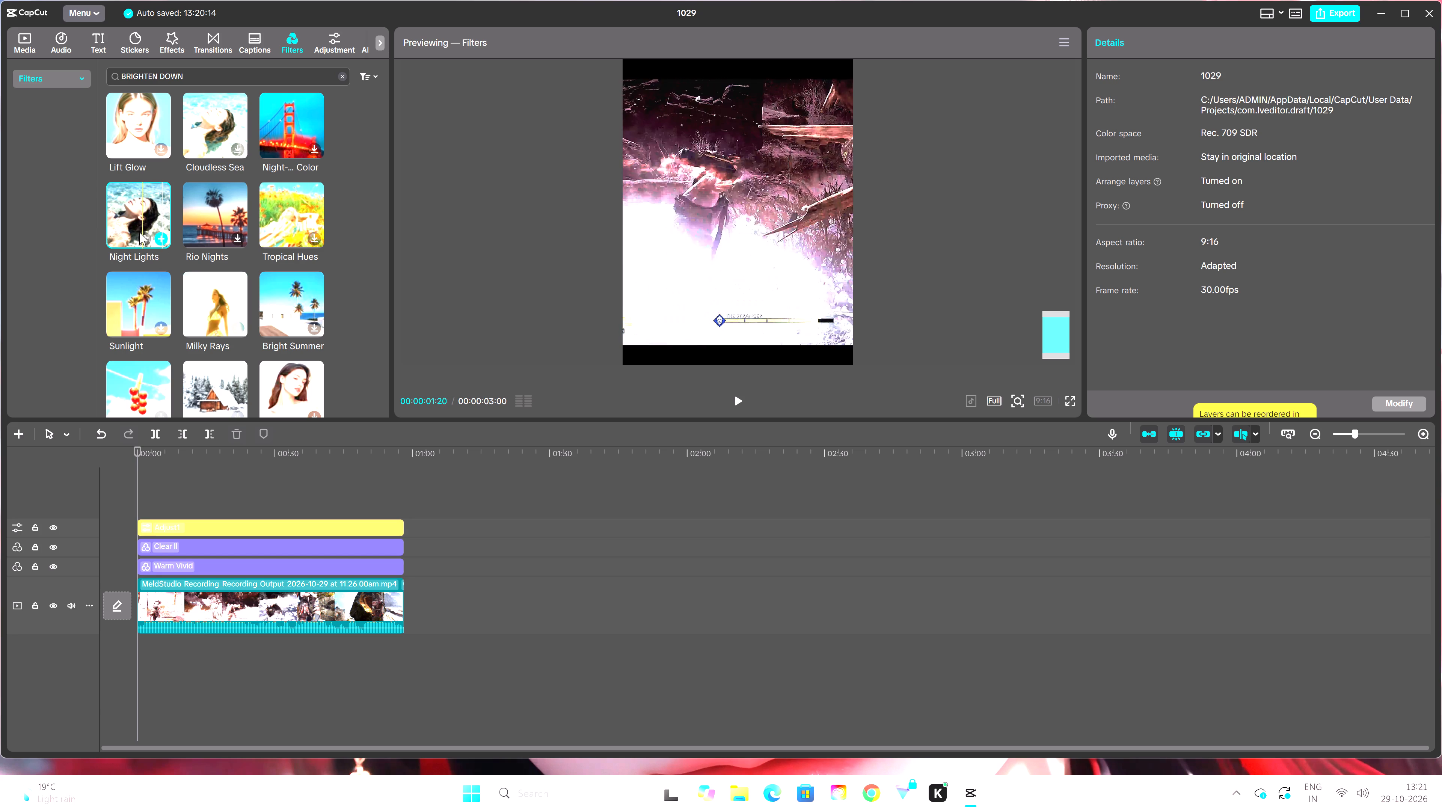
Look further through the "BRIGHTEN DOWN" filter results, and replace the search with "Low brighten" and run it.
scroll(261, 285, down, 3)
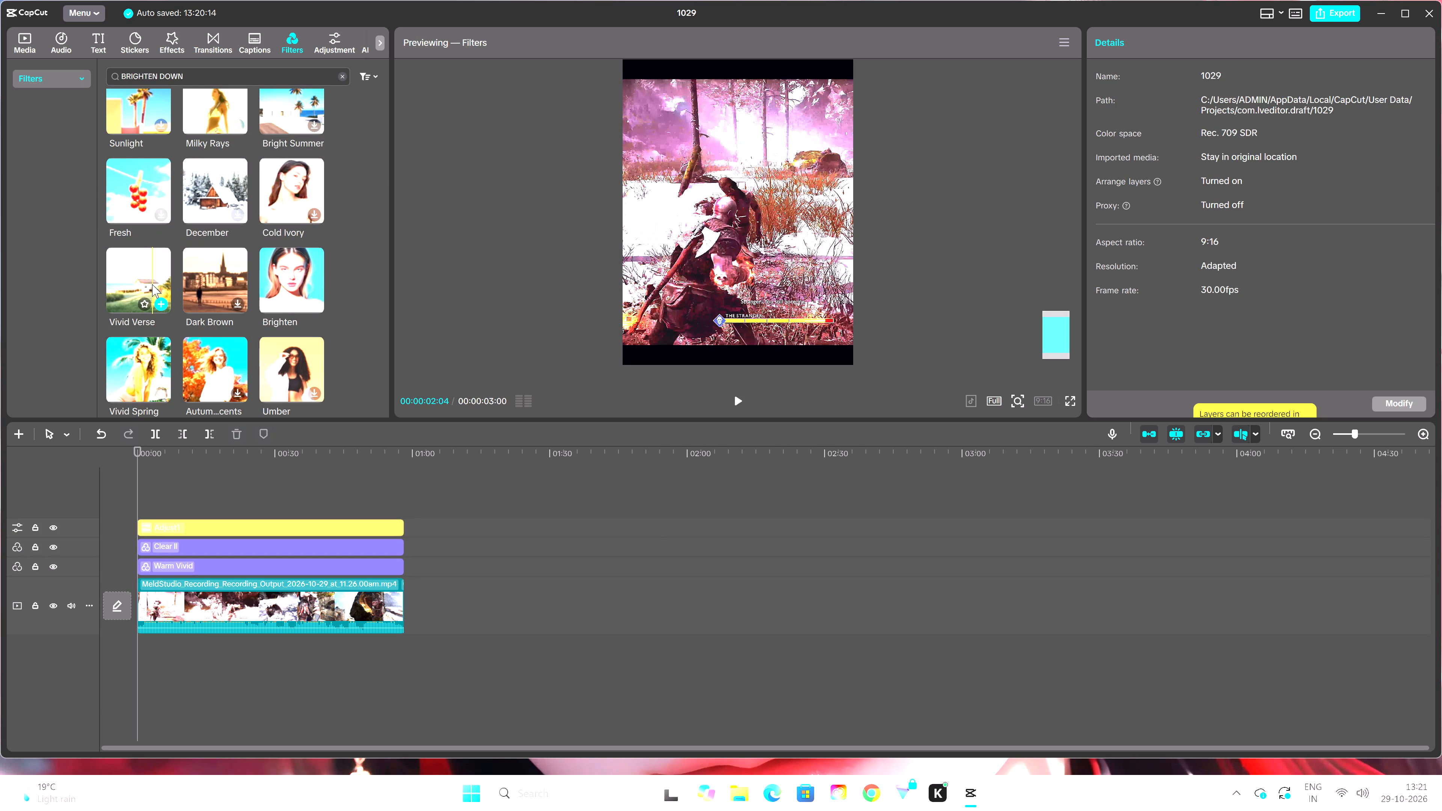
scroll(201, 282, down, 4)
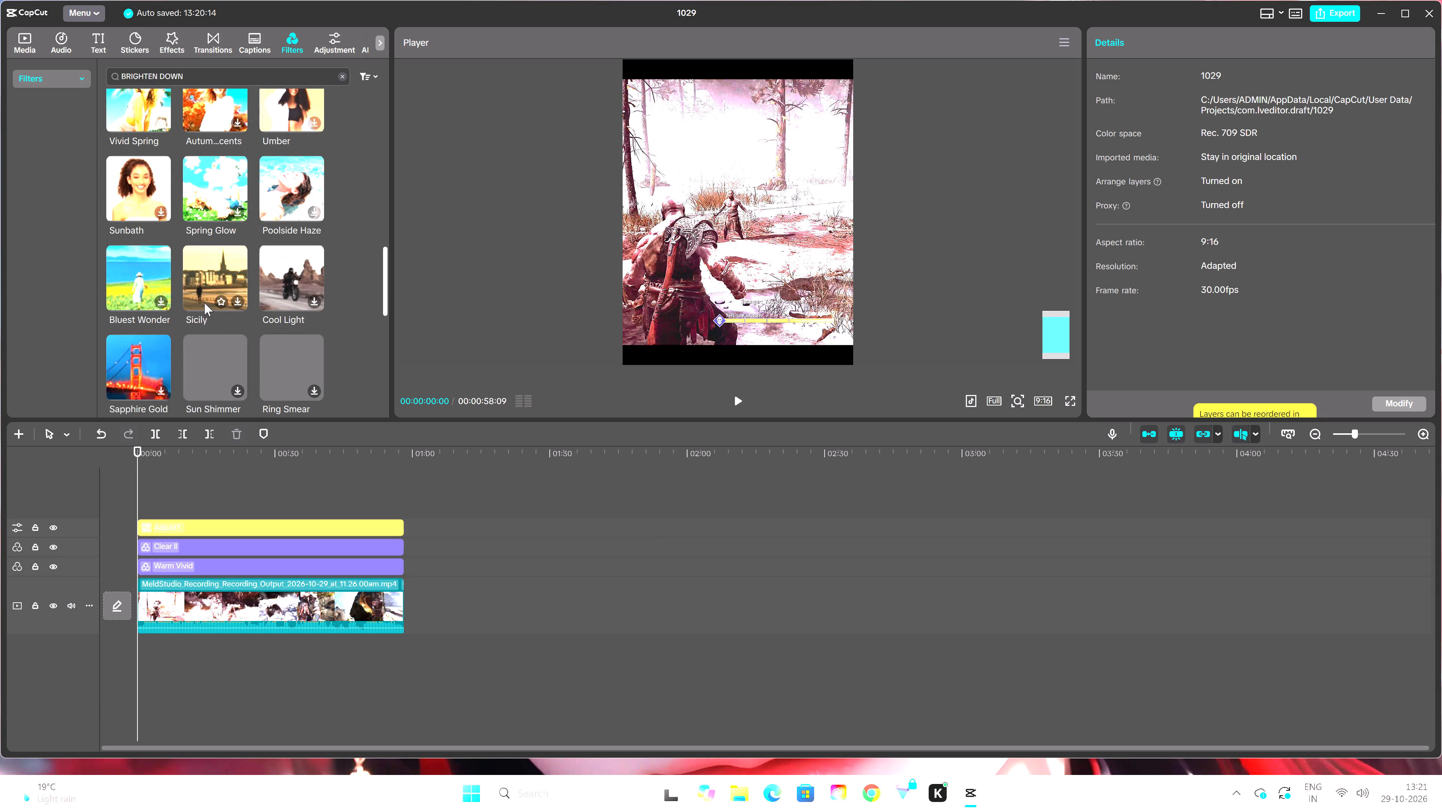
click(222, 73)
key(BackSpace)
key(BackSpace)
key(BackSpace)
key(BackSpace)
key(BackSpace)
key(BackSpace)
key(BackSpace)
key(BackSpace)
key(BackSpace)
key(BackSpace)
key(BackSpace)
key(BackSpace)
key(BackSpace)
key(BackSpace)
key(BackSpace)
key(BackSpace)
key(BackSpace)
key(BackSpace)
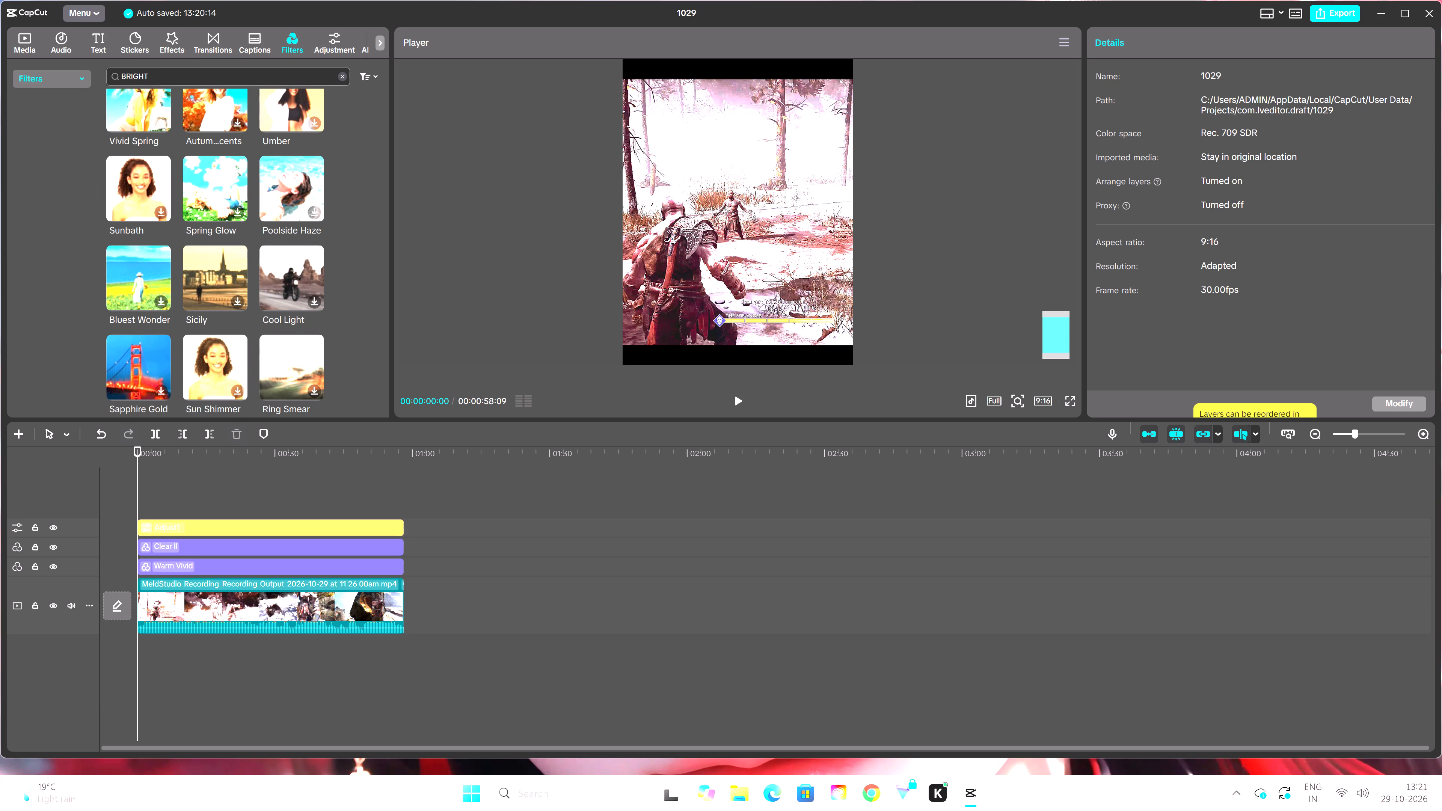
text(LOW)
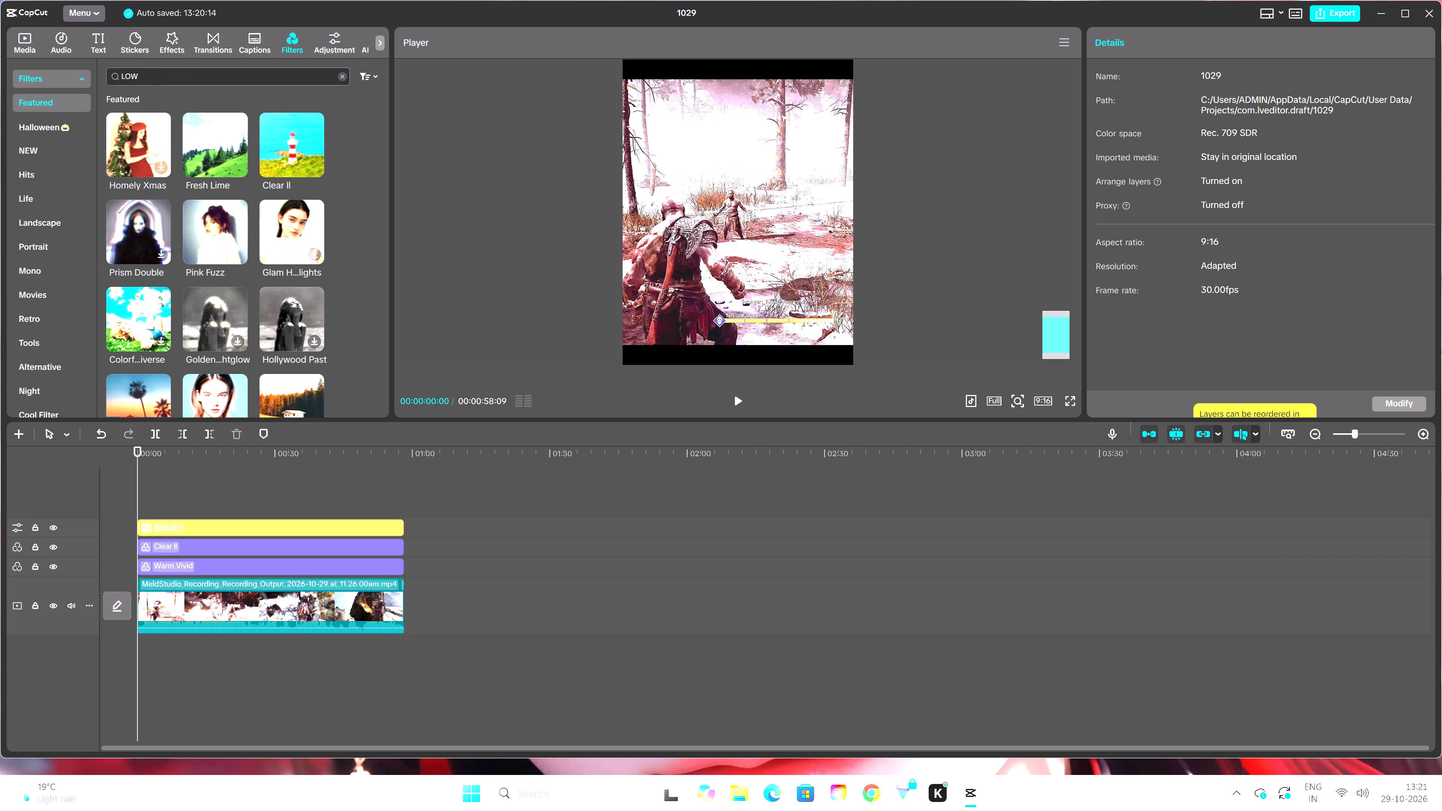
key(space)
key(BackSpace)
key(BackSpace)
key(BackSpace)
text(ow brighten)
key(Return)
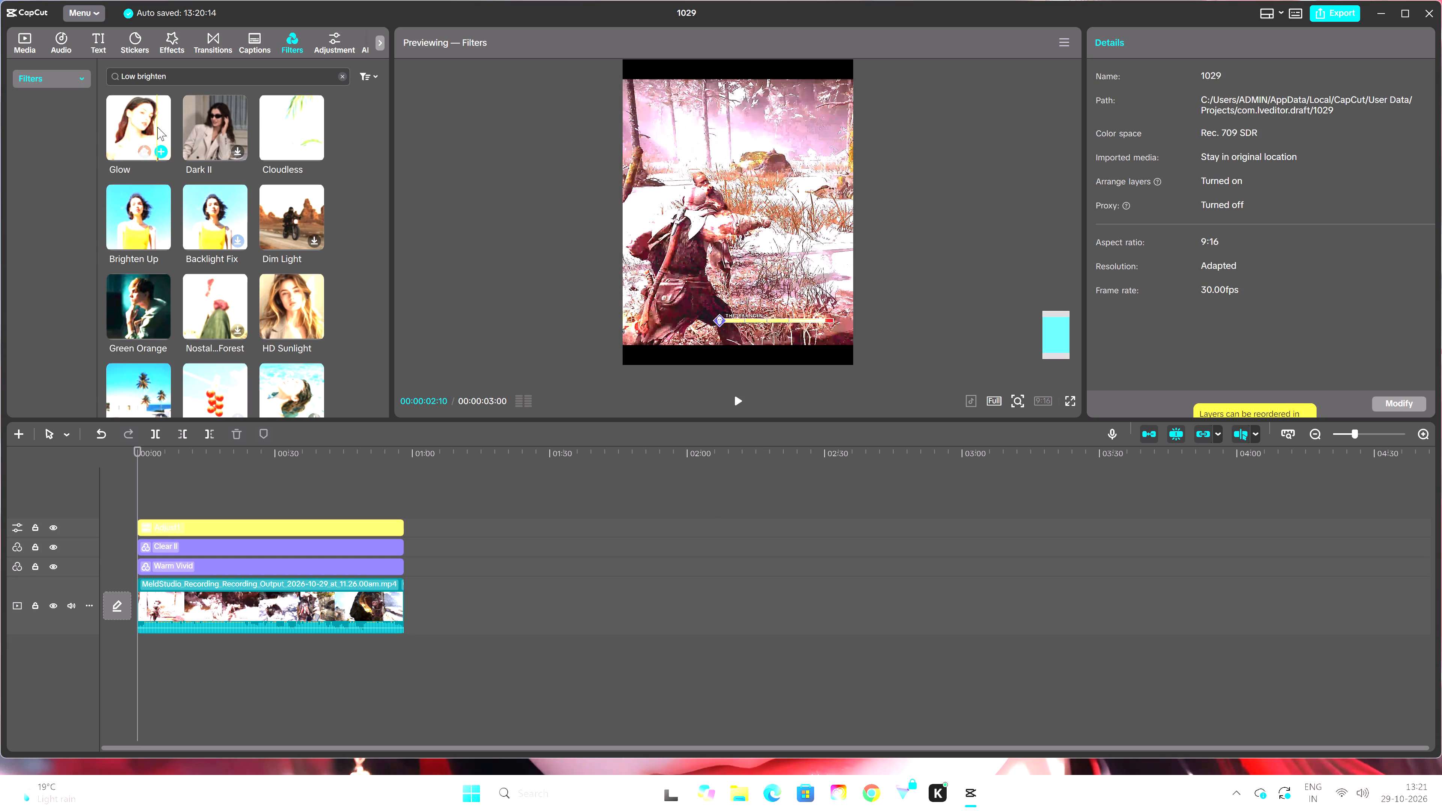
Try the Dark II and Backlight Fix filters from the search results and browse the remaining candidates.
click(236, 150)
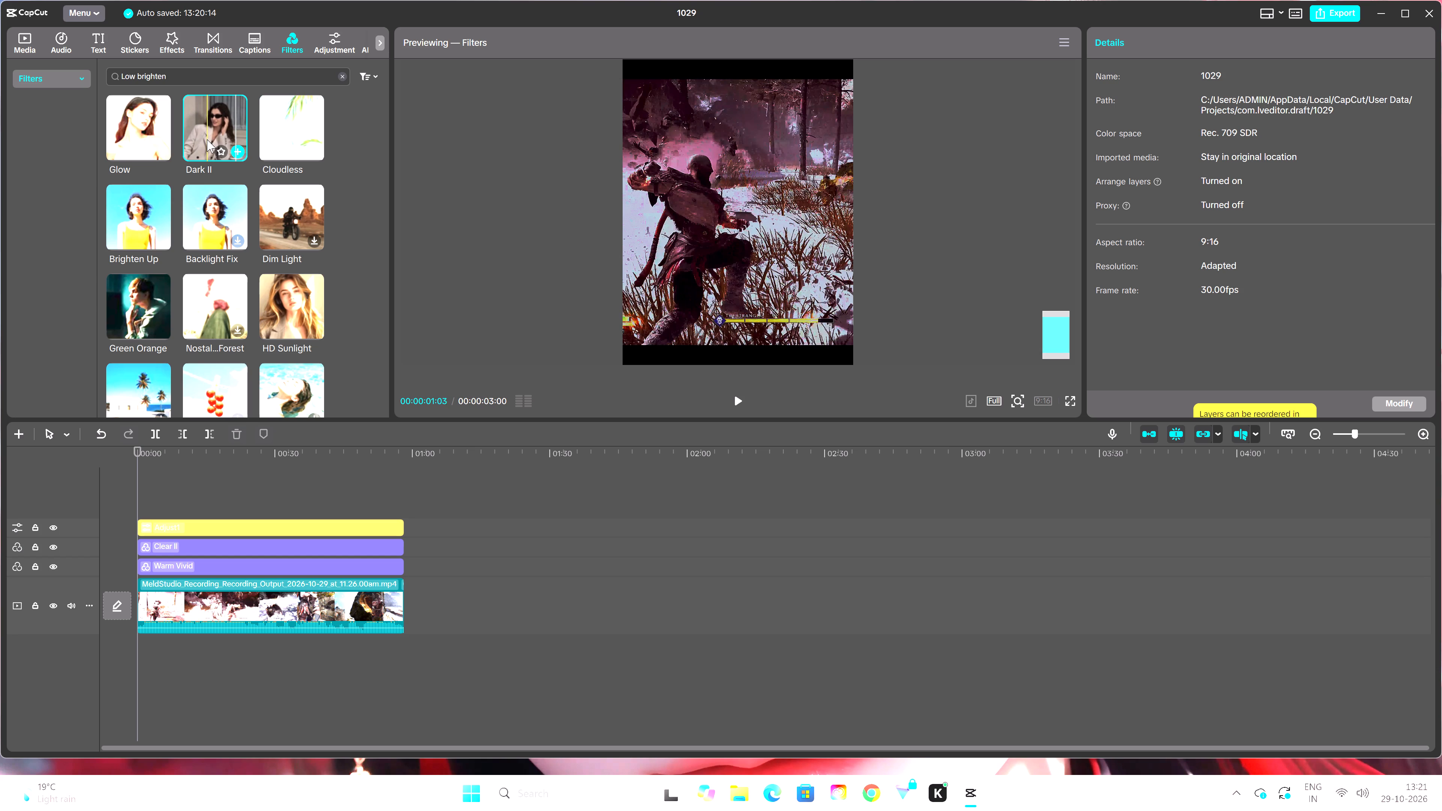
click(236, 239)
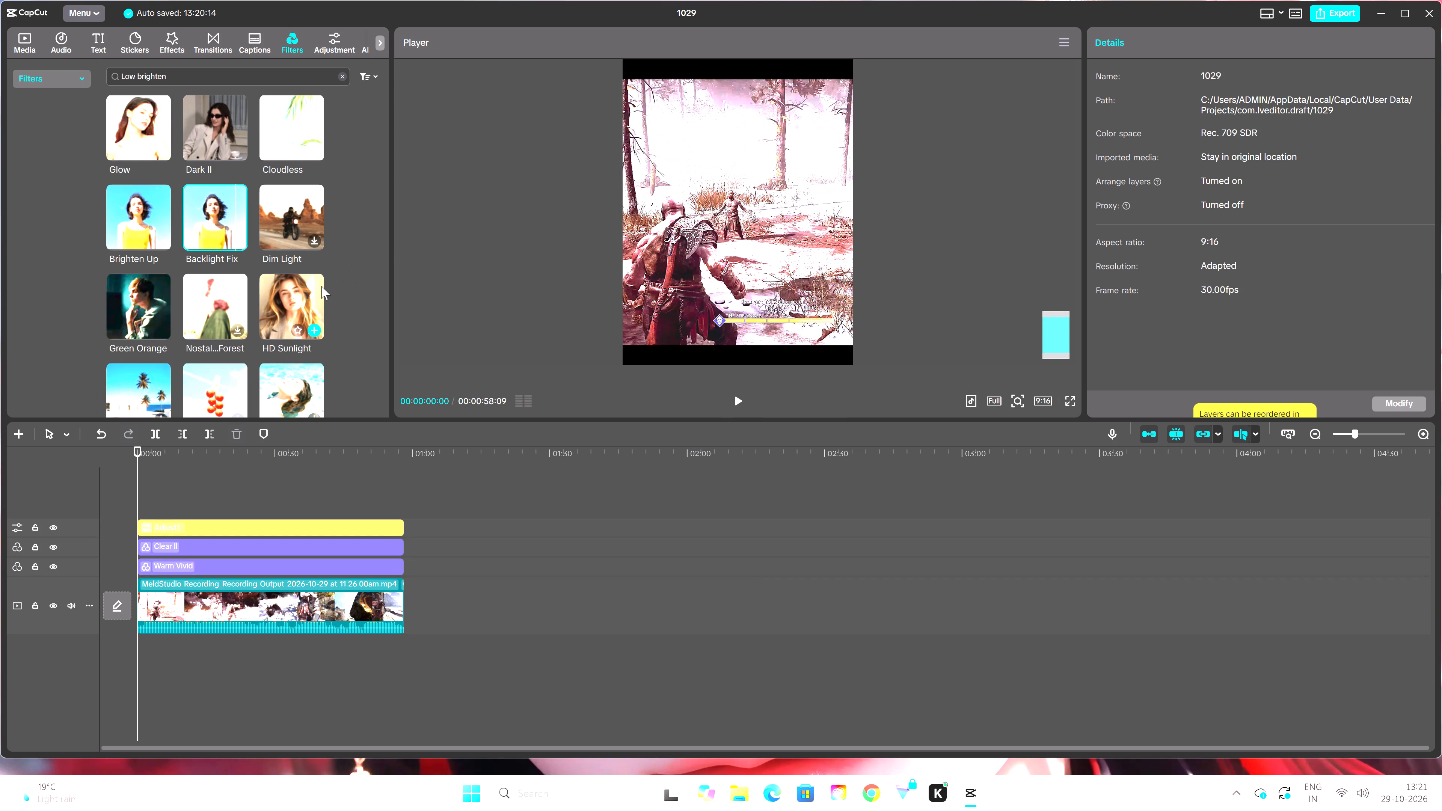
scroll(321, 288, down, 1)
scroll(299, 318, down, 1)
scroll(187, 288, down, 4)
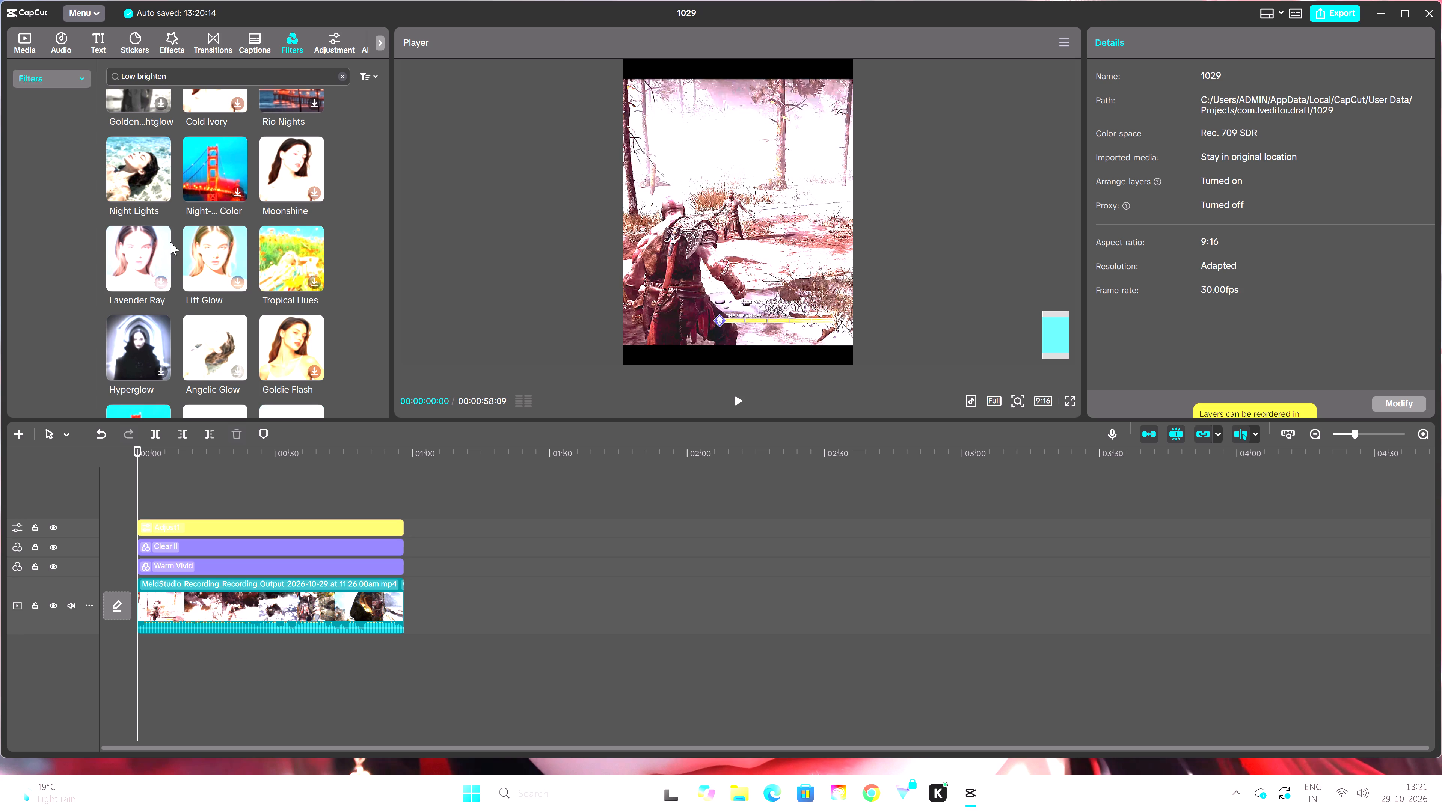
Leave the search results, open the Creamy filter category and browse it, previewing Garden Mist on the video.
click(65, 78)
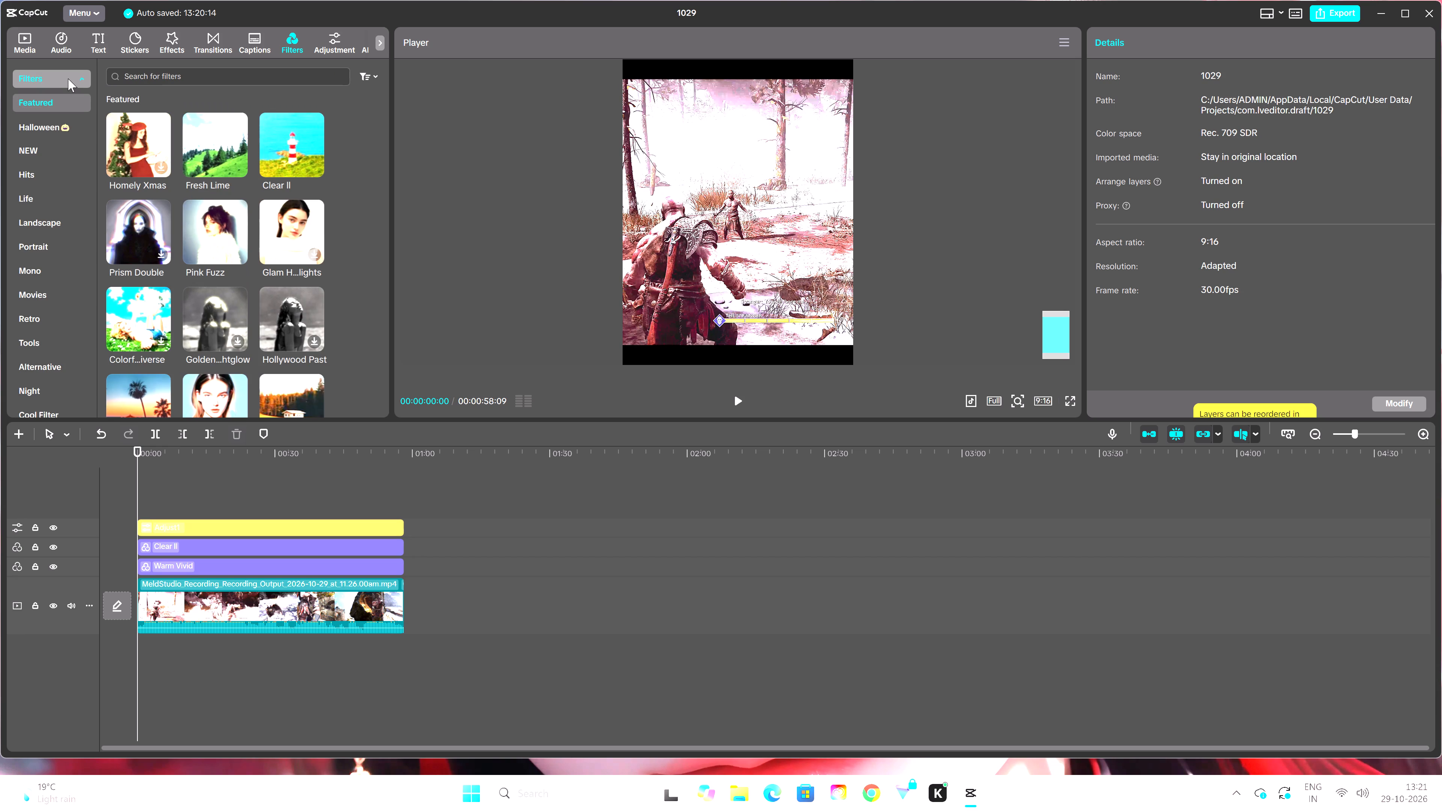
scroll(76, 228, down, 6)
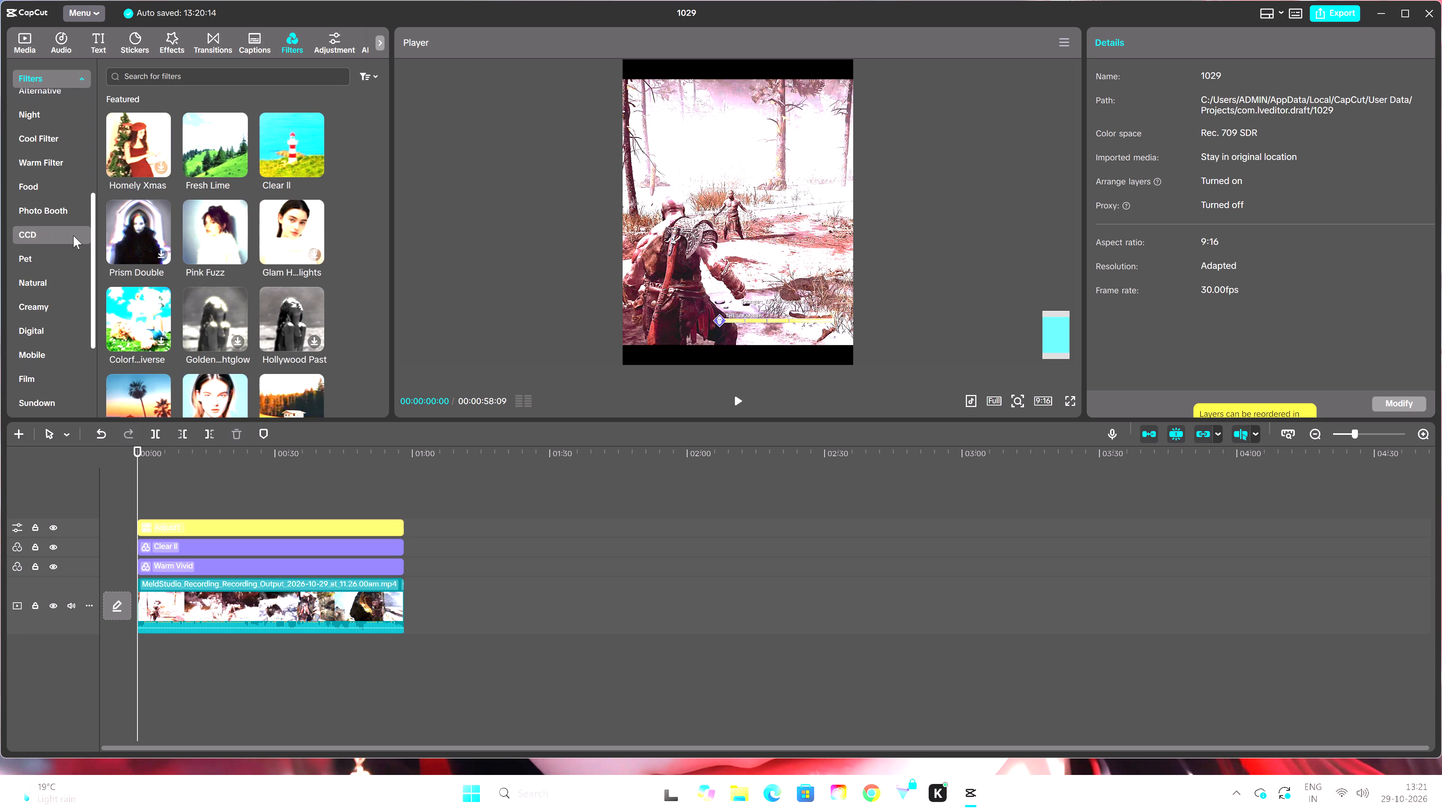
scroll(73, 235, down, 3)
scroll(43, 173, up, 5)
scroll(47, 192, down, 3)
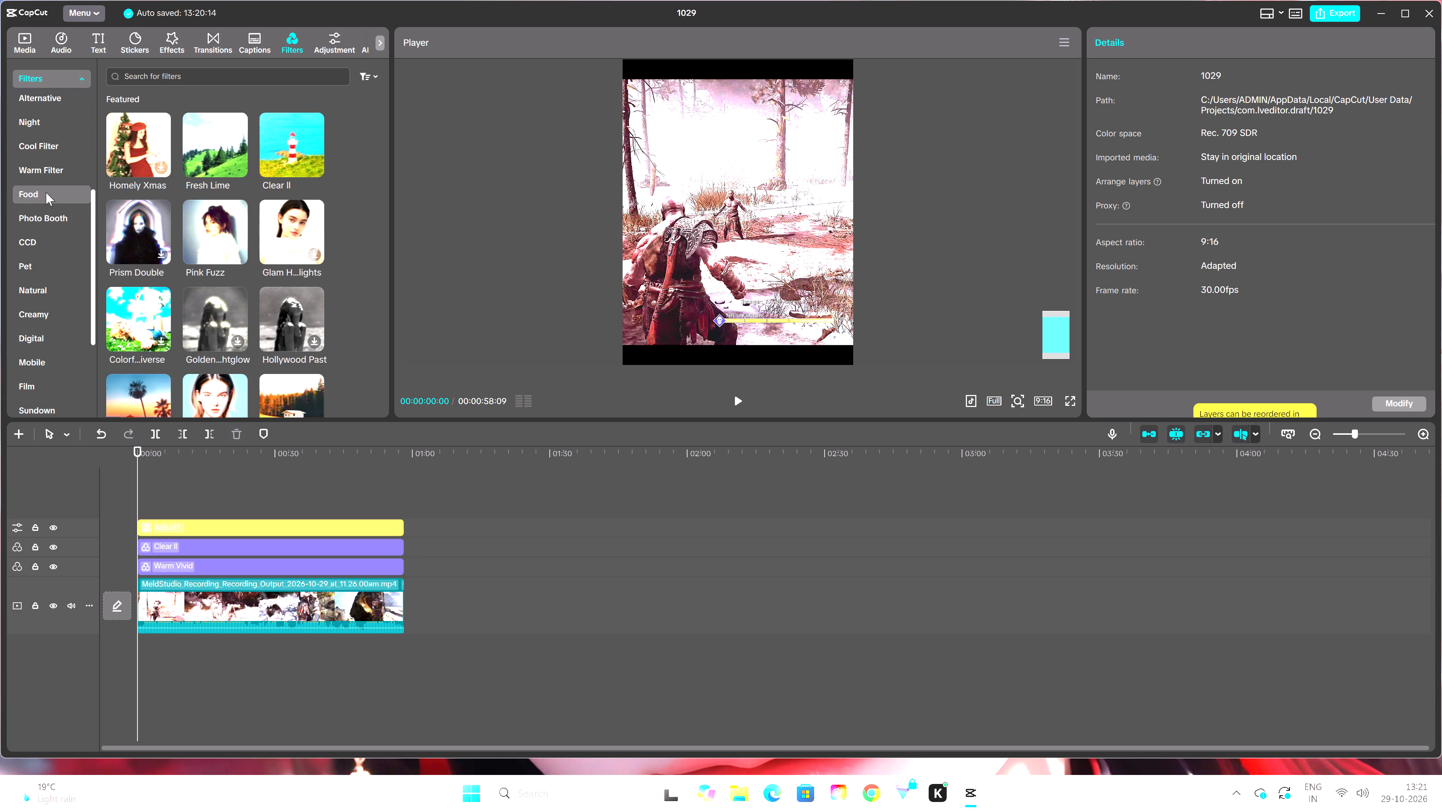
scroll(46, 192, down, 1)
click(47, 249)
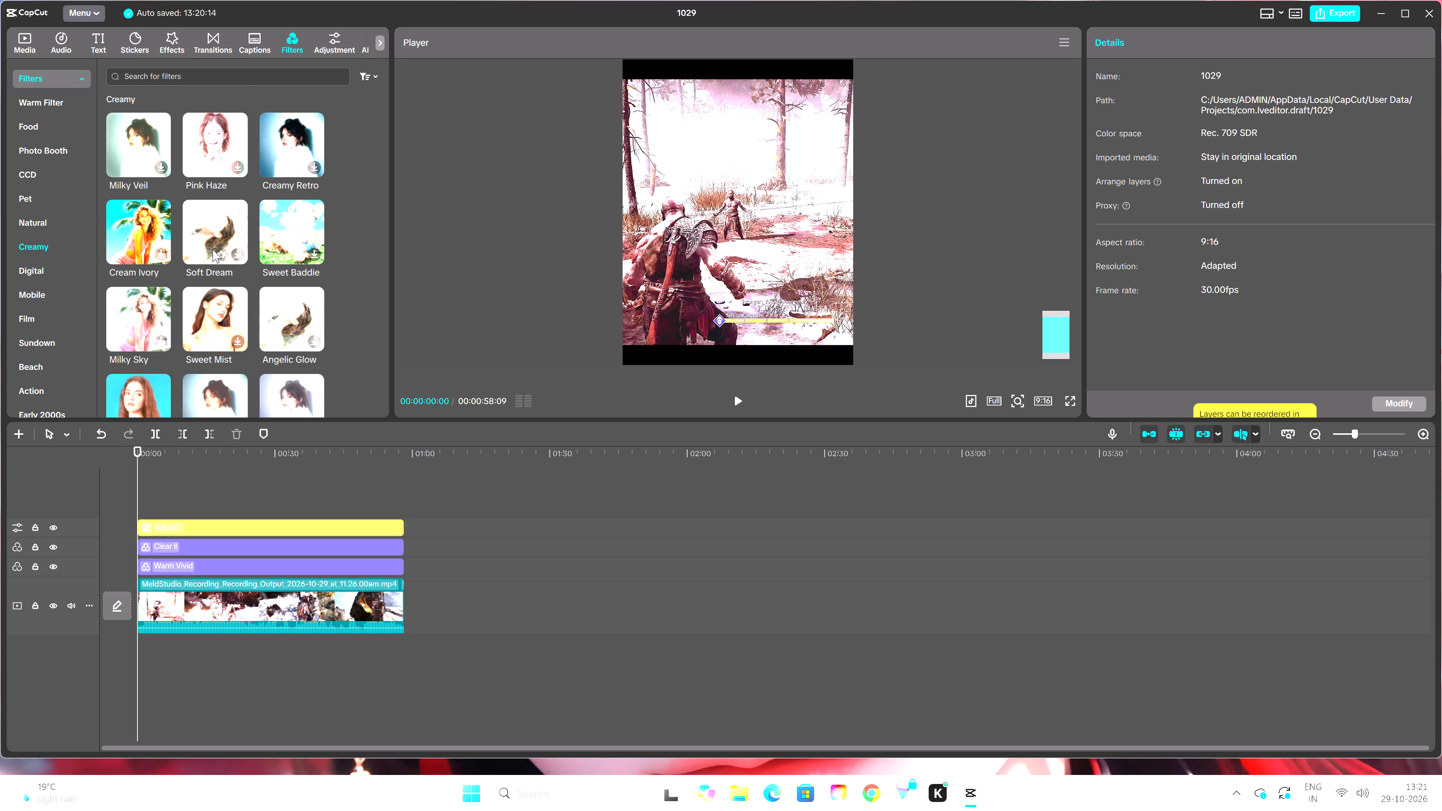
scroll(196, 265, down, 1)
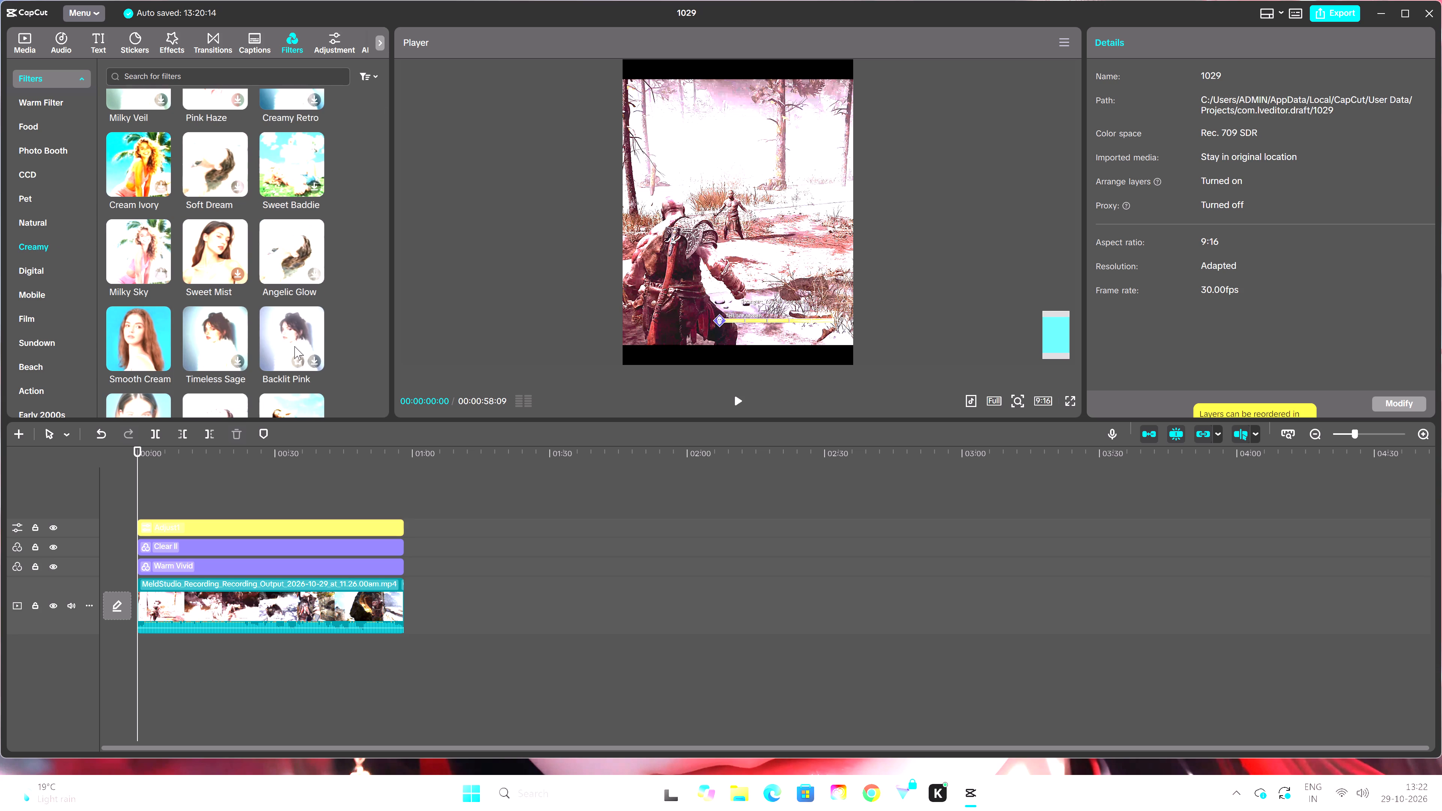
scroll(296, 343, down, 3)
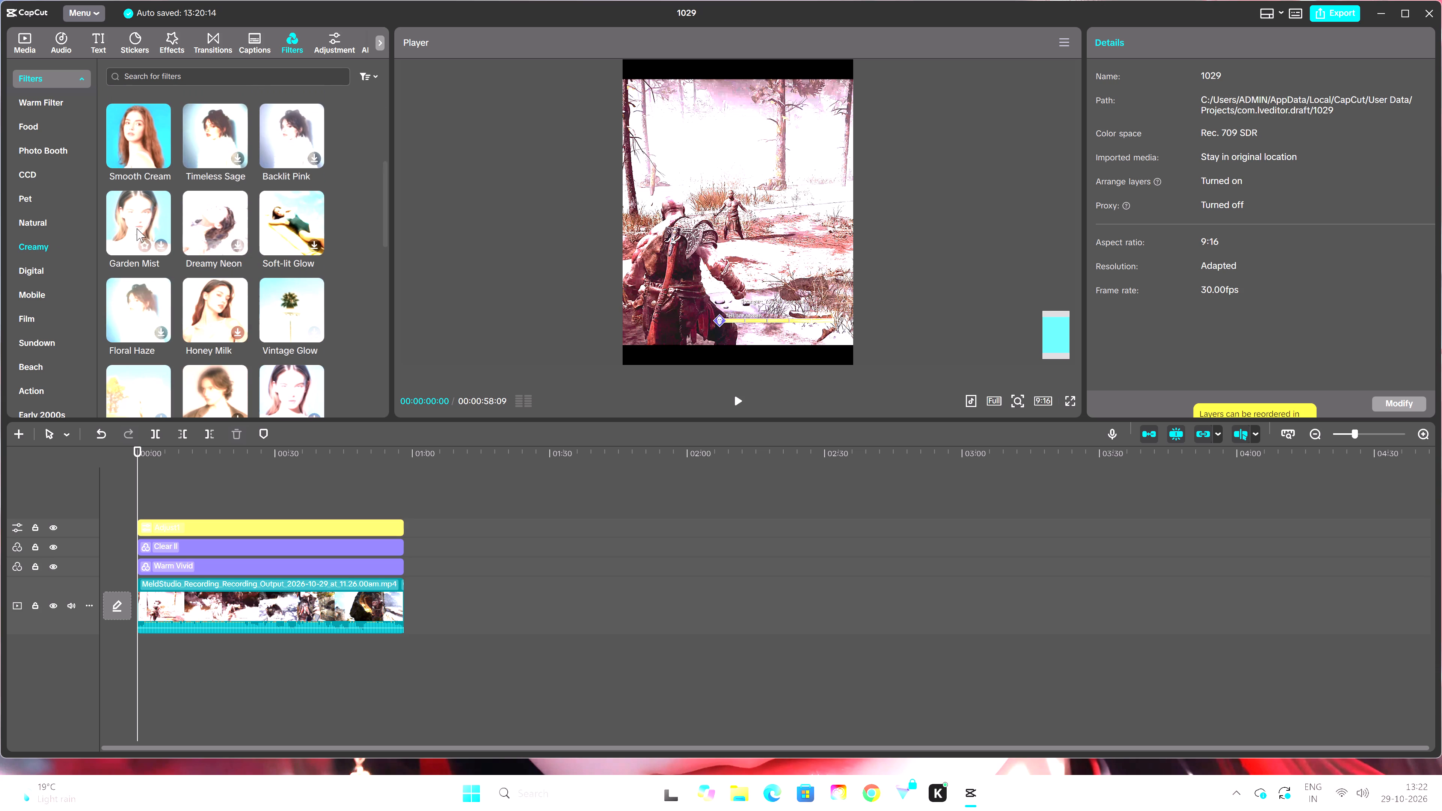
scroll(187, 299, down, 1)
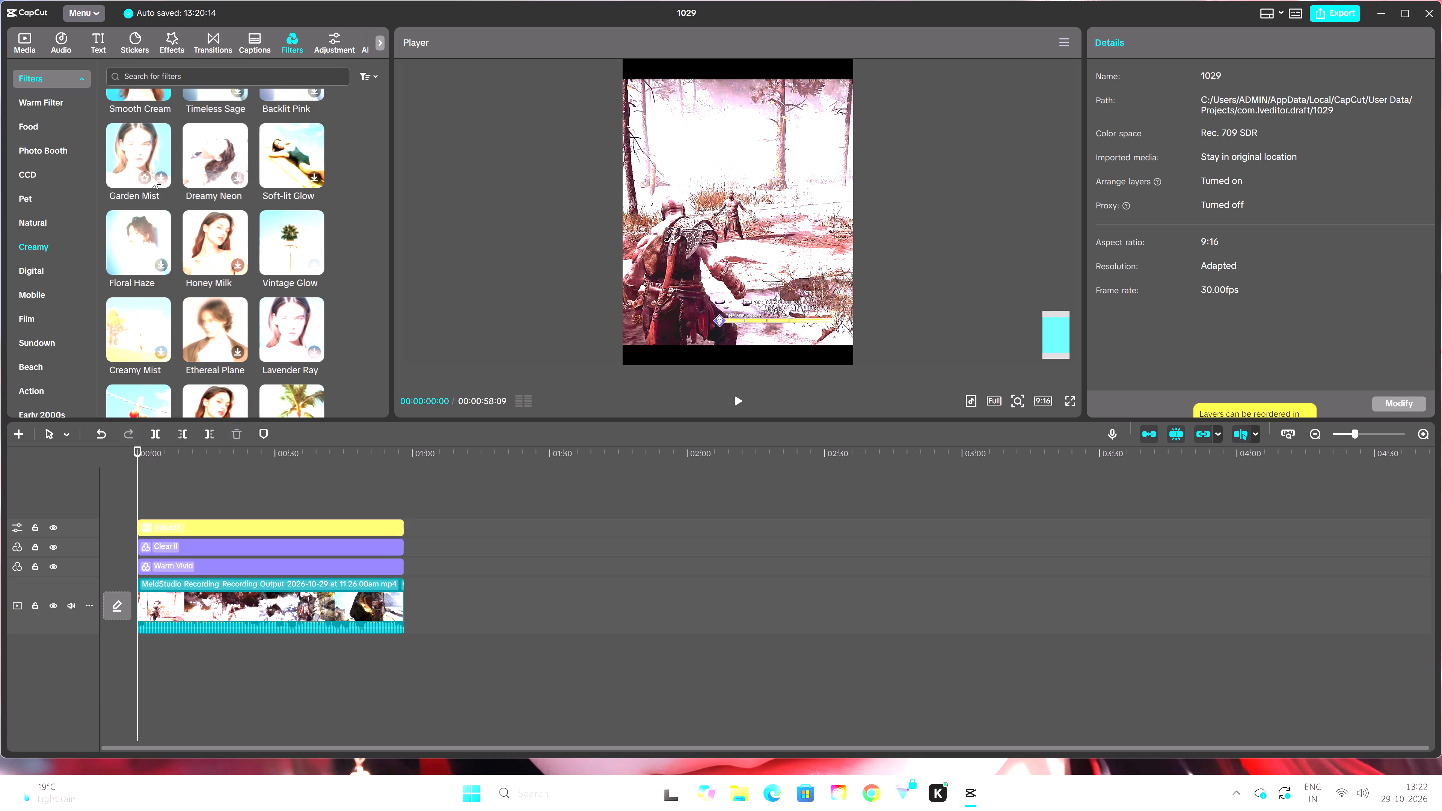
click(160, 175)
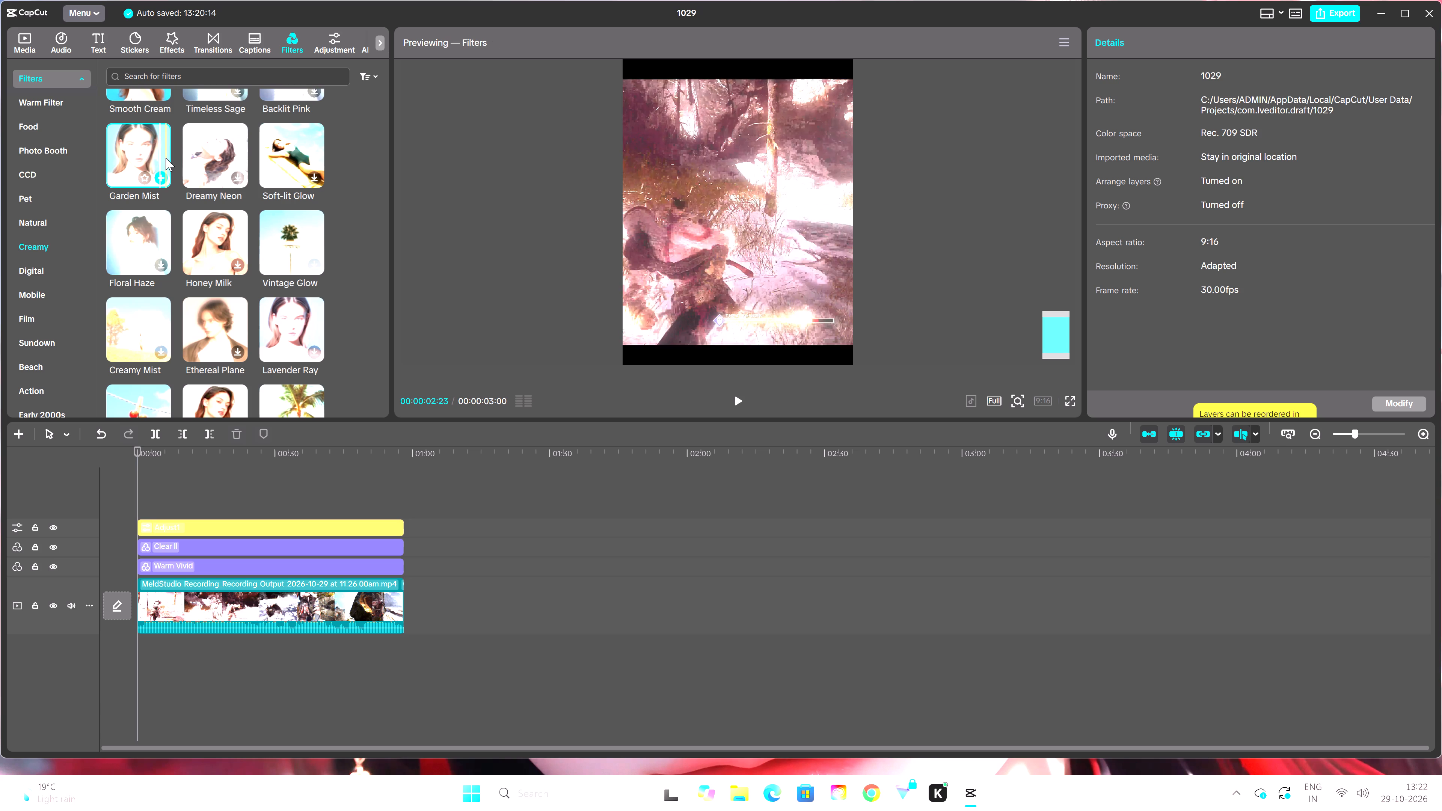
scroll(336, 266, down, 1)
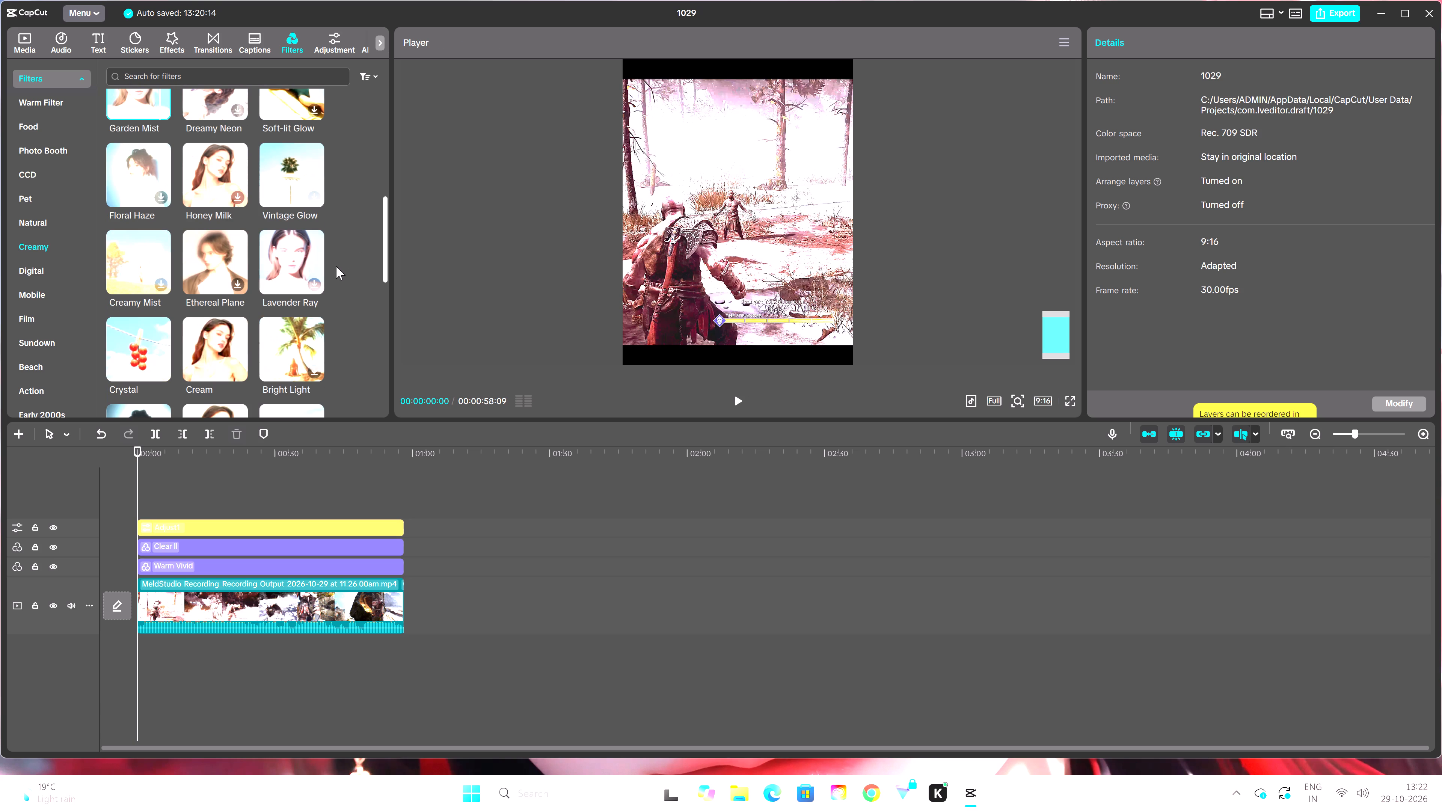
scroll(301, 249, down, 3)
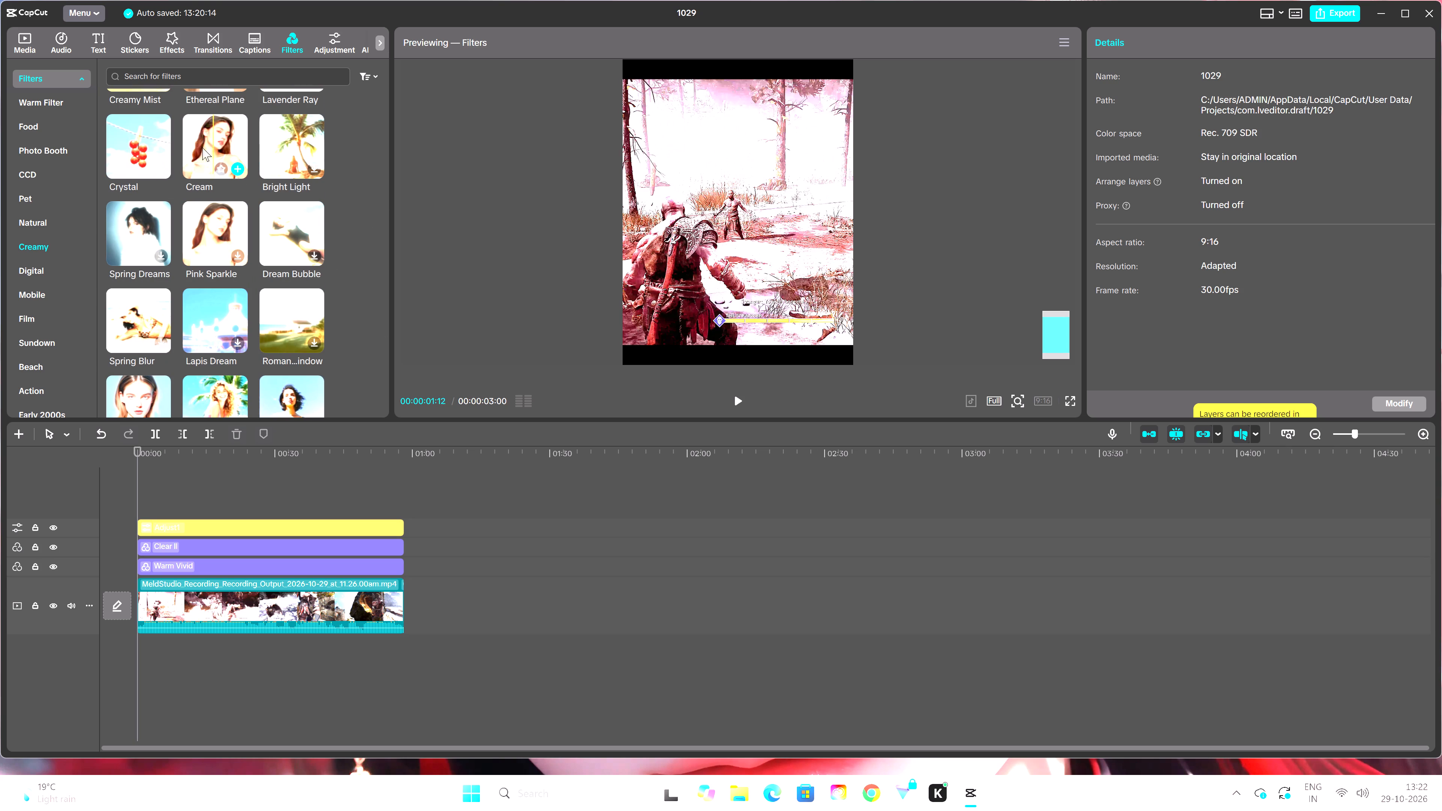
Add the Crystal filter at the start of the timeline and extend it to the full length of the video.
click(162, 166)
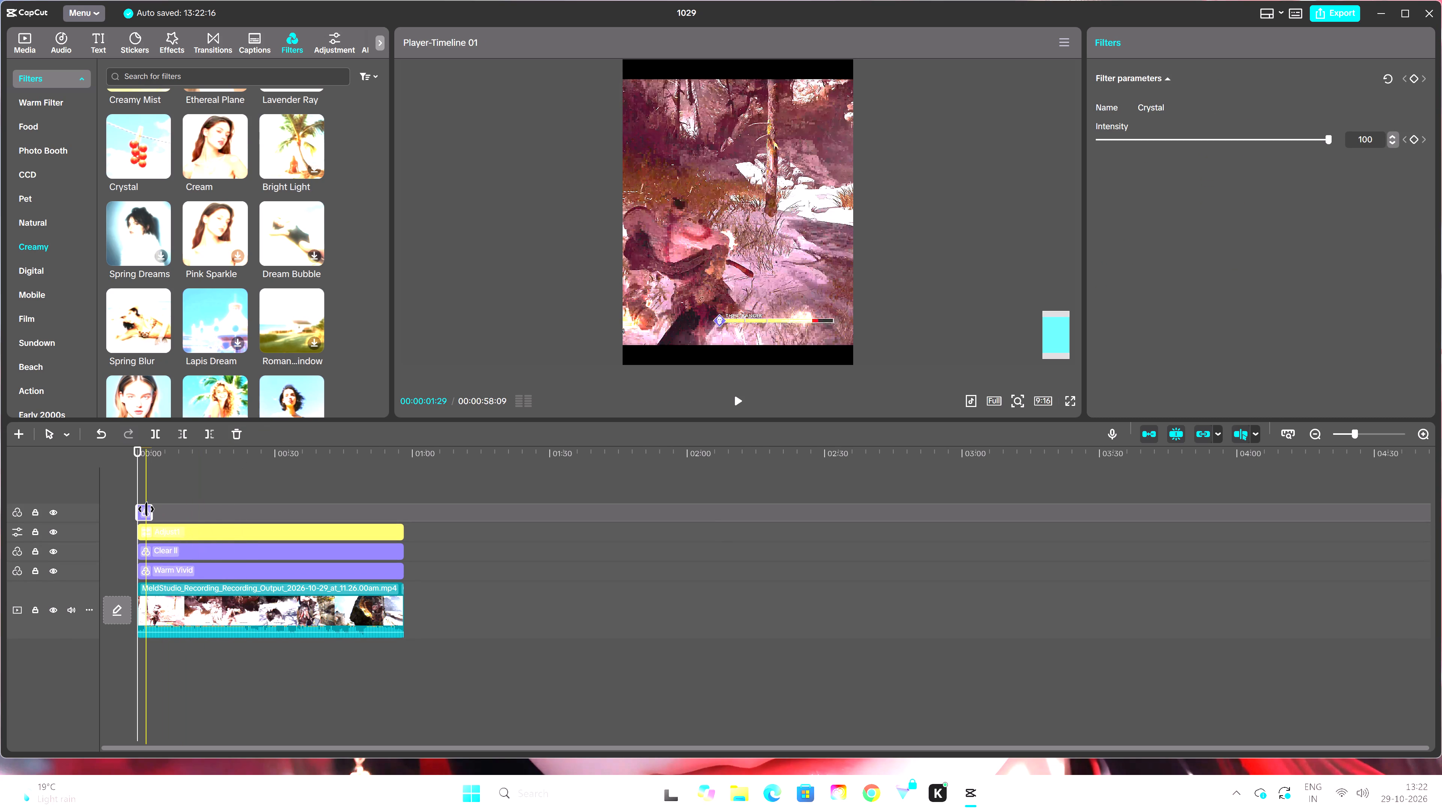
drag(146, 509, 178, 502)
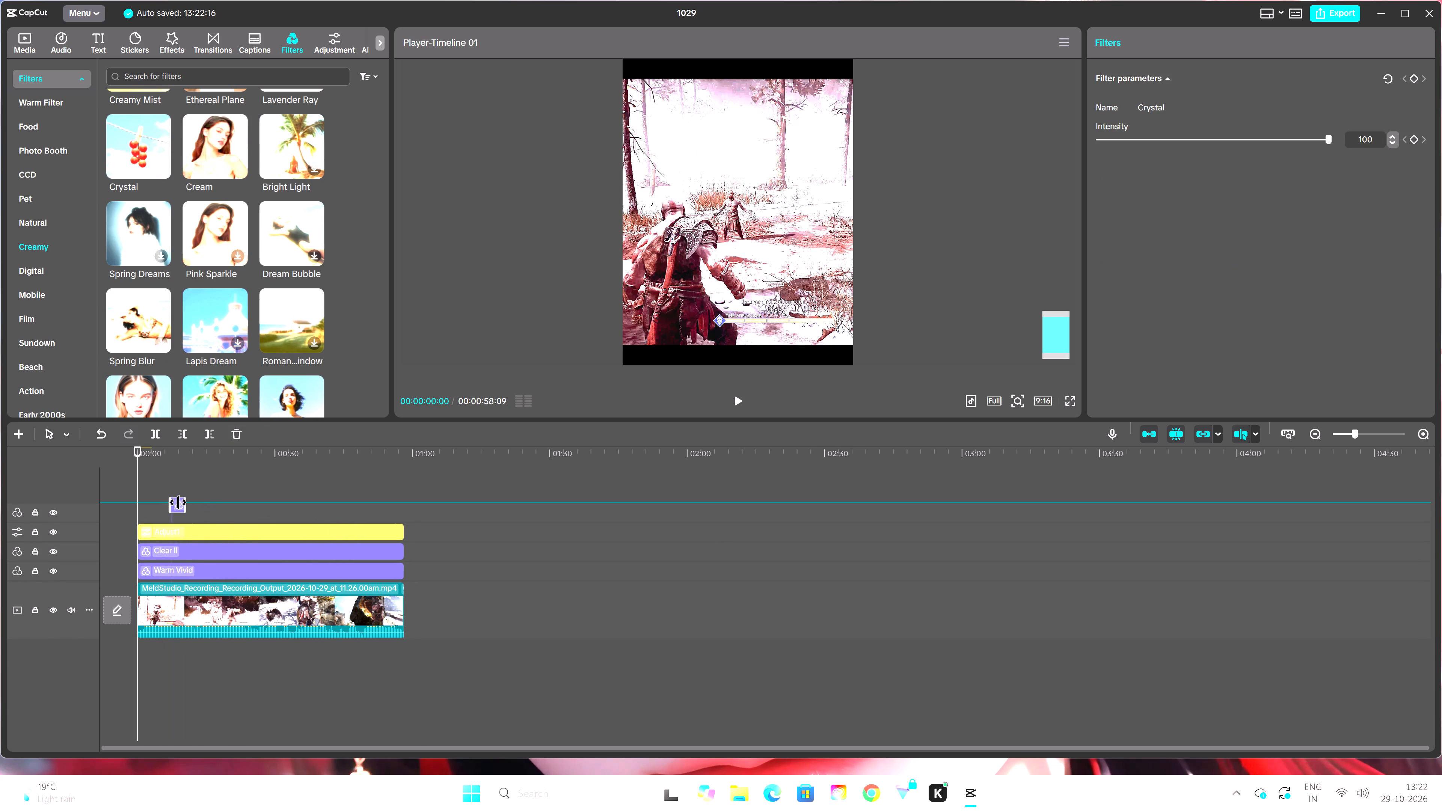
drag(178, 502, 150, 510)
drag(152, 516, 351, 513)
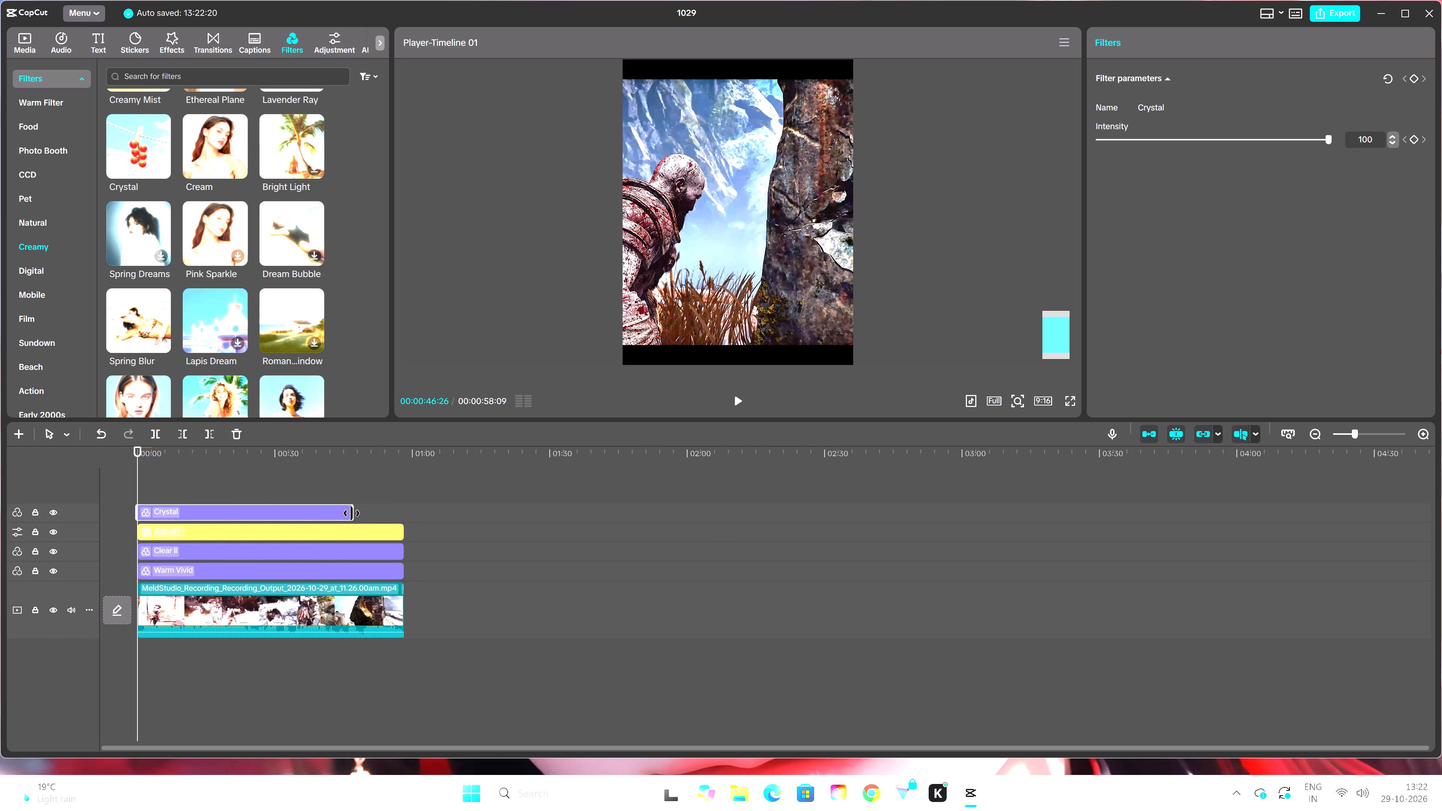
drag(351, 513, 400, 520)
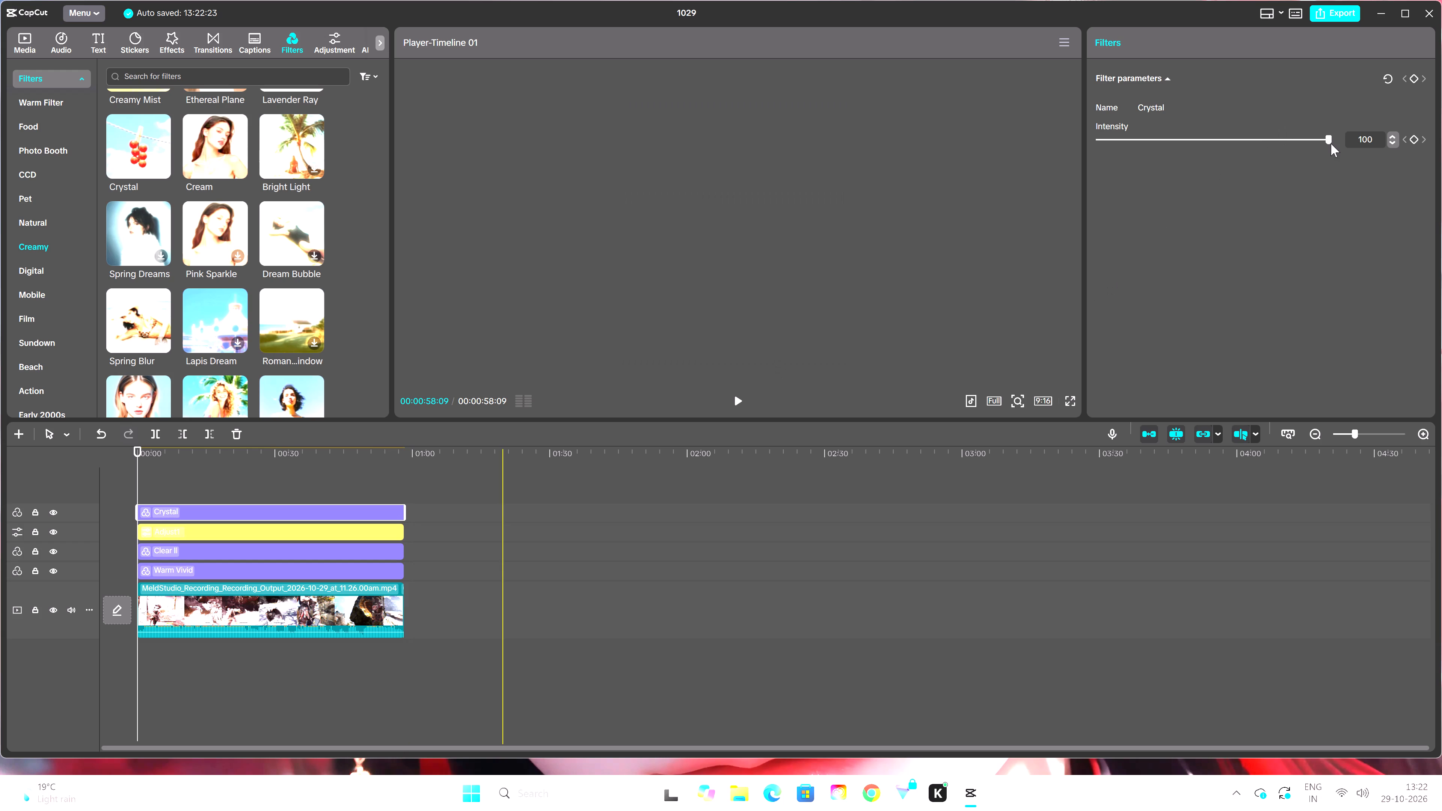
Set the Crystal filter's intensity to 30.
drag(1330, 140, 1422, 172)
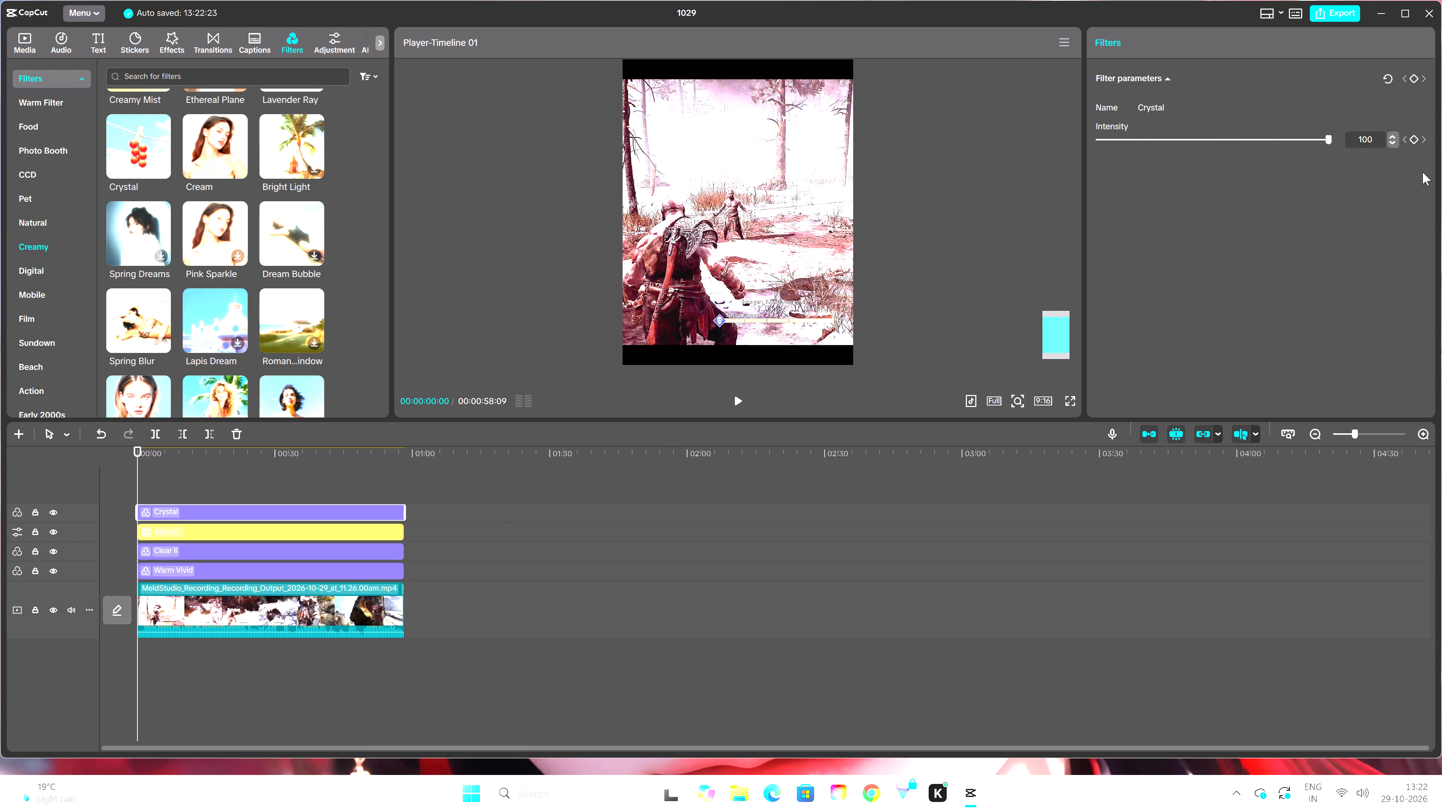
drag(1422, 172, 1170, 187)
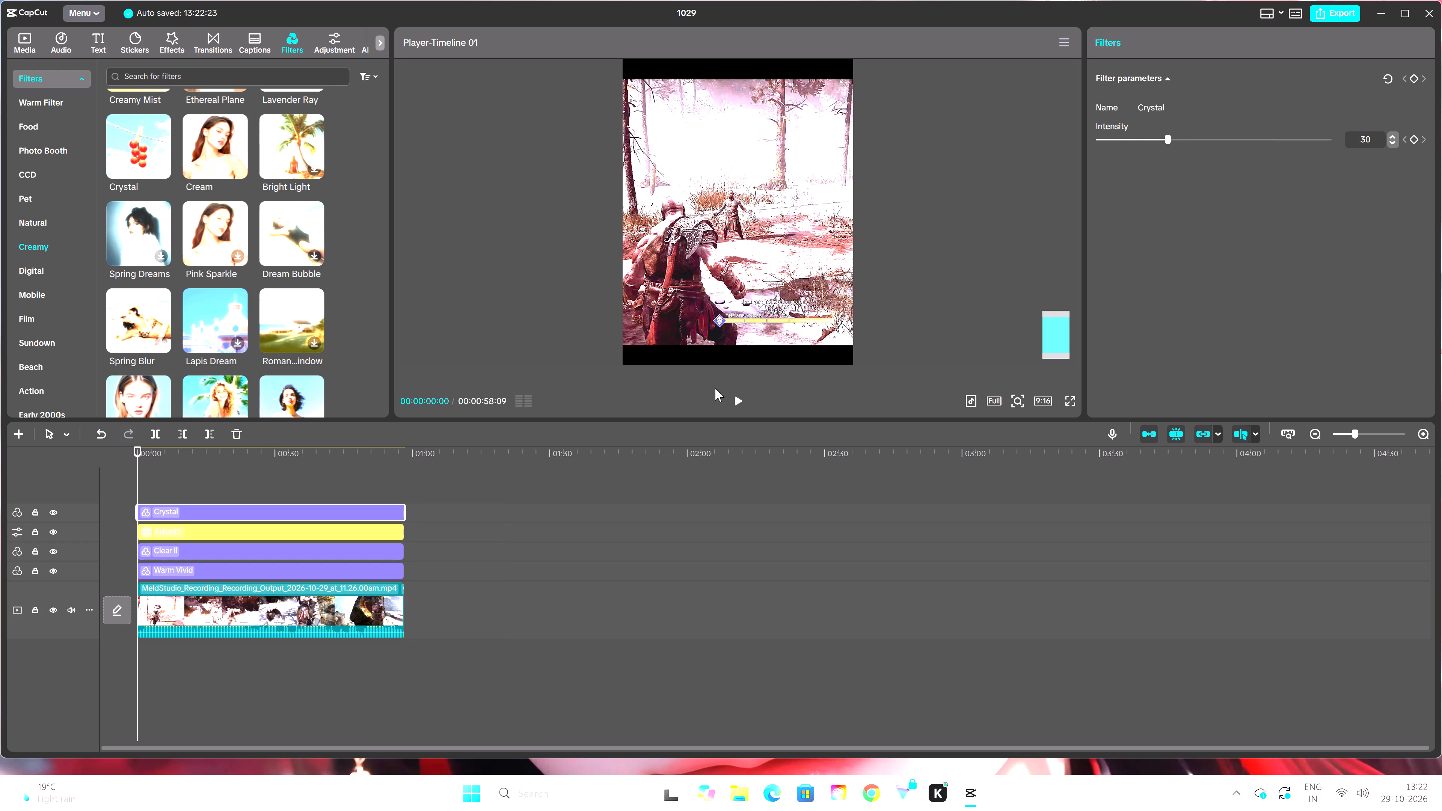
Hide and show the Crystal filter's track repeatedly to compare the picture with and without it.
click(55, 509)
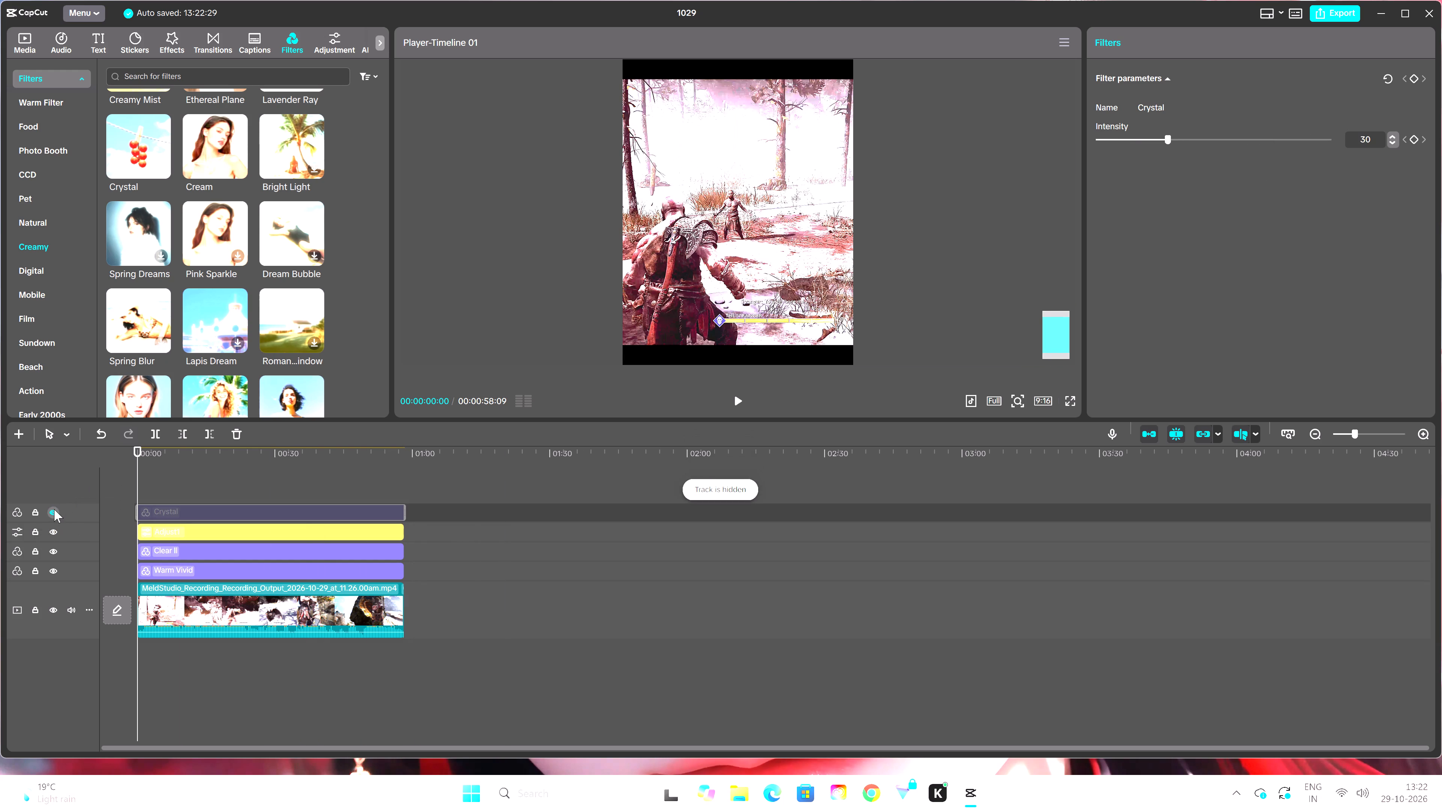
click(54, 509)
click(54, 509)
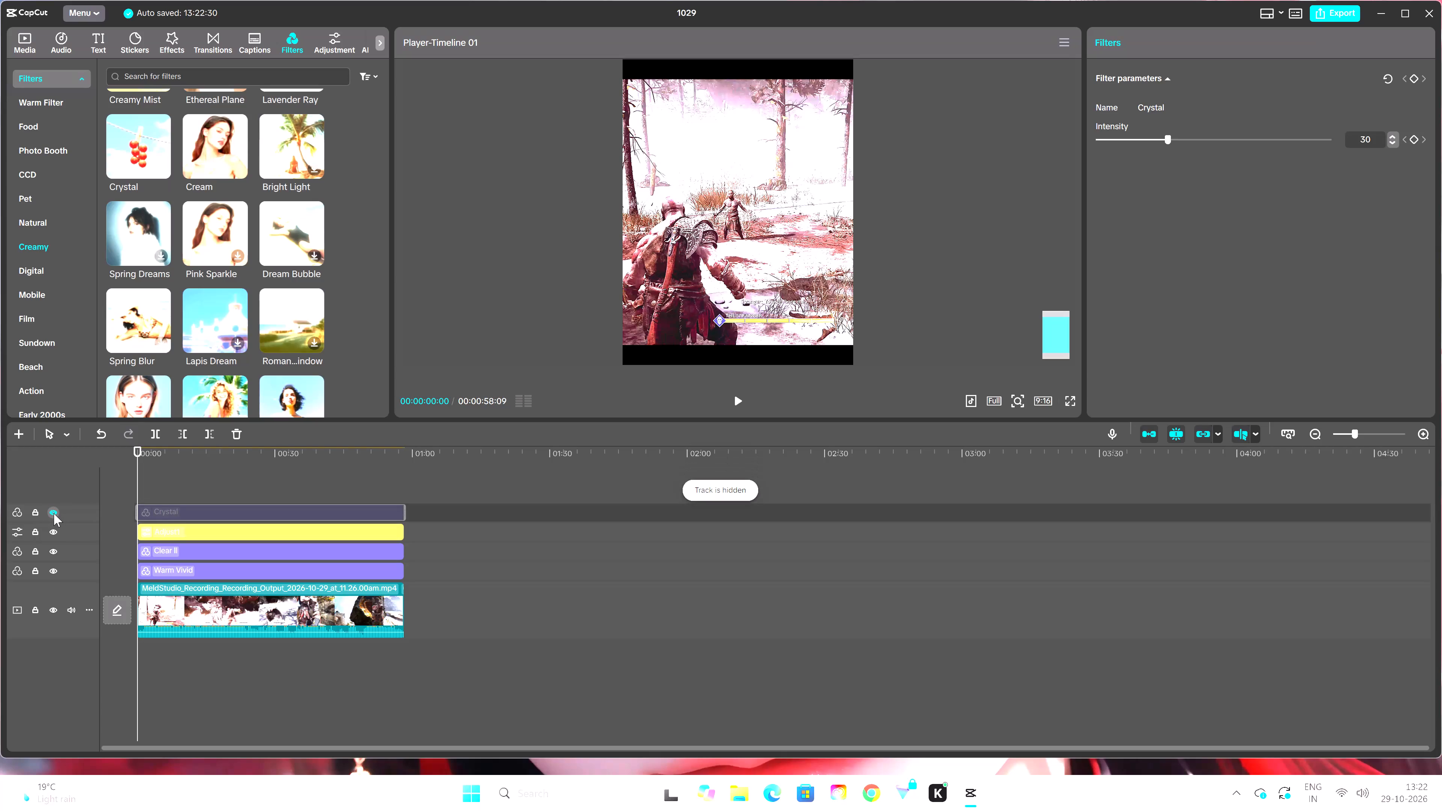
click(54, 513)
click(54, 513)
click(54, 513)
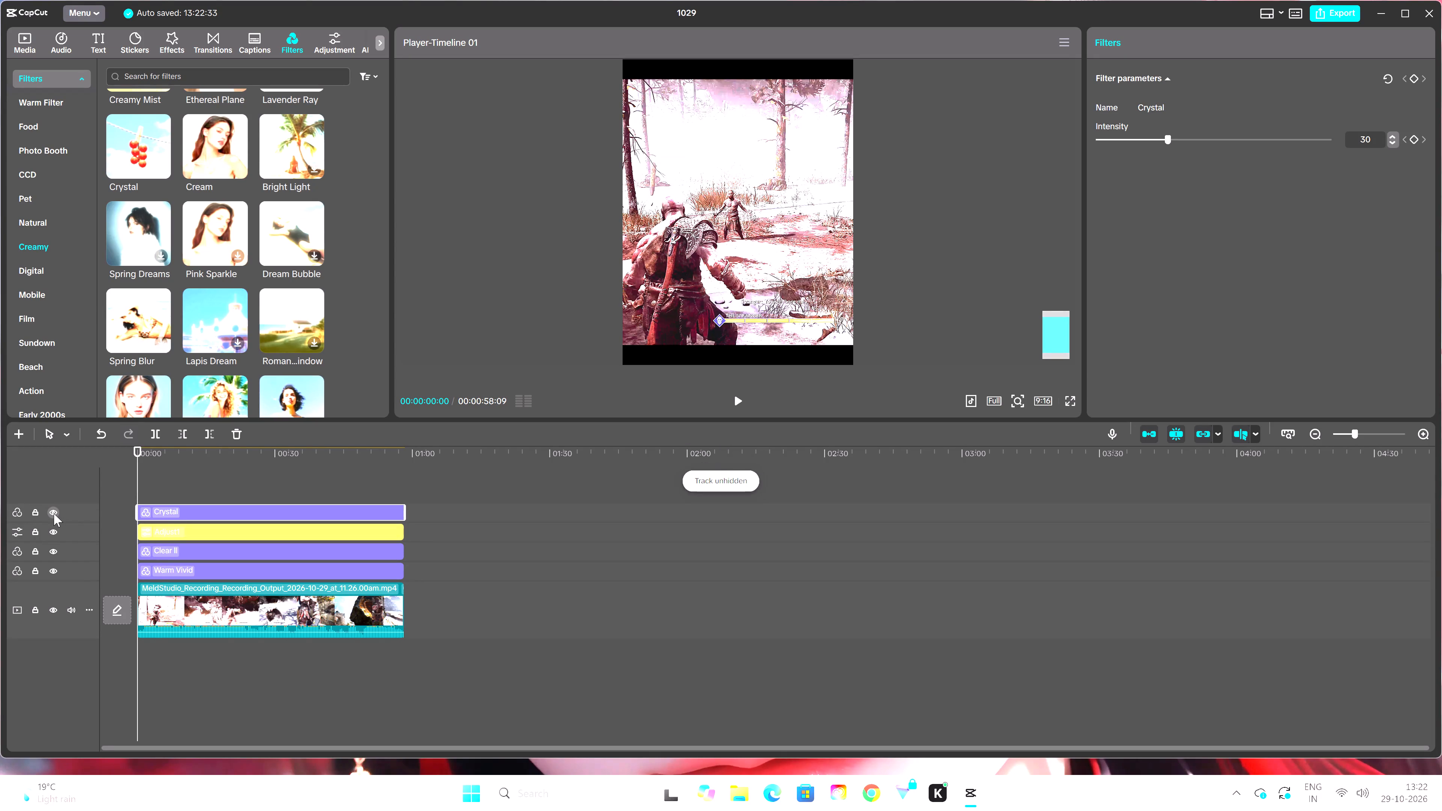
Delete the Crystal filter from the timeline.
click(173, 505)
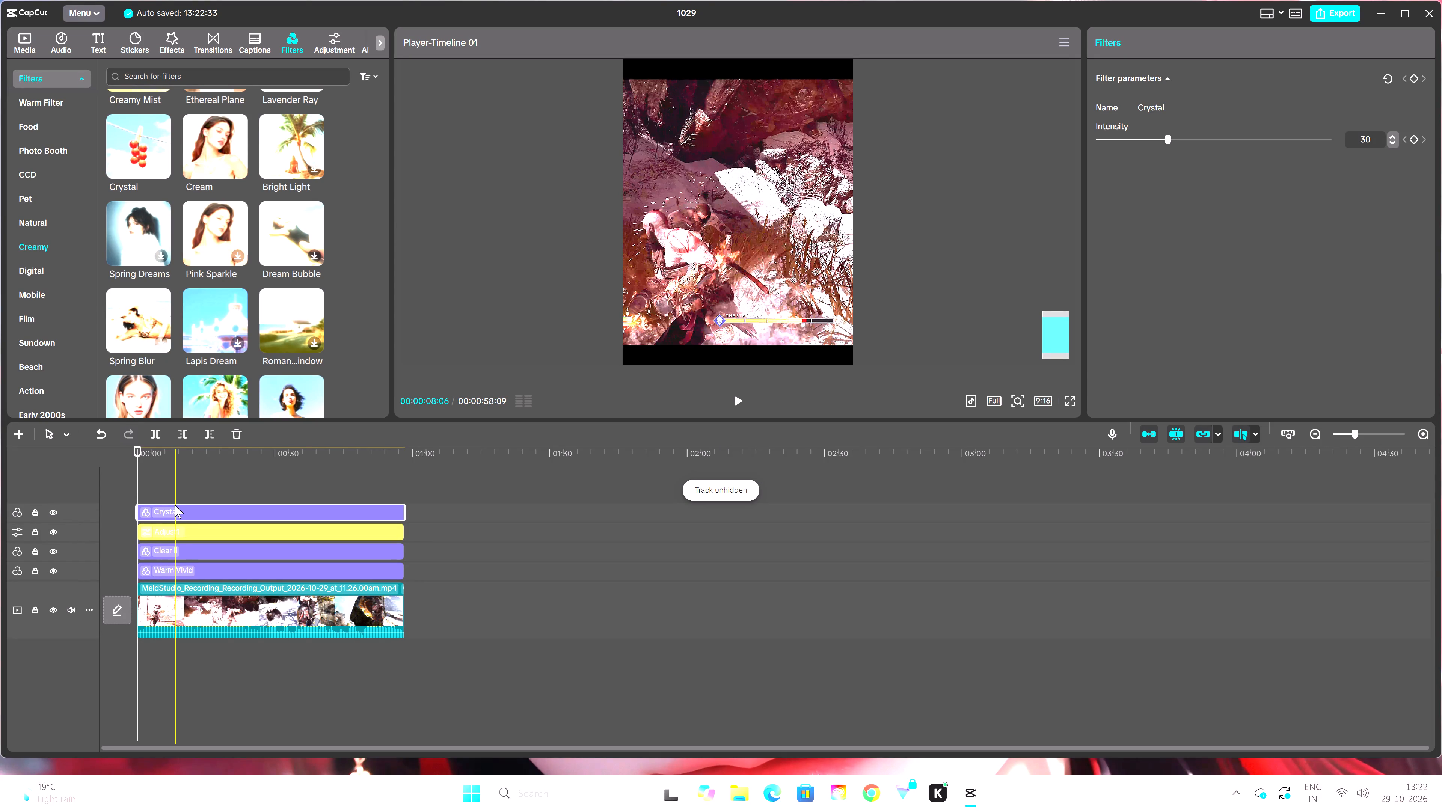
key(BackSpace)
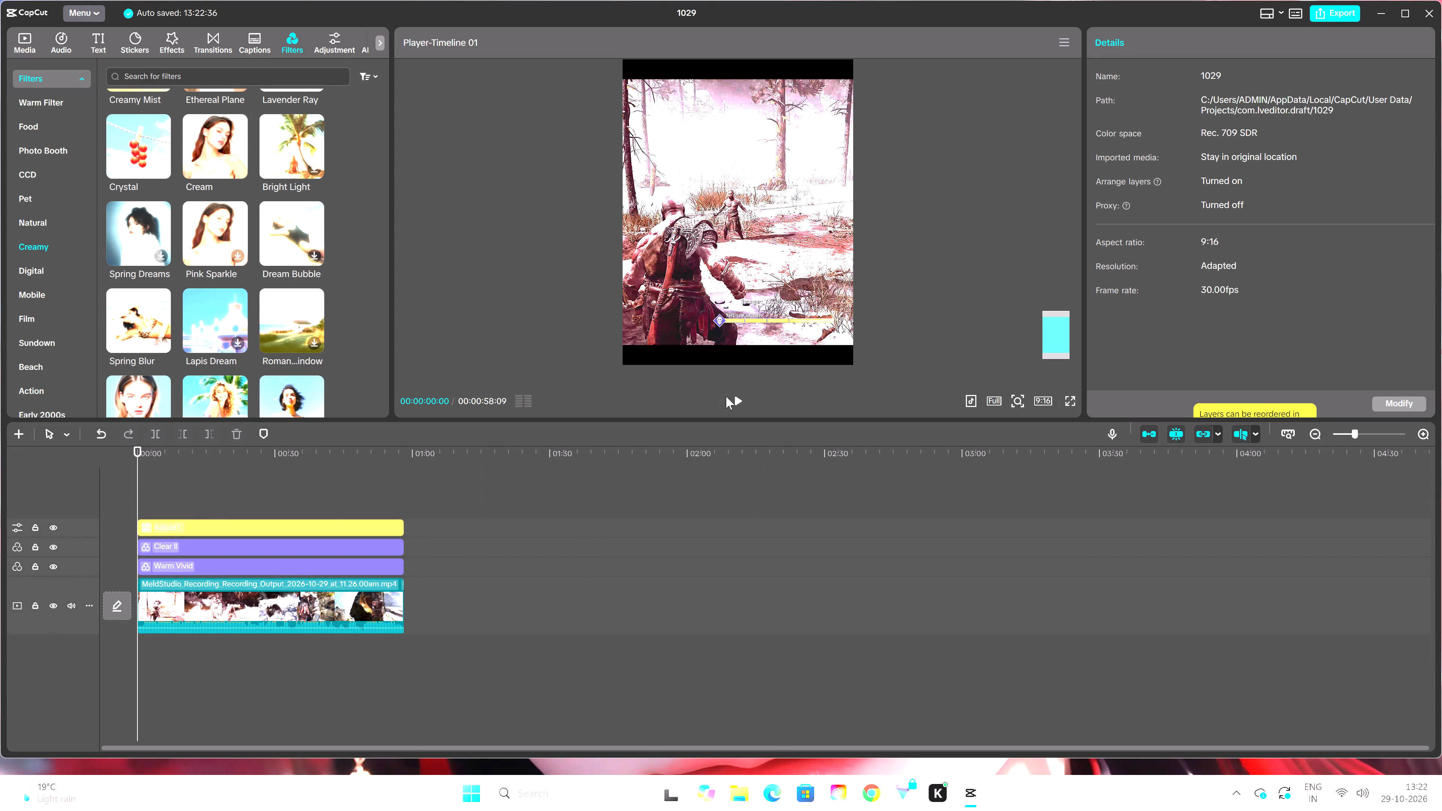
Play the graded video in full screen to review it, and exit the full-screen view.
click(1071, 406)
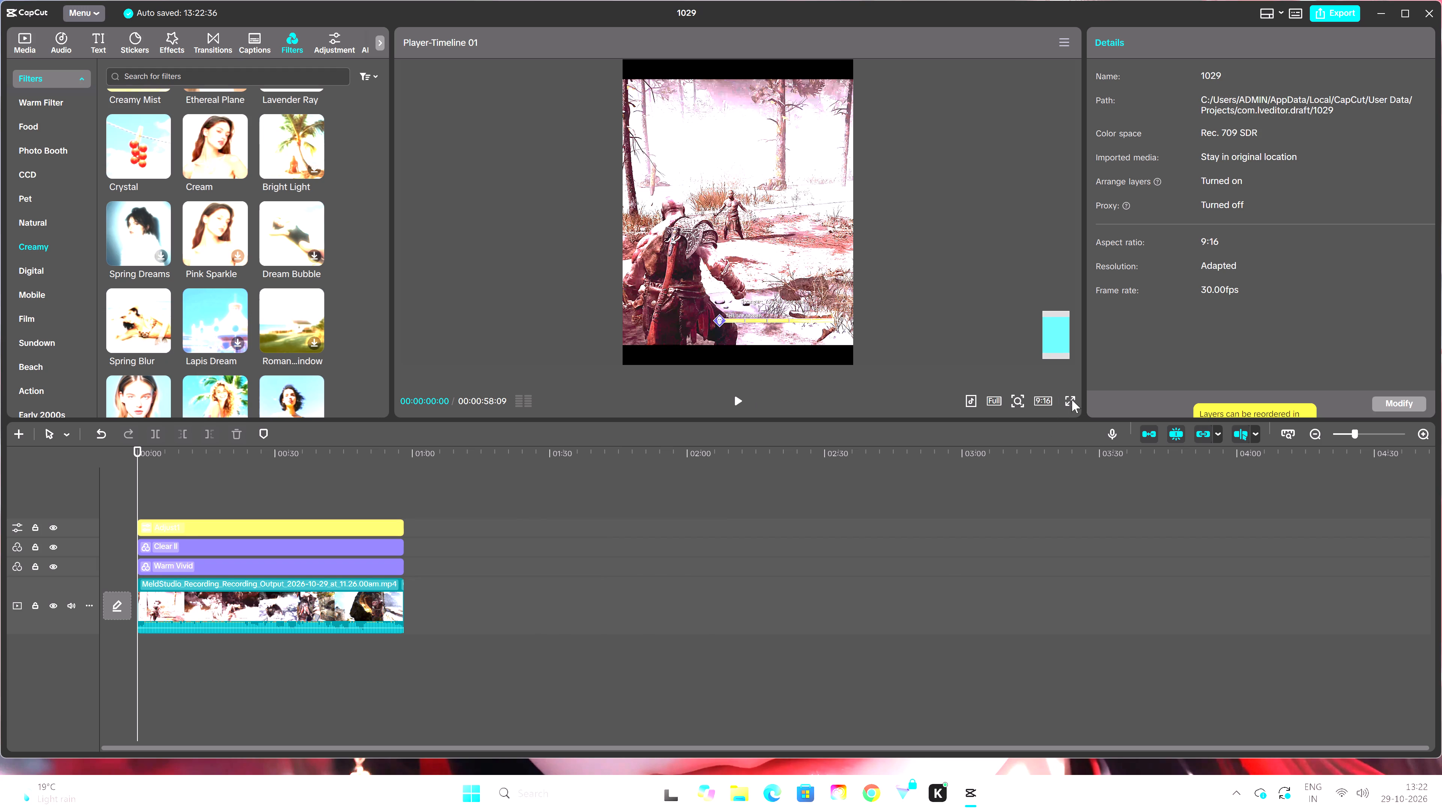
click(1072, 399)
click(517, 743)
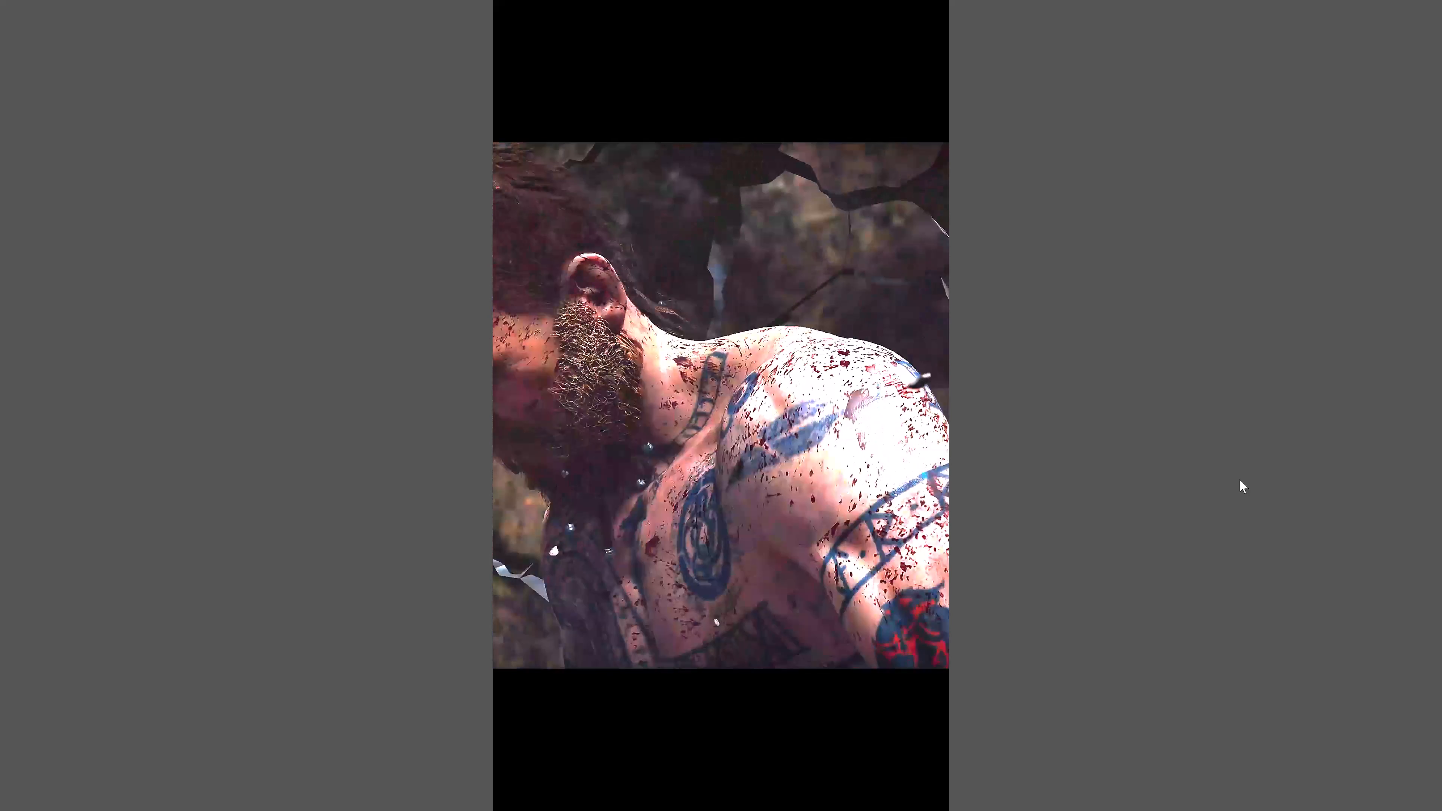
click(913, 518)
click(923, 740)
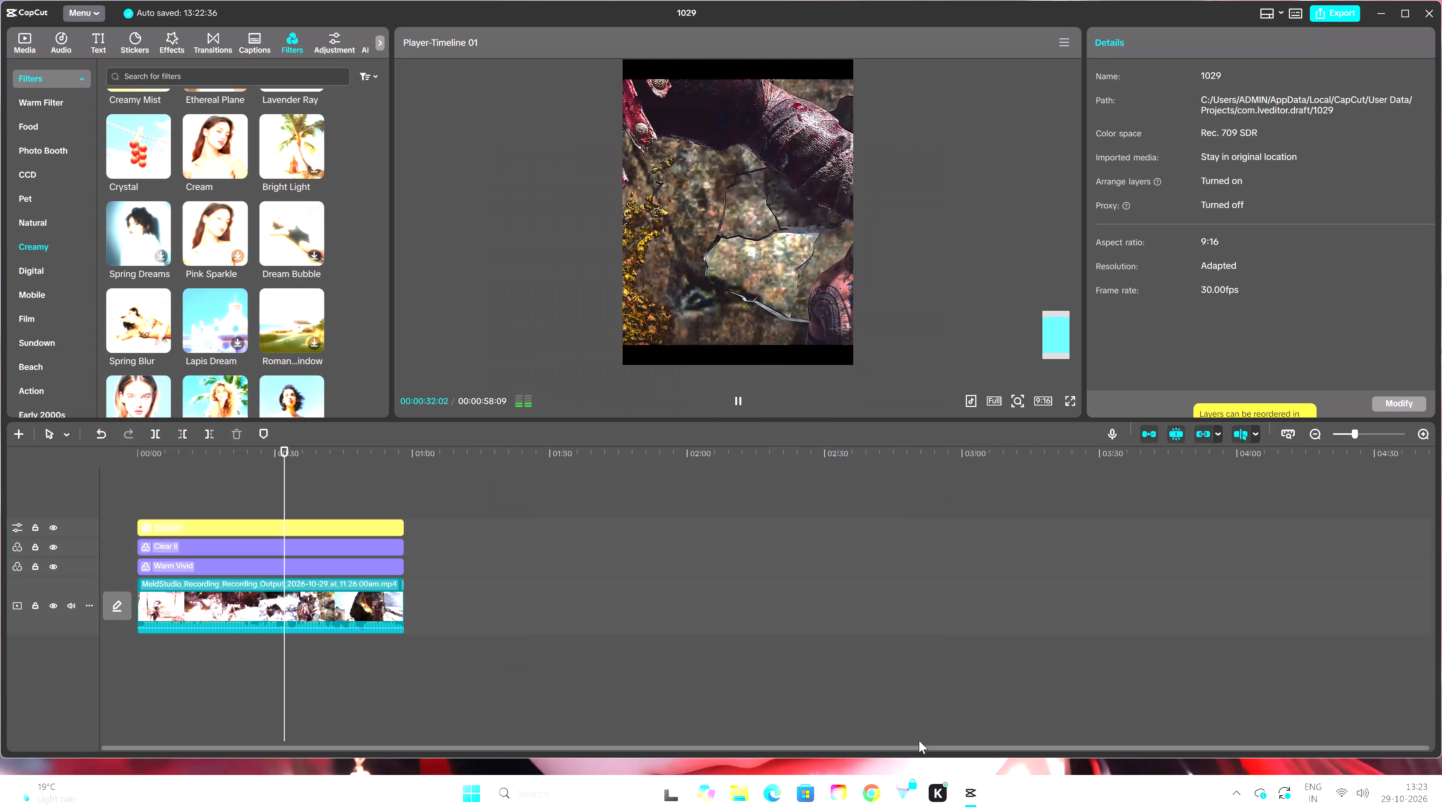
Return the playhead to the start of the video.
drag(292, 449, 185, 474)
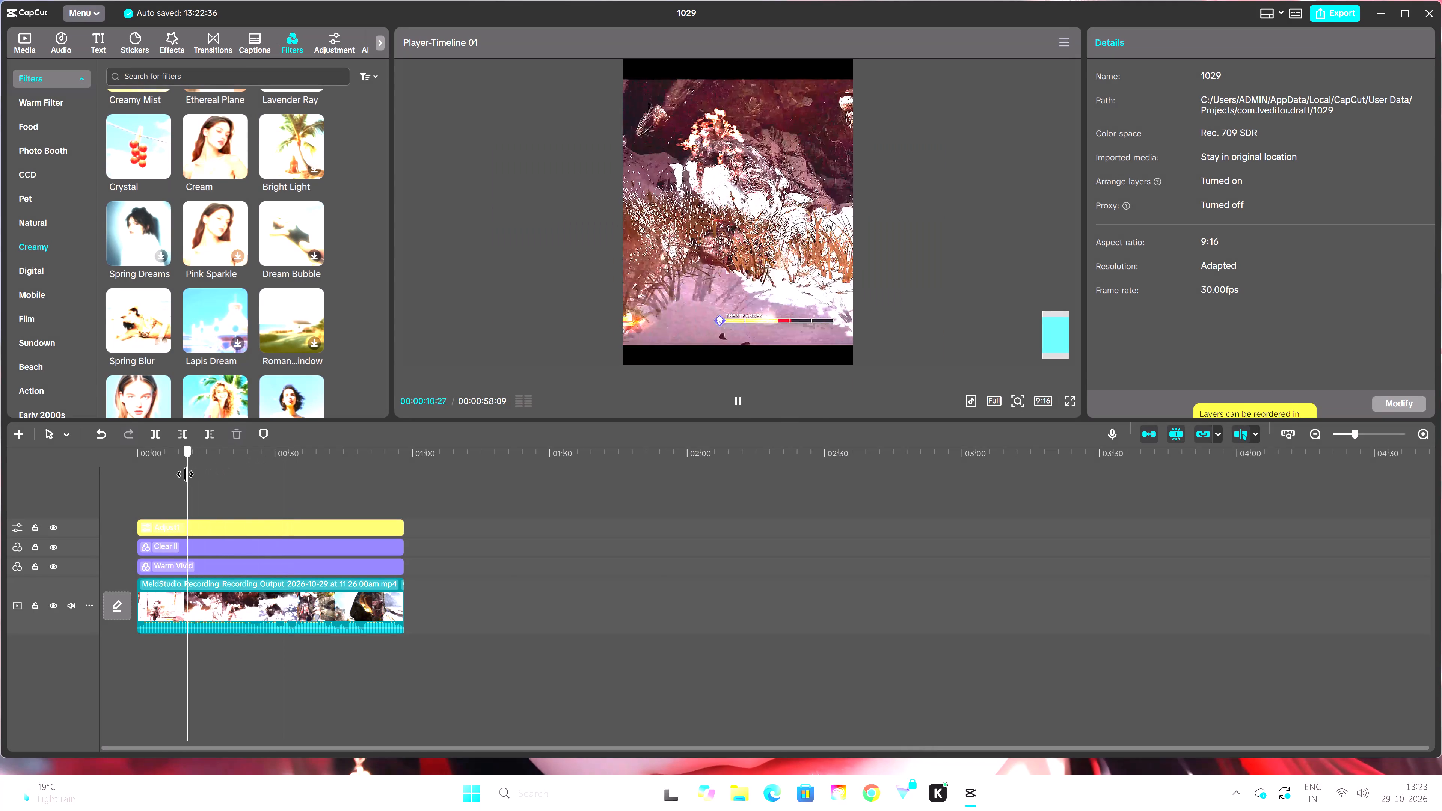
drag(185, 474, 142, 482)
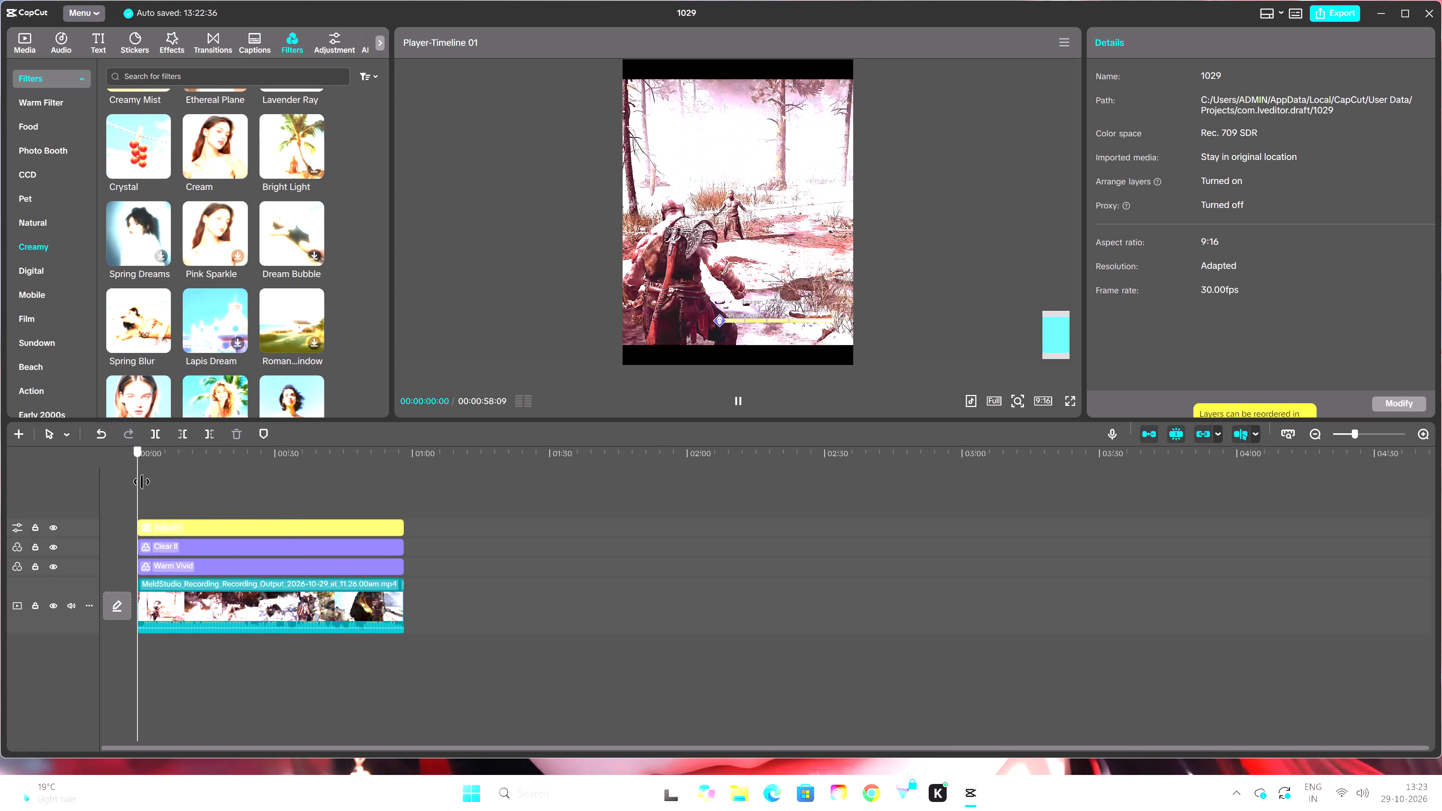
Play the graded video from the start in the preview to check how it looks.
drag(142, 482, 139, 491)
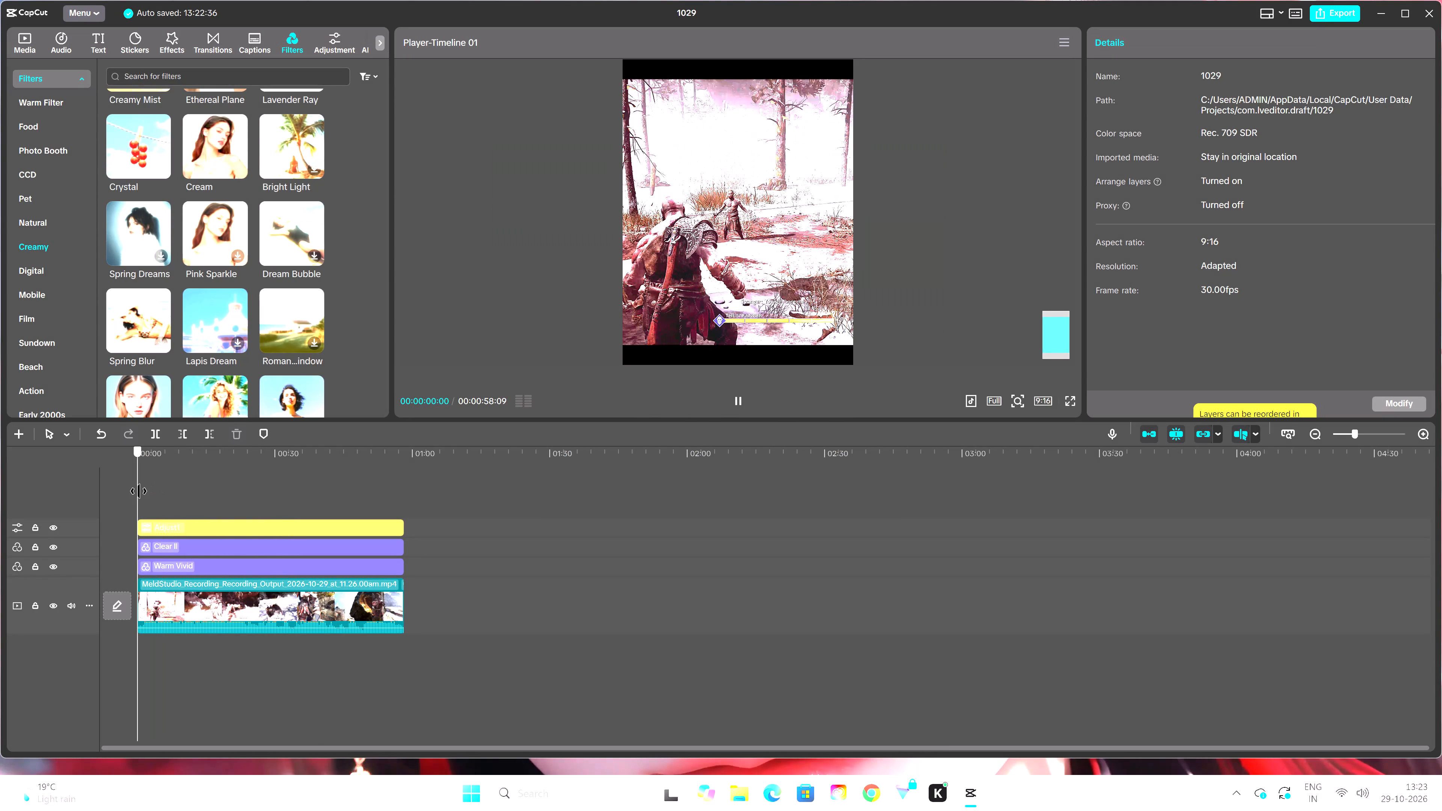
drag(139, 491, 139, 492)
click(742, 402)
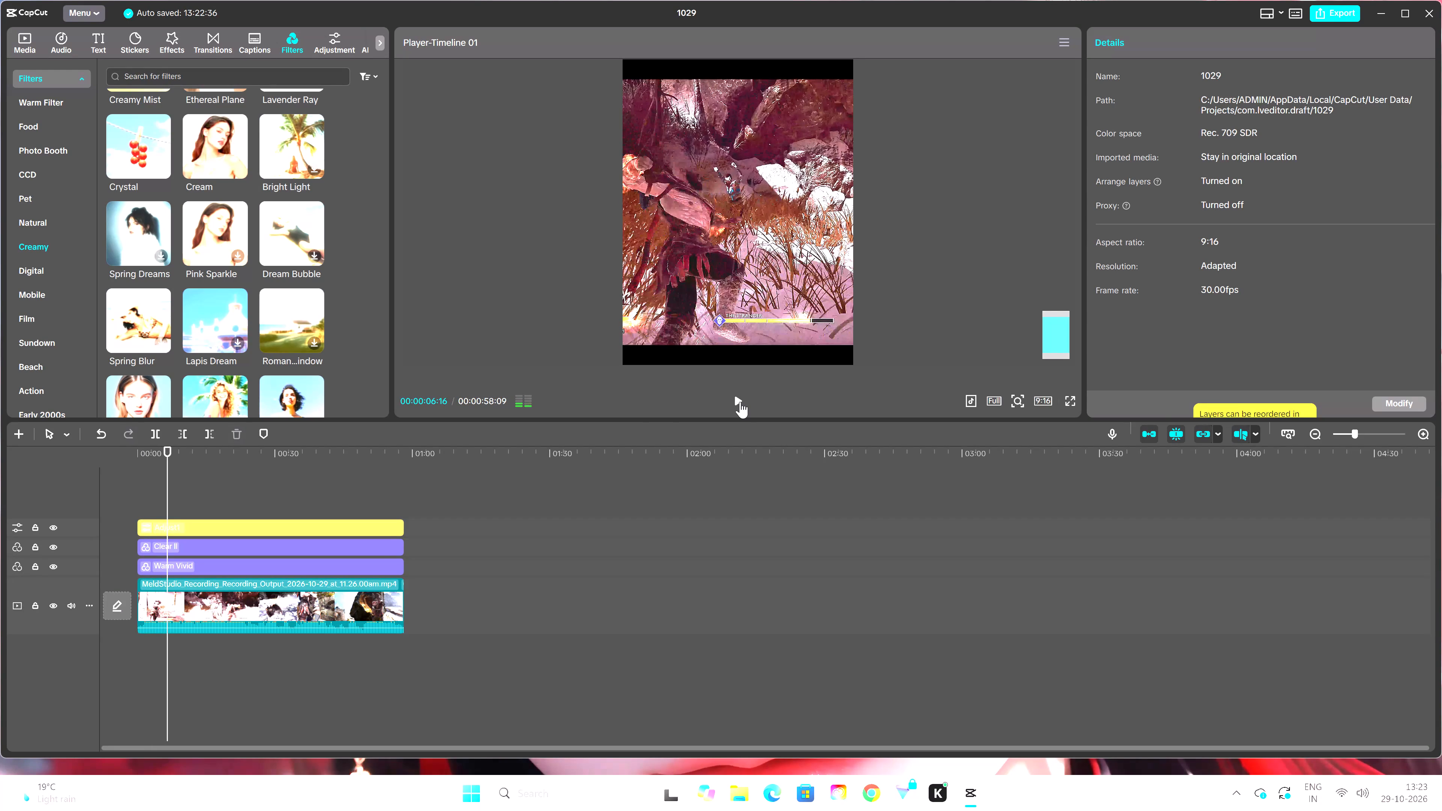
click(740, 402)
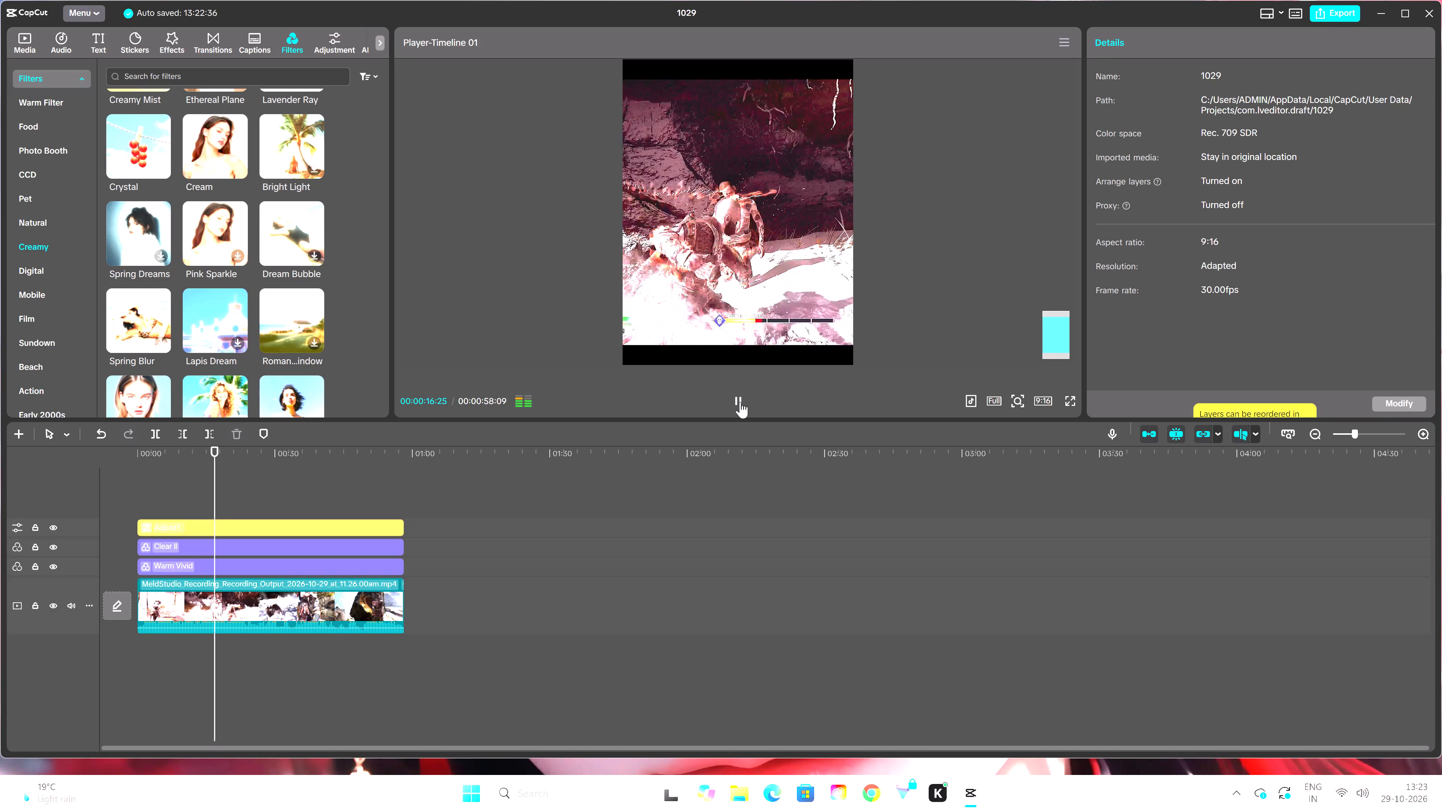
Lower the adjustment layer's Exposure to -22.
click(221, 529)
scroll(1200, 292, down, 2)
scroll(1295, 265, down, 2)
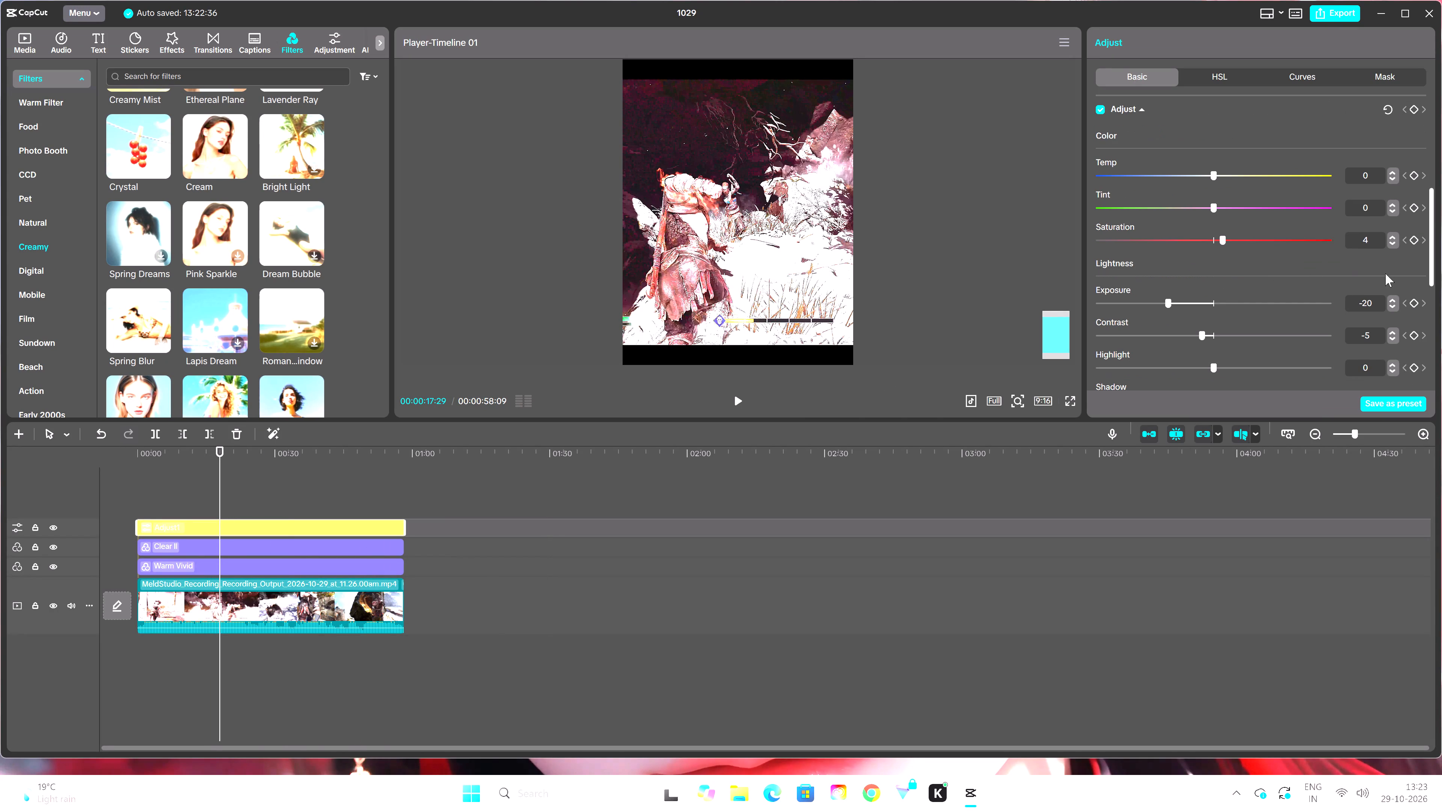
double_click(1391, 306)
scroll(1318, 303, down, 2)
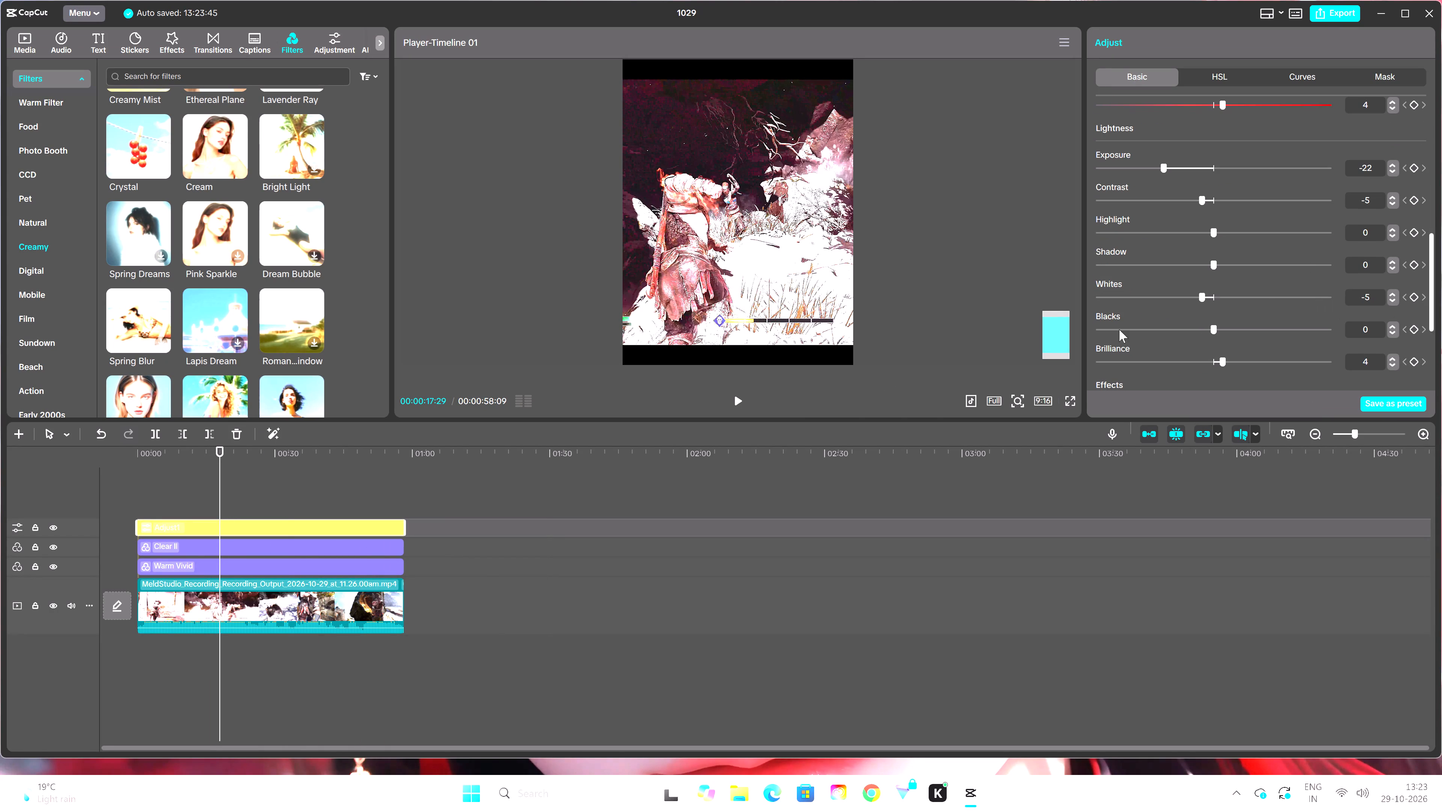
Play the video onward in full screen to check the exposure, and exit the full-screen view.
click(740, 404)
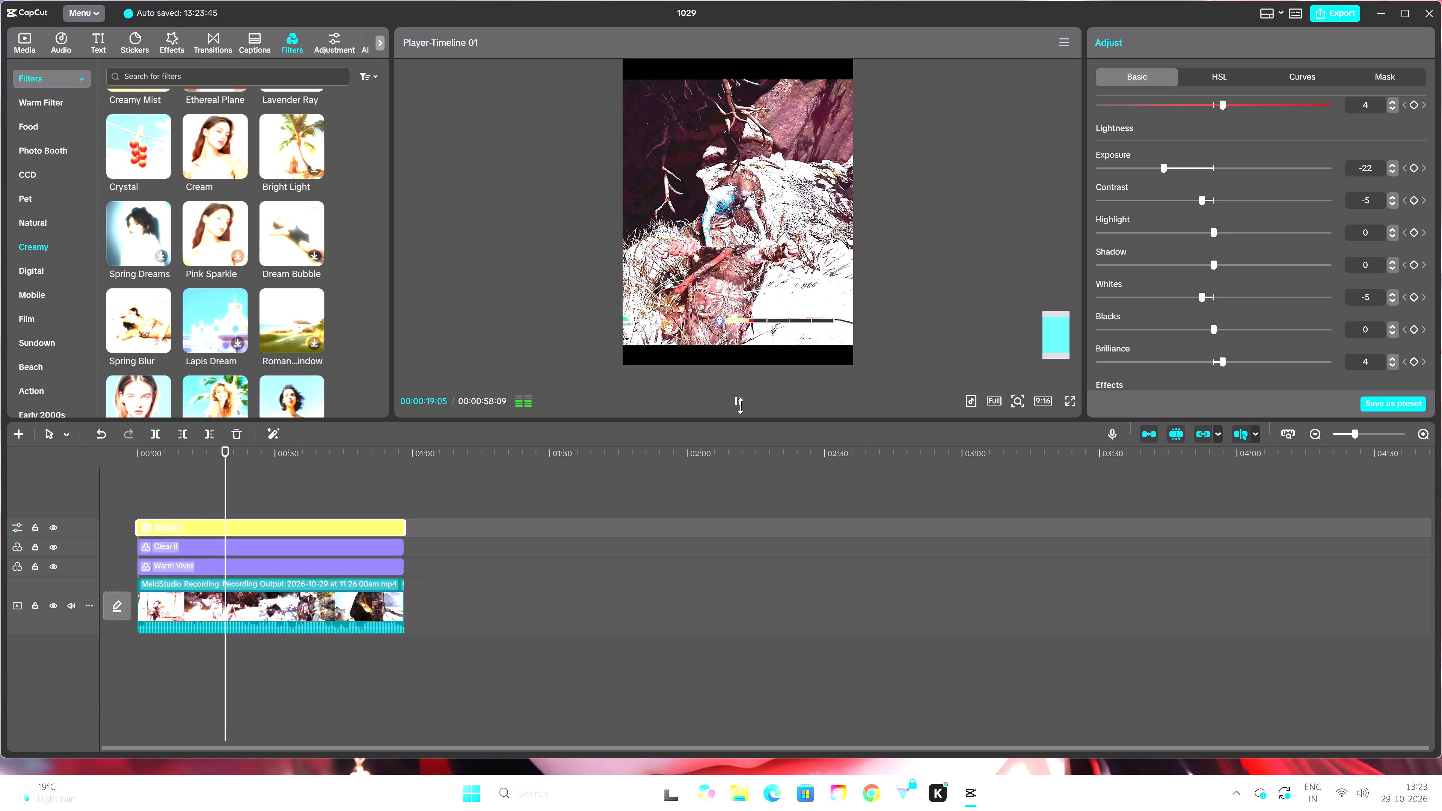
click(1072, 398)
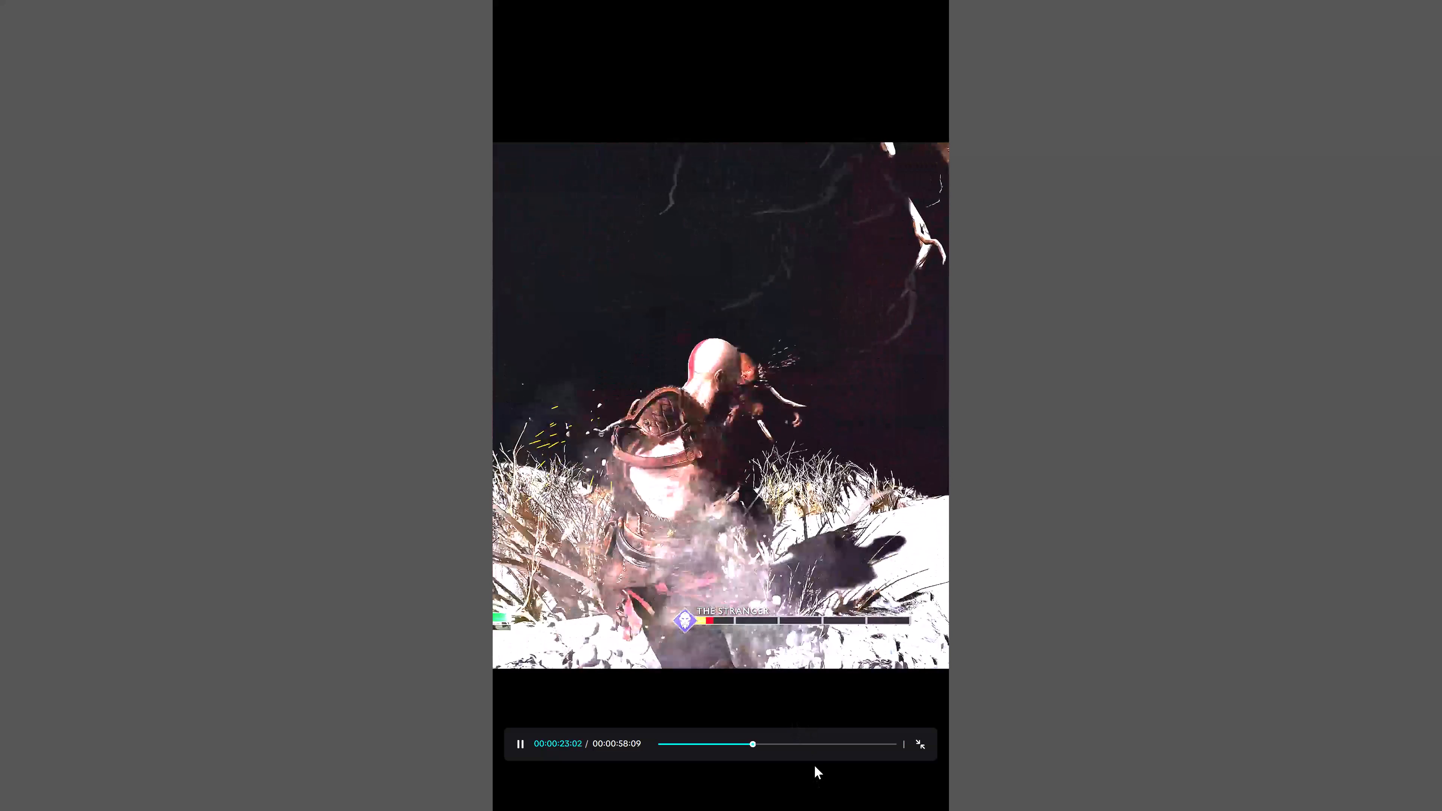
click(914, 741)
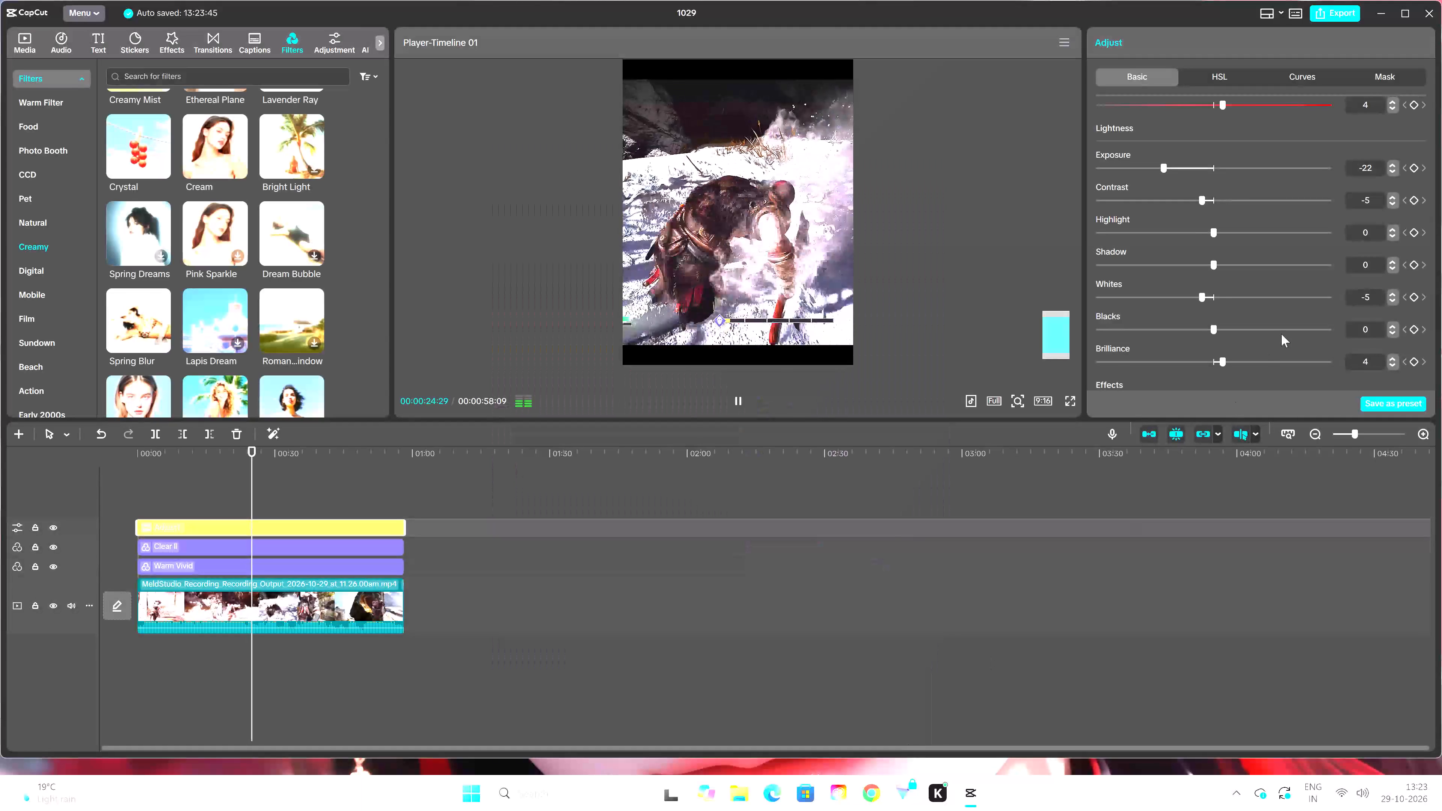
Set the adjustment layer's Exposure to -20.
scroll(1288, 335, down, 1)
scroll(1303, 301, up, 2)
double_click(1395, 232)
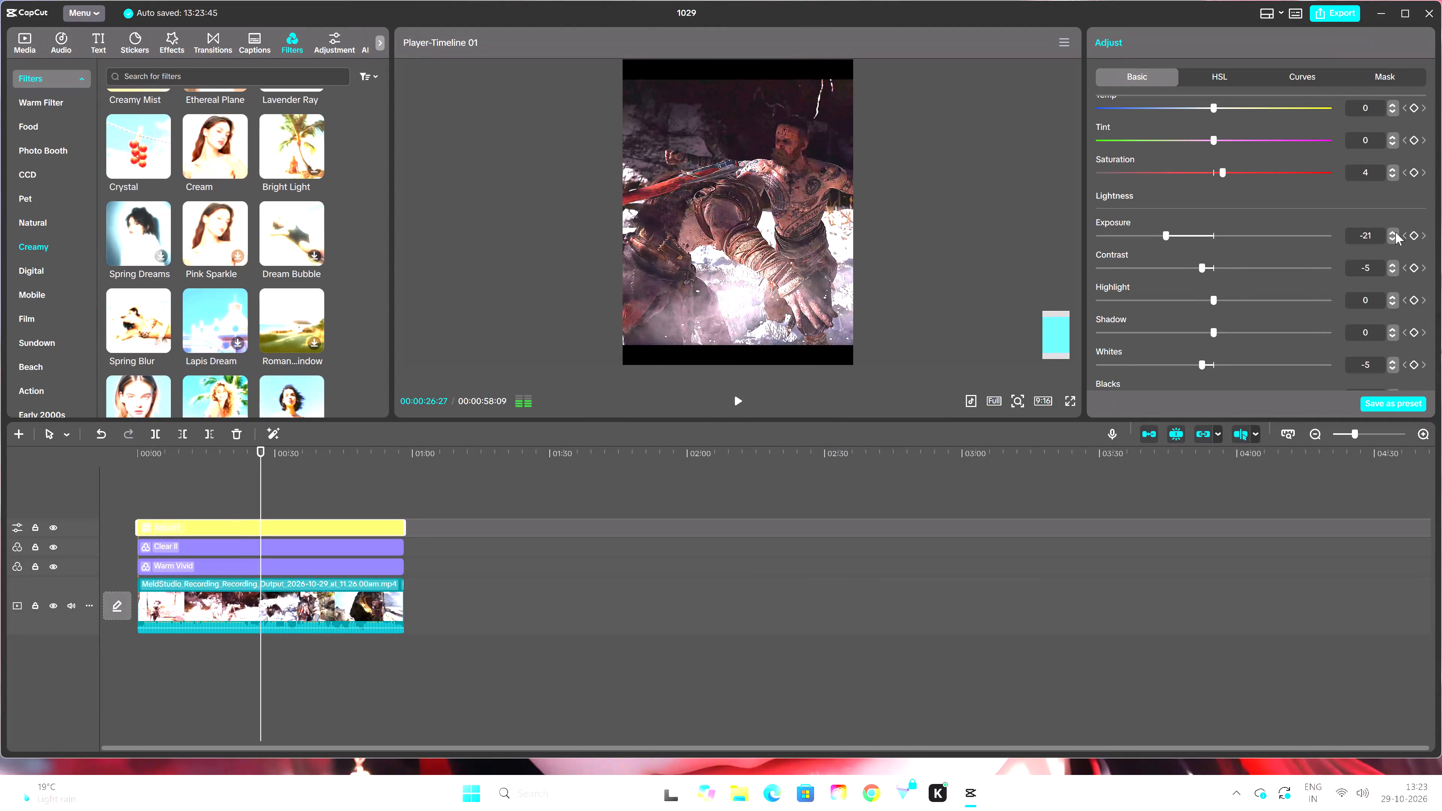
Play the middle part of the video in full screen to review the grade, and exit the full-screen view.
click(743, 402)
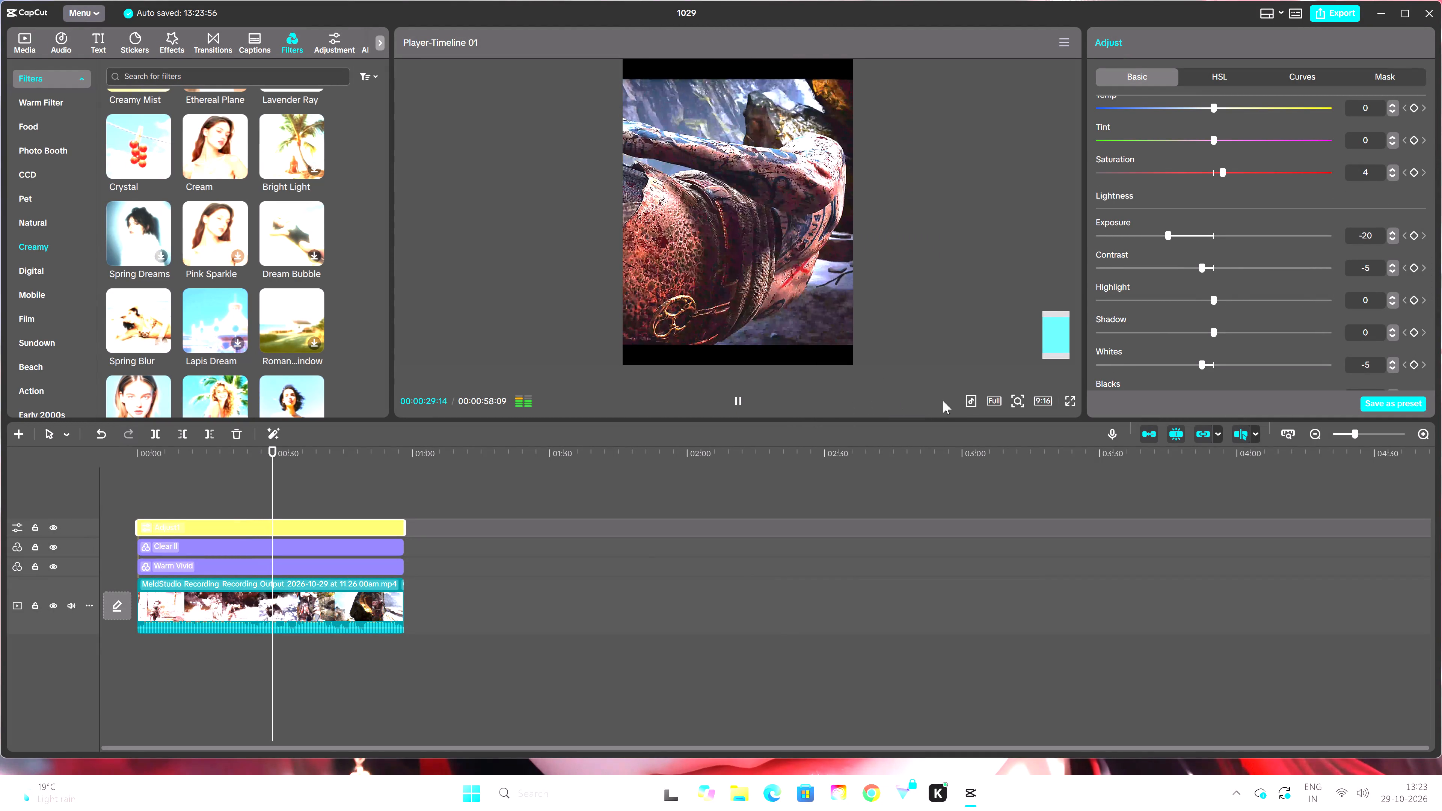
click(1071, 397)
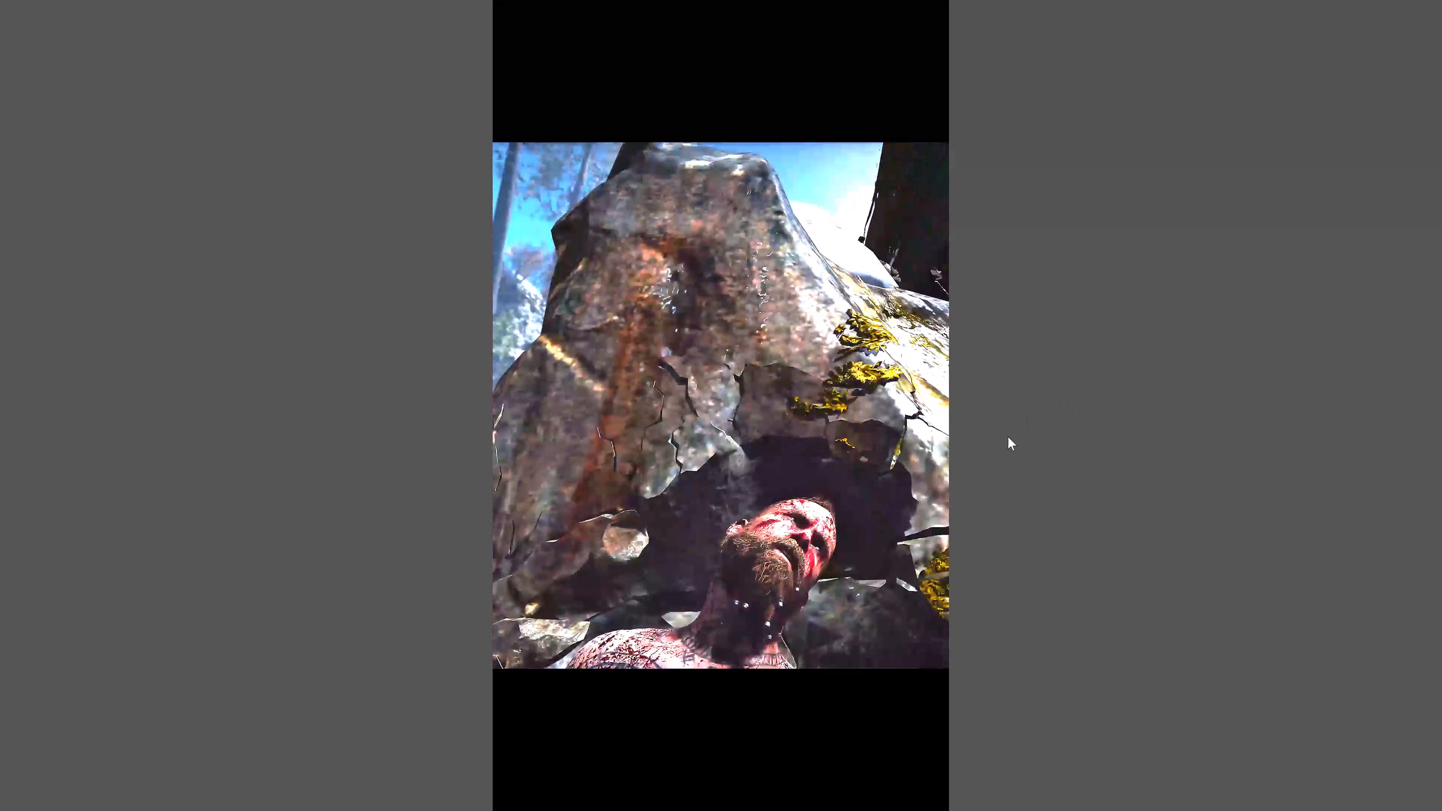
click(843, 525)
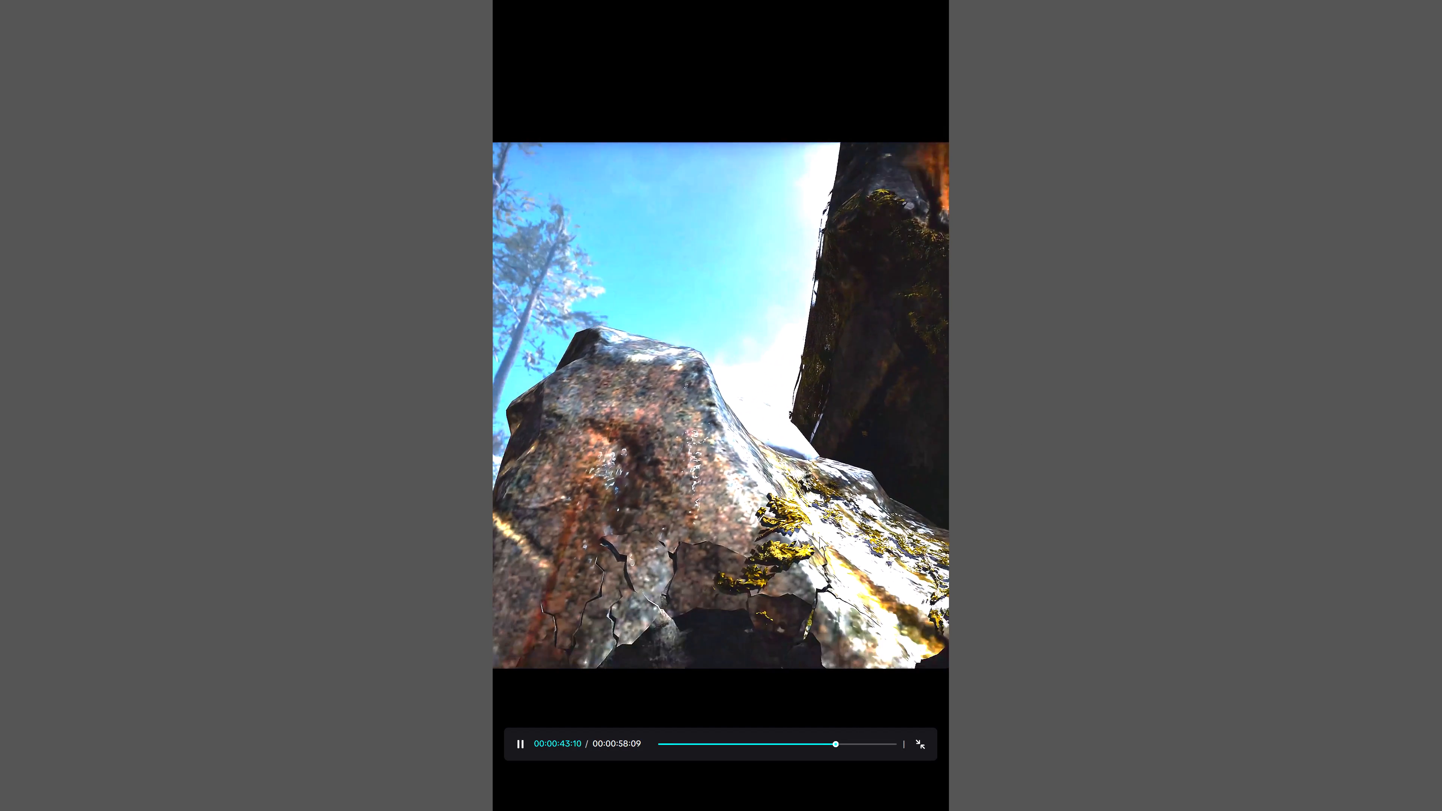
click(916, 745)
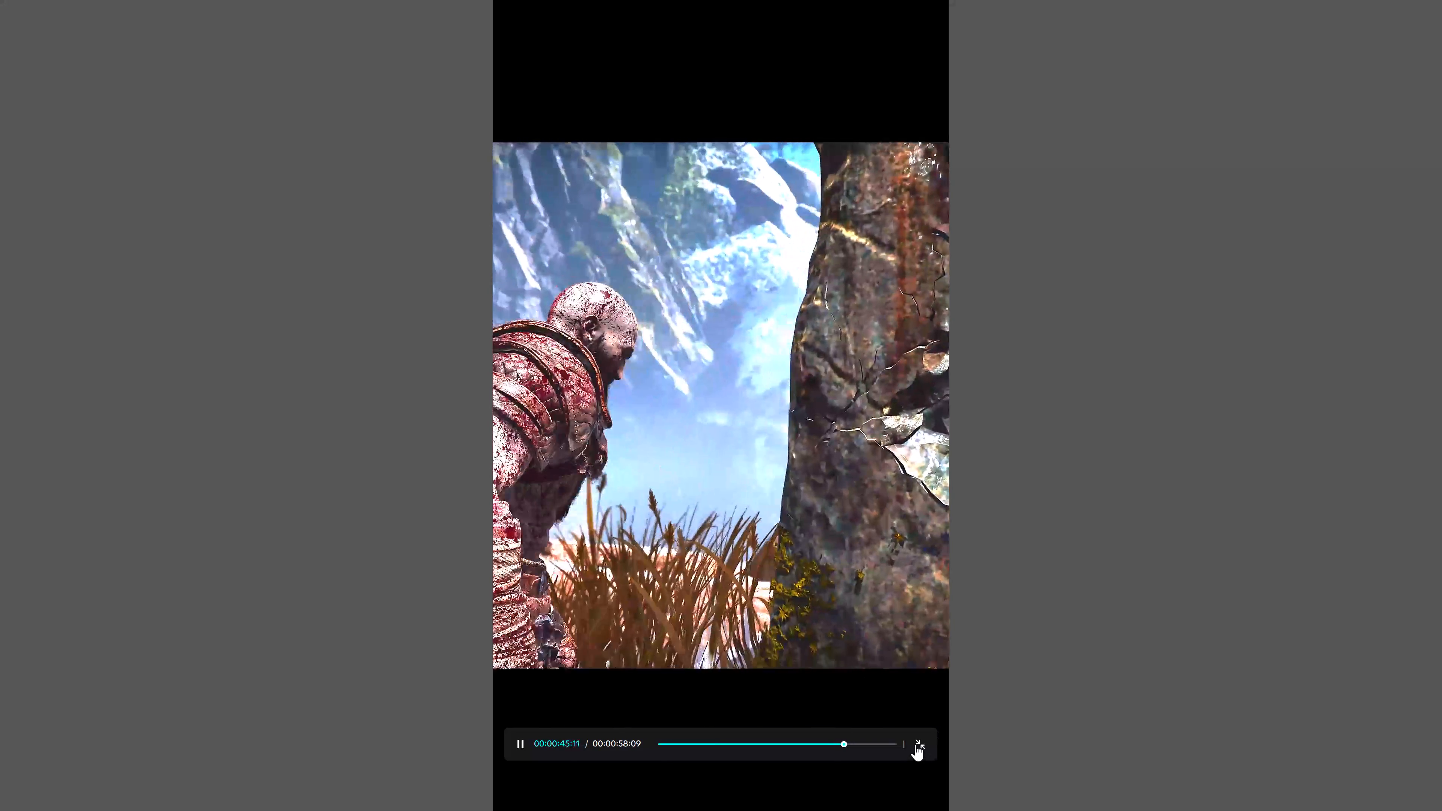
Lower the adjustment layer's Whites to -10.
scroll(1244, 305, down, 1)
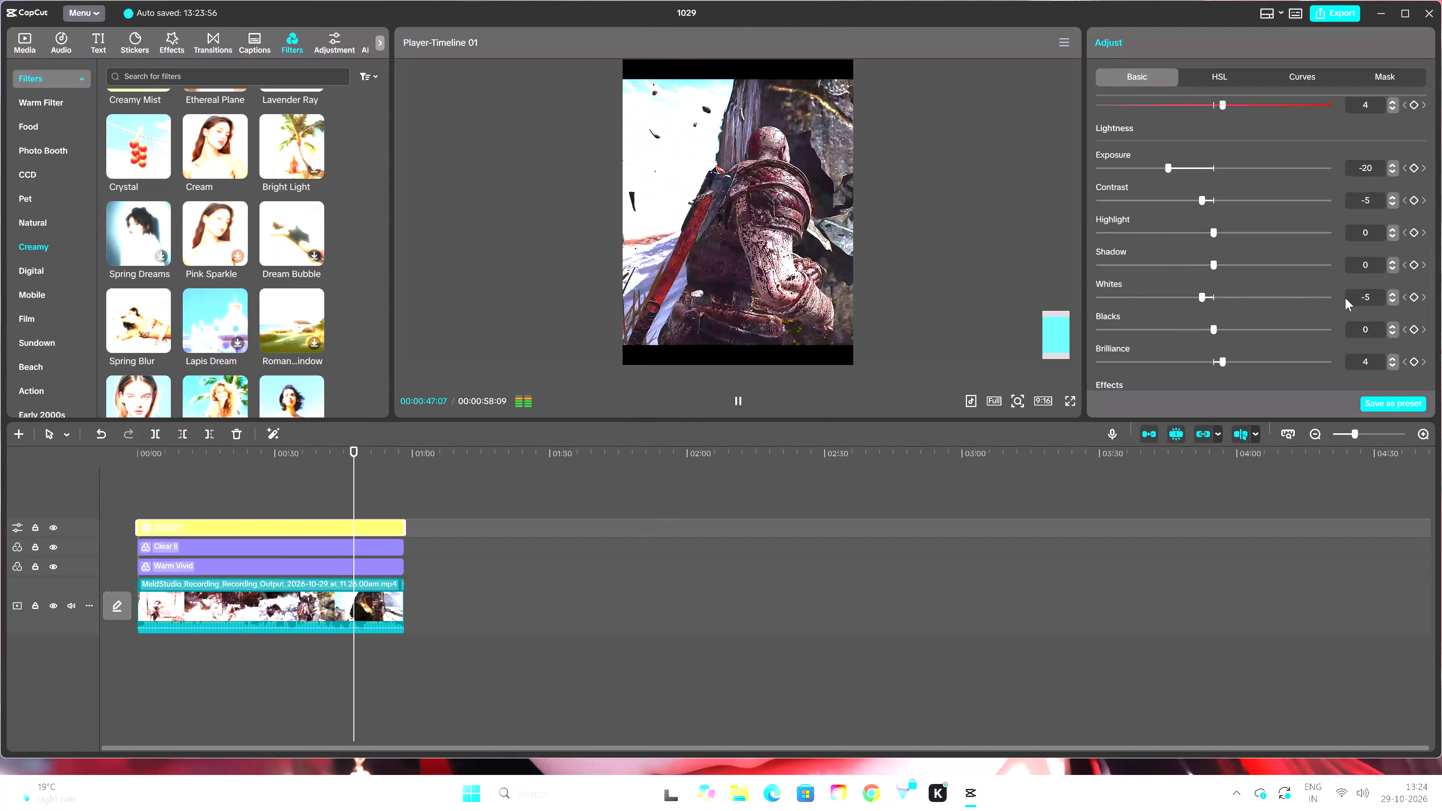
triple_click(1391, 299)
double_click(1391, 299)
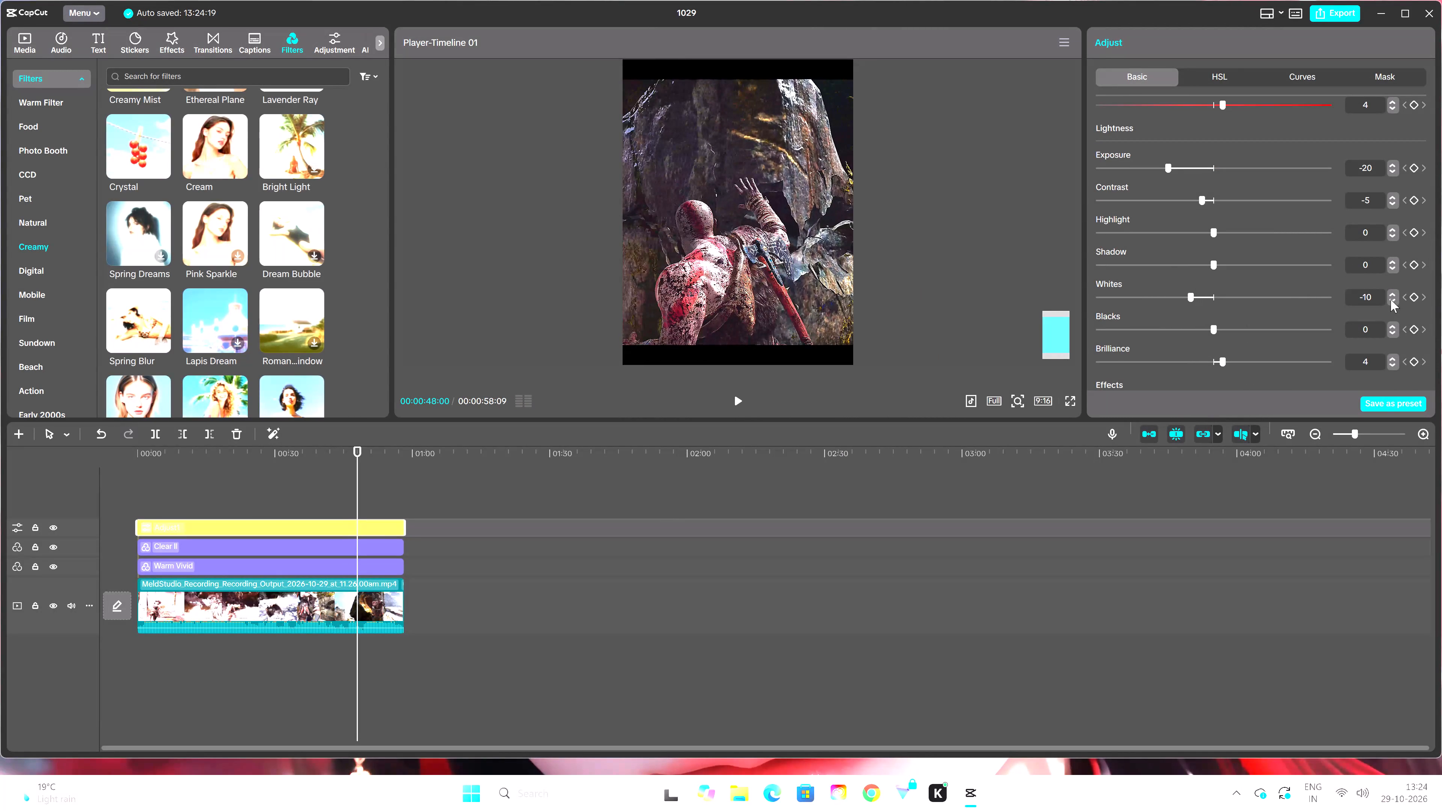
Play the video from the start in full screen to check the whites, and exit the full-screen view.
drag(357, 450, 78, 496)
click(736, 395)
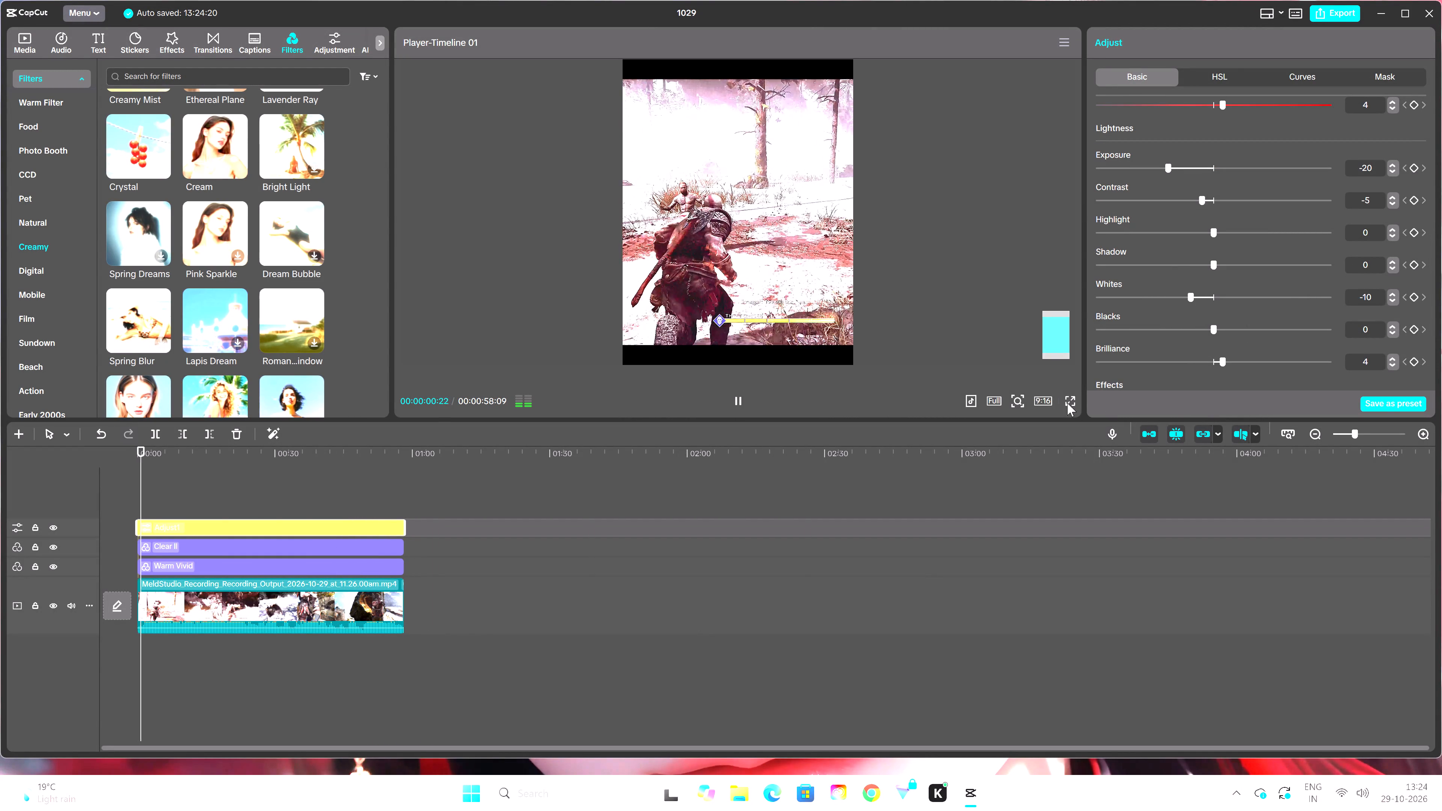
click(1067, 402)
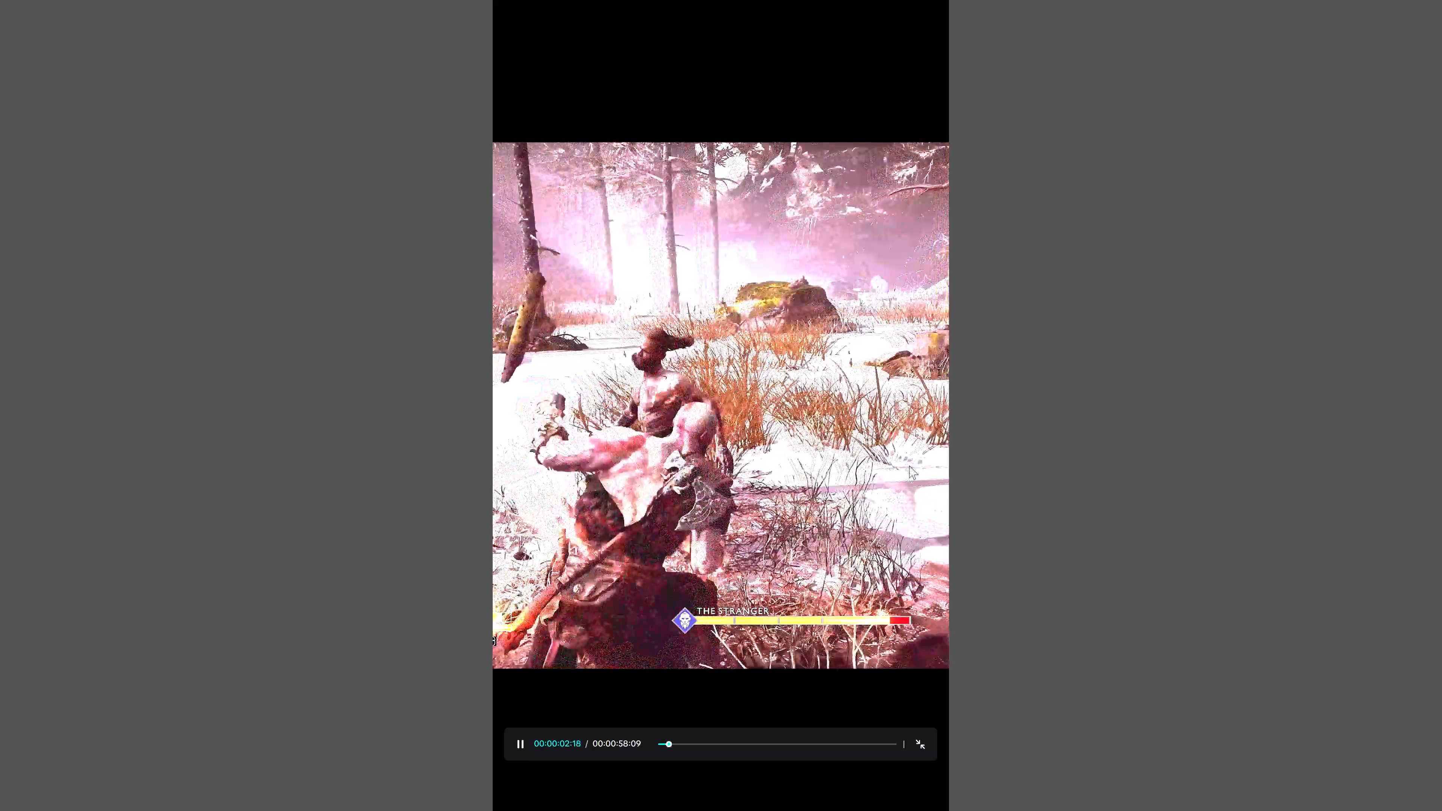
click(914, 741)
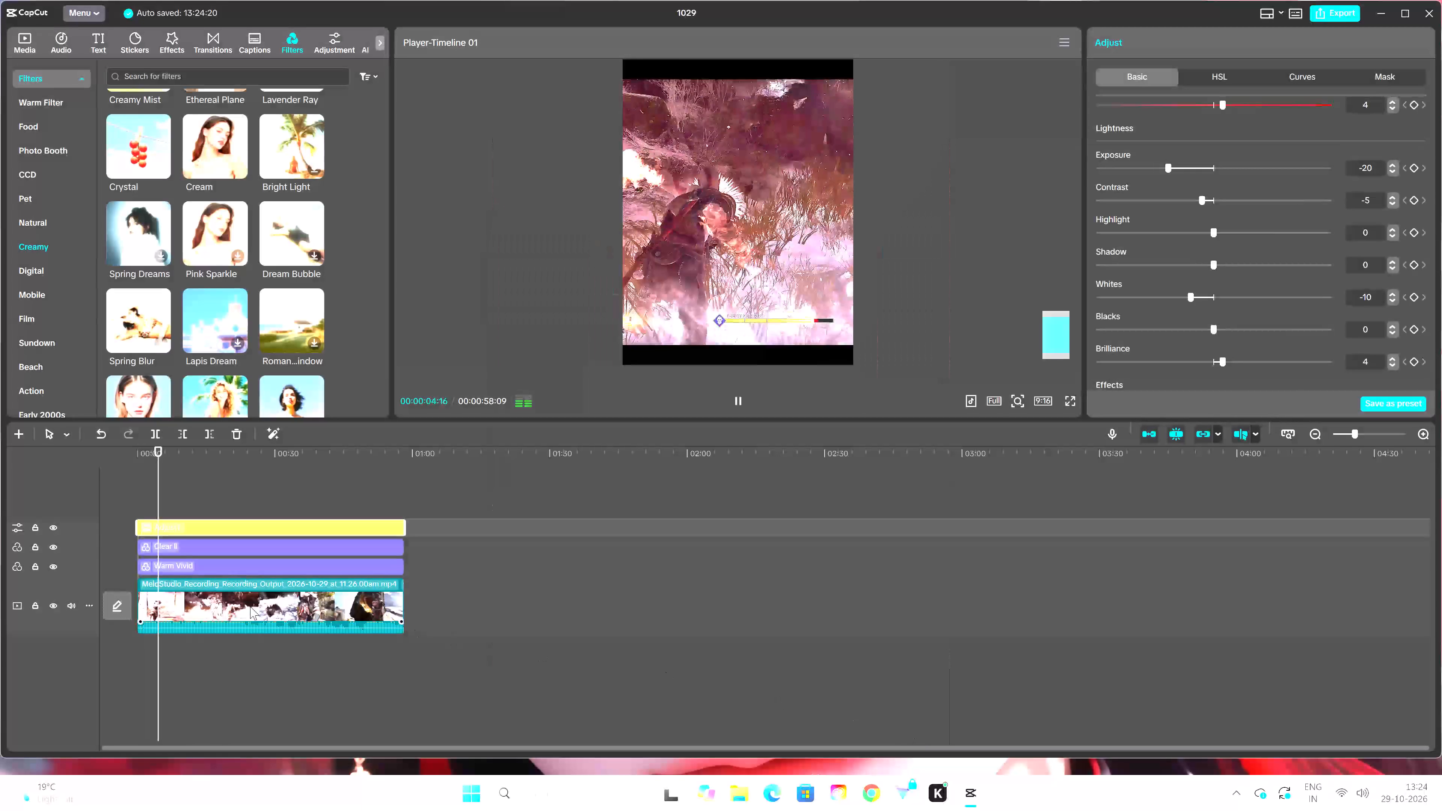
Hide the adjustment layer's track, review the video in full screen without it, and show the track again.
click(57, 526)
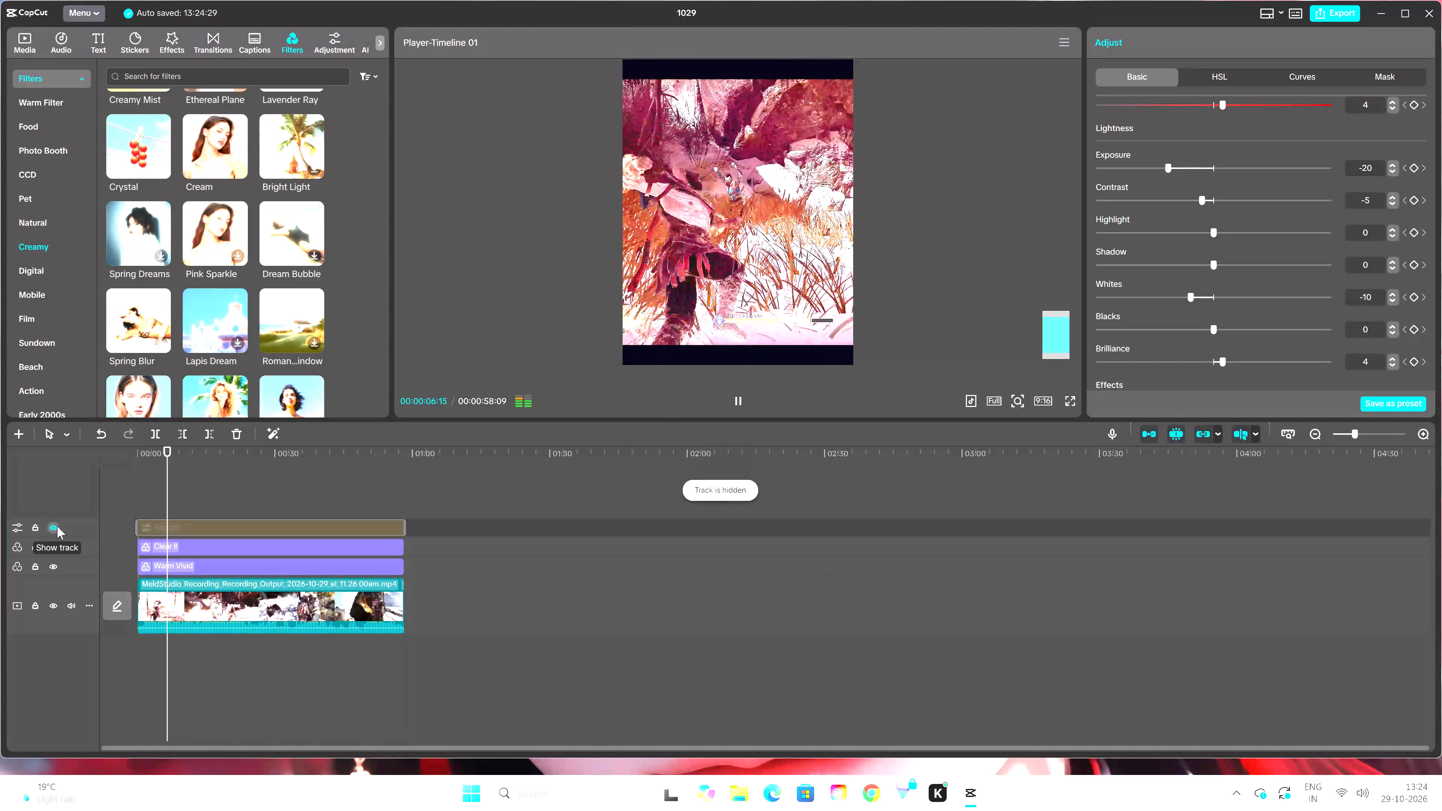
click(1074, 401)
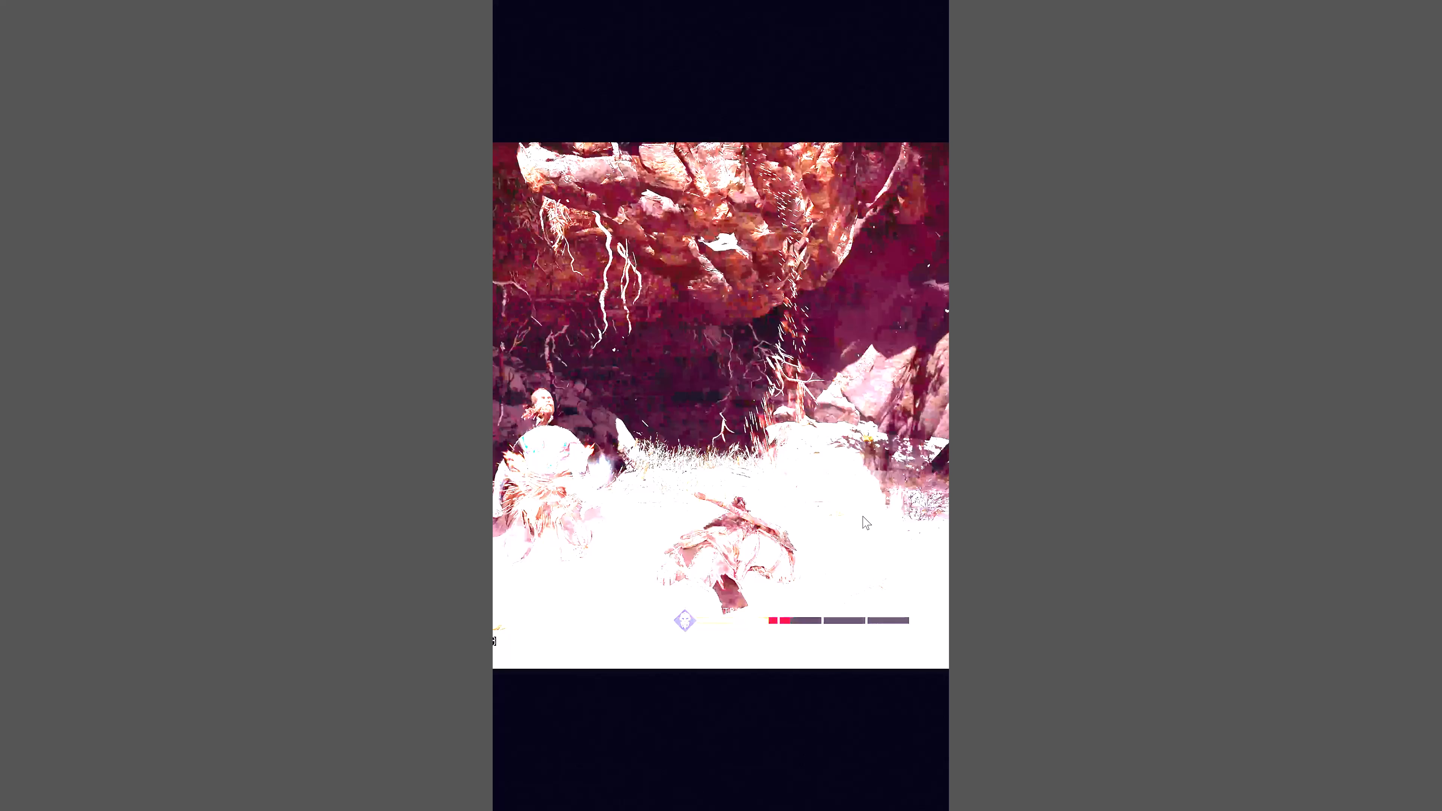
click(815, 526)
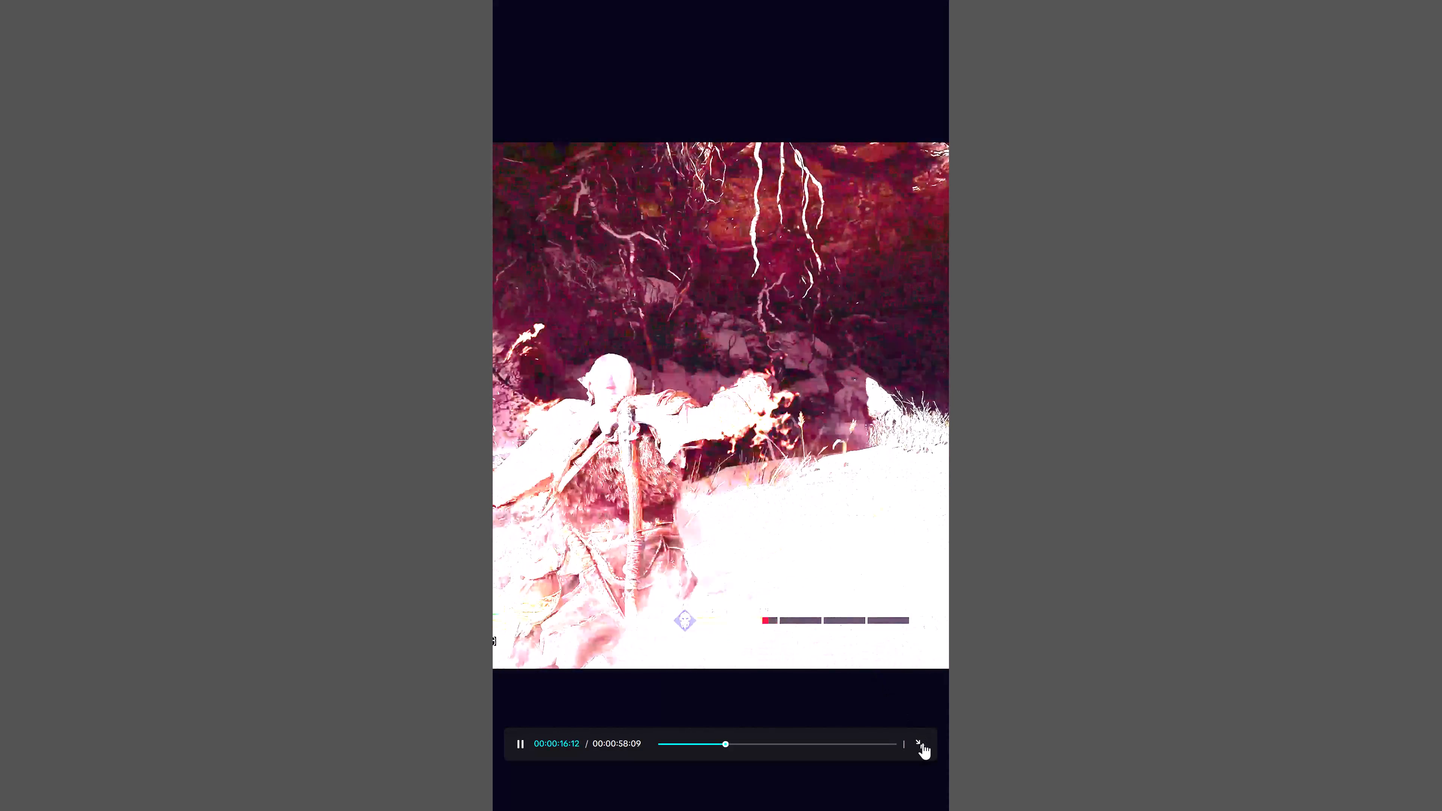
click(923, 743)
click(54, 523)
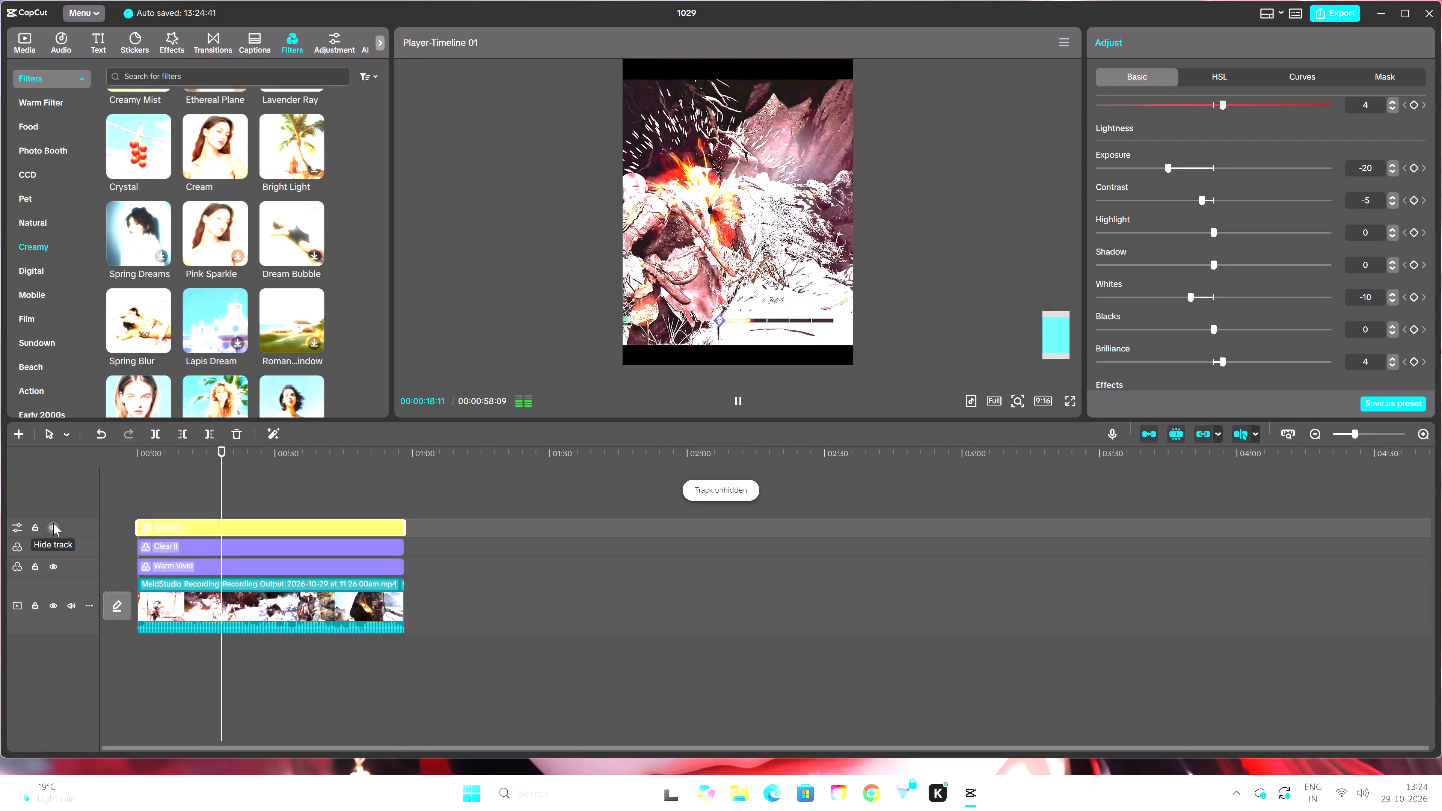
Set the adjustment layer's Whites to -4.
triple_click(1394, 294)
double_click(1394, 294)
click(1394, 294)
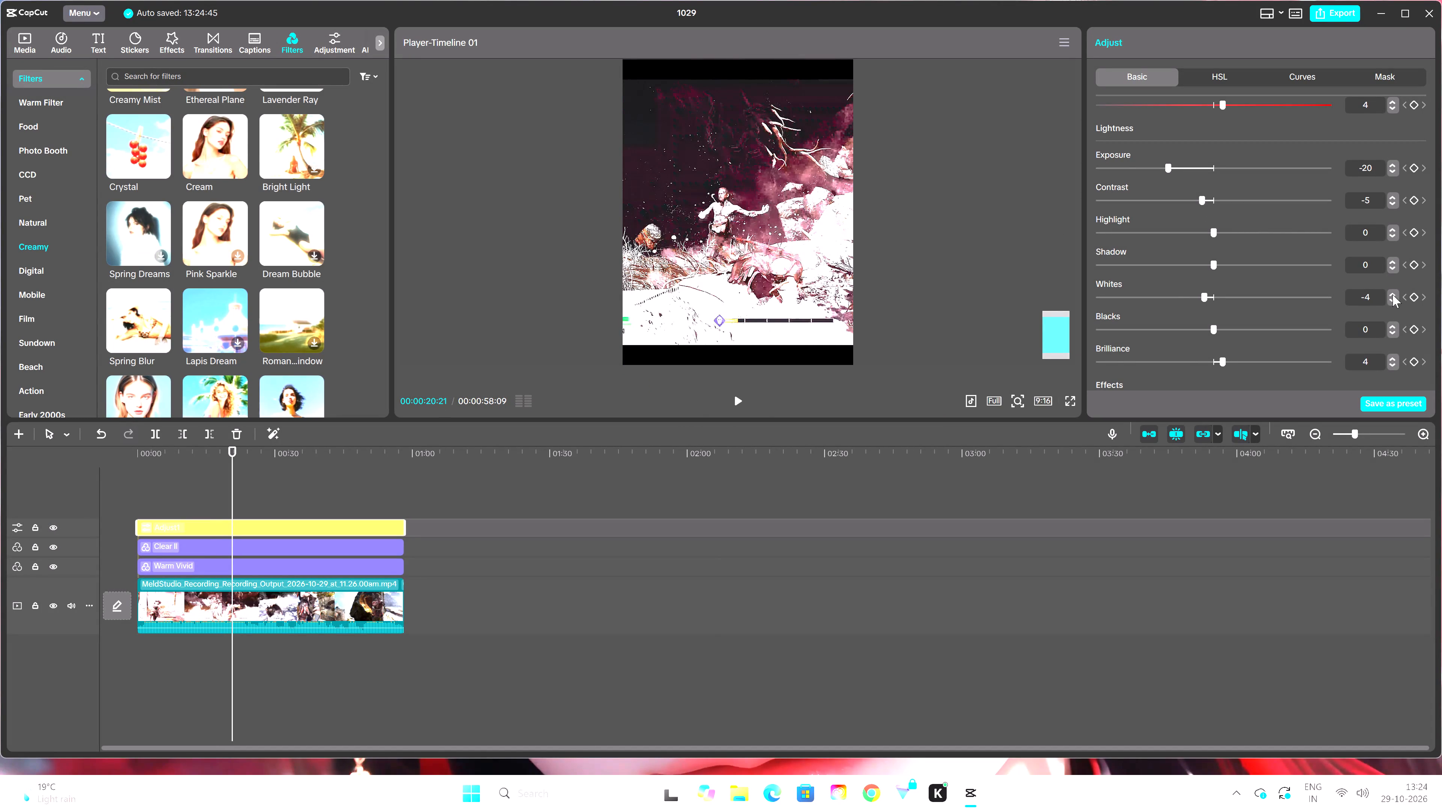
Set the adjustment layer's Contrast to 0.
click(729, 403)
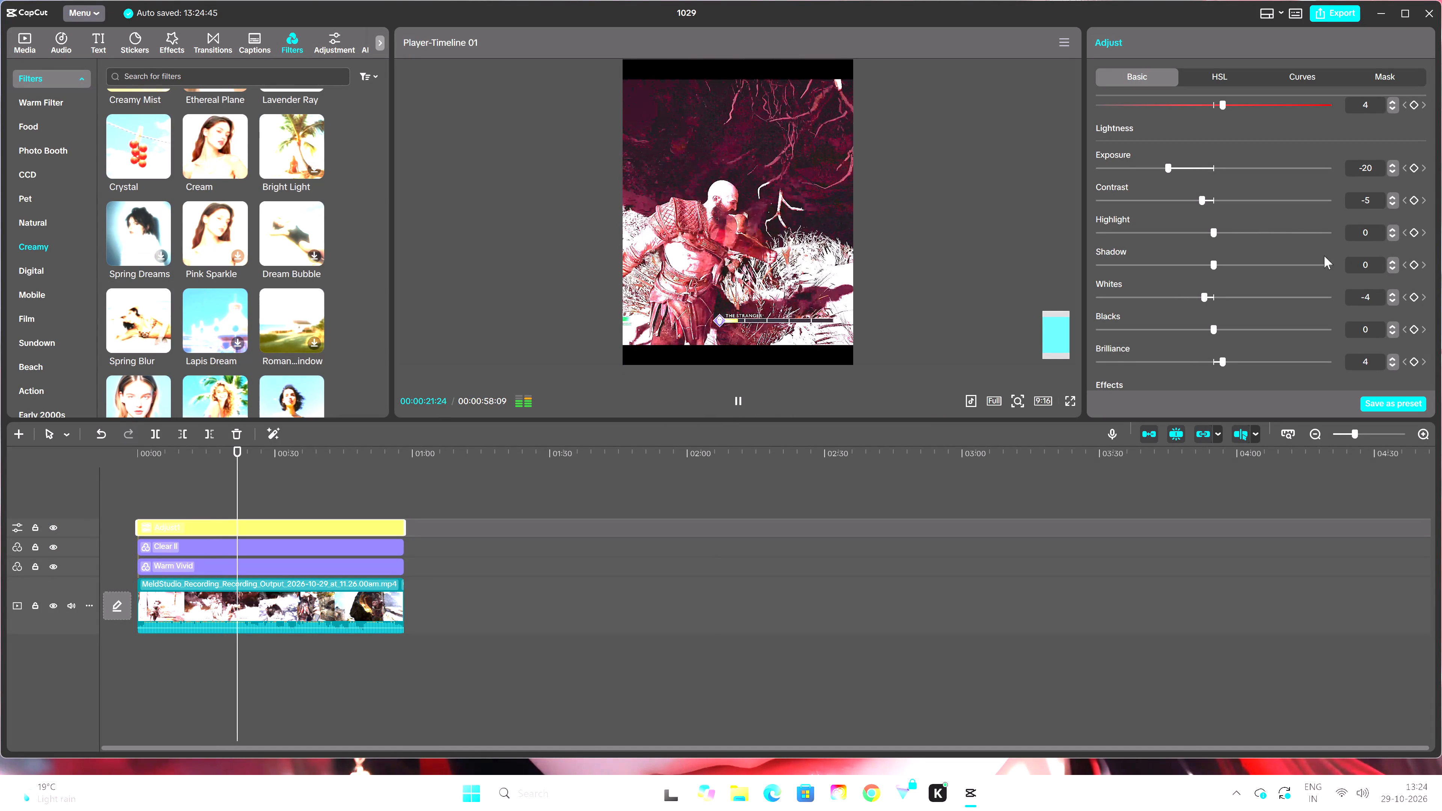
drag(1201, 200, 1201, 200)
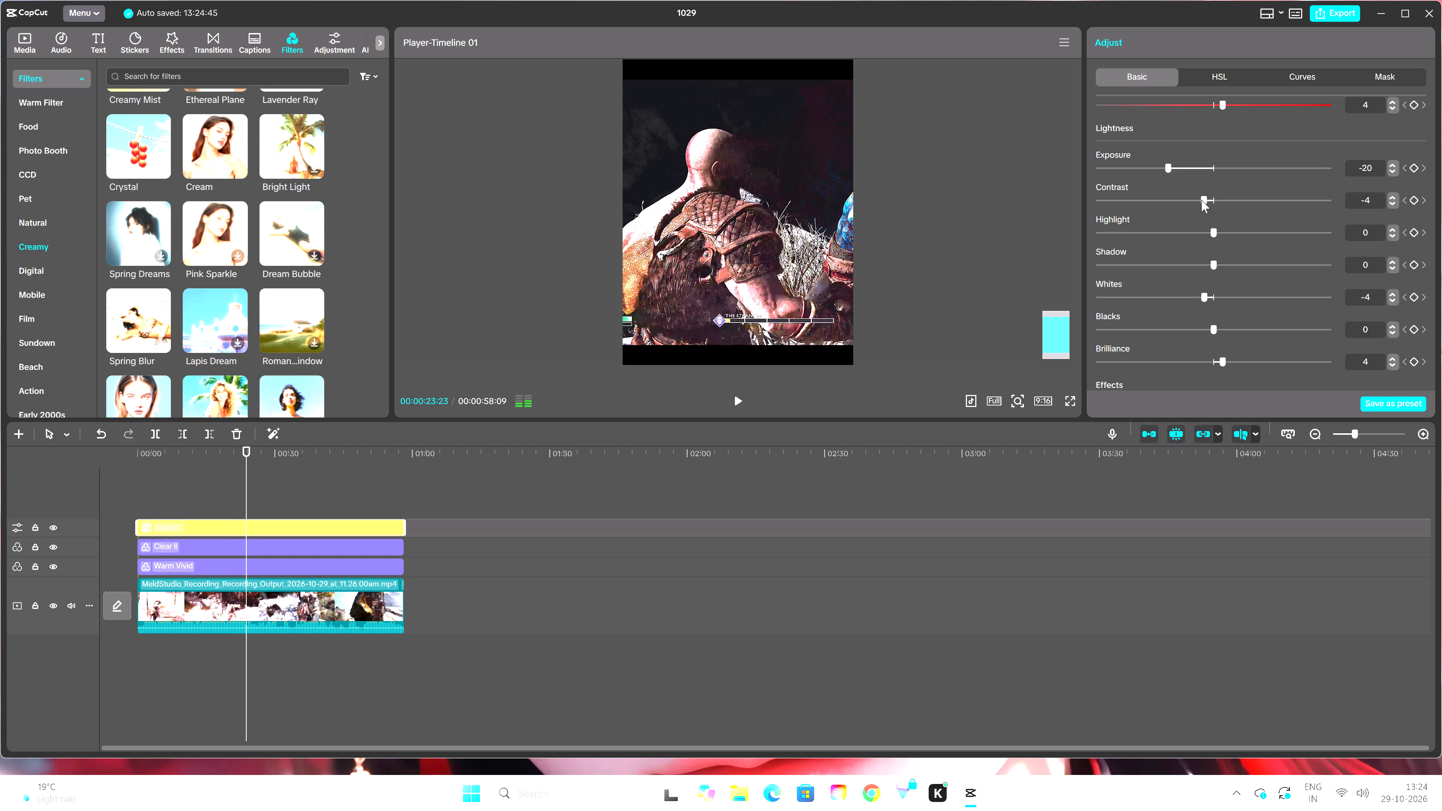
drag(1201, 200, 1207, 200)
Play the video from about 6 seconds in full screen to review the grade, and exit the full-screen view.
click(741, 401)
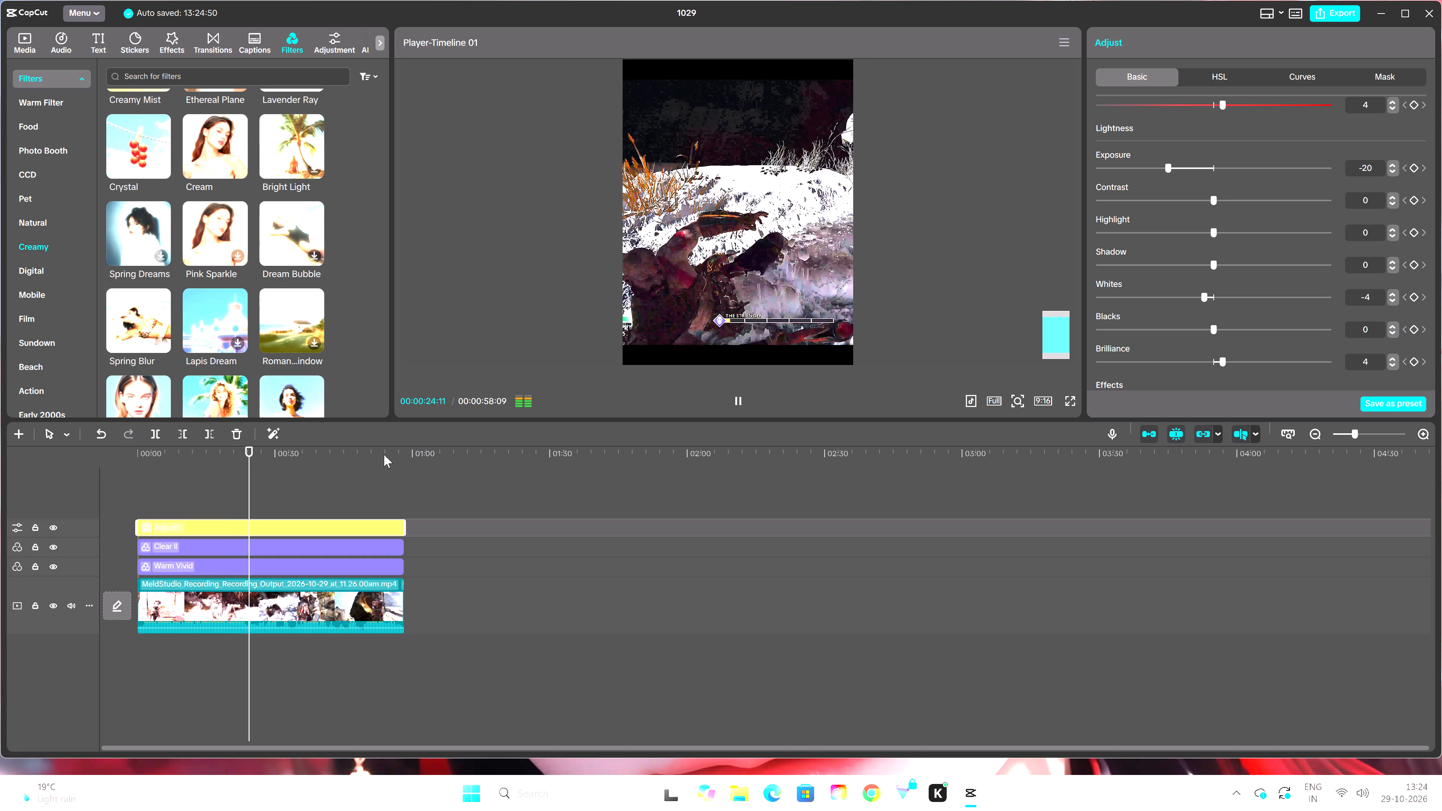
drag(249, 450, 213, 460)
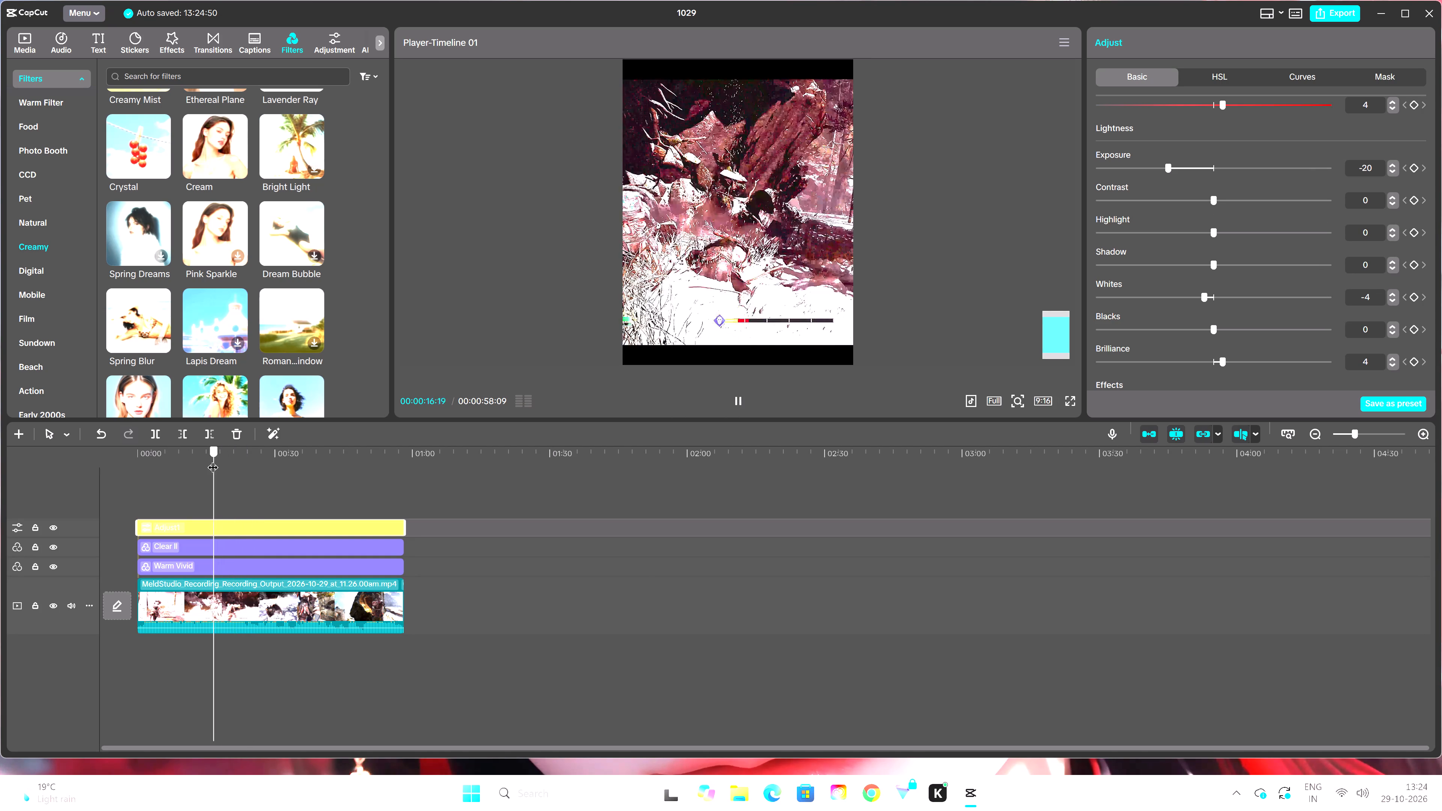
drag(213, 460, 168, 461)
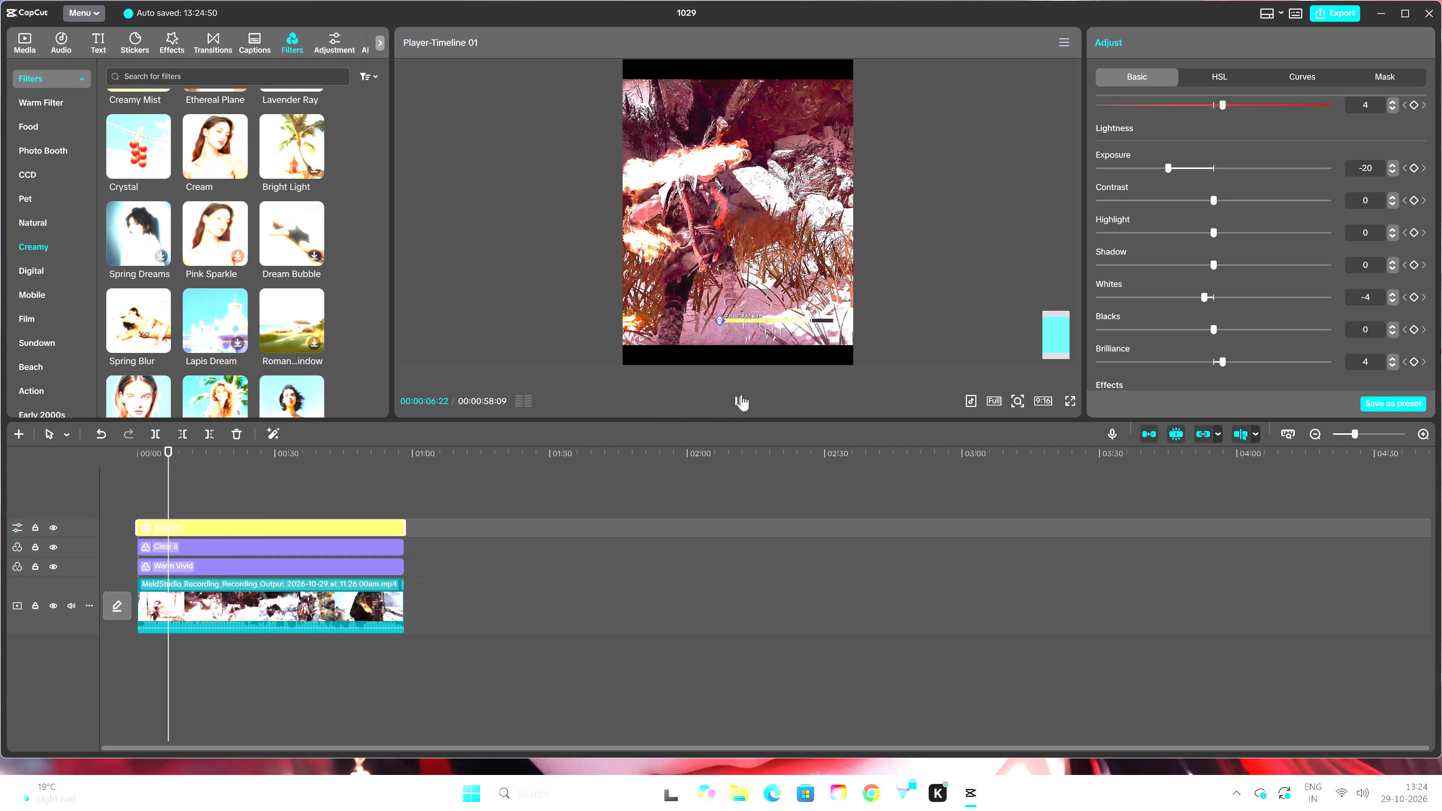
click(741, 395)
click(1068, 397)
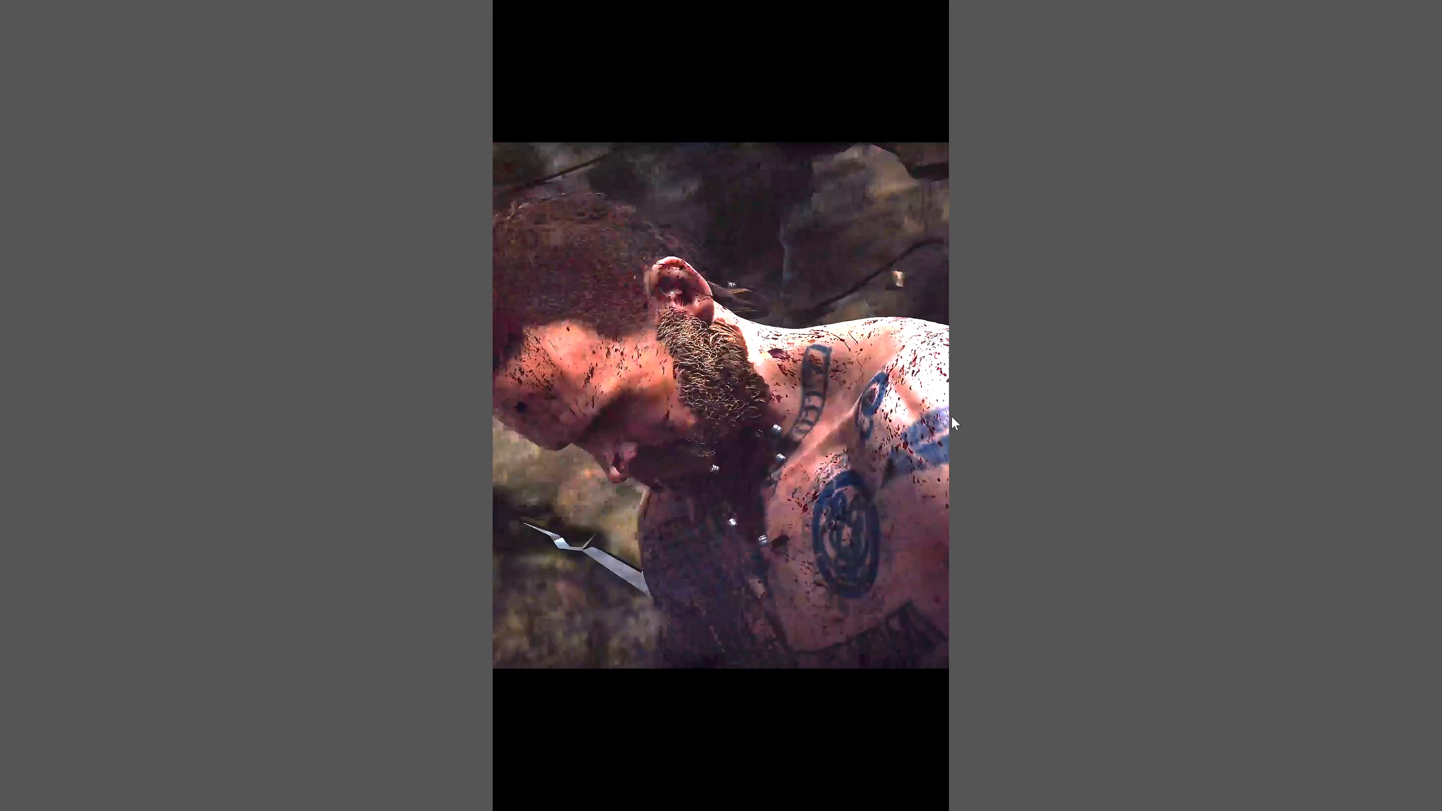
click(952, 416)
click(917, 741)
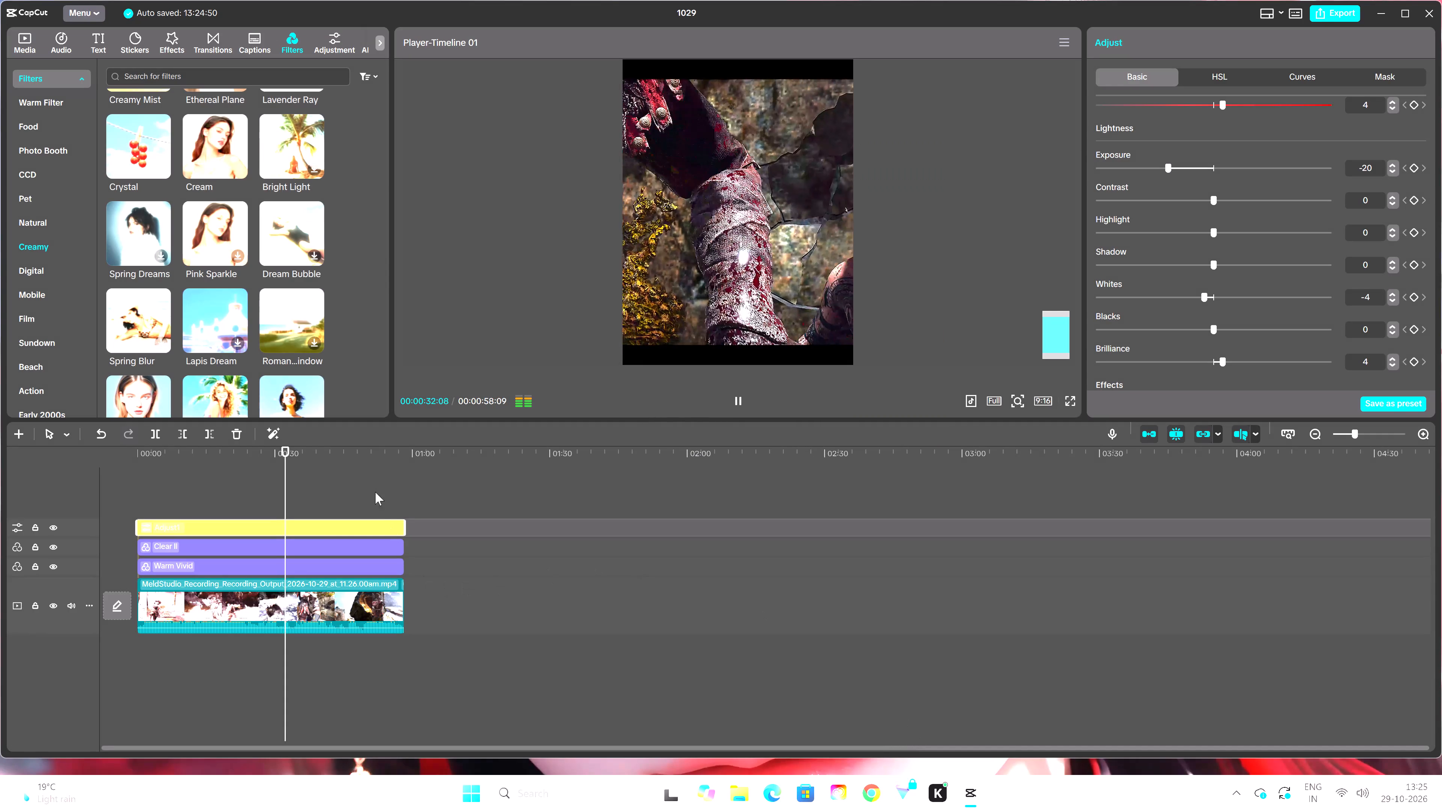
Play the last seconds of the video to check the ending, and return the playhead to the start.
drag(288, 449, 395, 471)
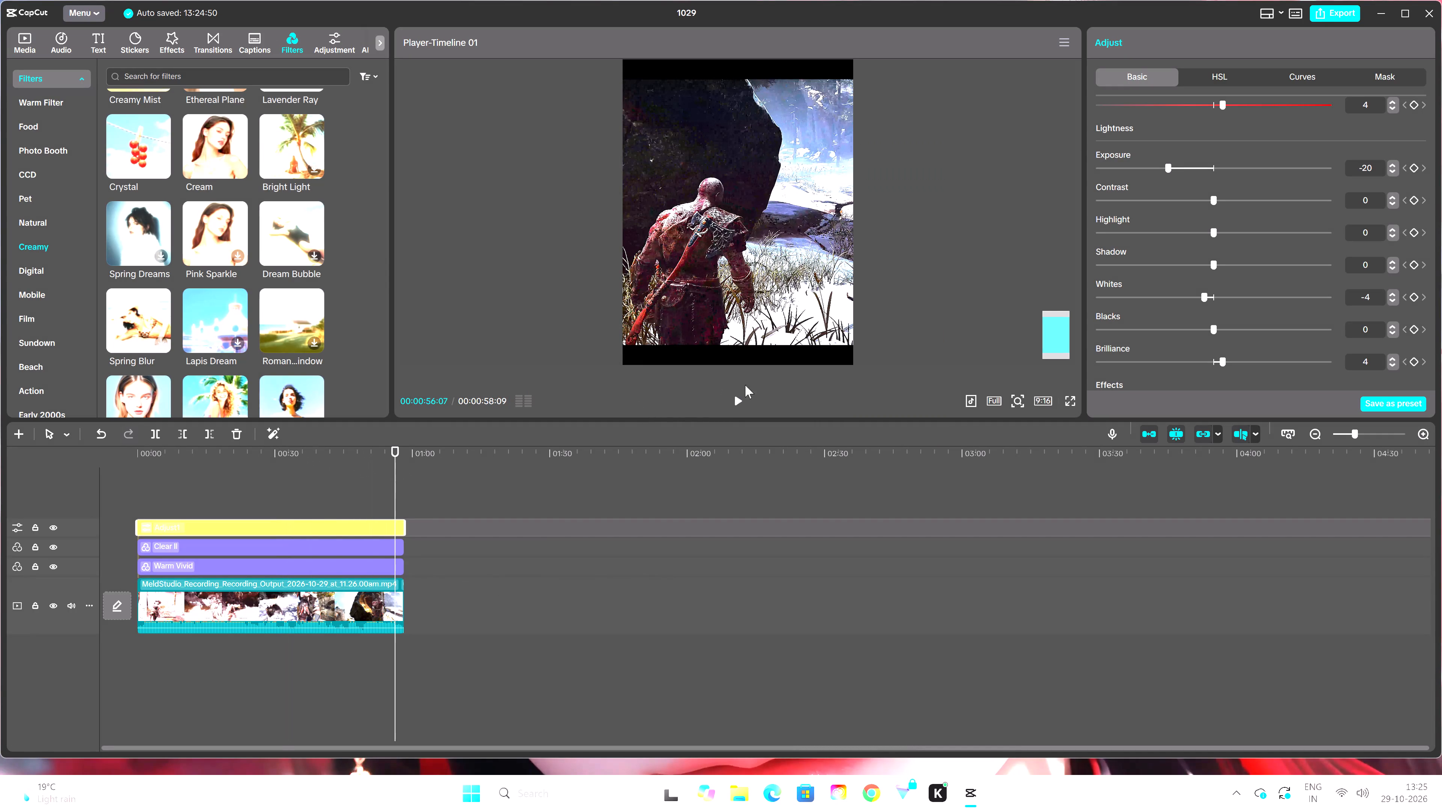
click(744, 392)
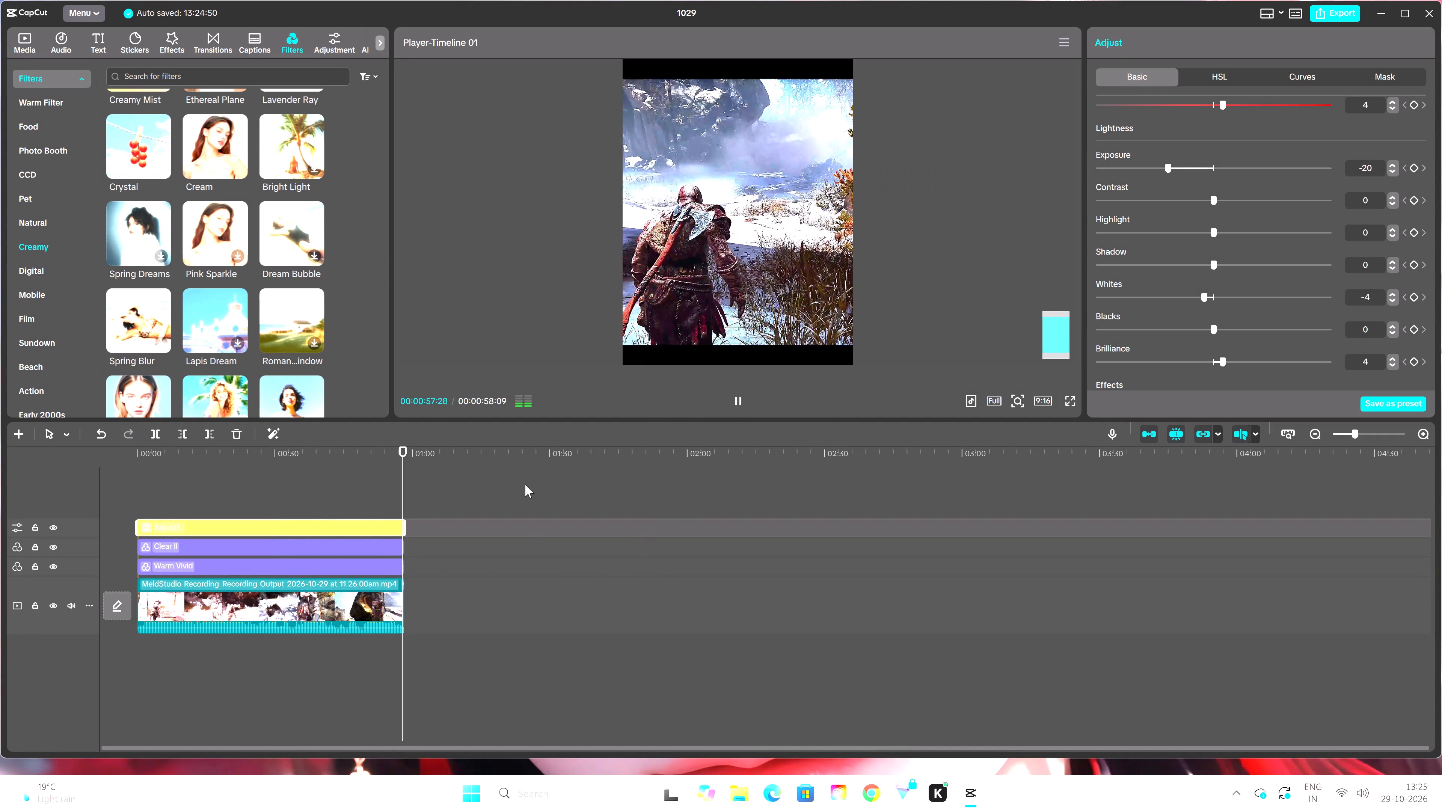
drag(408, 452, 2, 509)
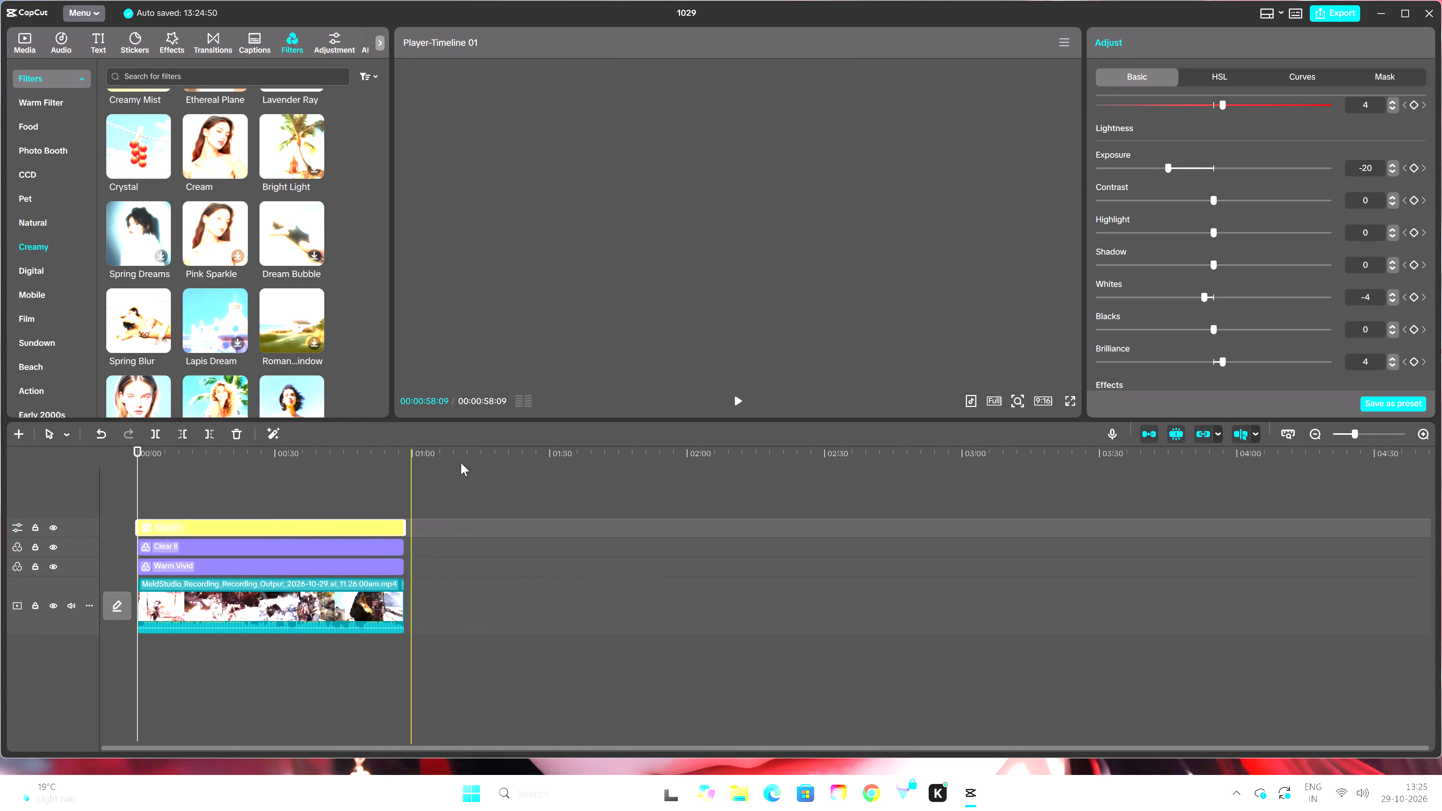
Zoom out the player preview to see the entire vertical 9:16 frame.
click(1018, 398)
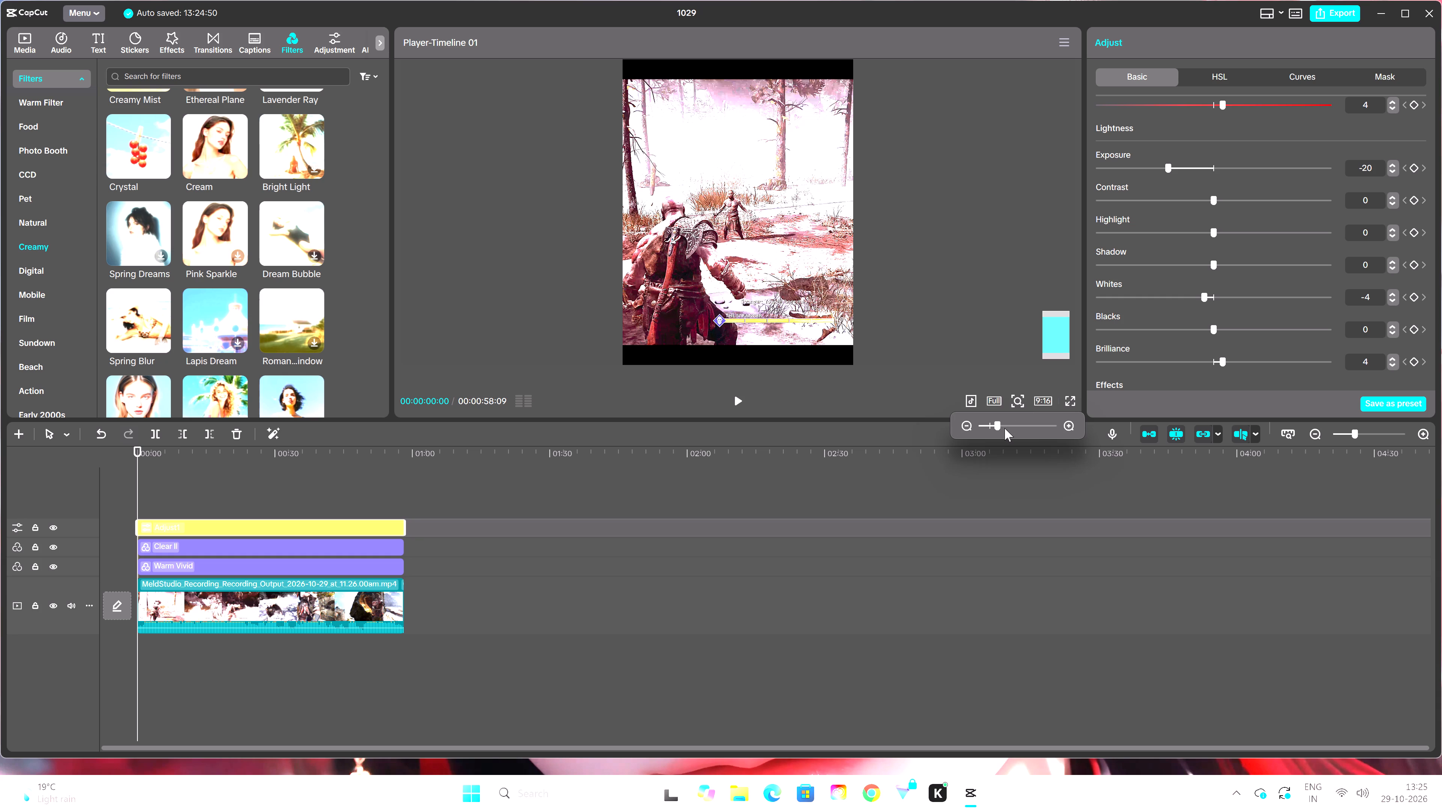
drag(995, 426, 986, 426)
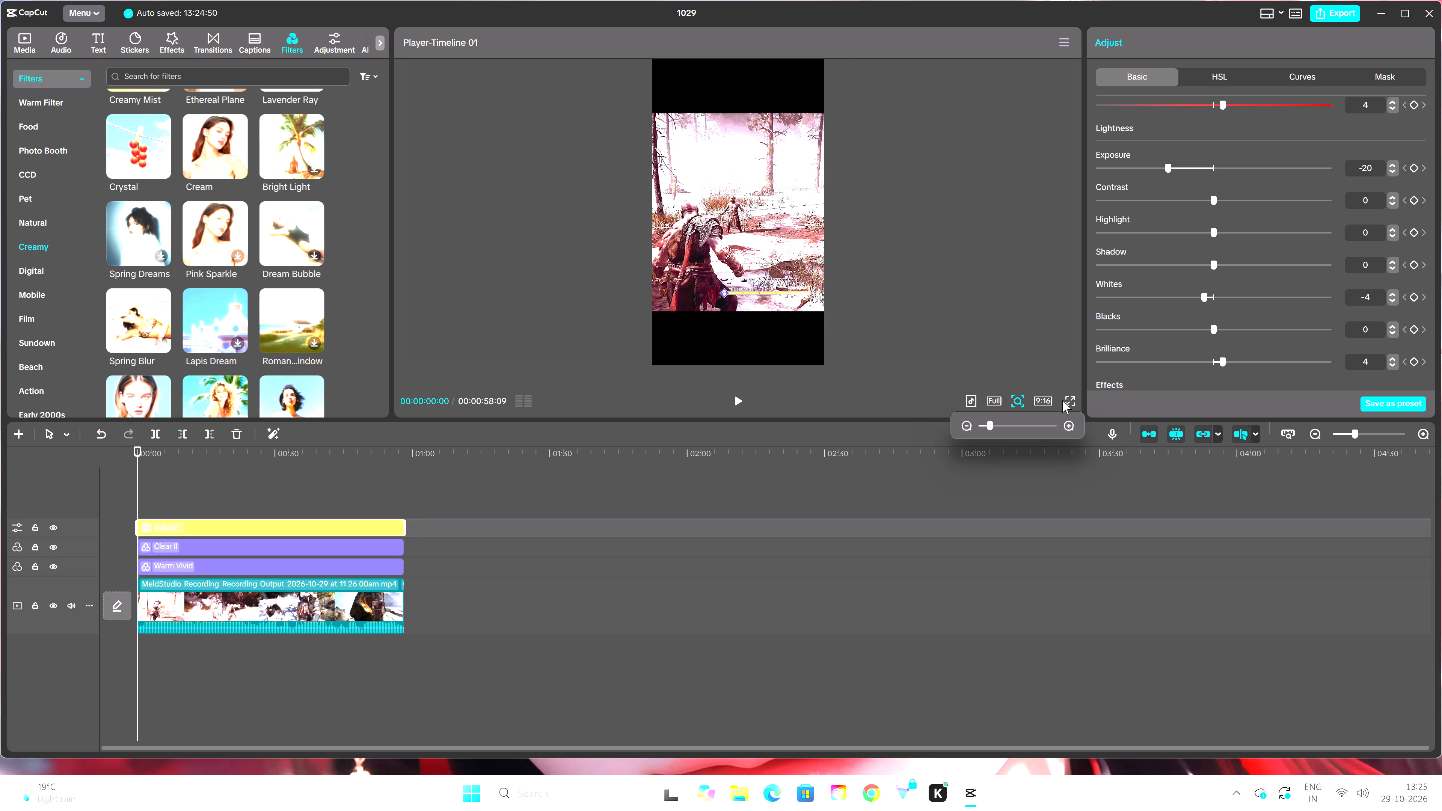
Play the video's last few seconds in full screen to check the ending, and exit the full-screen view.
click(1066, 400)
drag(137, 448, 381, 479)
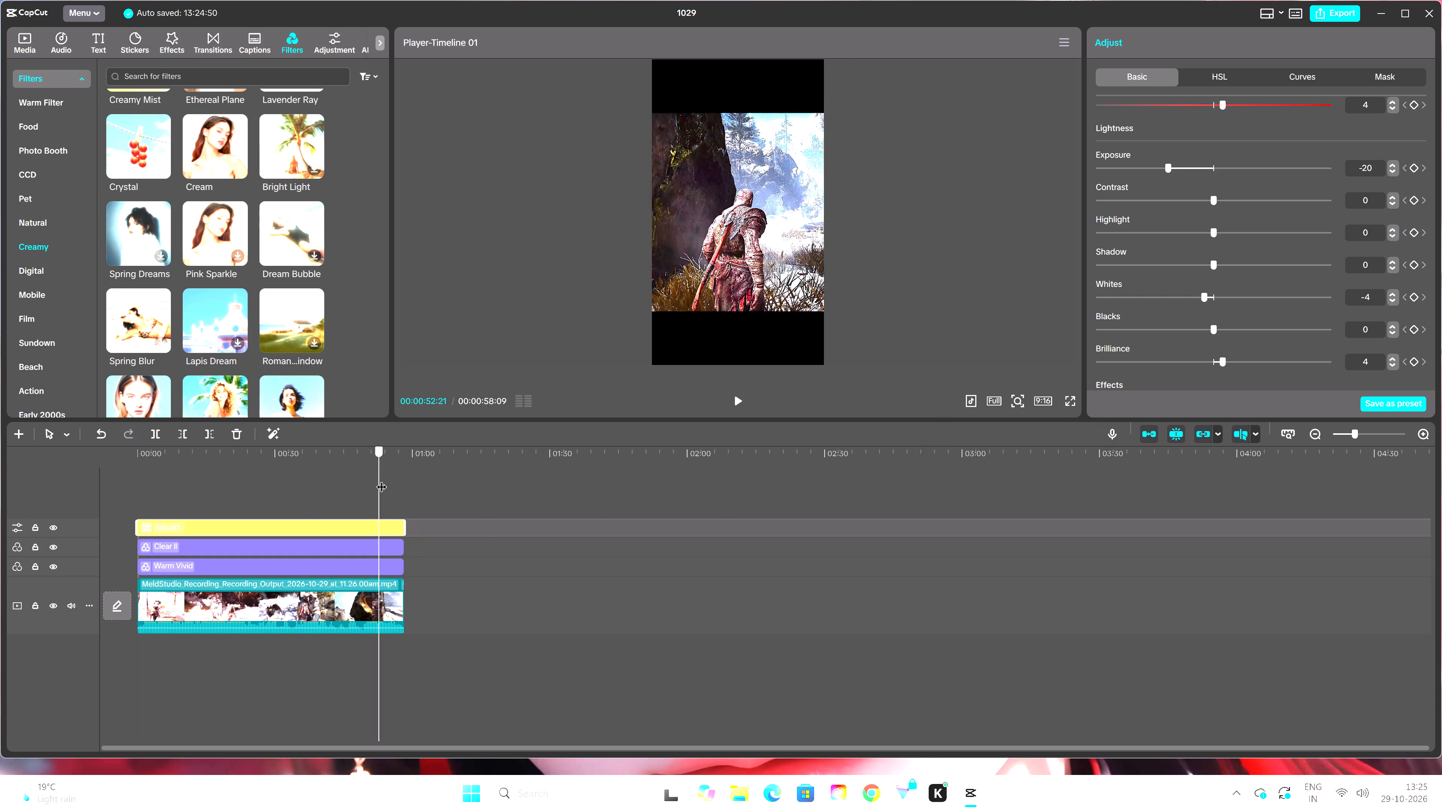
drag(381, 479, 397, 486)
click(744, 401)
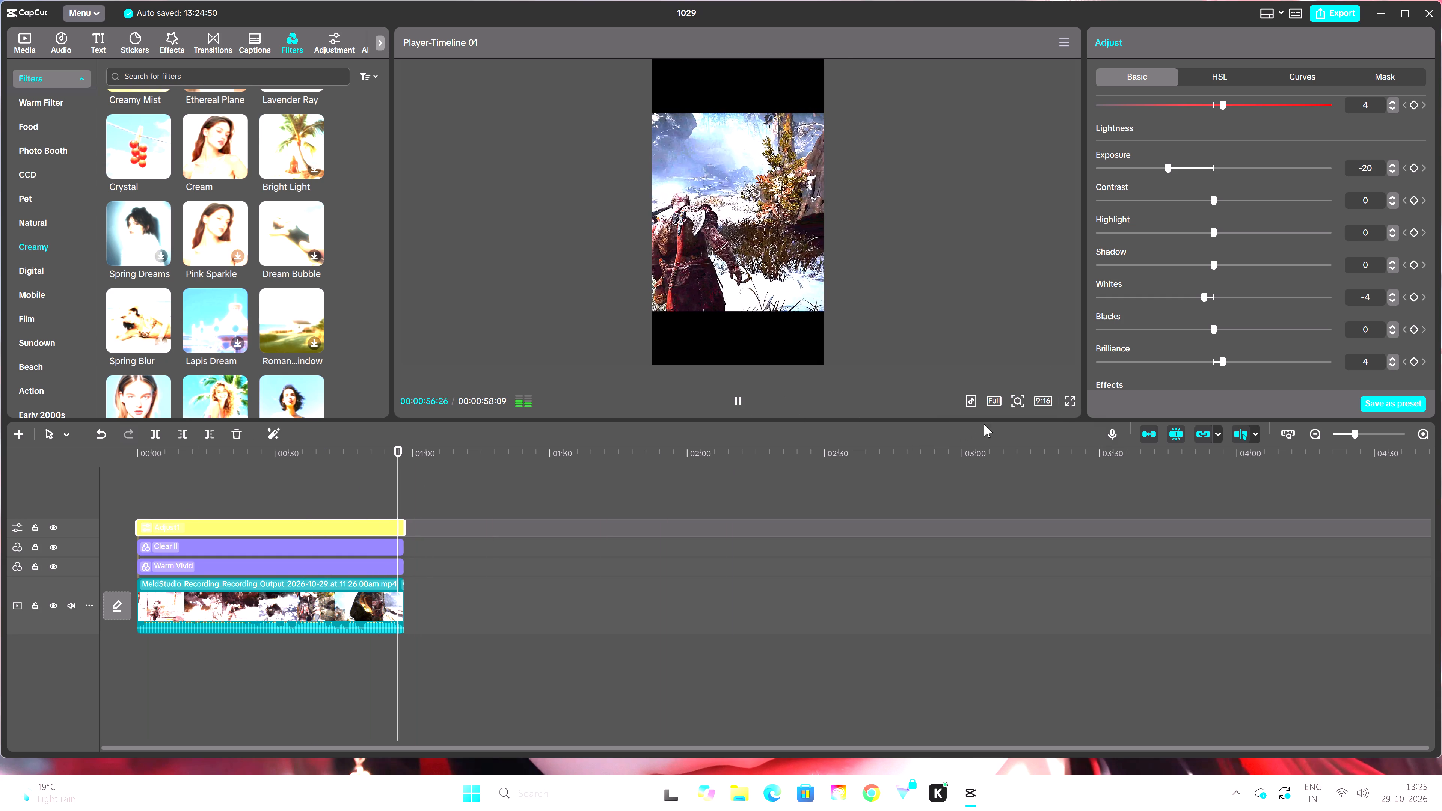
click(1066, 402)
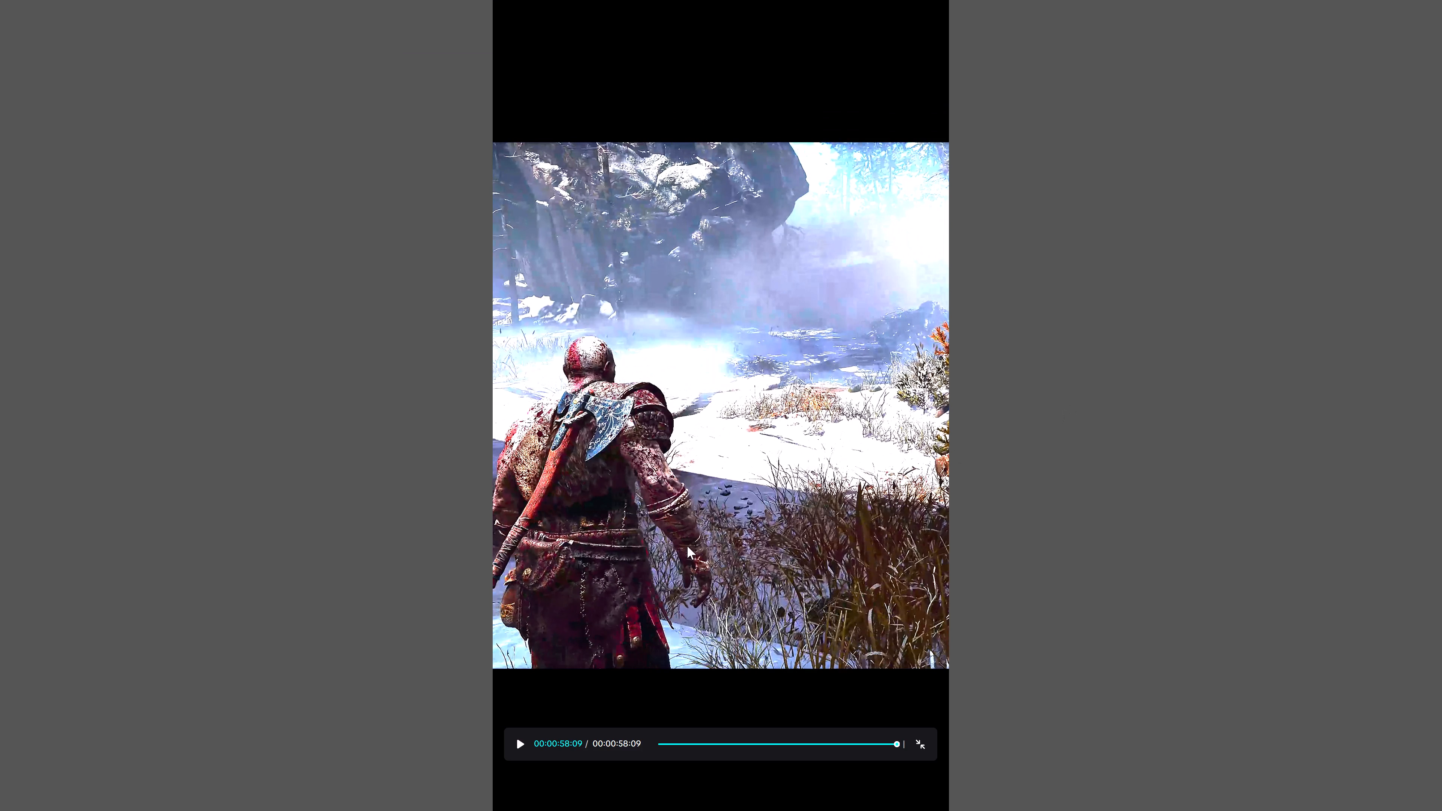
click(916, 739)
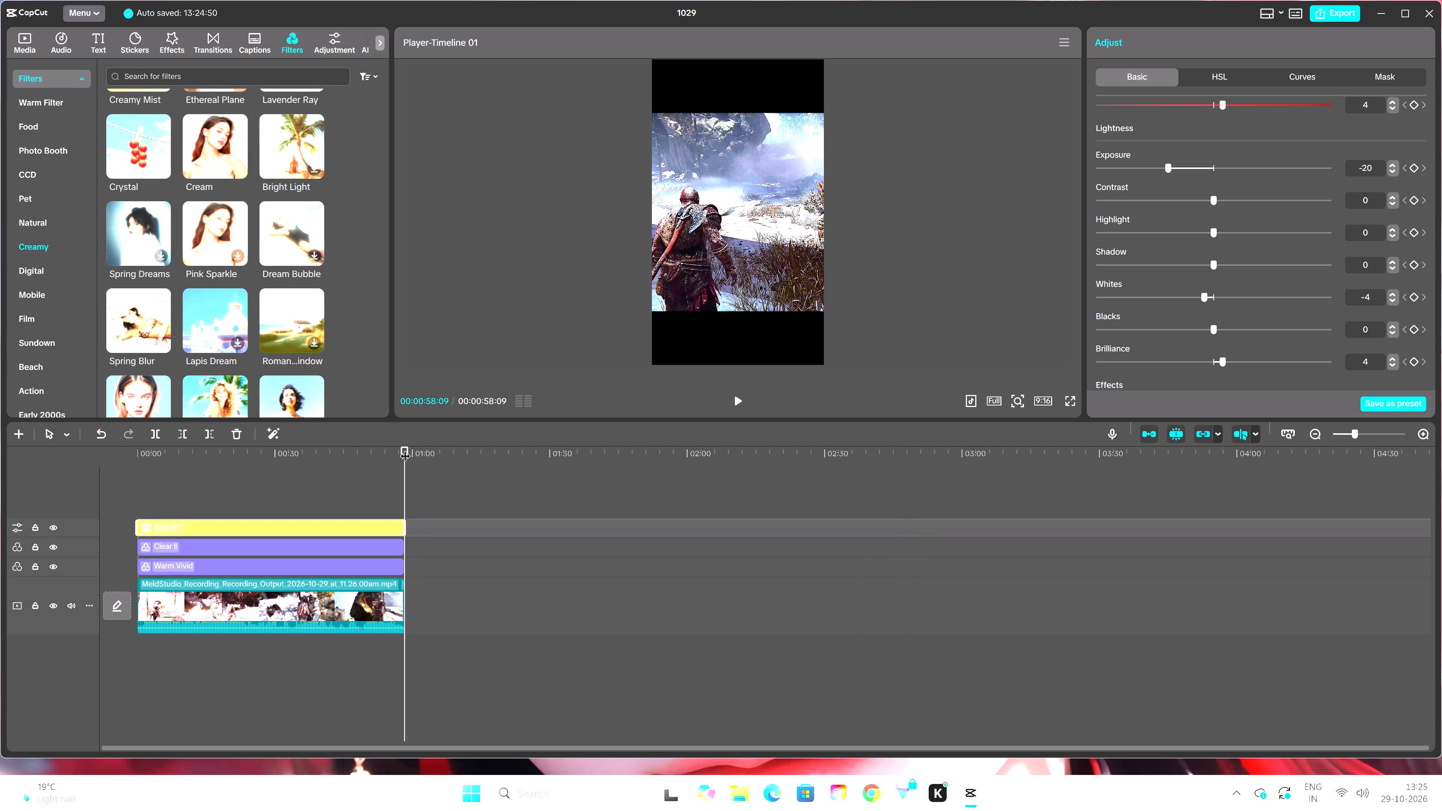
Replay the ending from about 52 seconds in full screen to review its grade, and exit the full-screen view.
drag(405, 448, 395, 456)
click(738, 407)
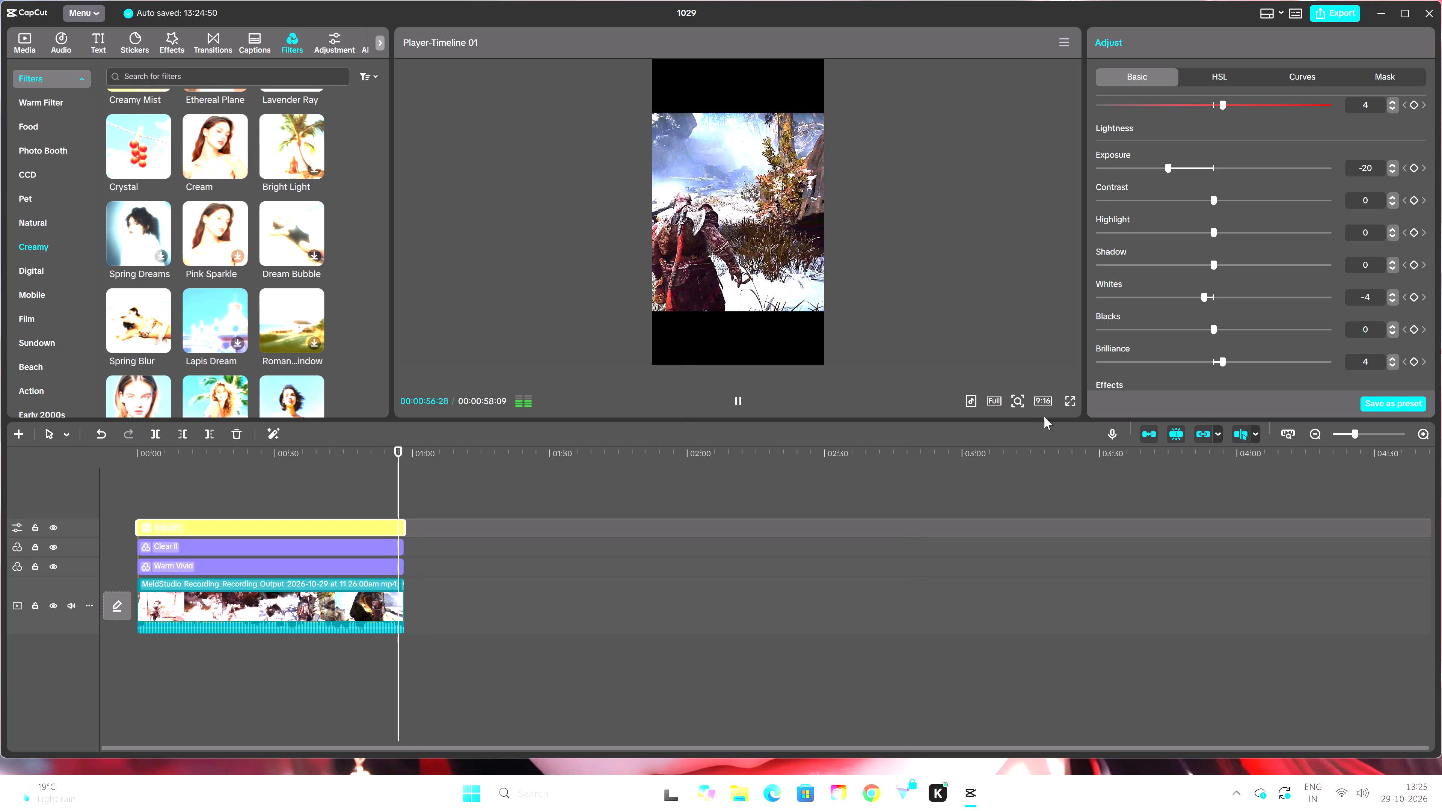
drag(396, 449, 376, 454)
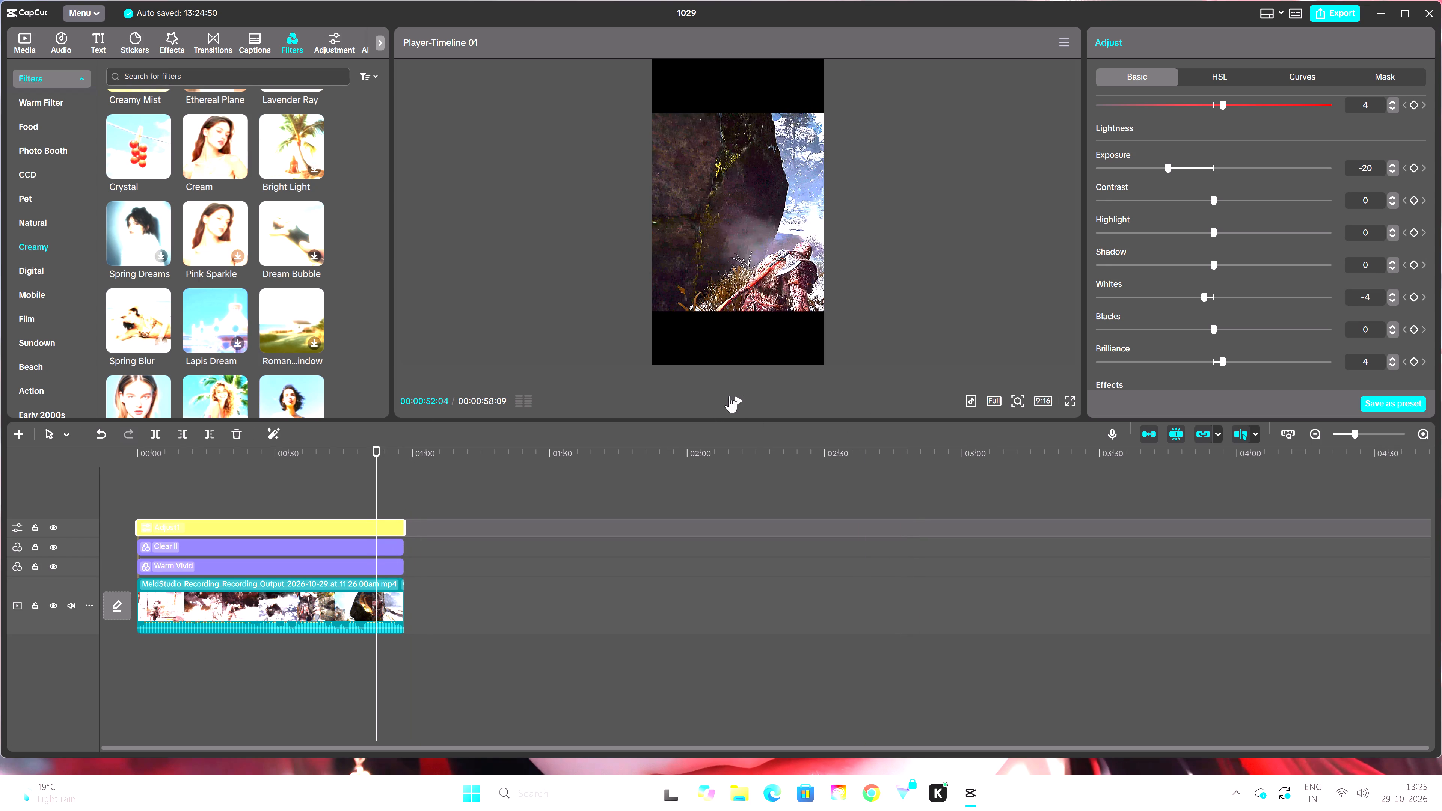
click(729, 396)
click(1067, 399)
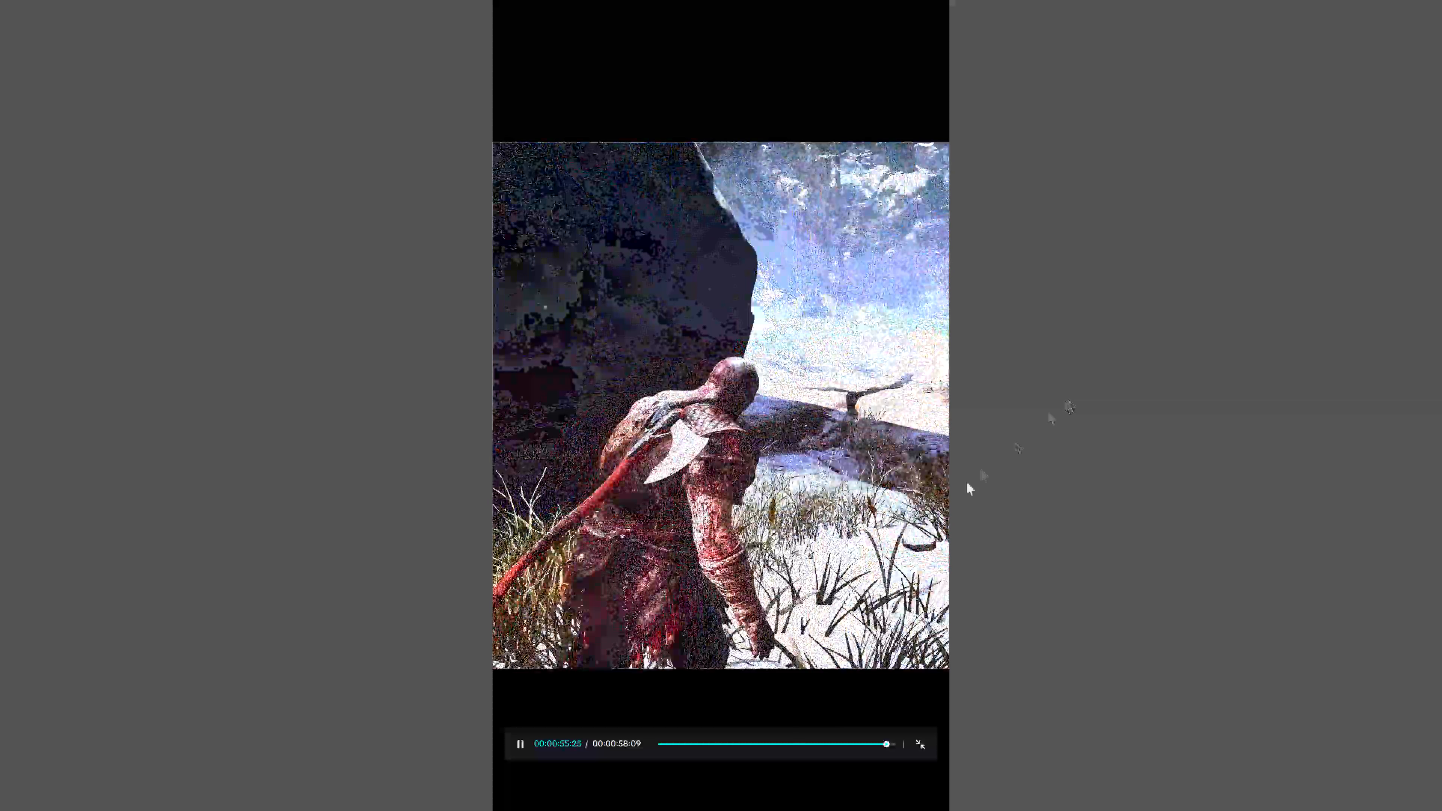
click(774, 526)
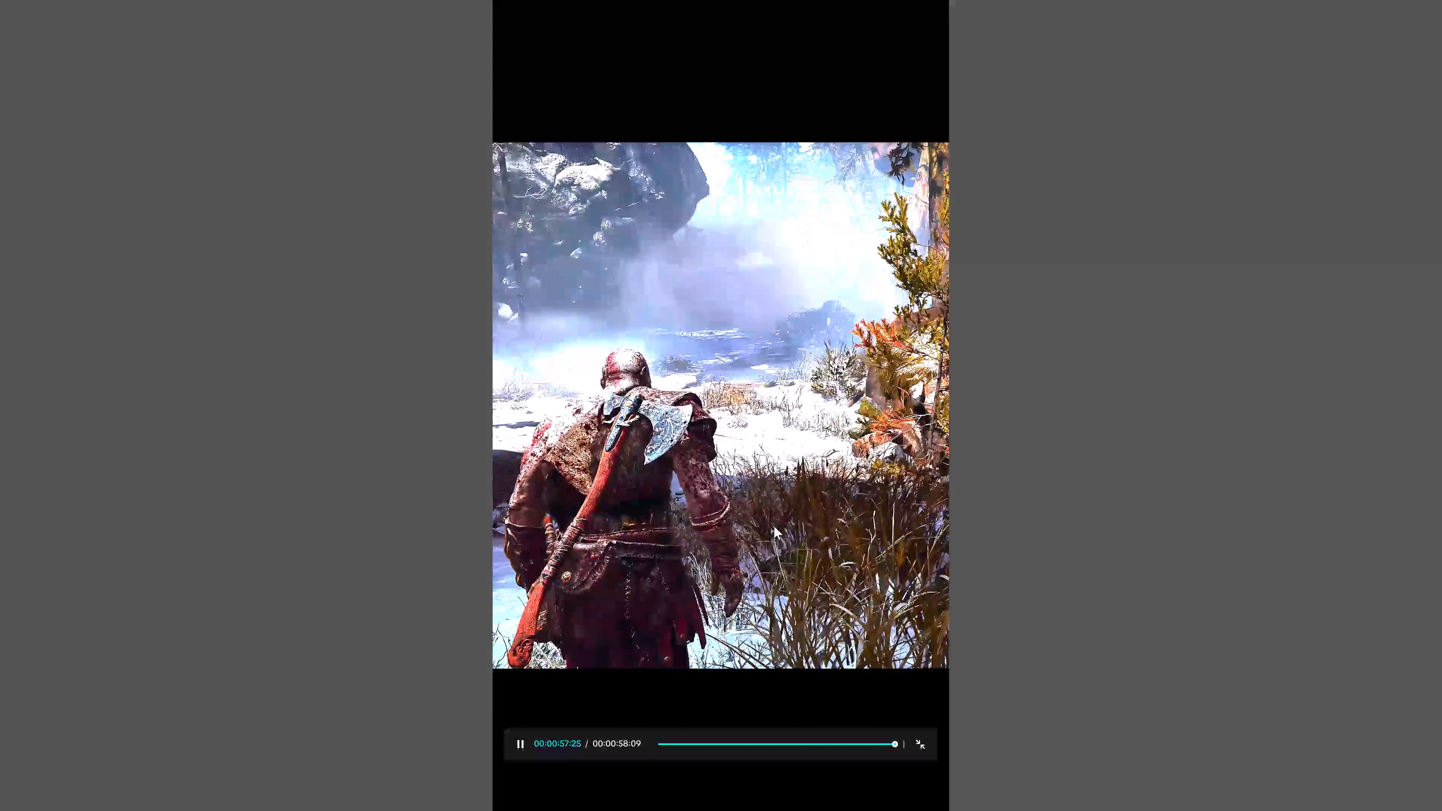
click(920, 744)
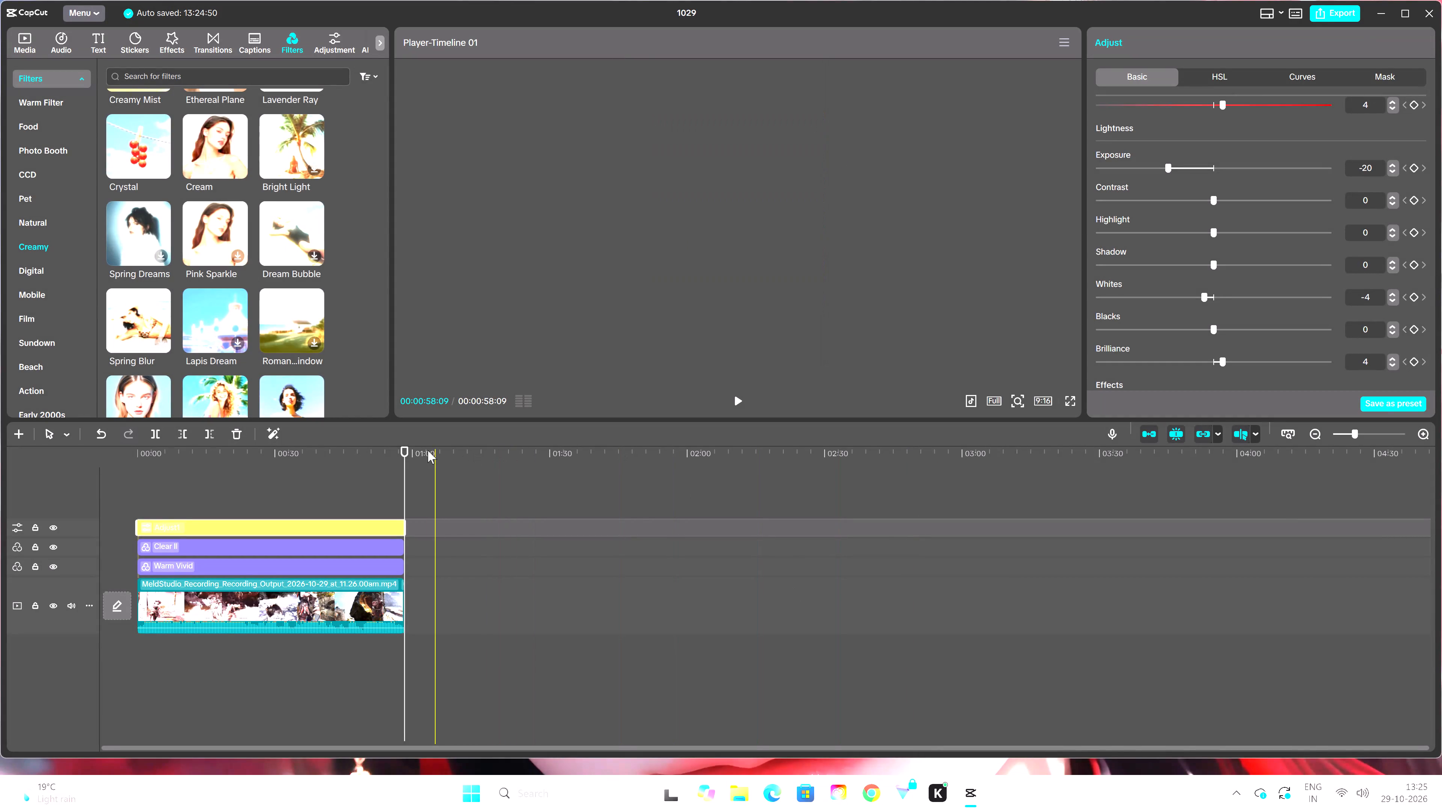
Compare the footage with and without the grade by hiding and reshowing the Warm Vivid, Clear II and adjustment tracks.
drag(412, 452, 355, 484)
click(55, 567)
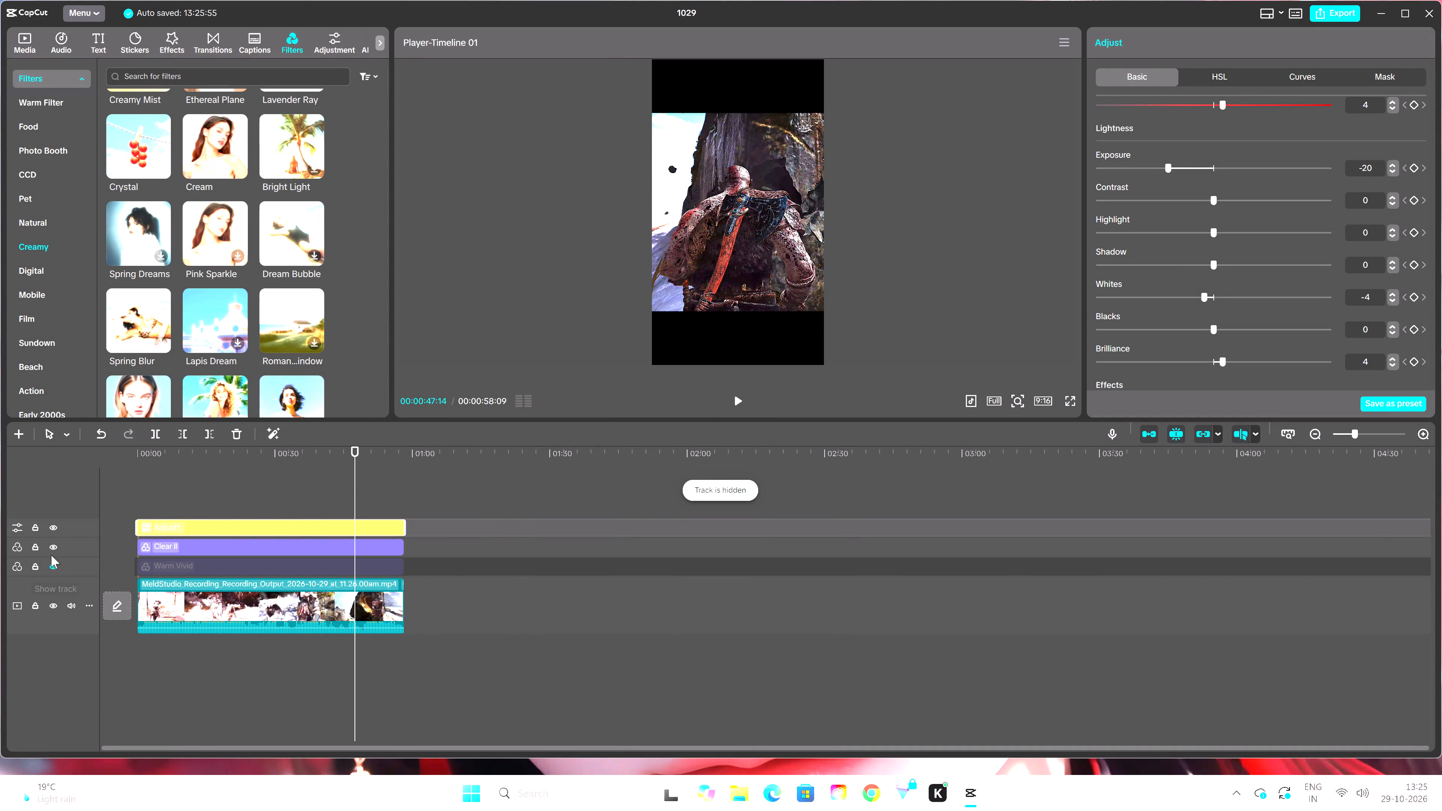
click(50, 546)
click(47, 526)
click(55, 523)
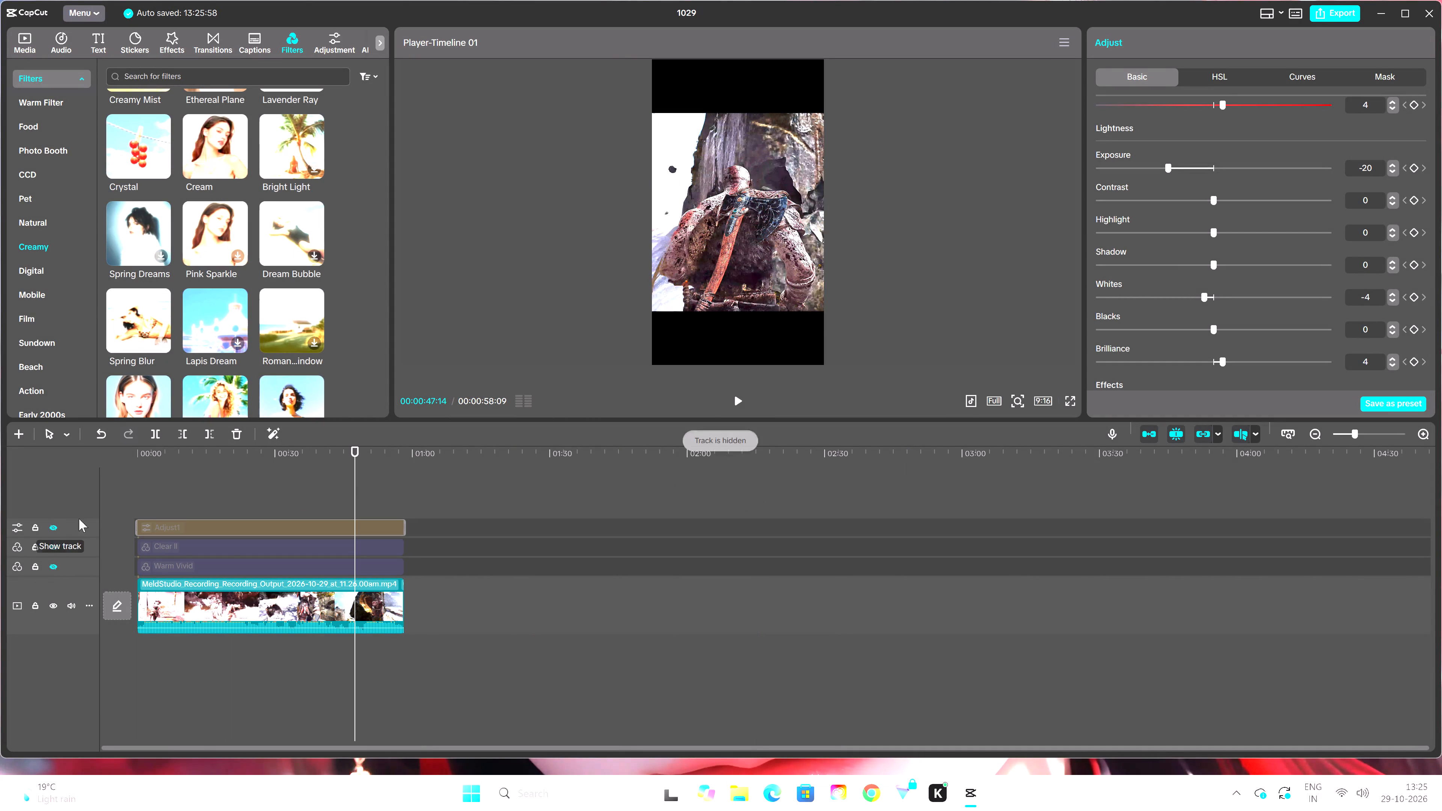
drag(354, 452, 0, 503)
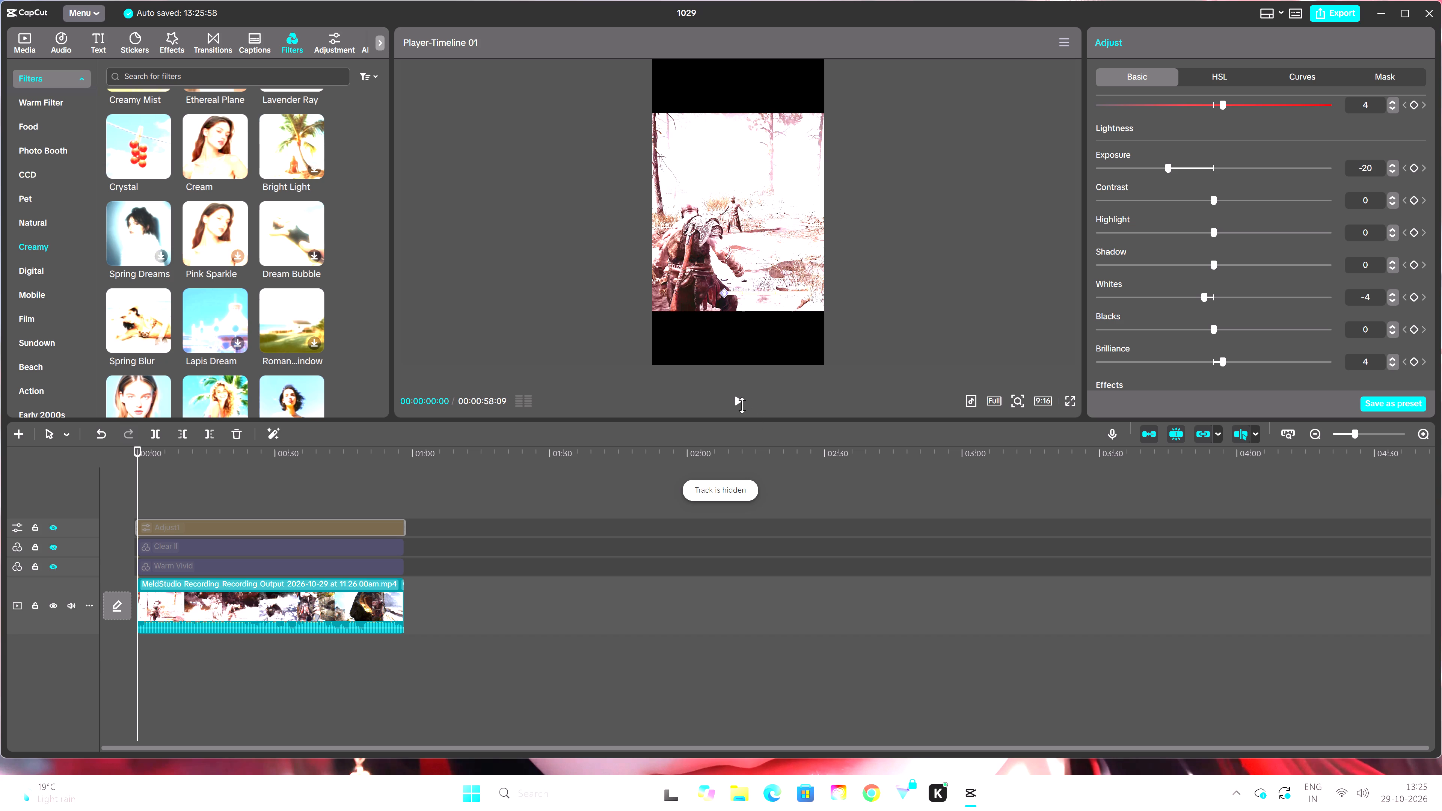
click(742, 403)
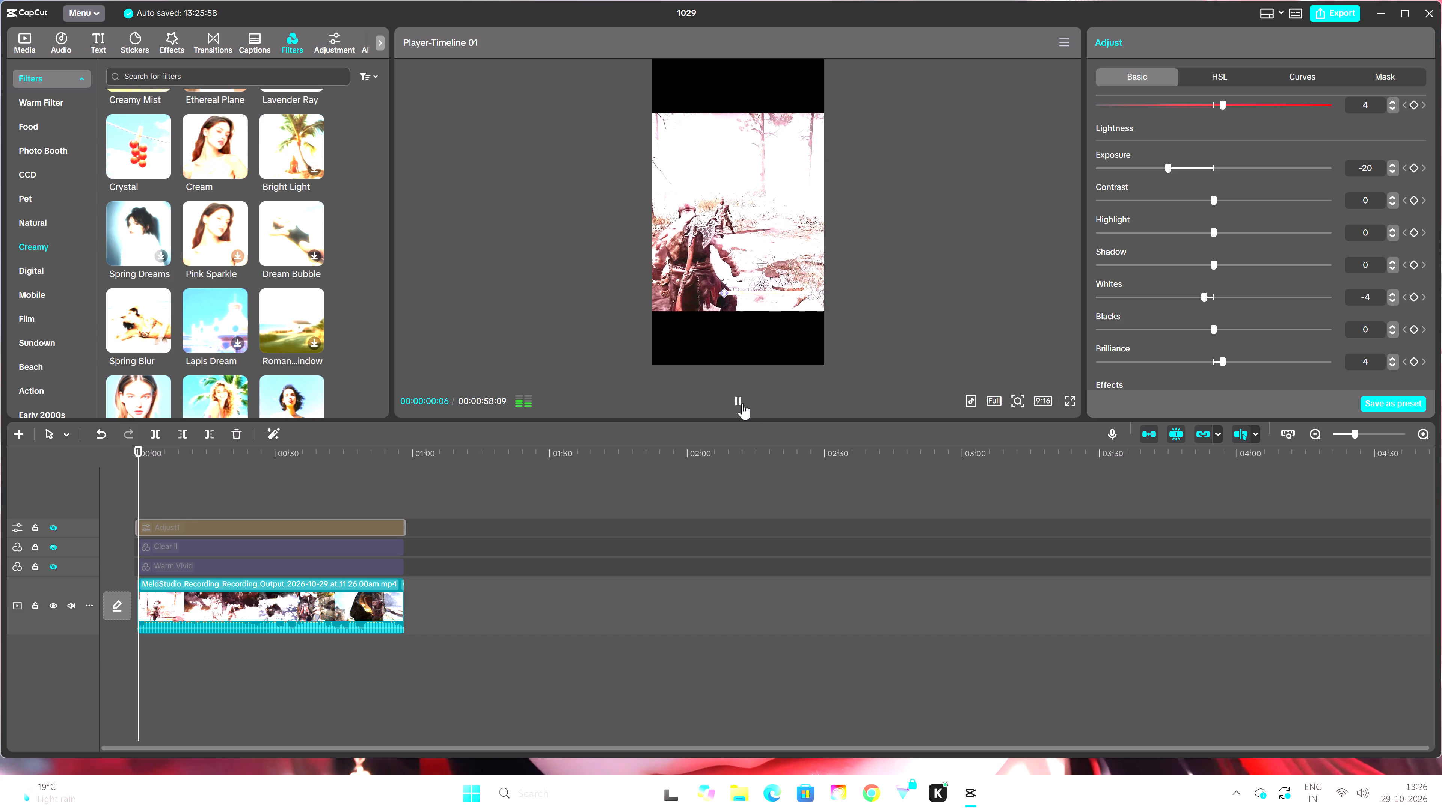
click(742, 403)
click(59, 566)
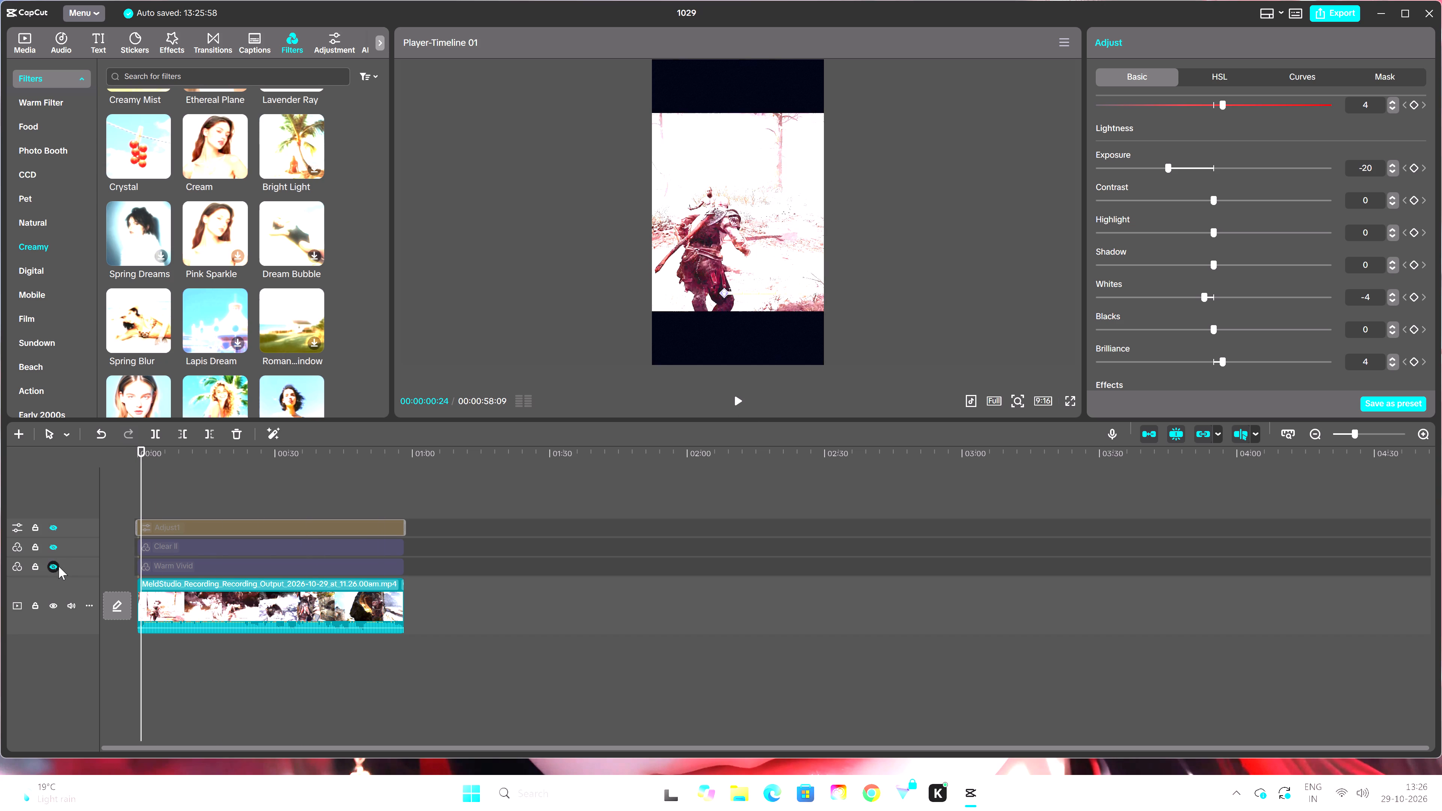
click(55, 545)
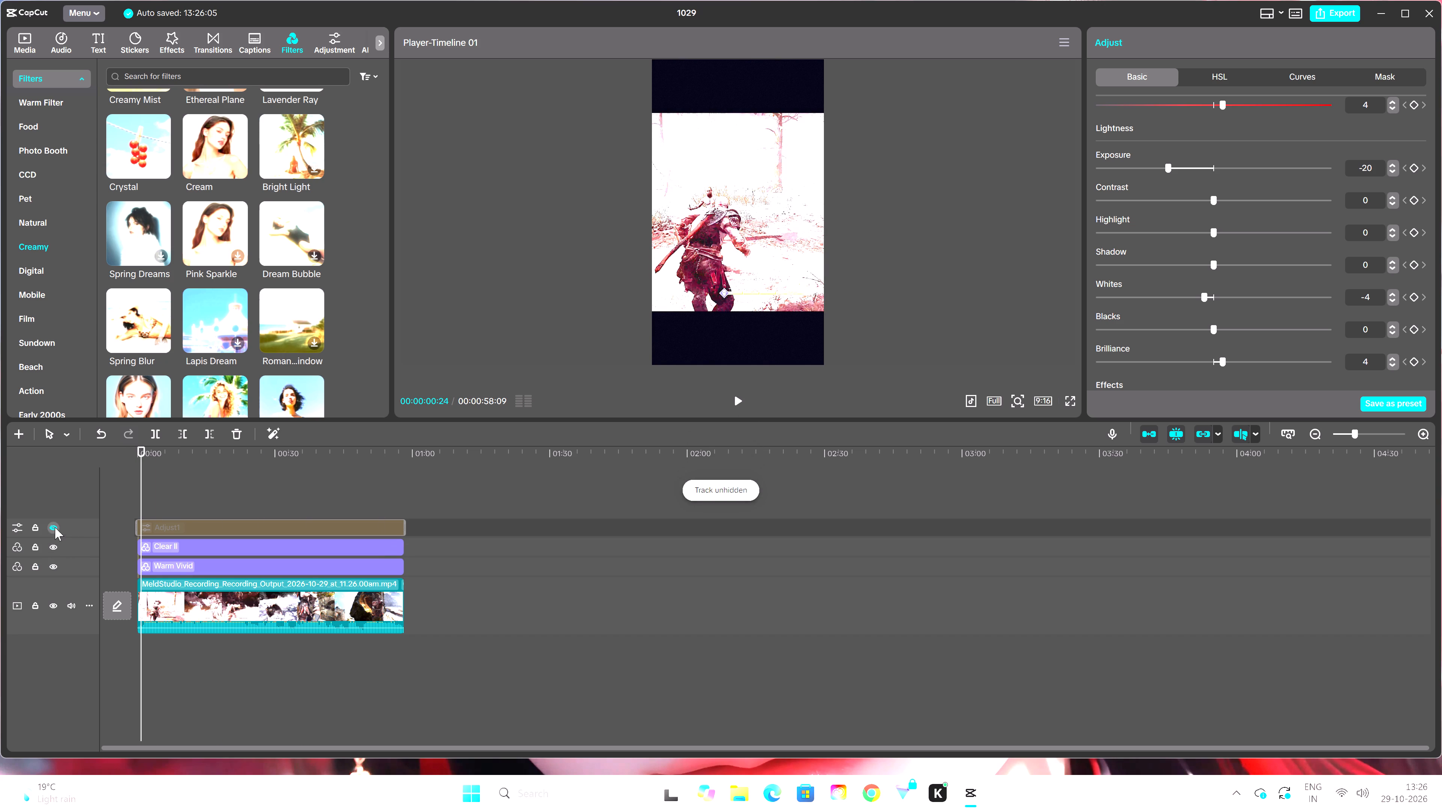
click(54, 527)
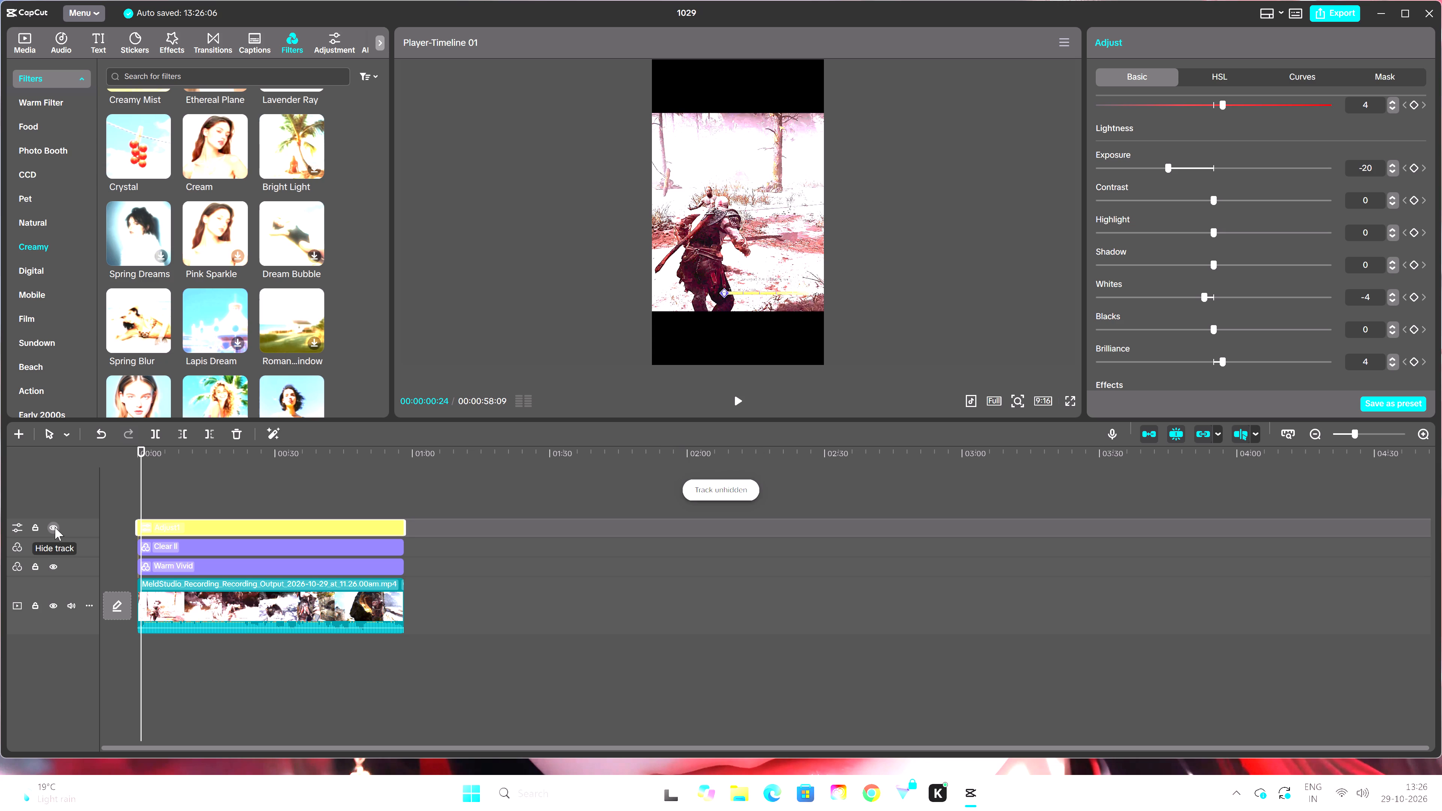
click(55, 527)
click(55, 527)
click(54, 528)
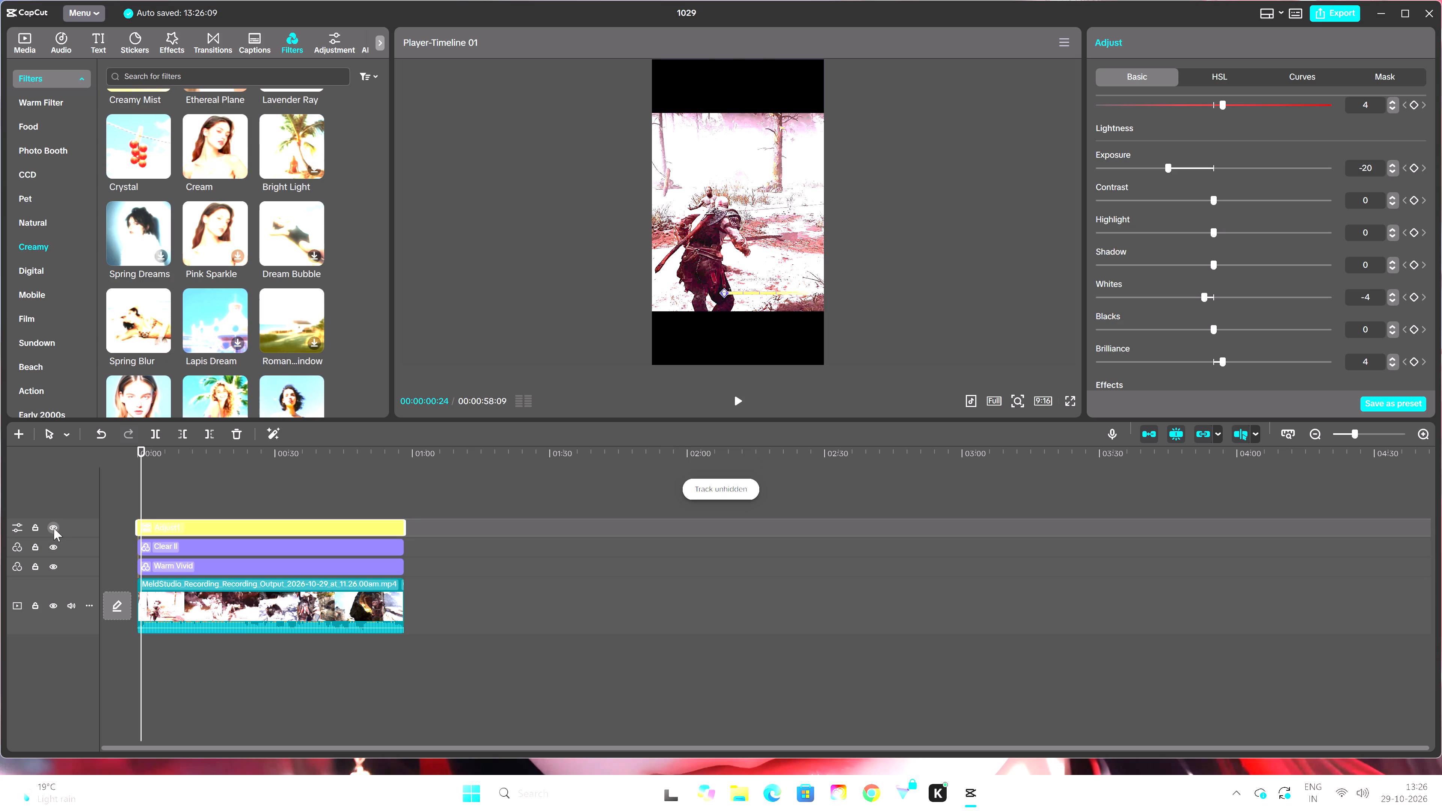
Play the first half of the graded video in full screen, exit the full-screen view and return the playhead to the start.
click(741, 400)
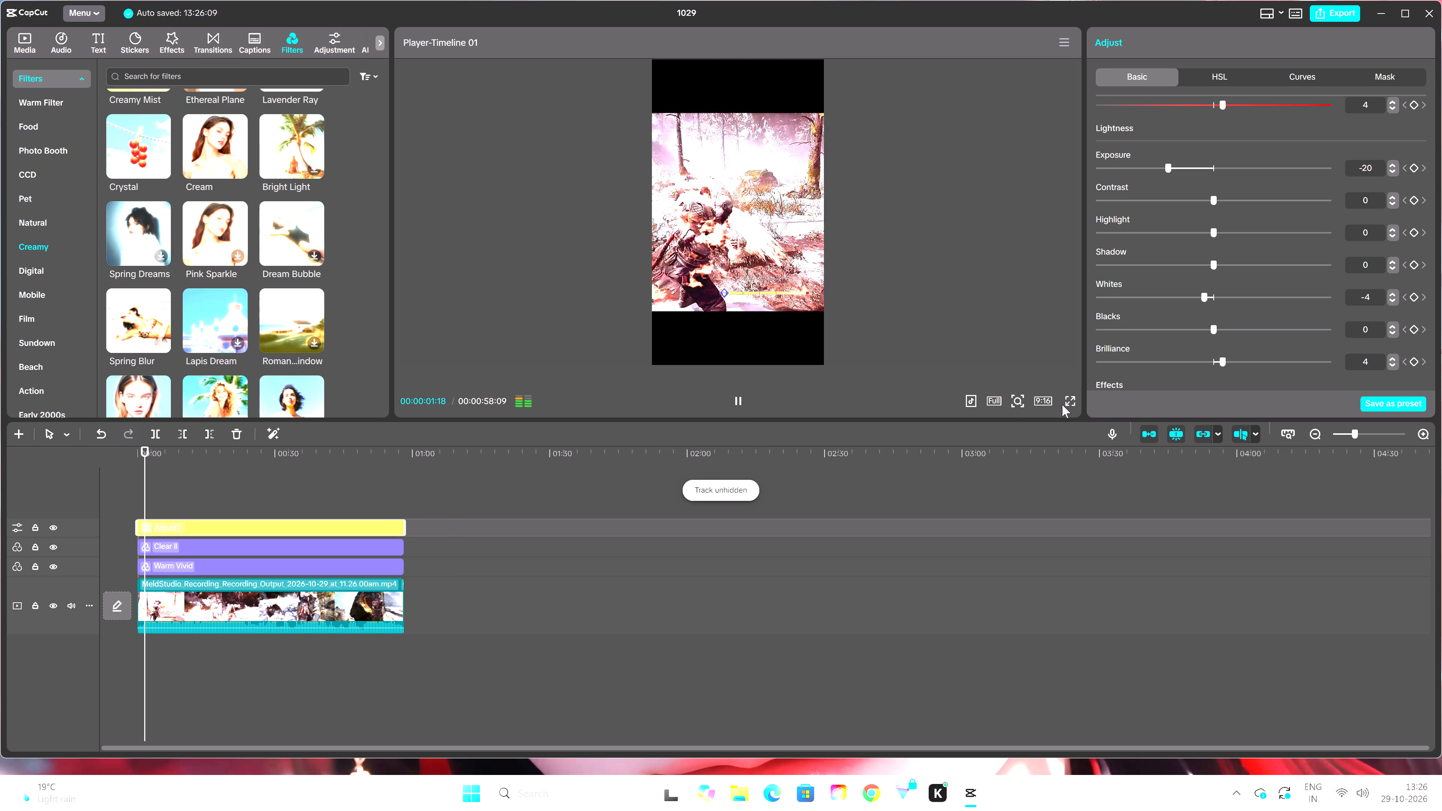
click(1068, 401)
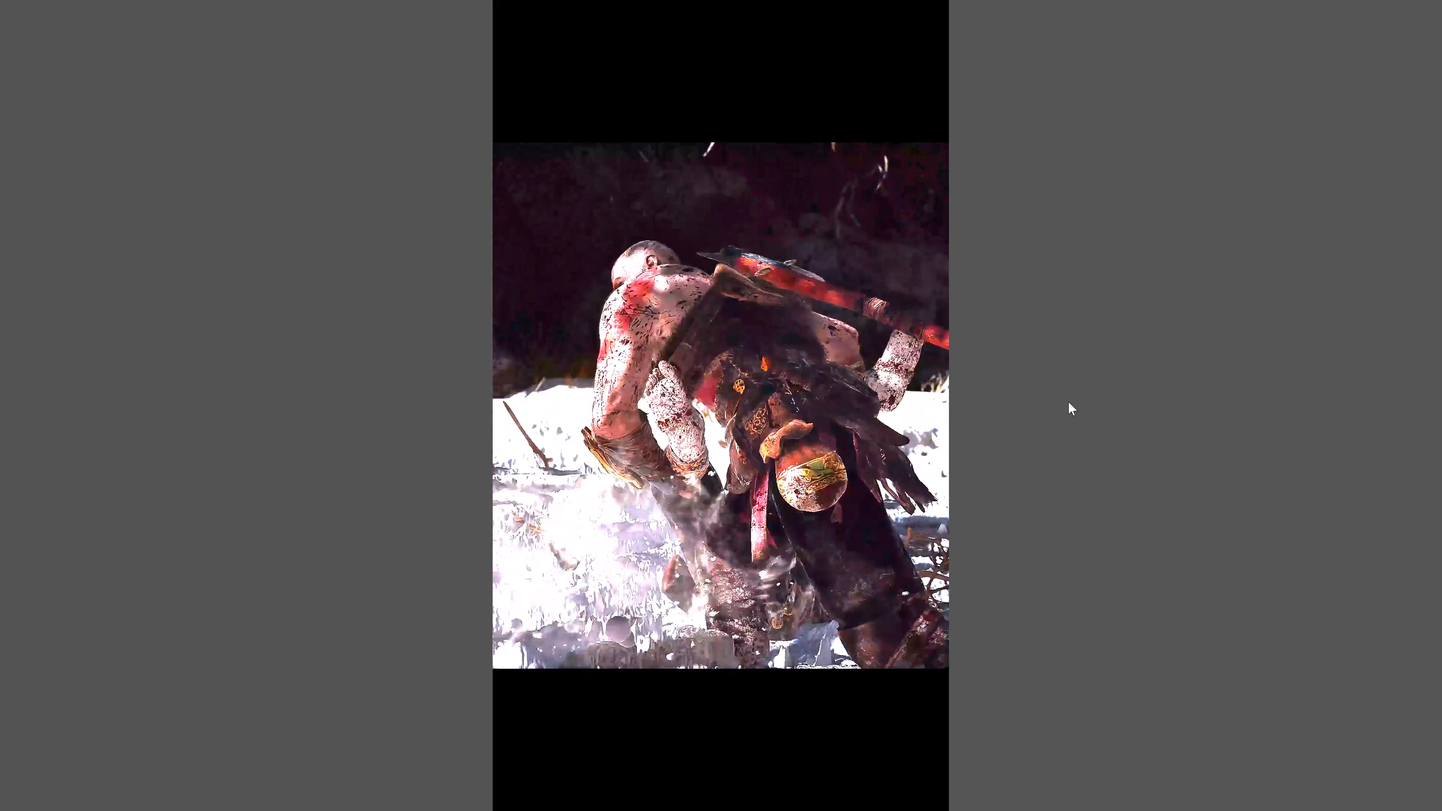
click(931, 489)
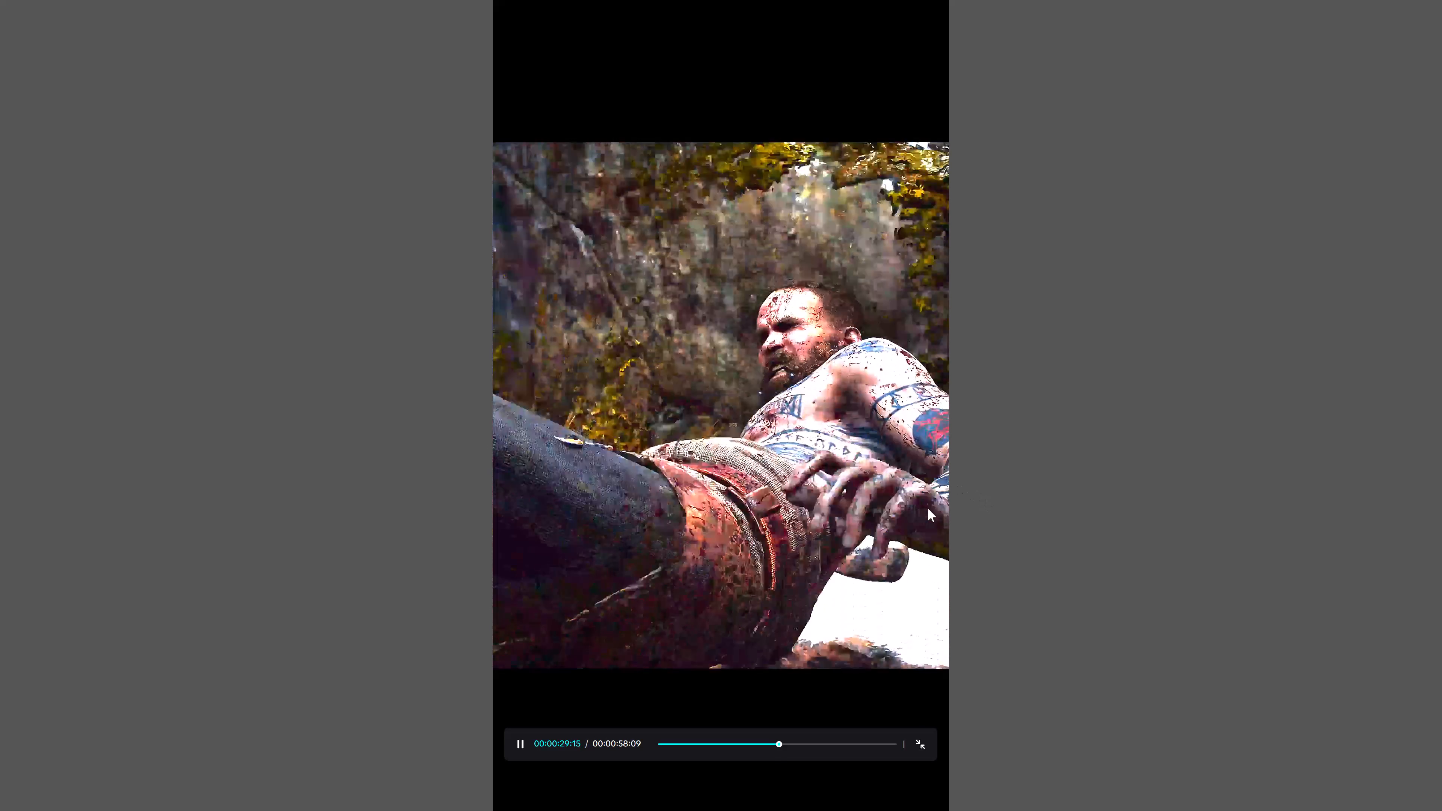
click(920, 748)
click(742, 403)
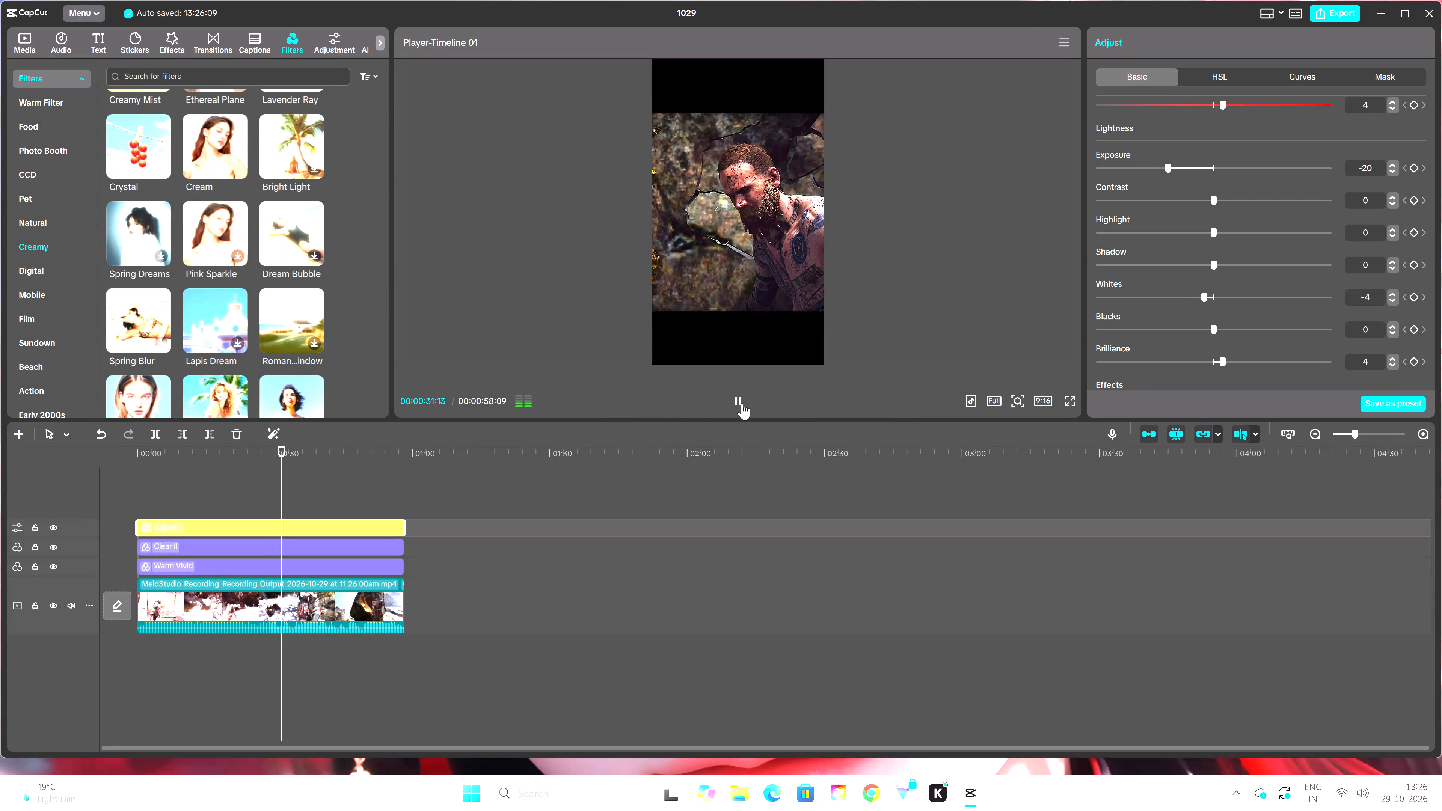
drag(282, 450, 131, 469)
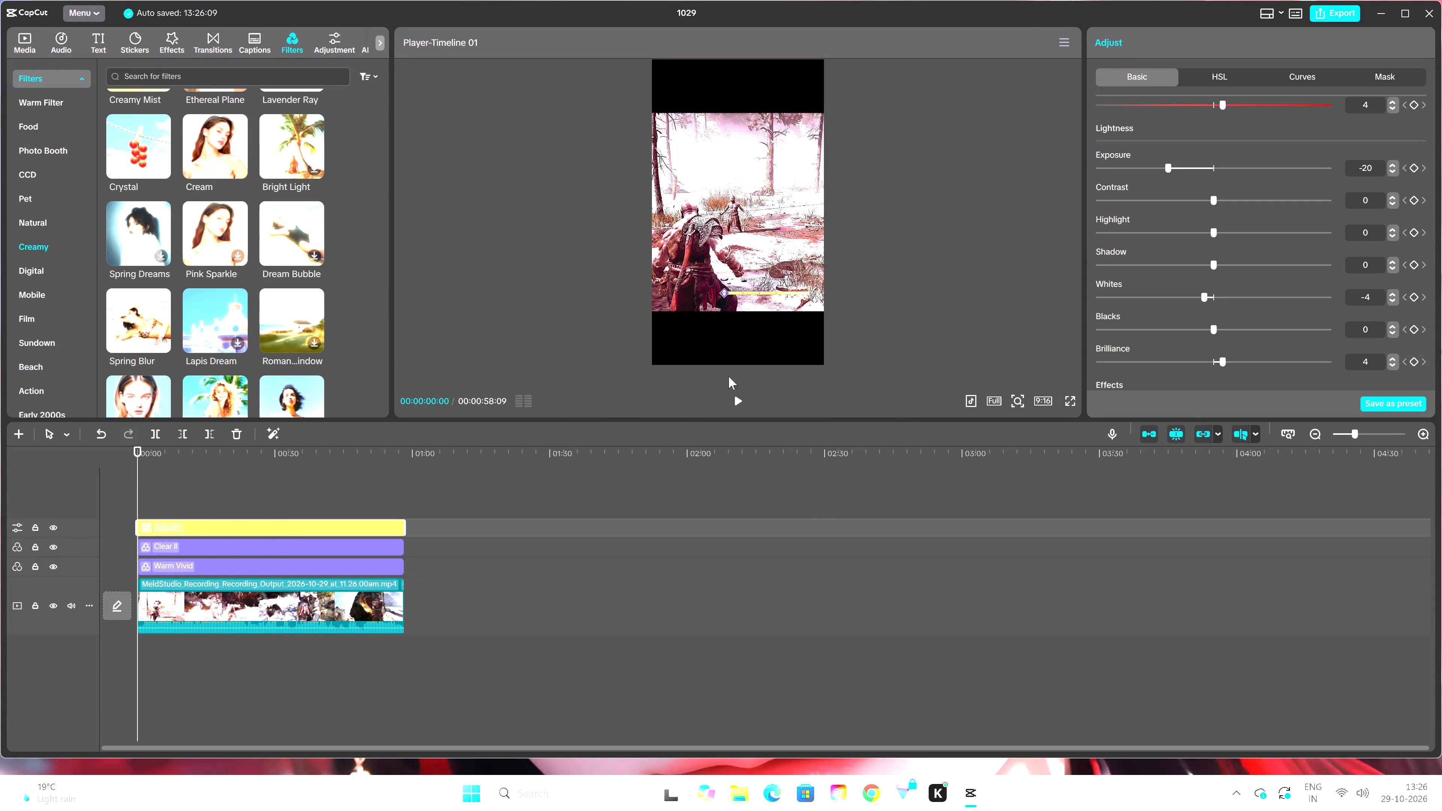
Add a default text clip at the start of the timeline and extend it over the whole video.
click(97, 30)
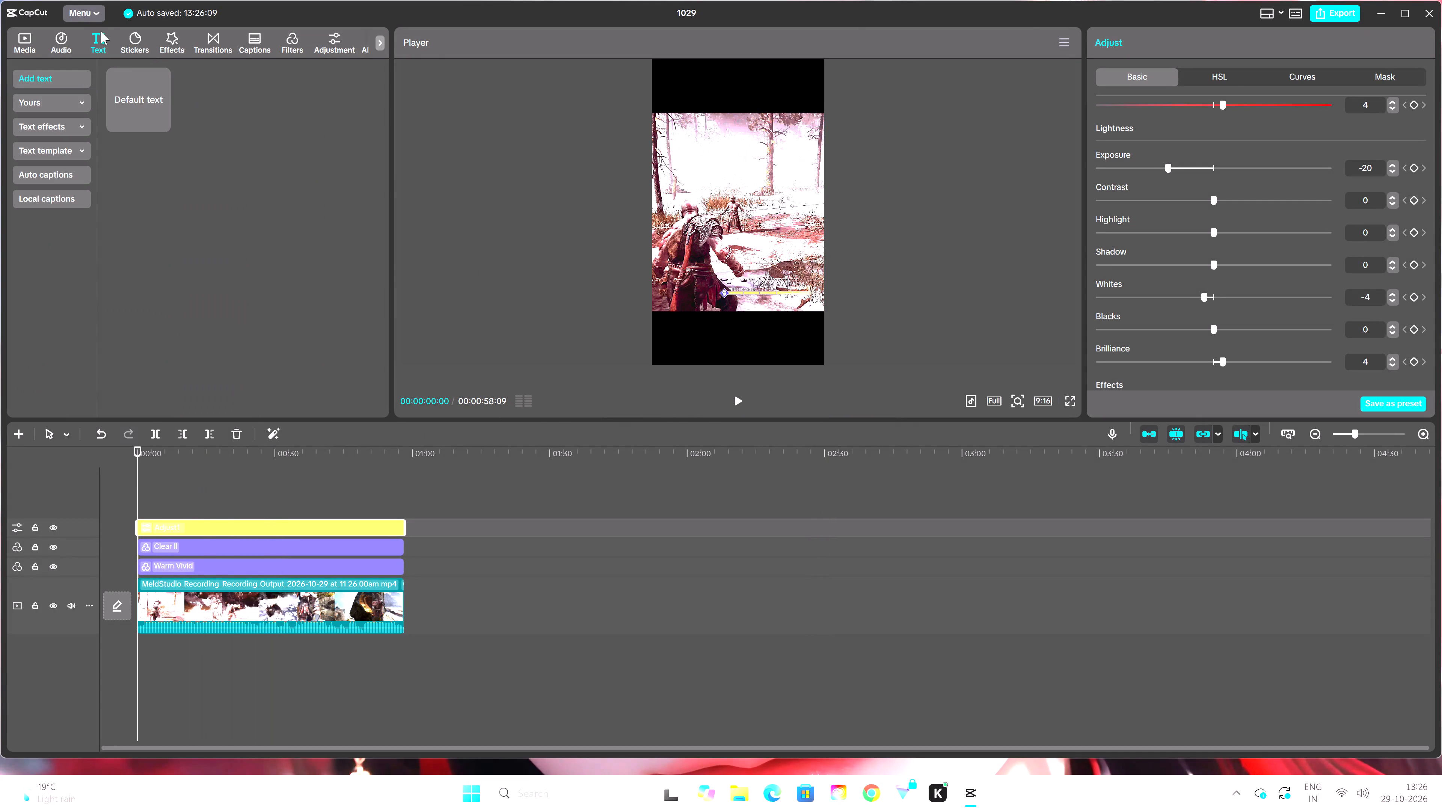
click(164, 121)
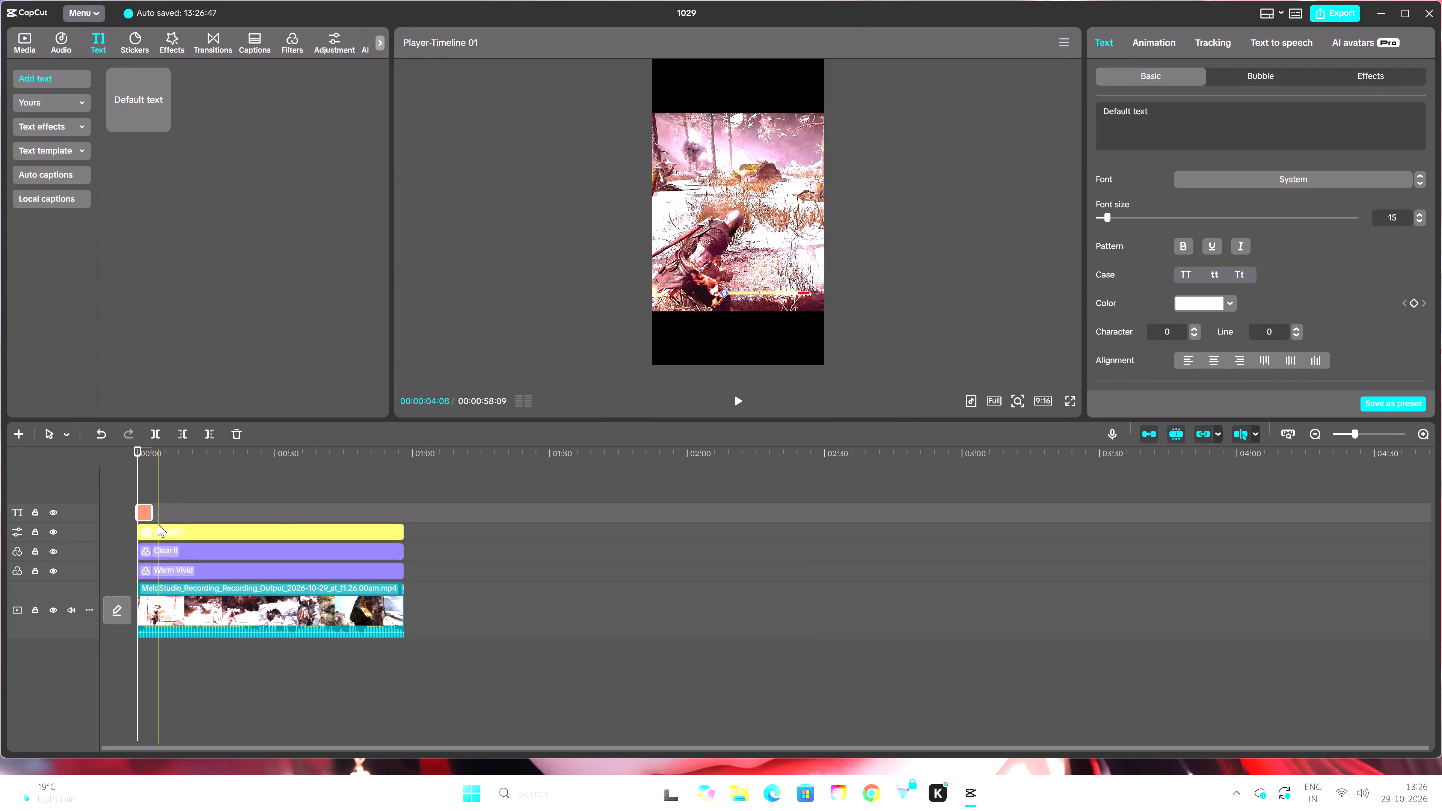
drag(152, 511, 400, 543)
Move the text into the black bar above the footage, centred horizontally.
drag(730, 216, 731, 213)
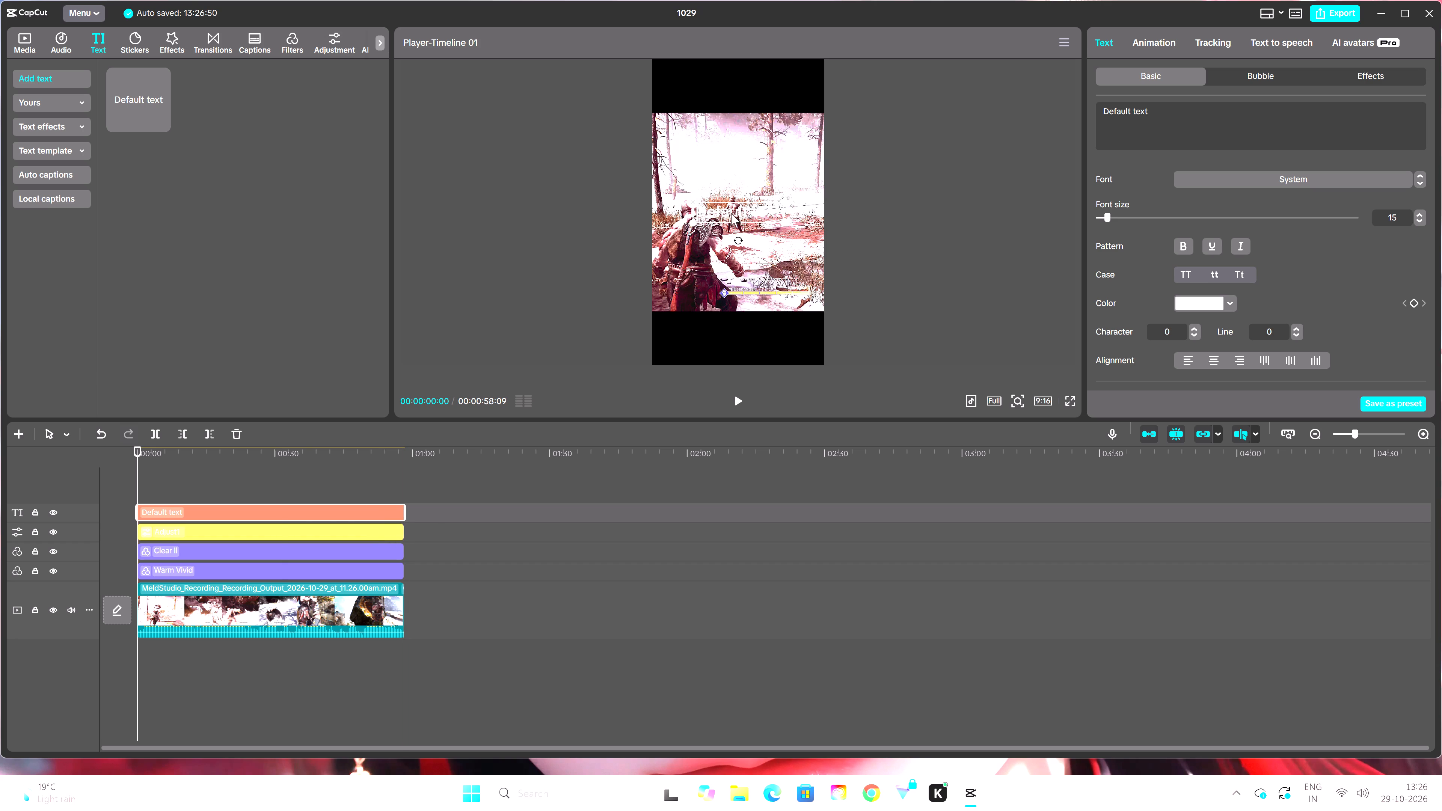
drag(731, 213, 723, 99)
Replace the default text with "Kratos Fist is op".
click(1180, 115)
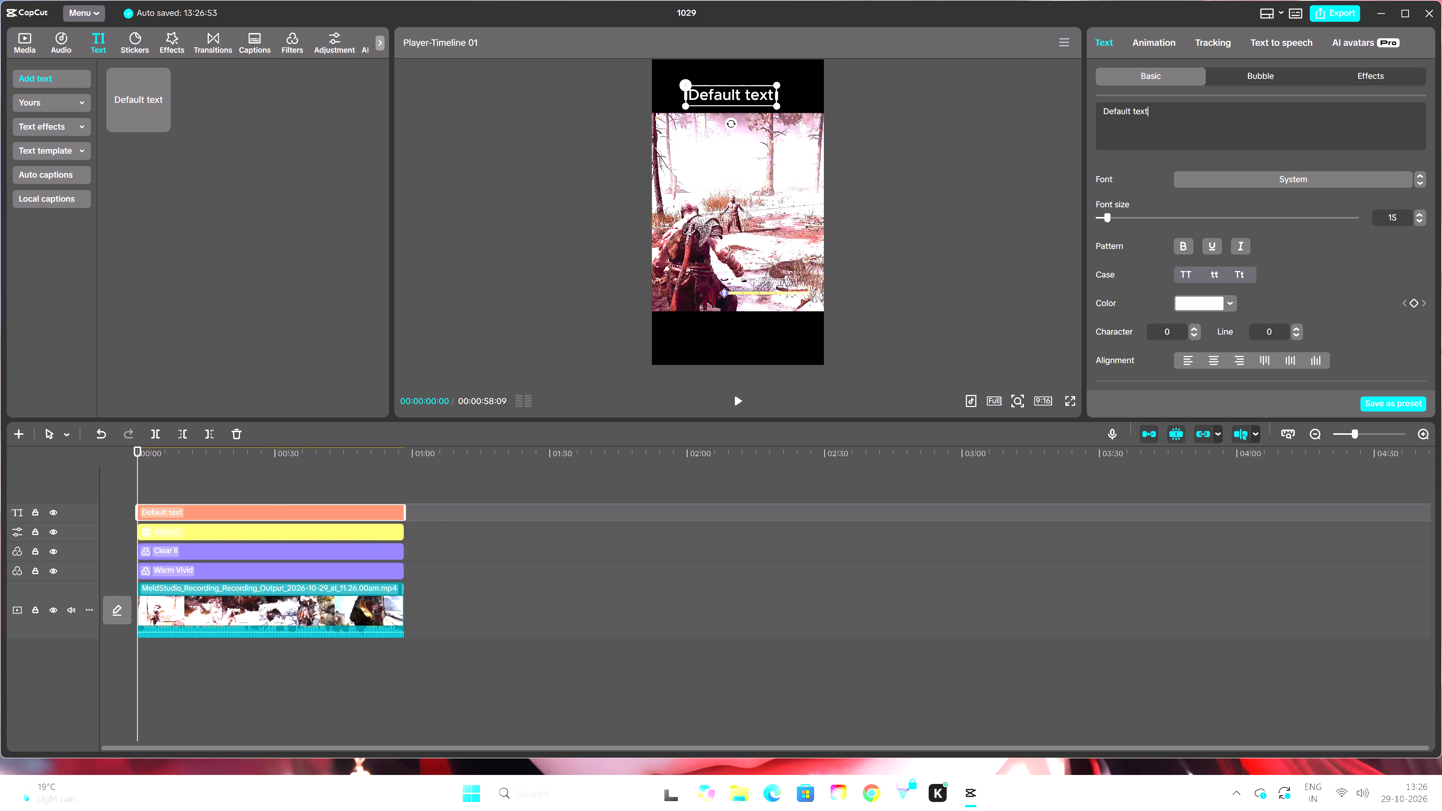
key(BackSpace)
key(BackSpace)
key(BackSpace)
key(BackSpace)
key(BackSpace)
key(BackSpace)
key(BackSpace)
key(BackSpace)
key(BackSpace)
key(BackSpace)
key(BackSpace)
key(BackSpace)
key(BackSpace)
key(BackSpace)
key(BackSpace)
key(BackSpace)
key(BackSpace)
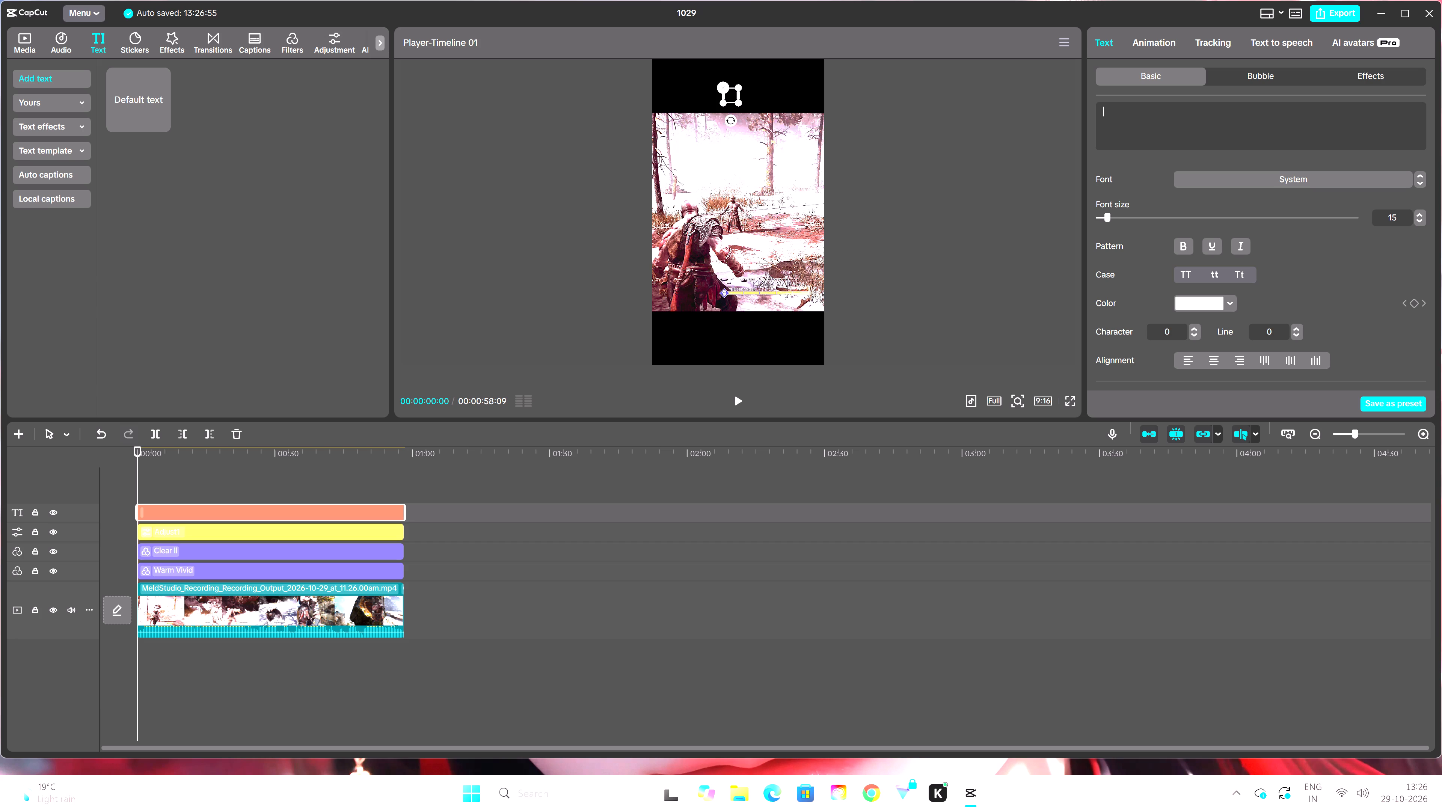
text(Krat)
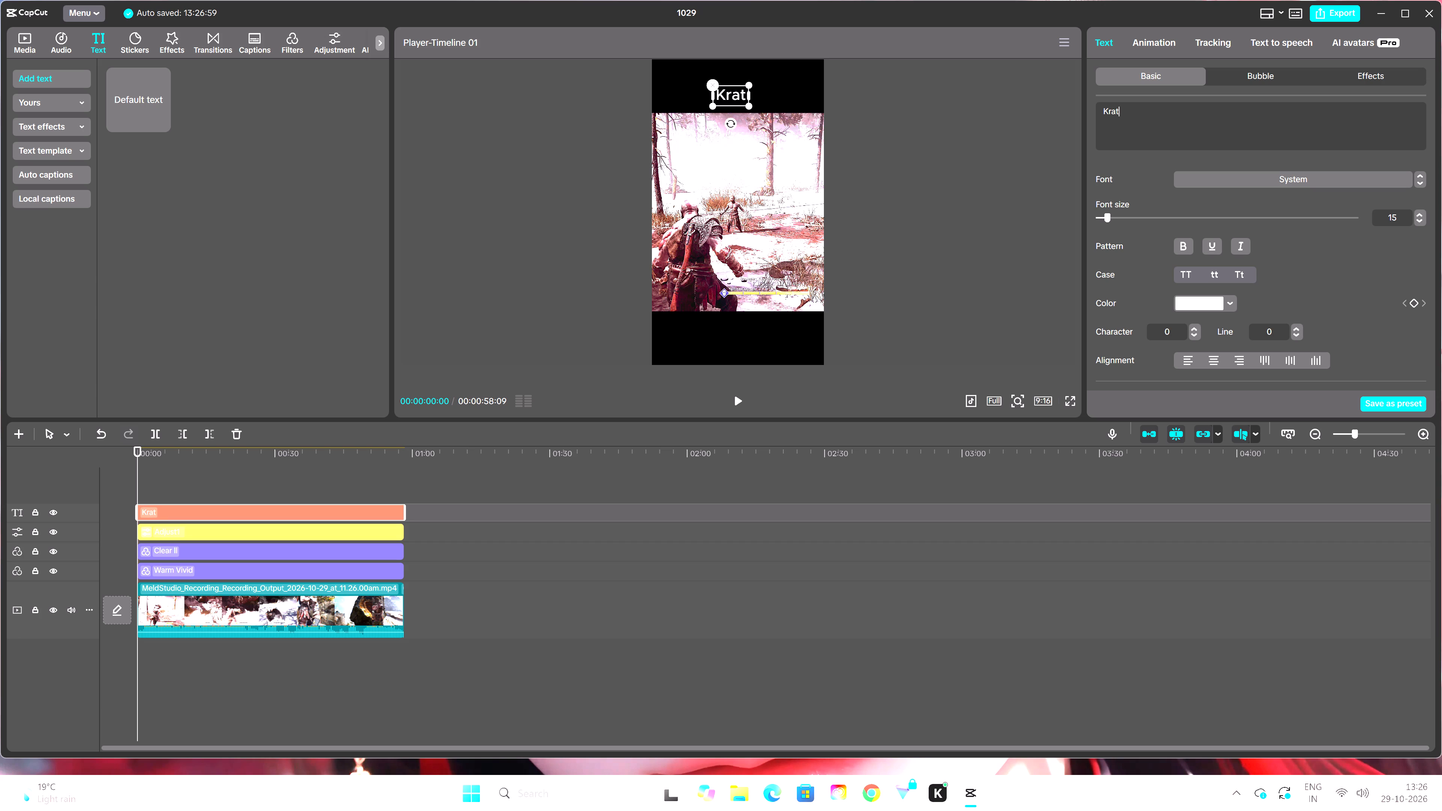
text(os)
key(space)
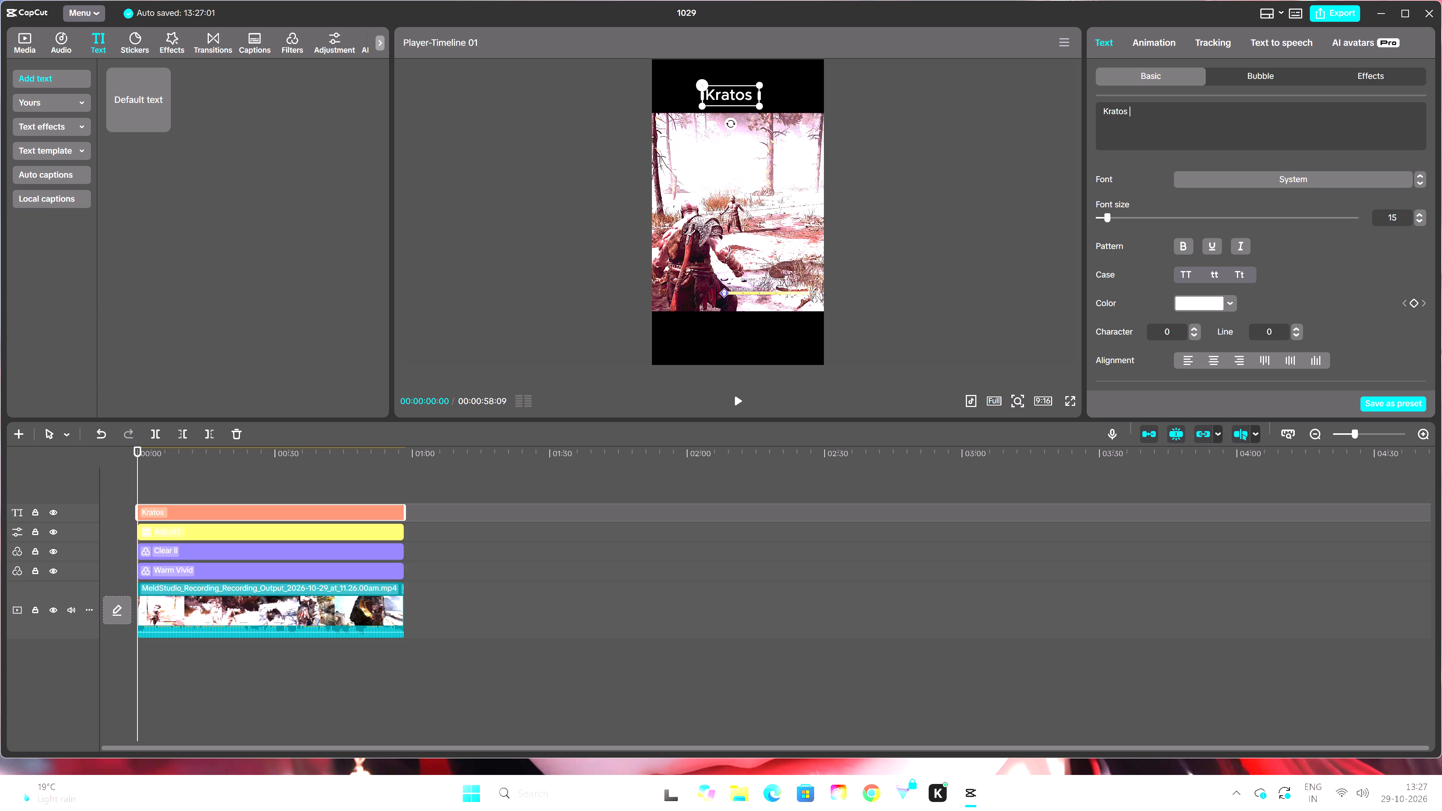
text(Fist)
key(space)
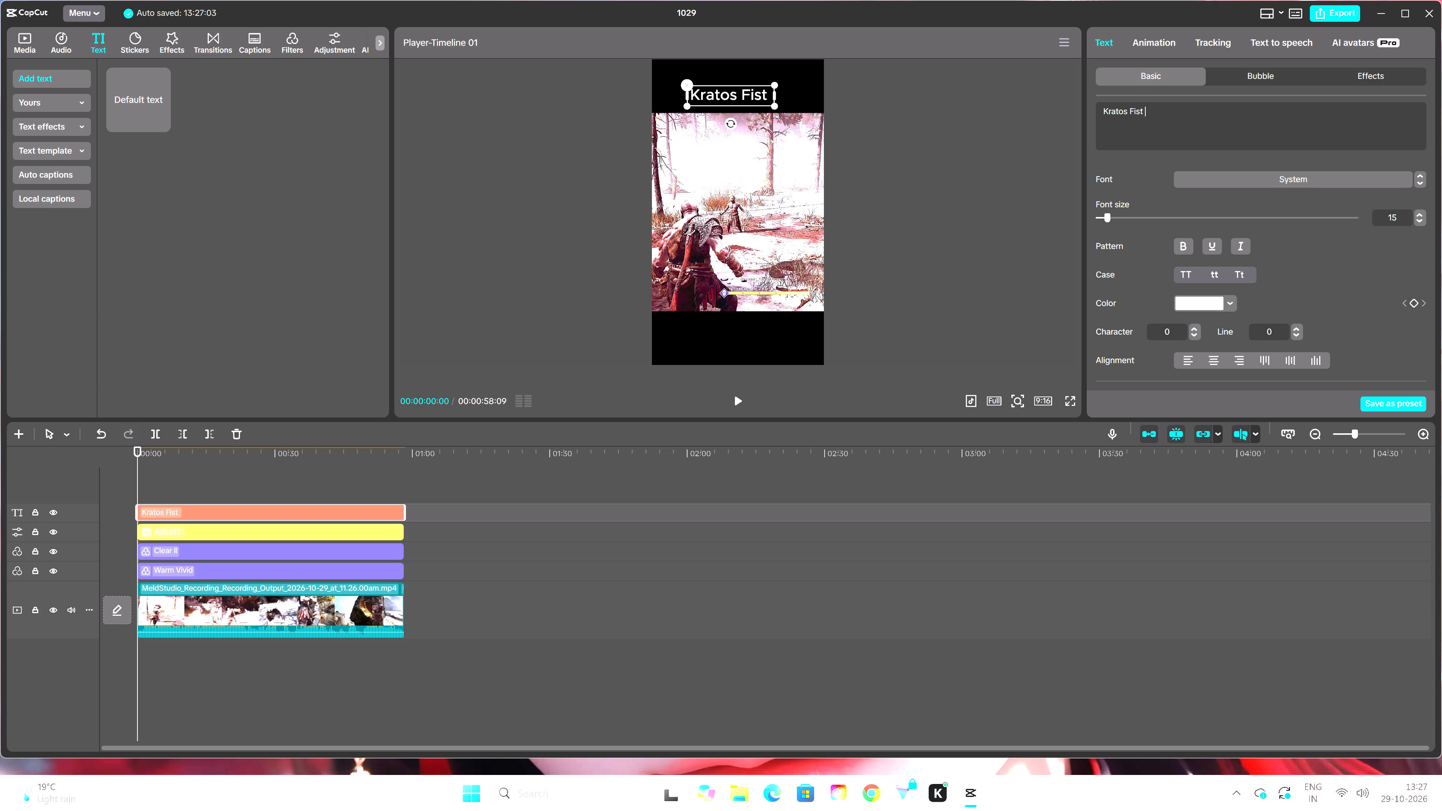
text(is op)
key(space)
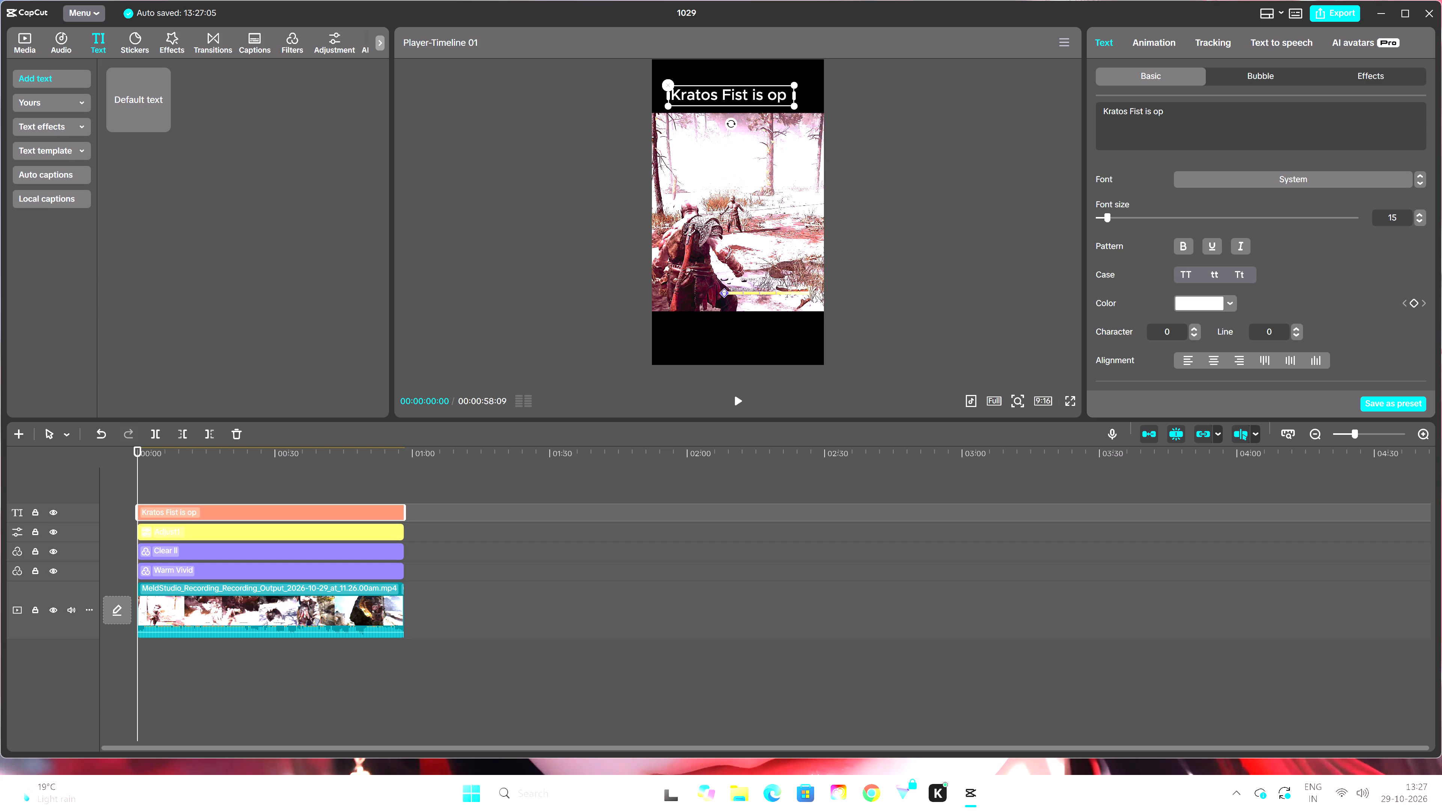
Make the title bold and all uppercase.
click(1184, 247)
click(1187, 271)
Find the Anton font and apply it to the title.
click(1247, 181)
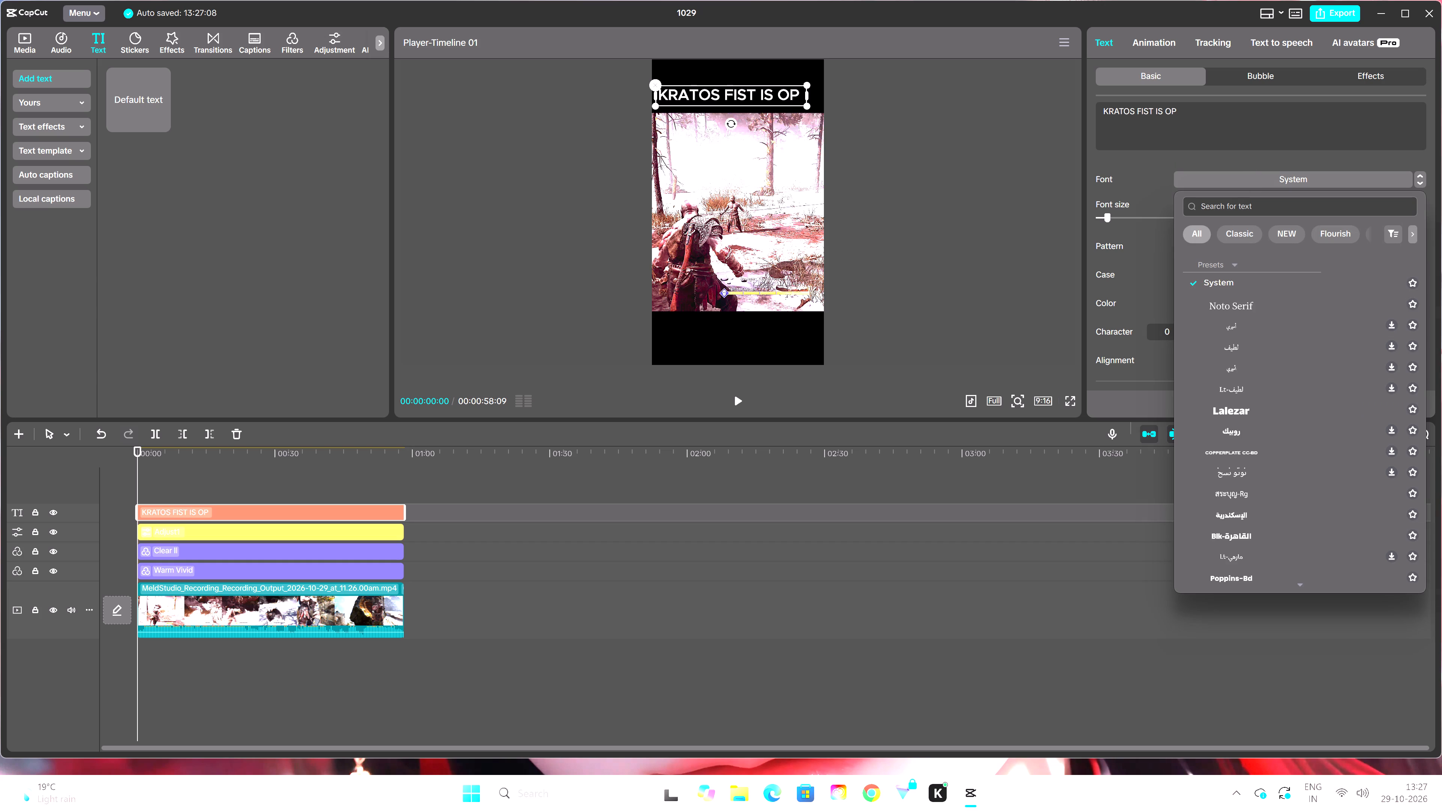
click(1234, 206)
text(anton)
key(Return)
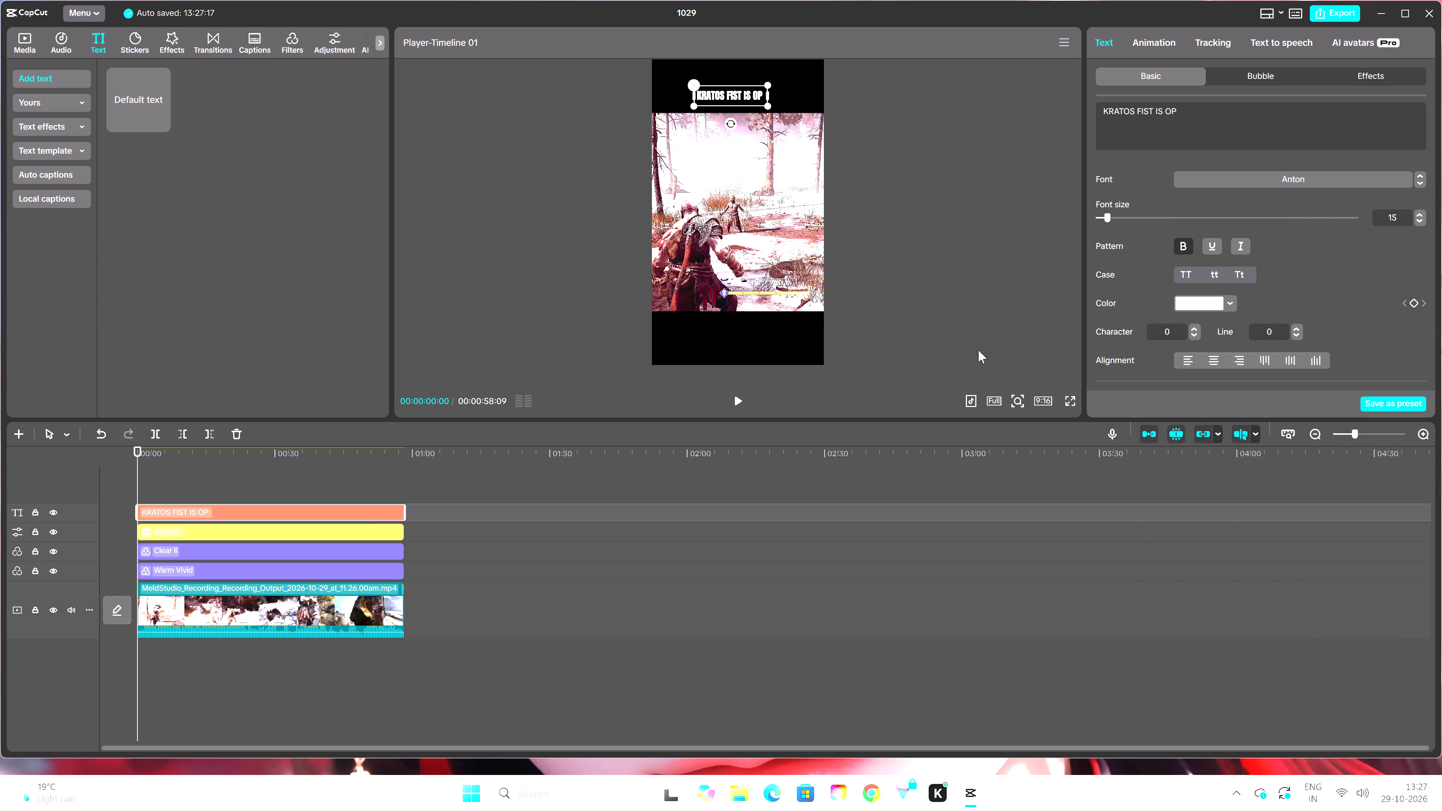
Set the title's font size to 16.
click(1420, 219)
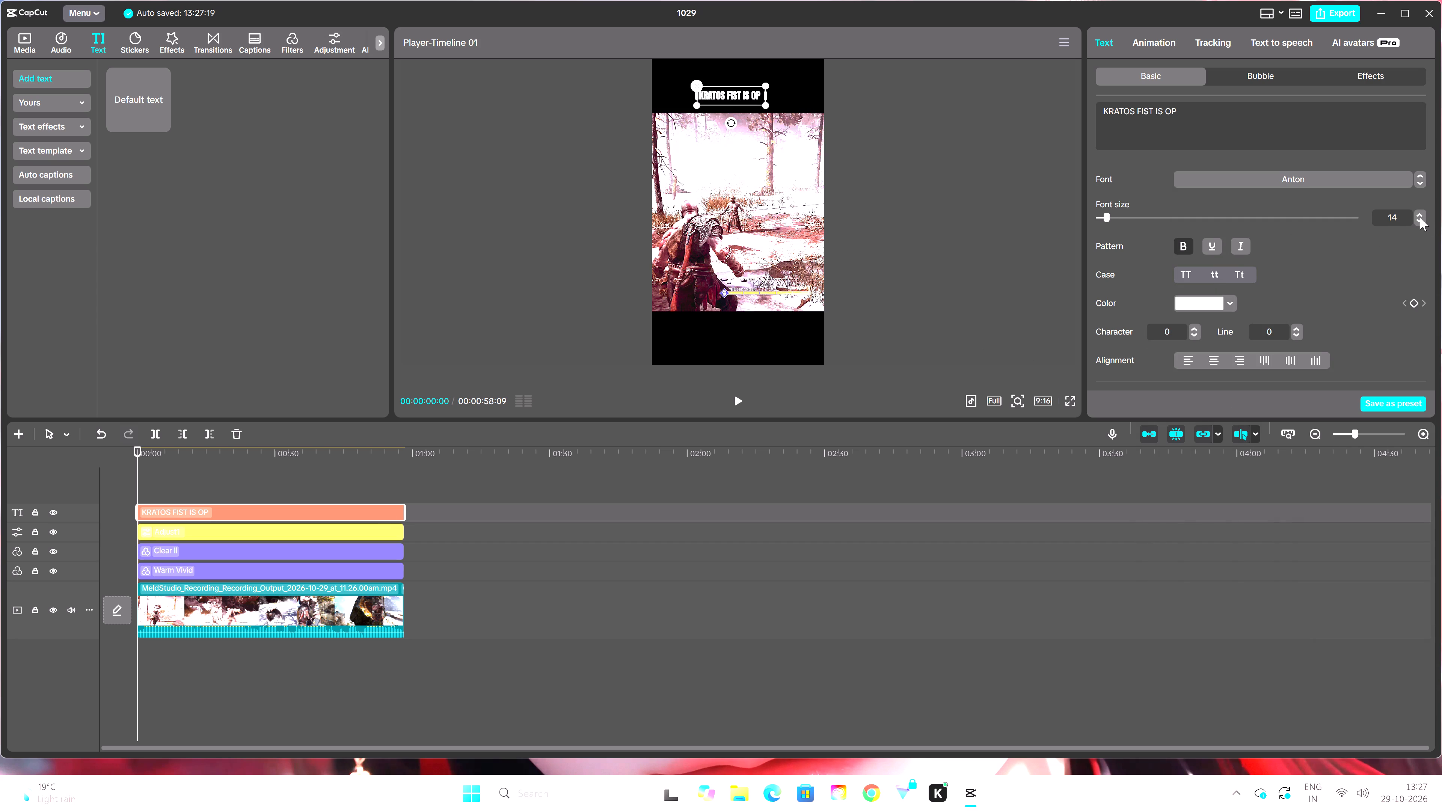
double_click(1420, 214)
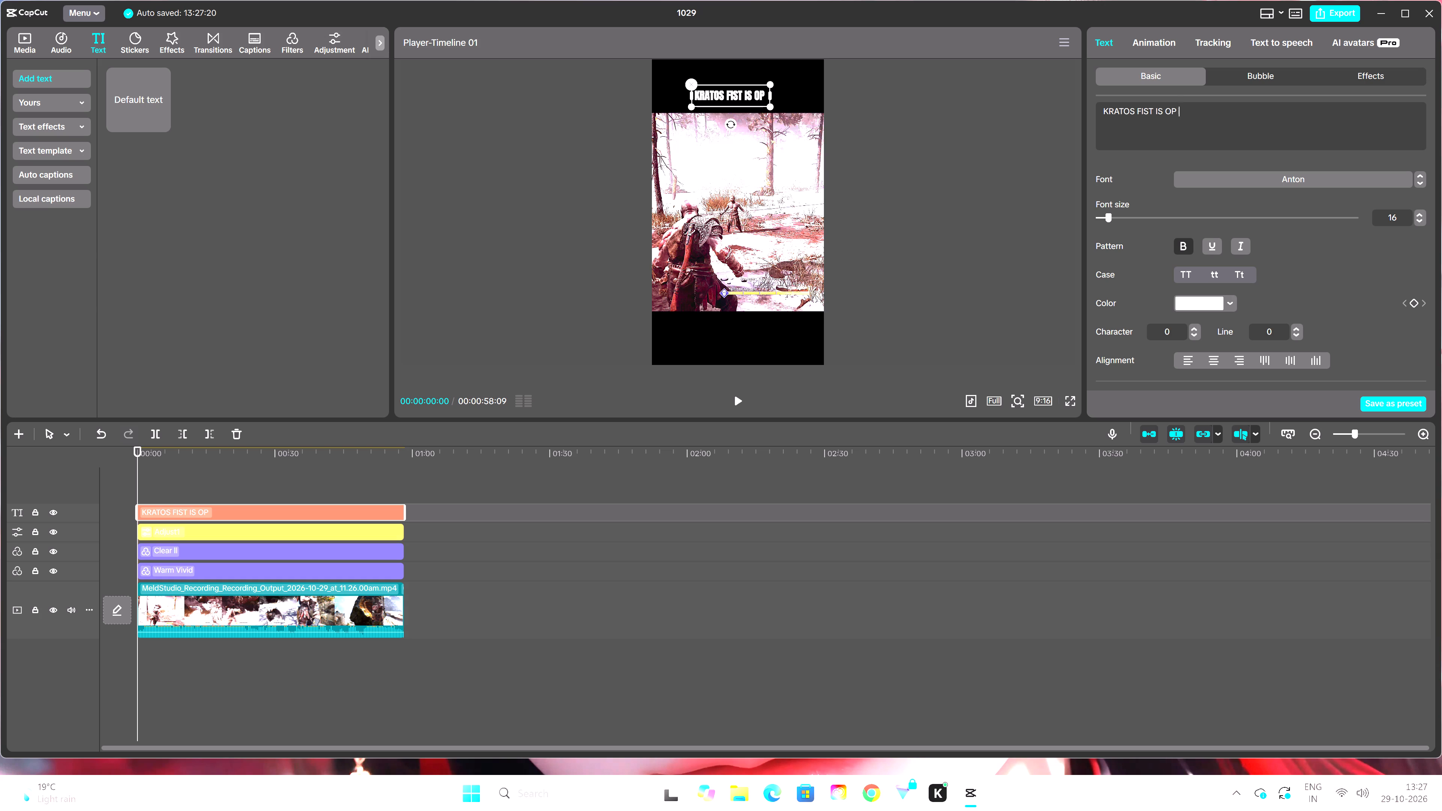
Delete "IS OP" from the end of the title, leaving "KRATOS FIST".
key(BackSpace)
key(BackSpace)
key(BackSpace)
key(BackSpace)
key(BackSpace)
key(BackSpace)
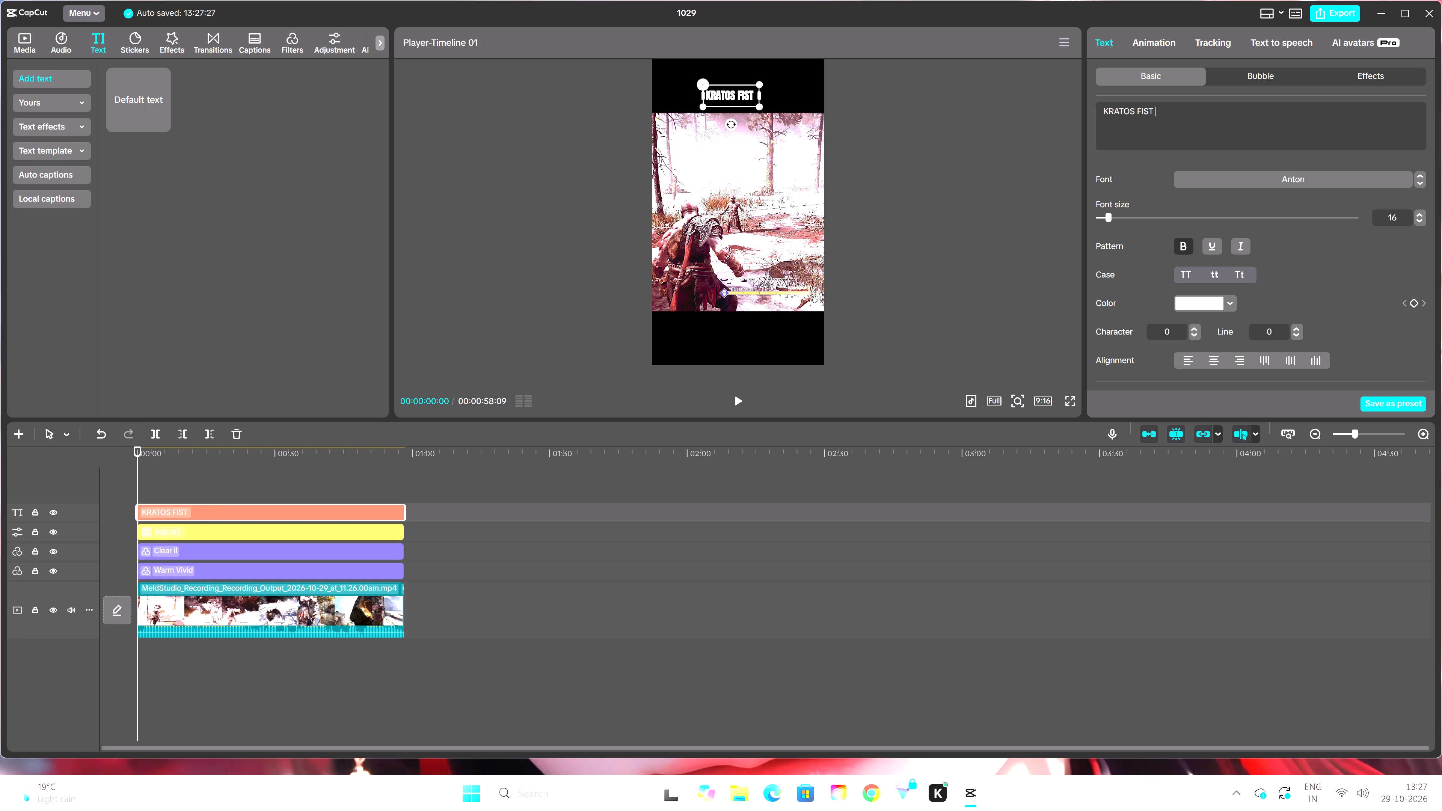
Switch to Chrome, search Google for "fire emoji" and copy the fire emoji from the AI overview.
click(872, 795)
click(555, 296)
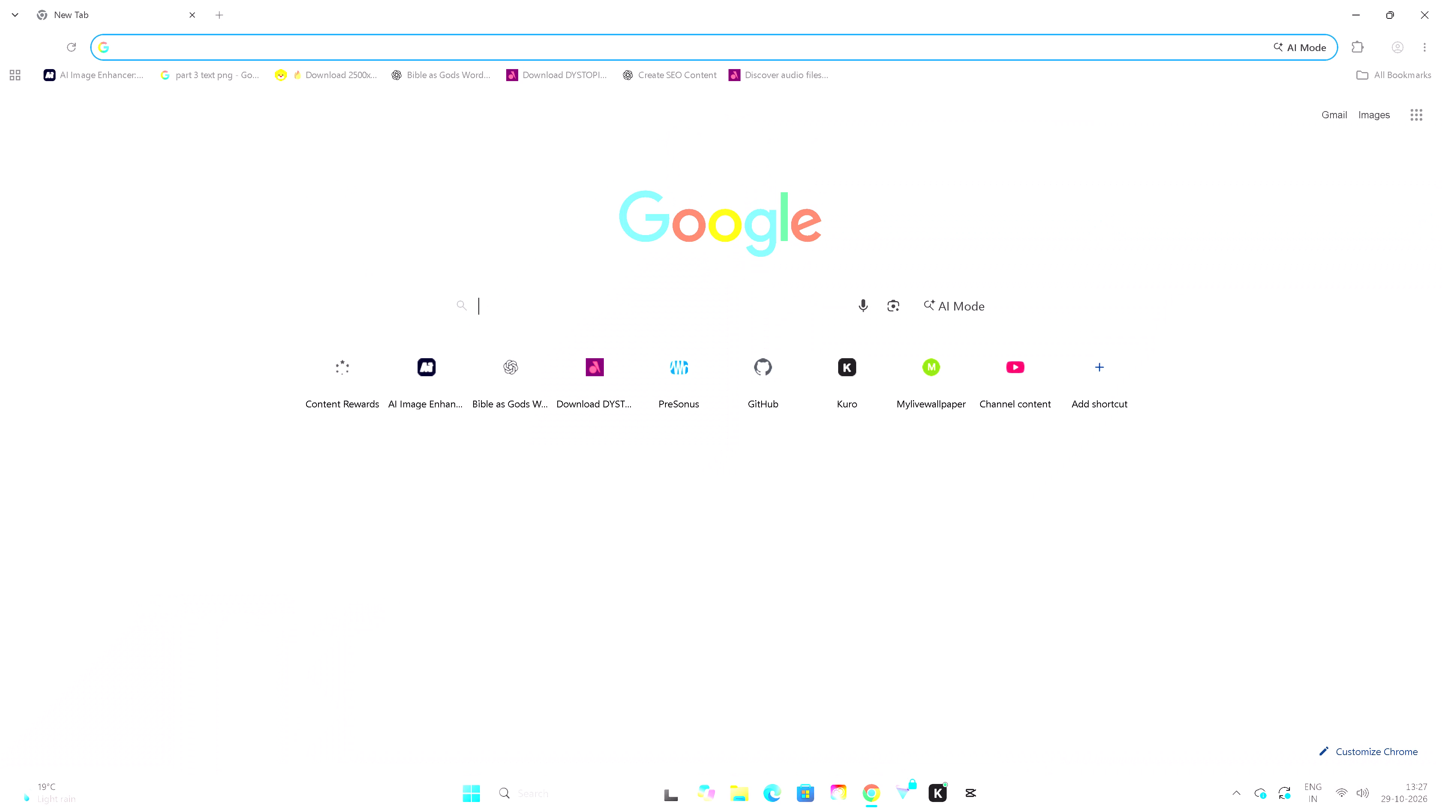
text(fire emoji)
key(Return)
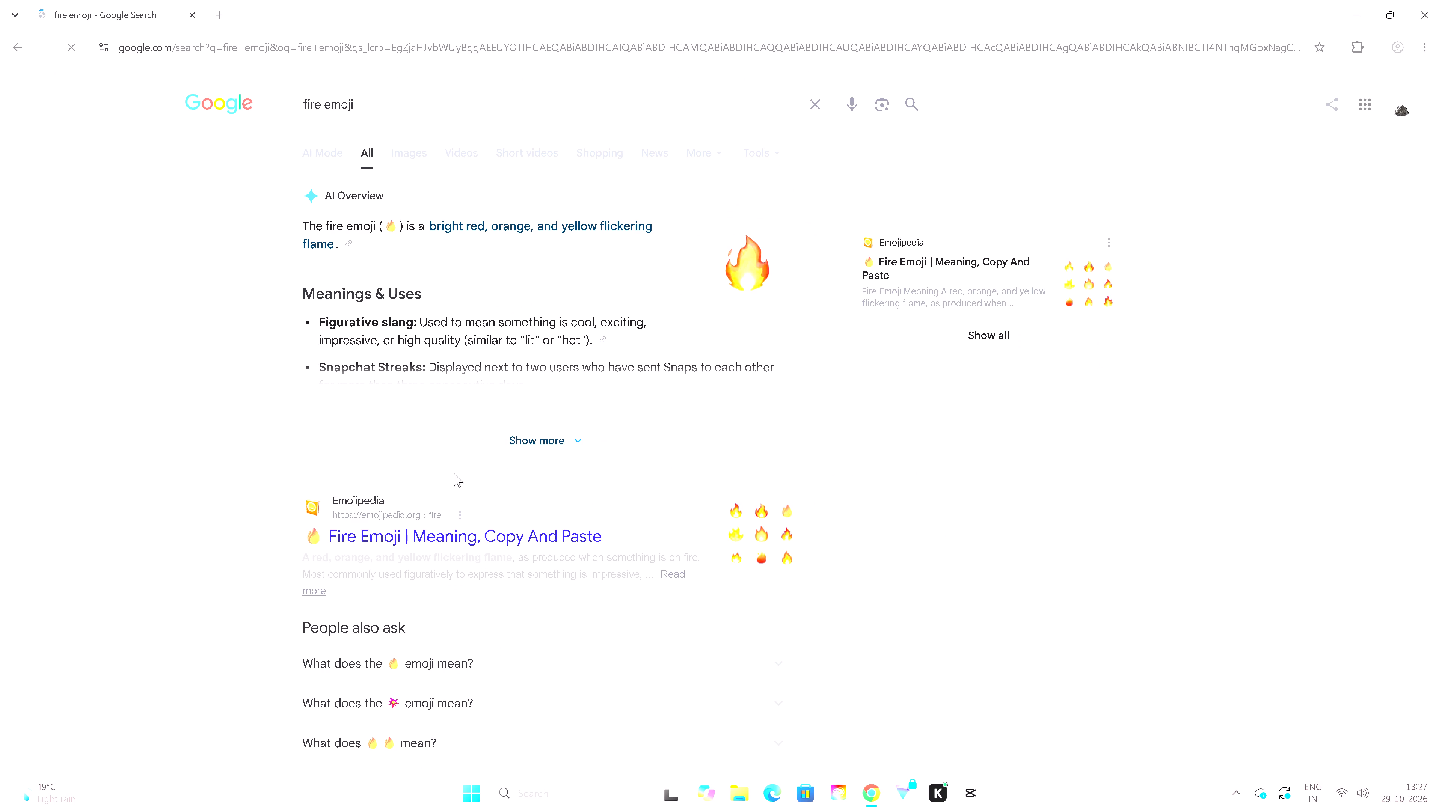
click(475, 449)
click(346, 479)
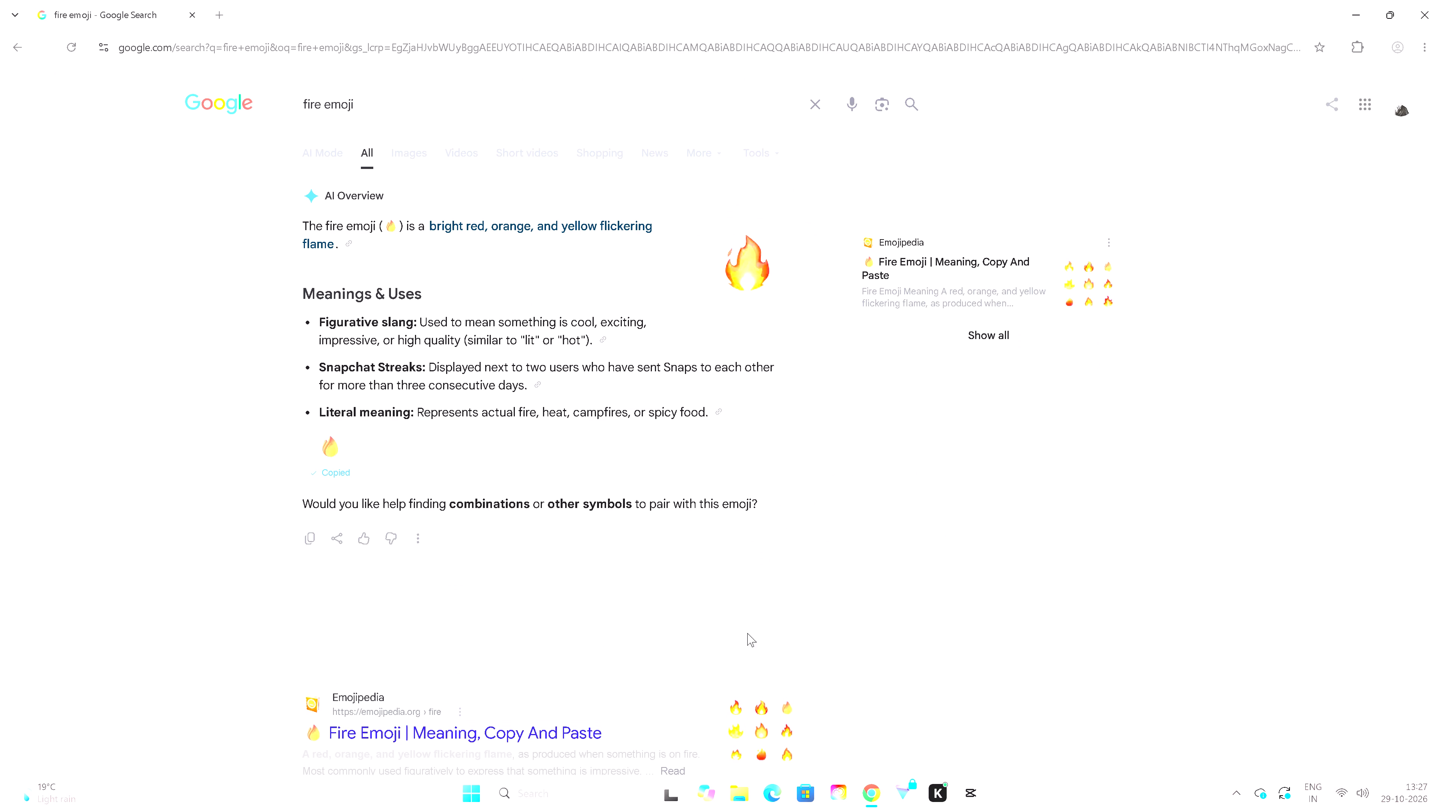
Return to CapCut and paste the fire emoji twice after "KRATOS FIST" in the title.
click(975, 794)
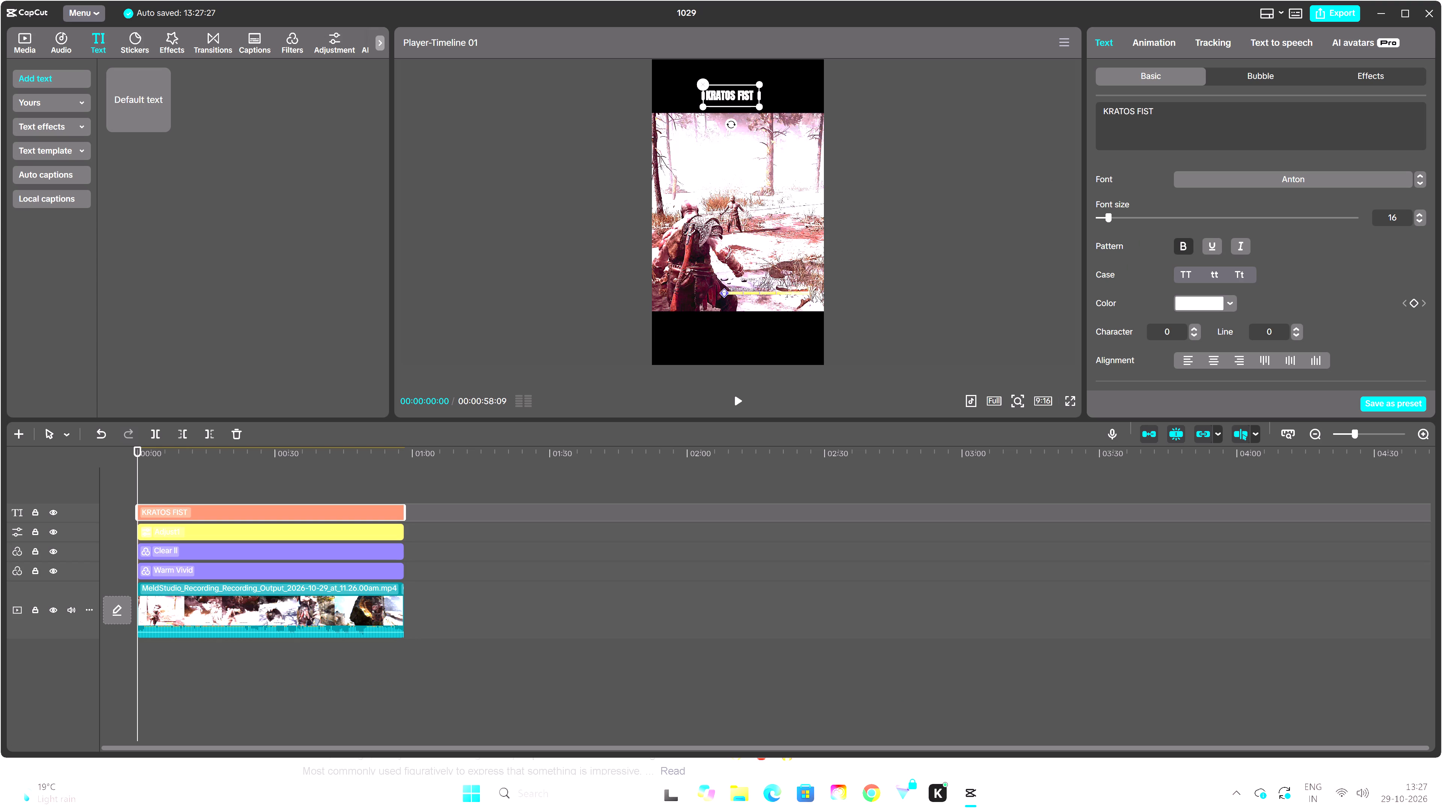
key(ctrl+v)
key(ctrl+v)
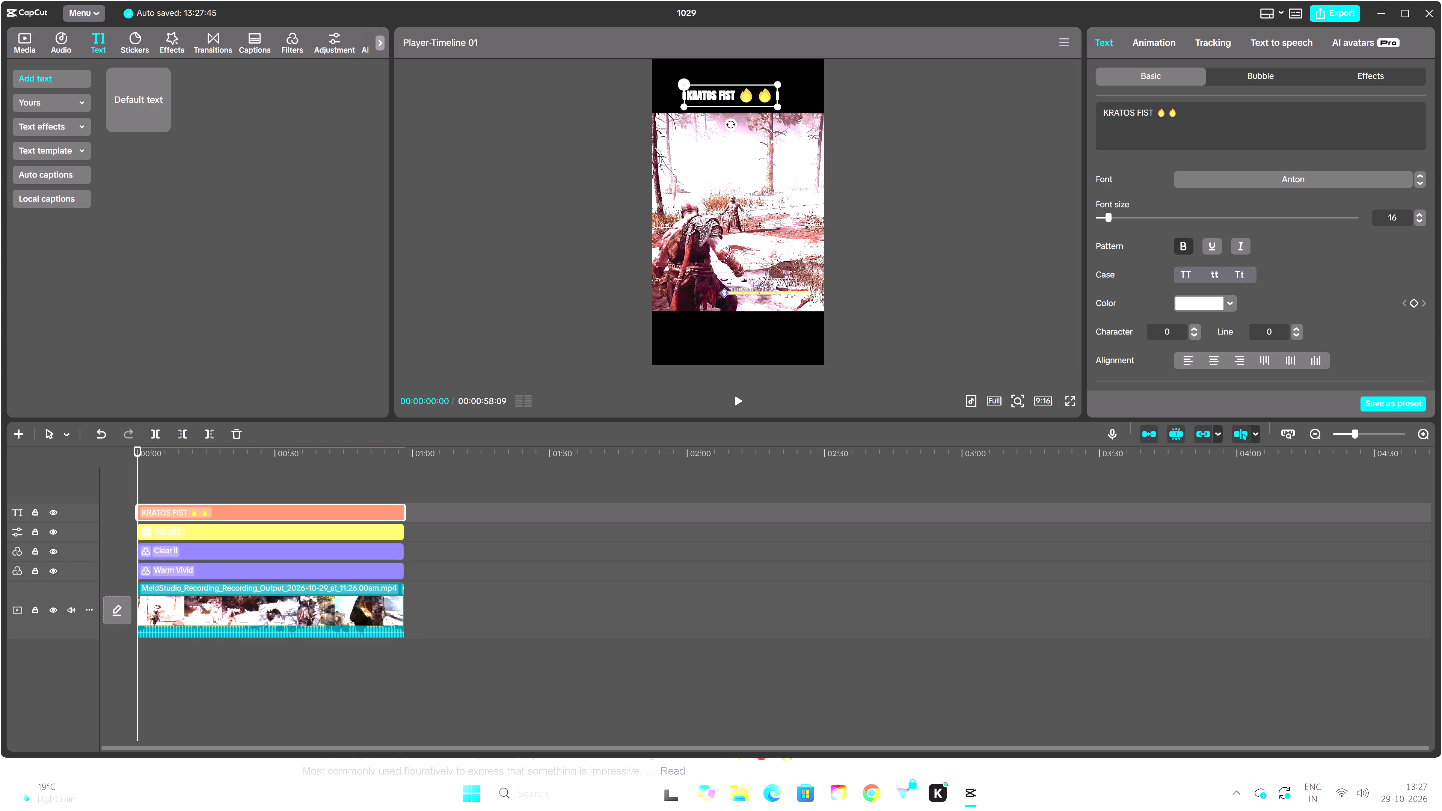
Set the font size of only the two fire emojis in the title to 13.
drag(1158, 114, 1196, 114)
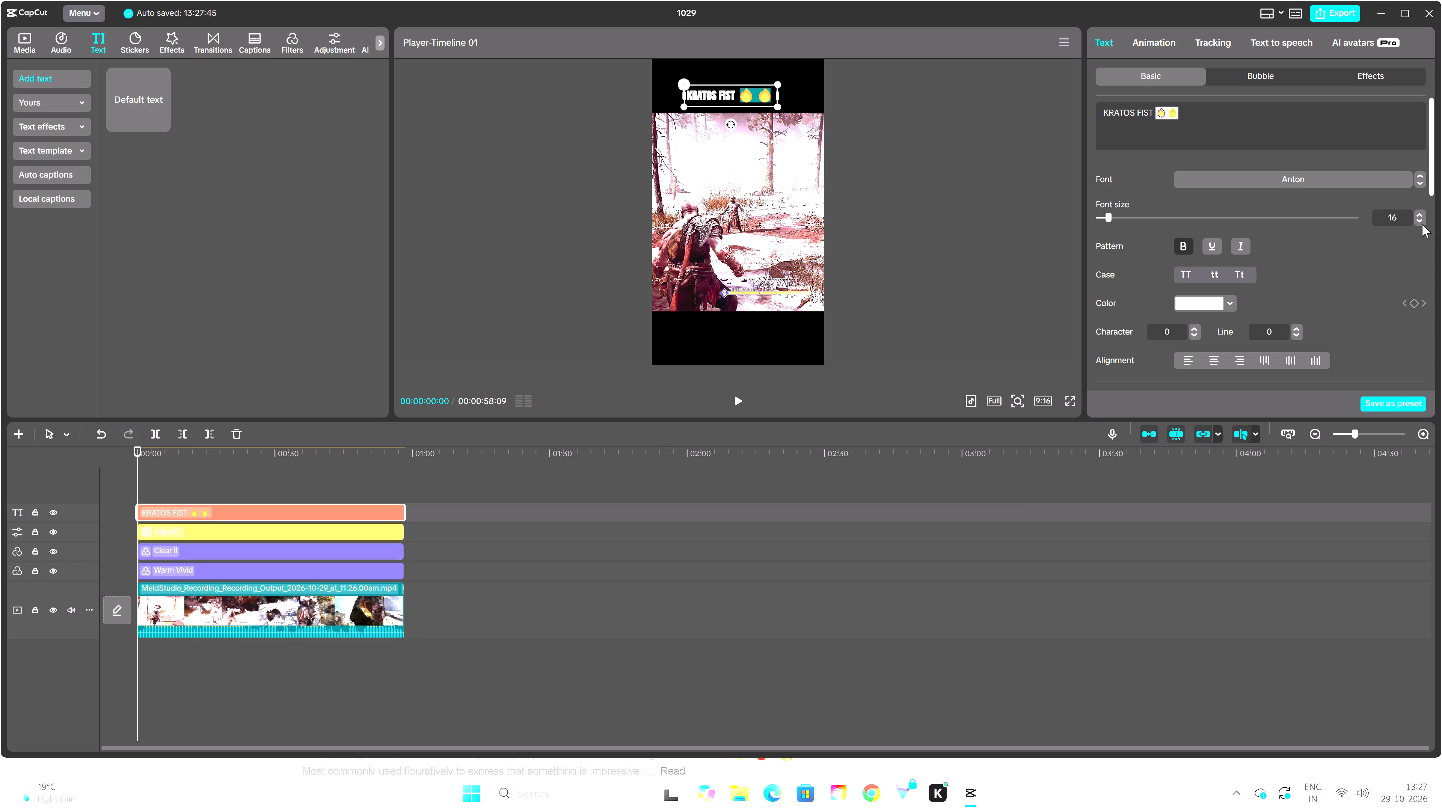
click(1417, 219)
double_click(1418, 220)
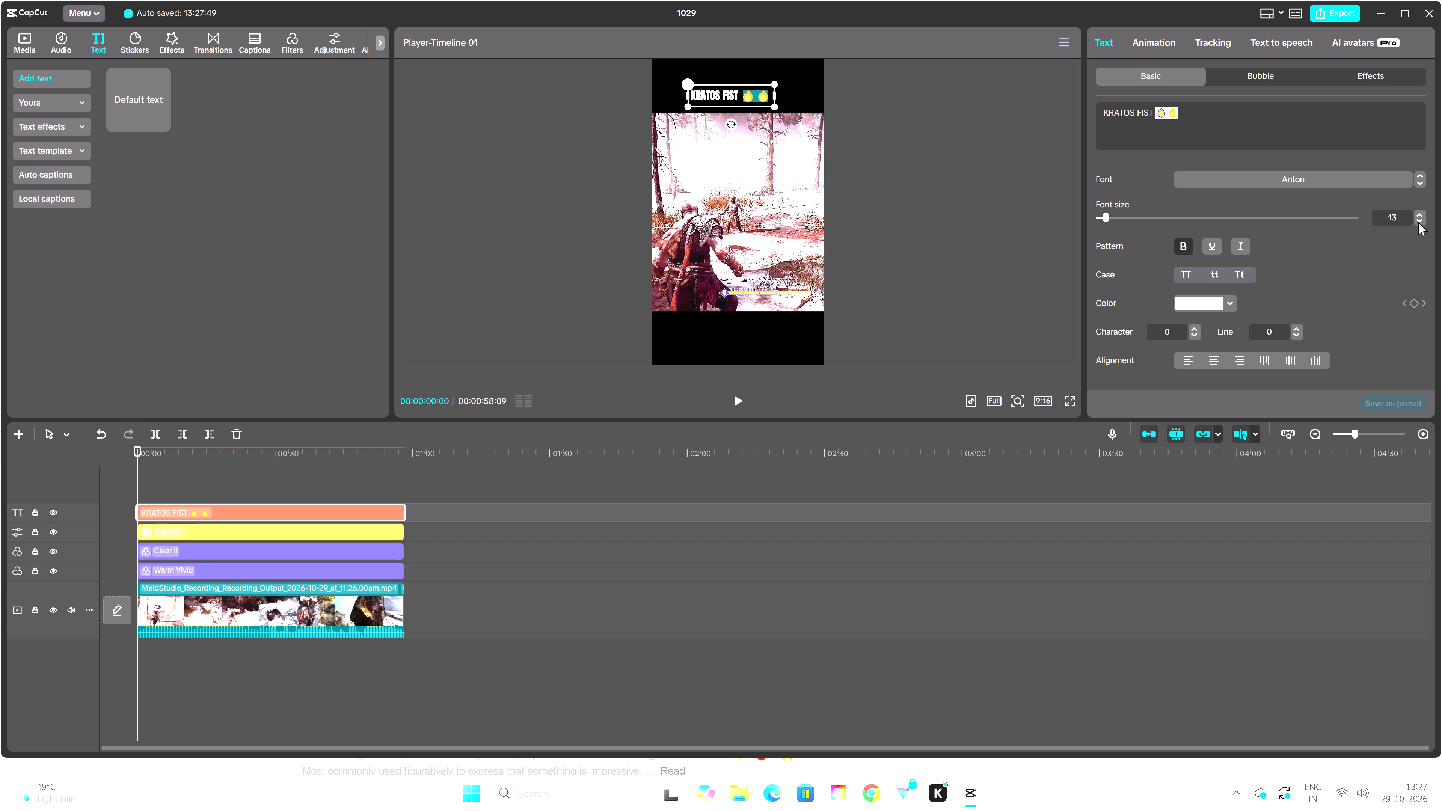
click(1239, 123)
Check the title enlarged in the preview and remove the second fire emoji from it.
click(1071, 399)
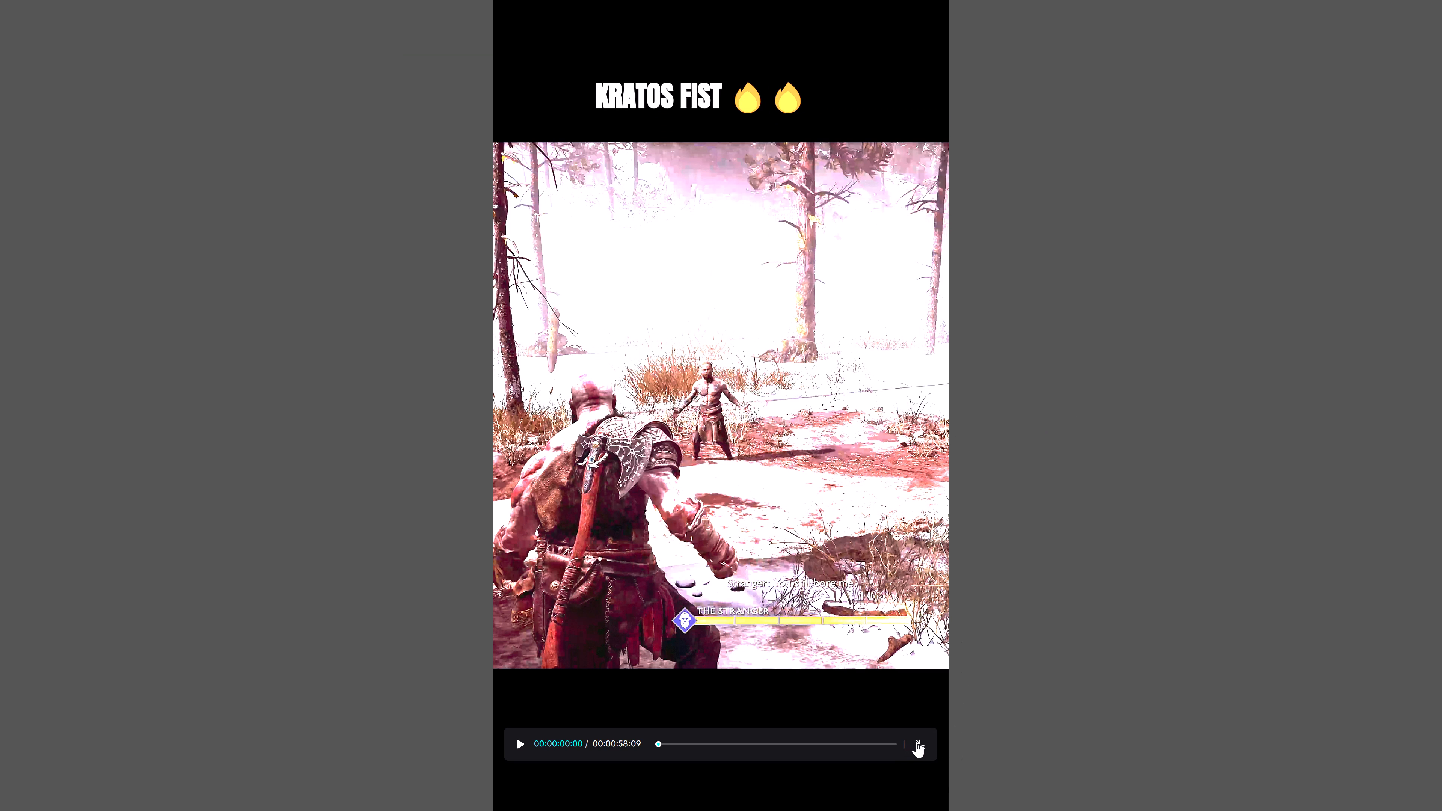
click(916, 741)
click(1012, 401)
drag(992, 426, 994, 426)
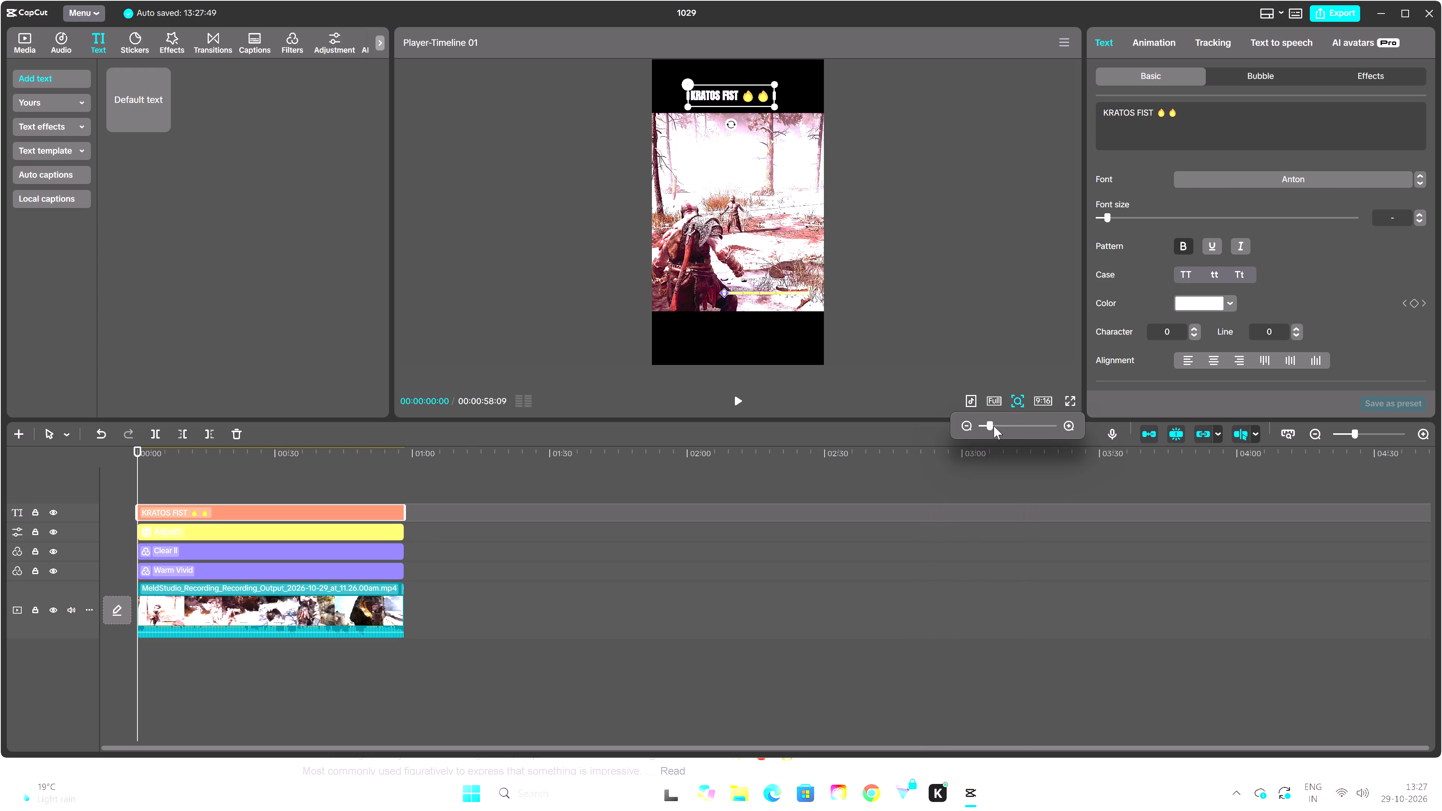
drag(994, 426, 1009, 428)
drag(1056, 341, 1059, 293)
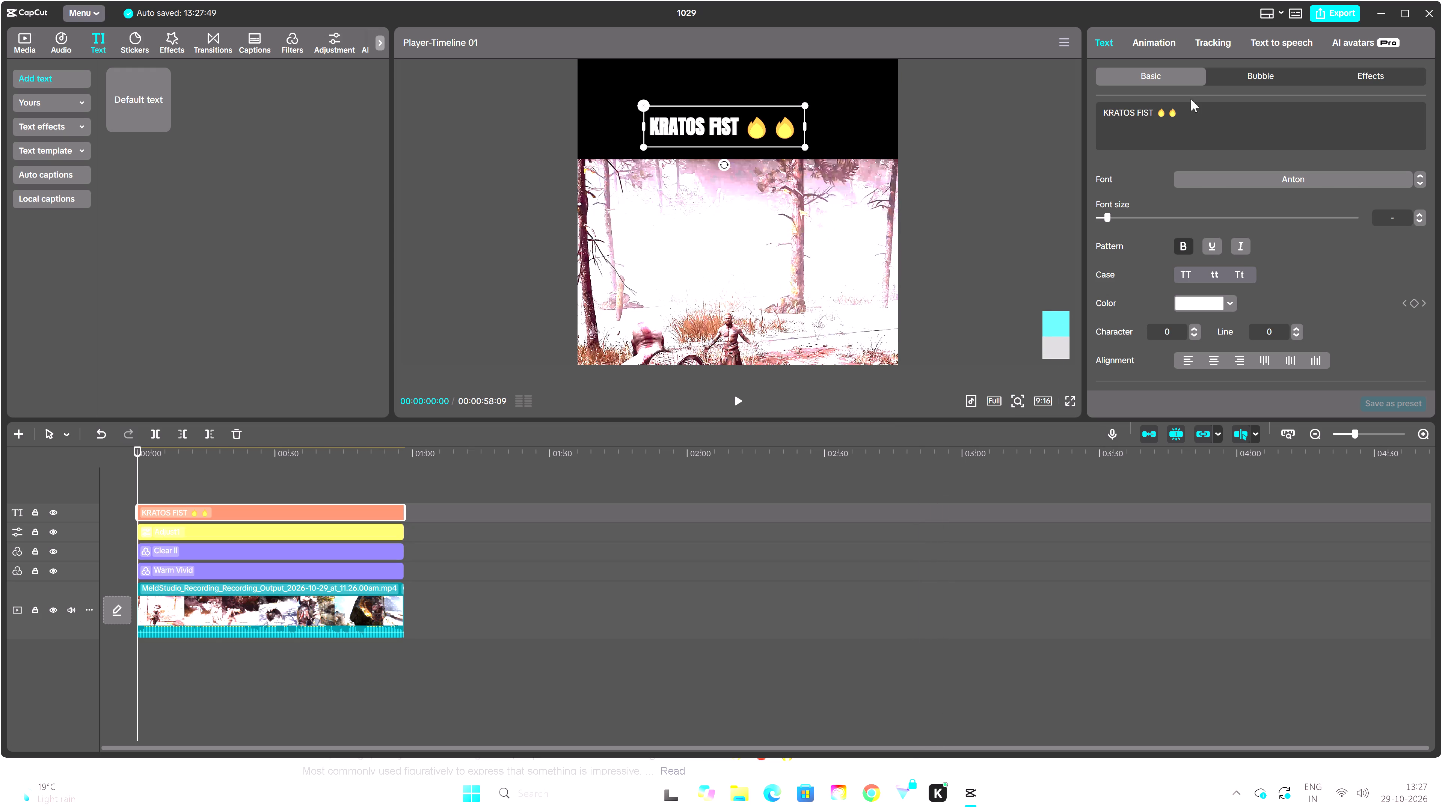
click(1190, 104)
click(1172, 113)
click(1178, 114)
key(BackSpace)
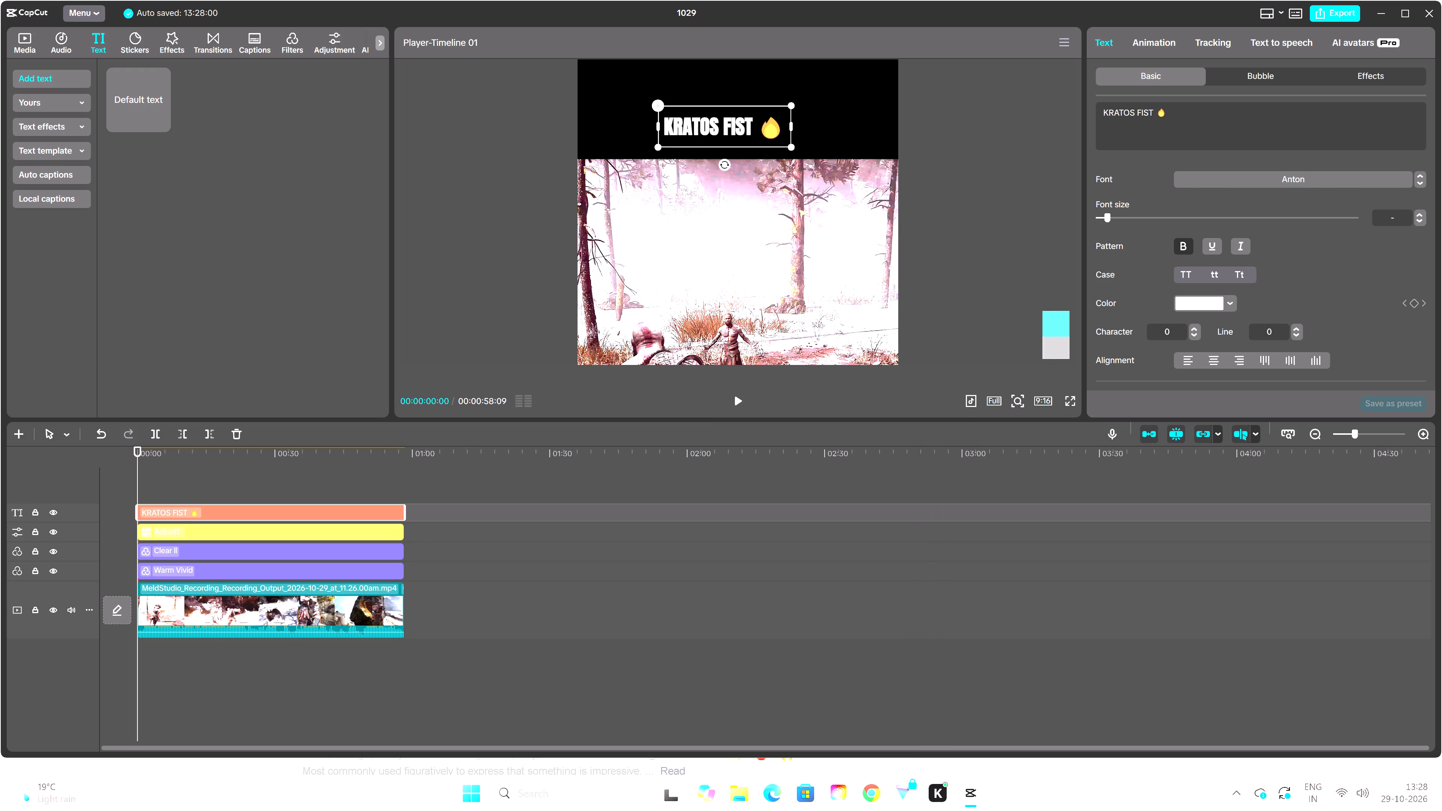
With the title's emoji selected, switch to Chrome and browse the fire emoji results and Emojipedia for an alternative fire emoji.
drag(1157, 114, 1162, 113)
click(867, 802)
scroll(390, 406, down, 3)
scroll(413, 455, down, 8)
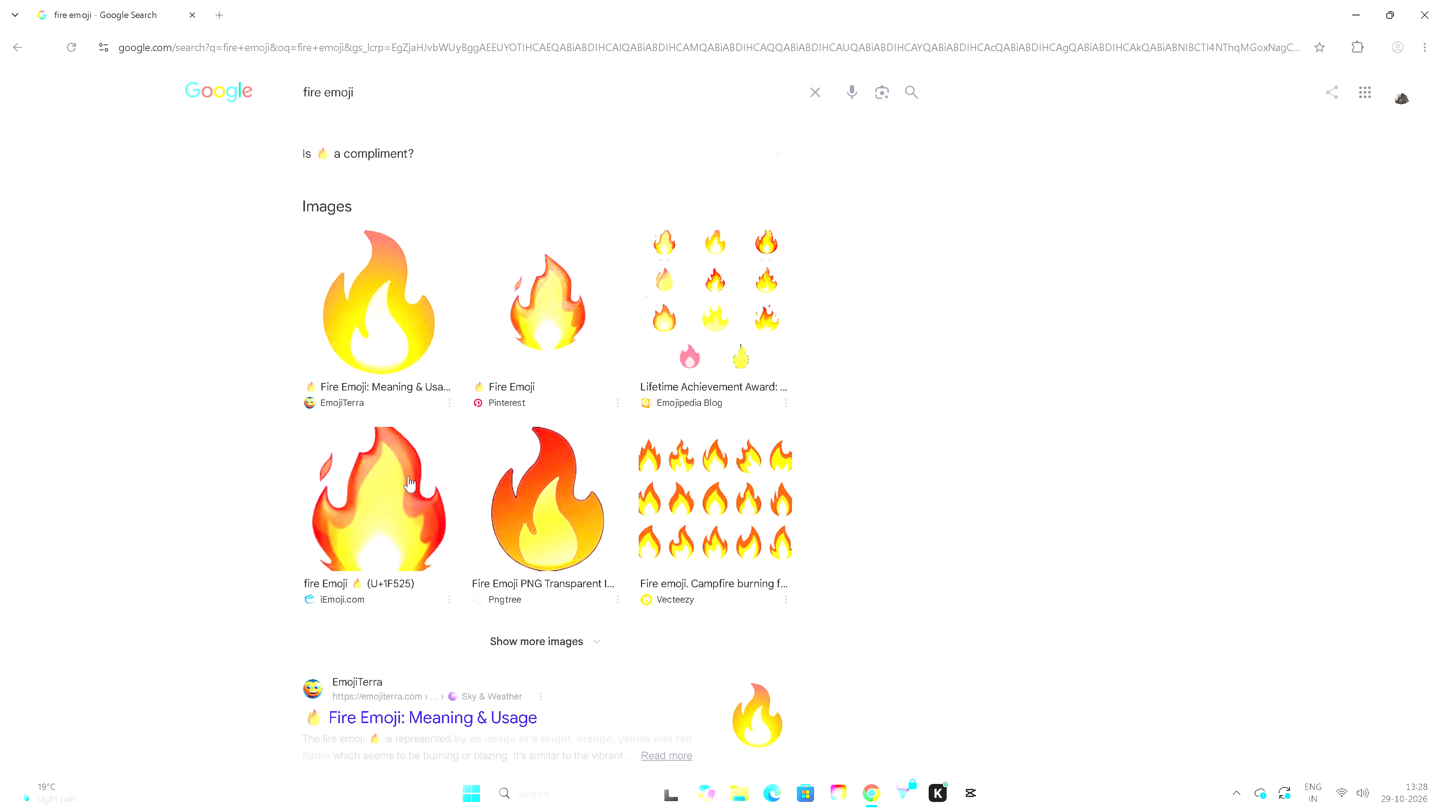
scroll(405, 474, up, 5)
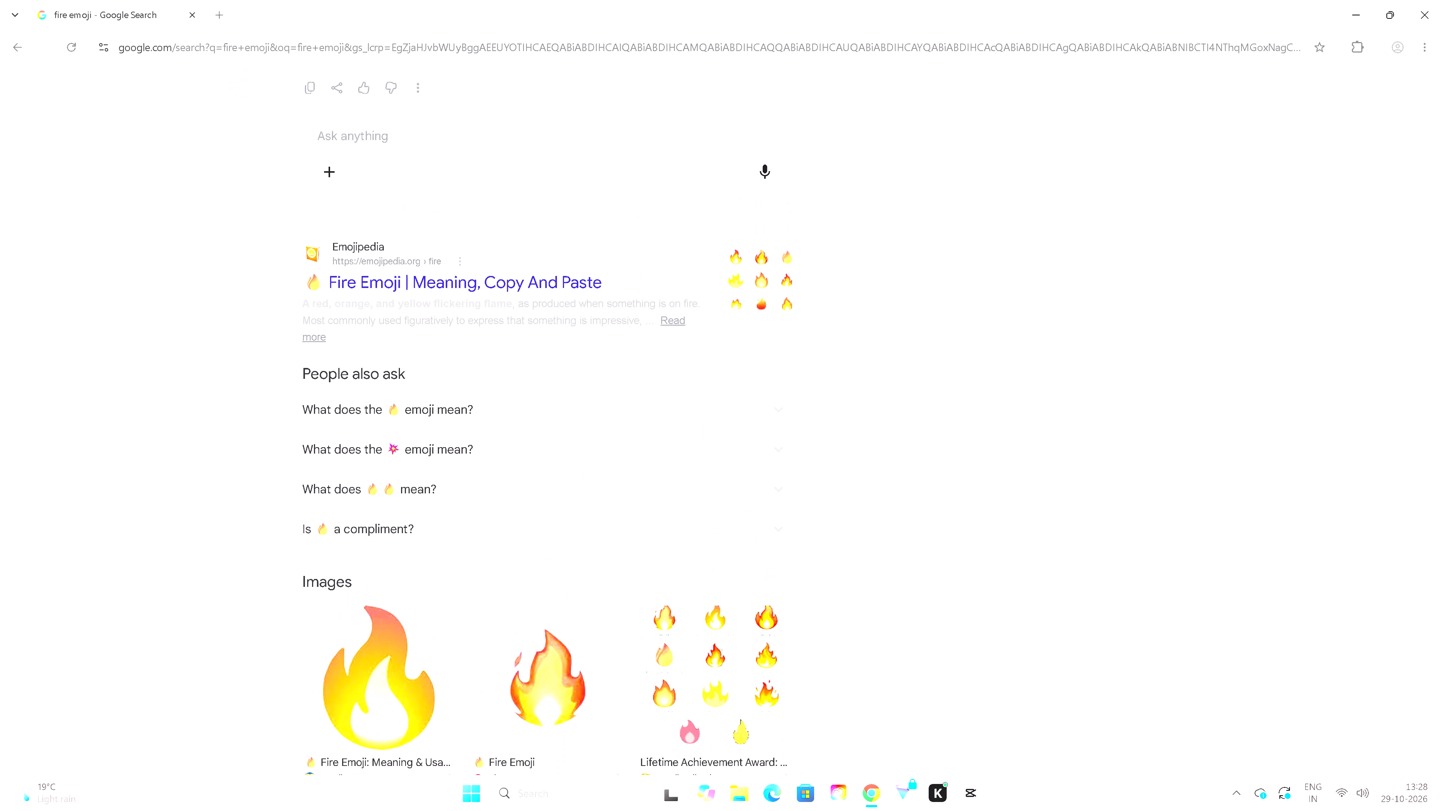
click(422, 292)
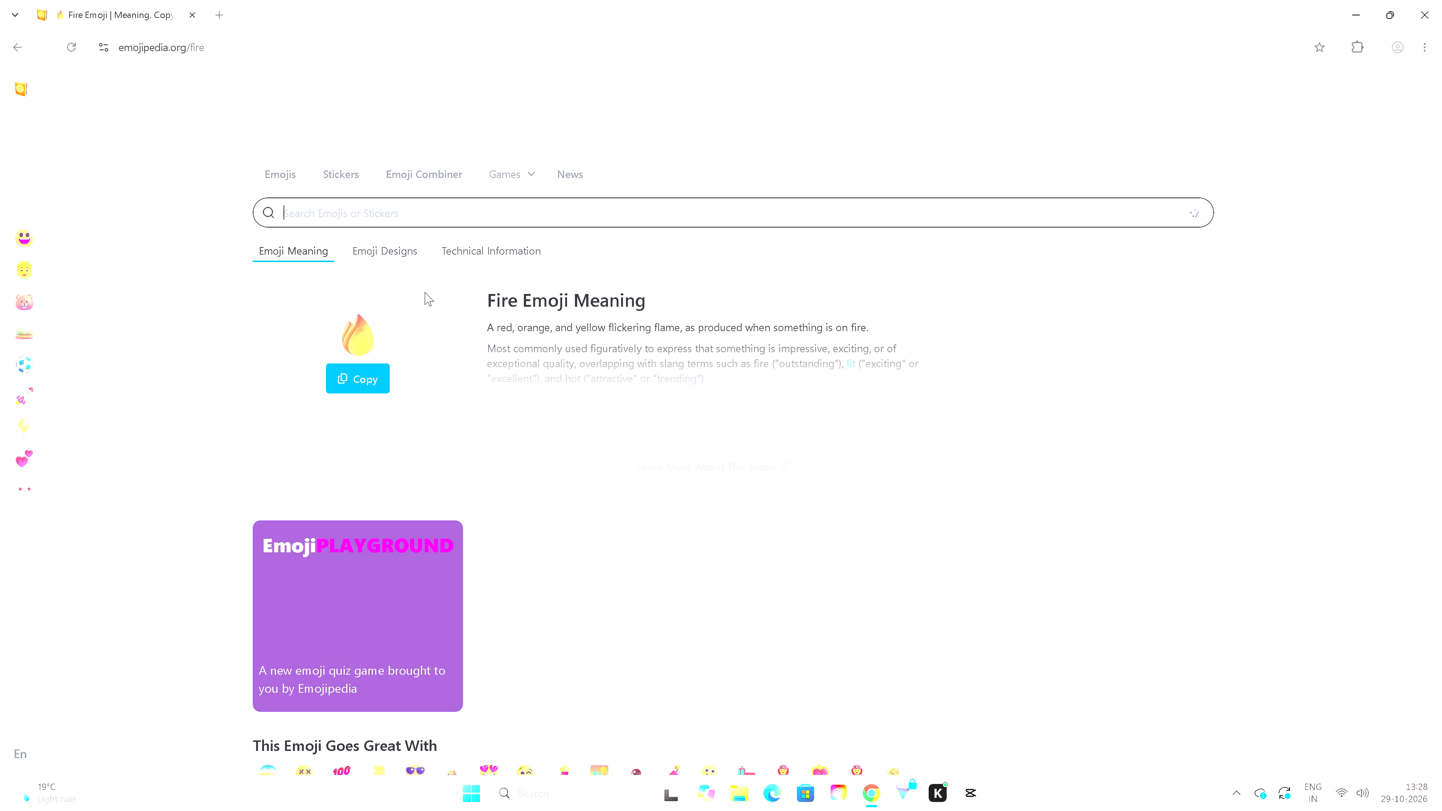
scroll(440, 401, down, 4)
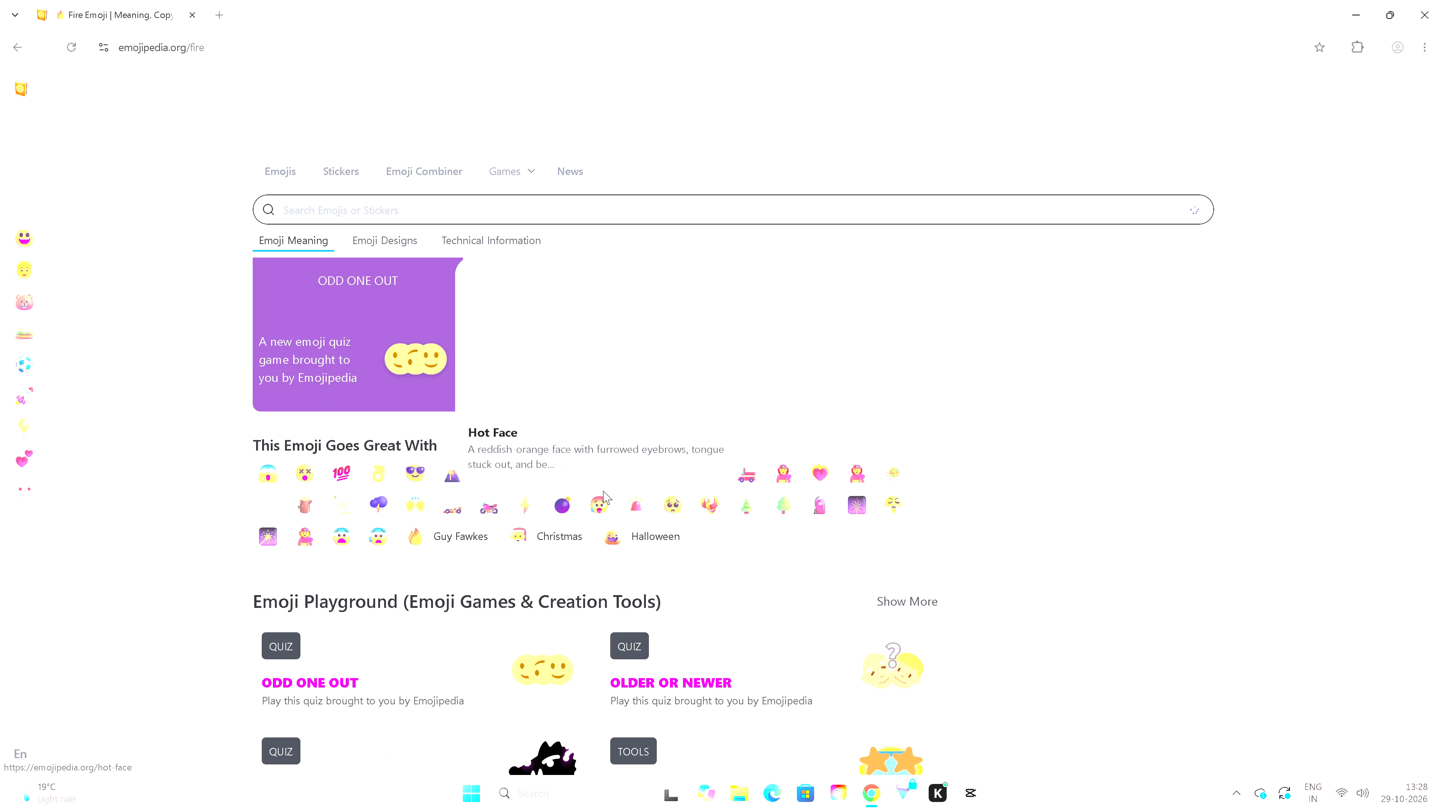
scroll(644, 519, down, 3)
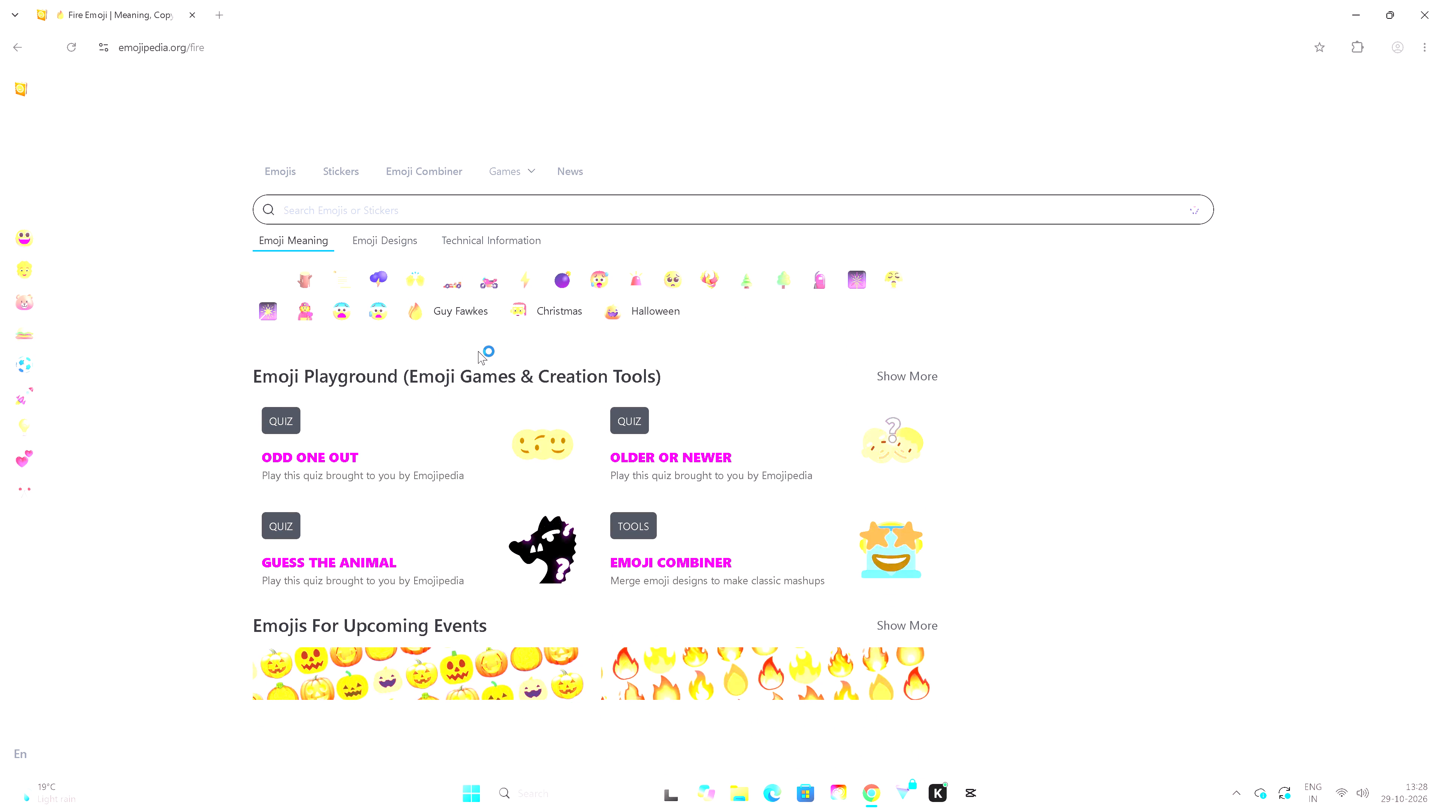
scroll(477, 365, down, 3)
scroll(638, 479, down, 3)
scroll(505, 425, up, 3)
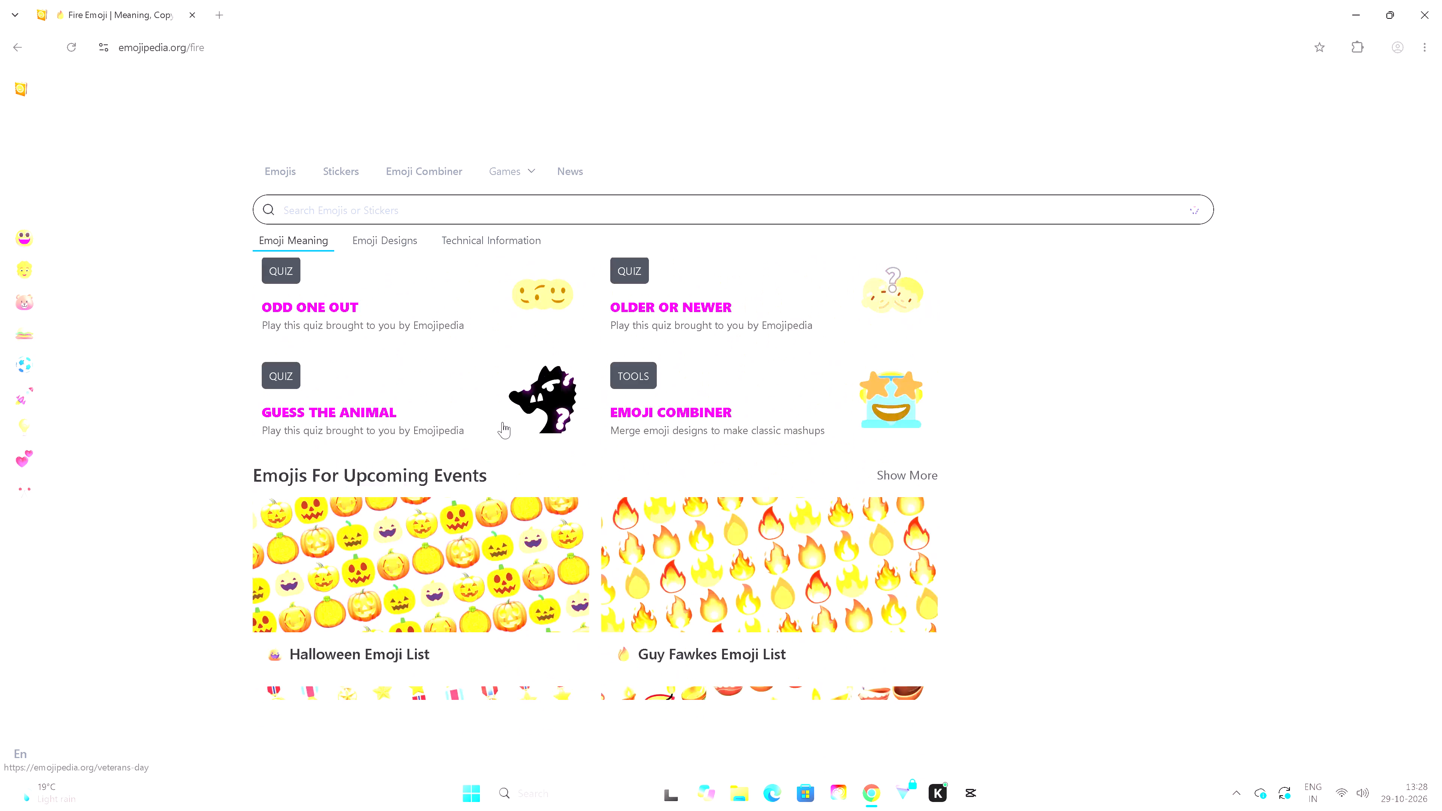
scroll(502, 422, up, 5)
click(299, 176)
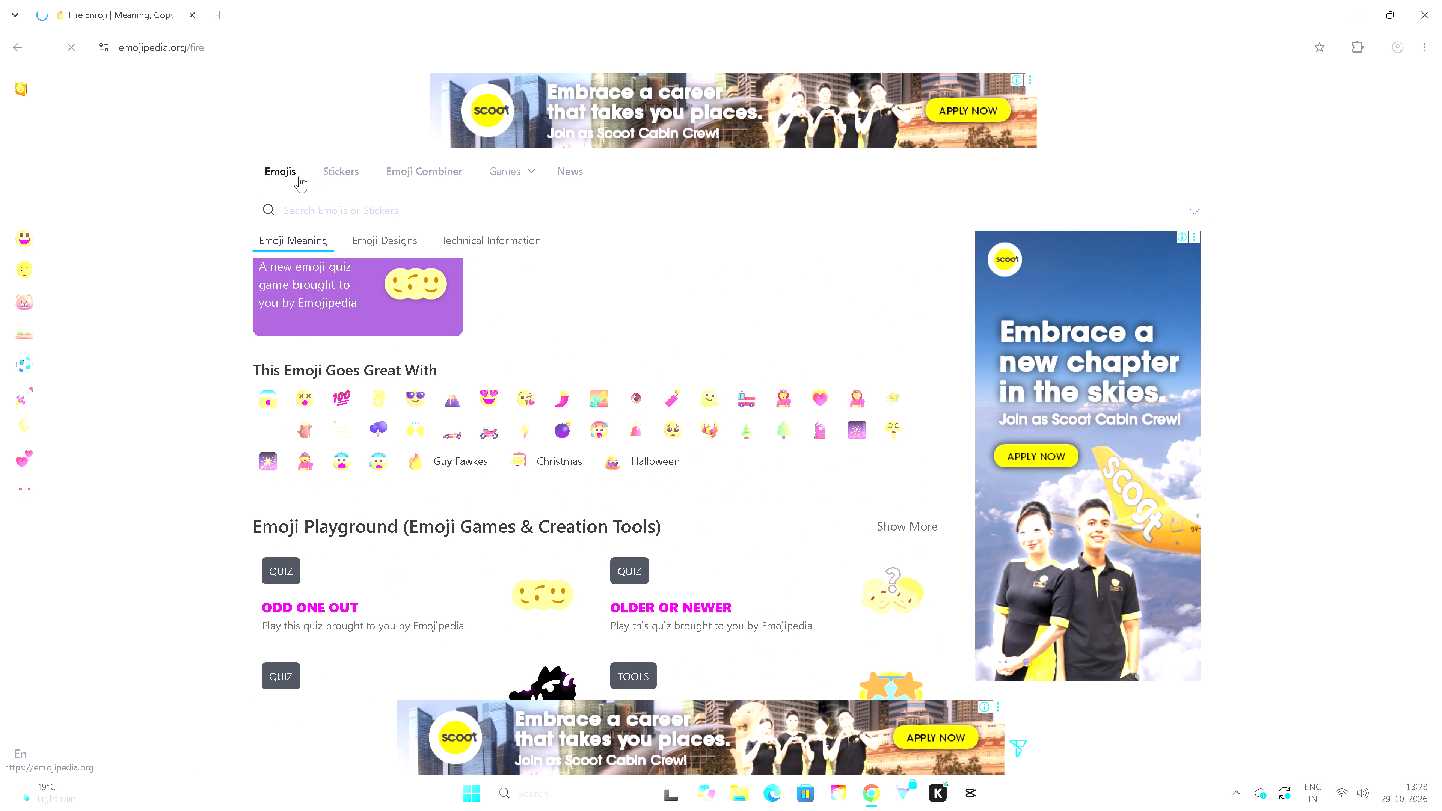
scroll(731, 506, down, 7)
scroll(698, 501, down, 5)
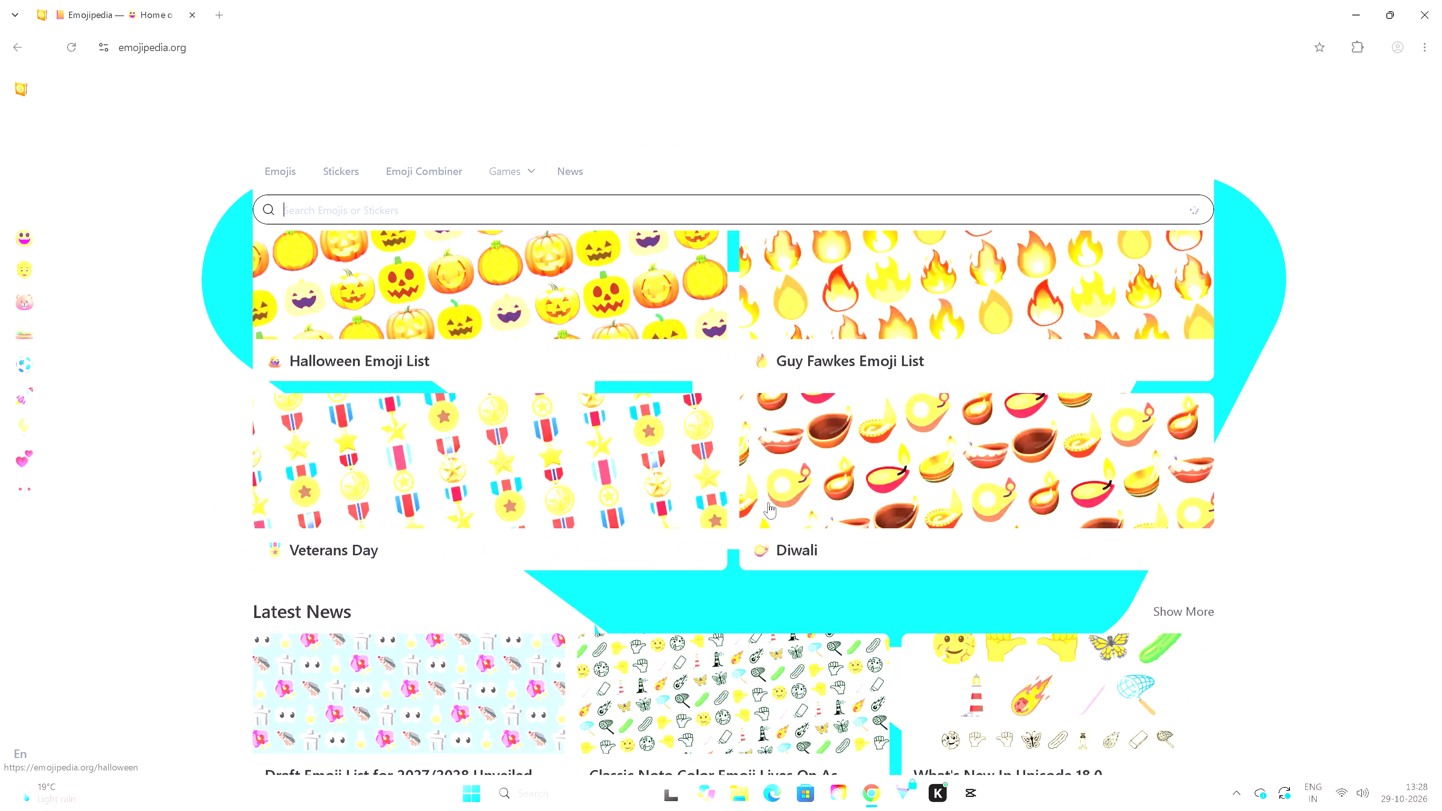
scroll(745, 496, up, 3)
double_click(23, 44)
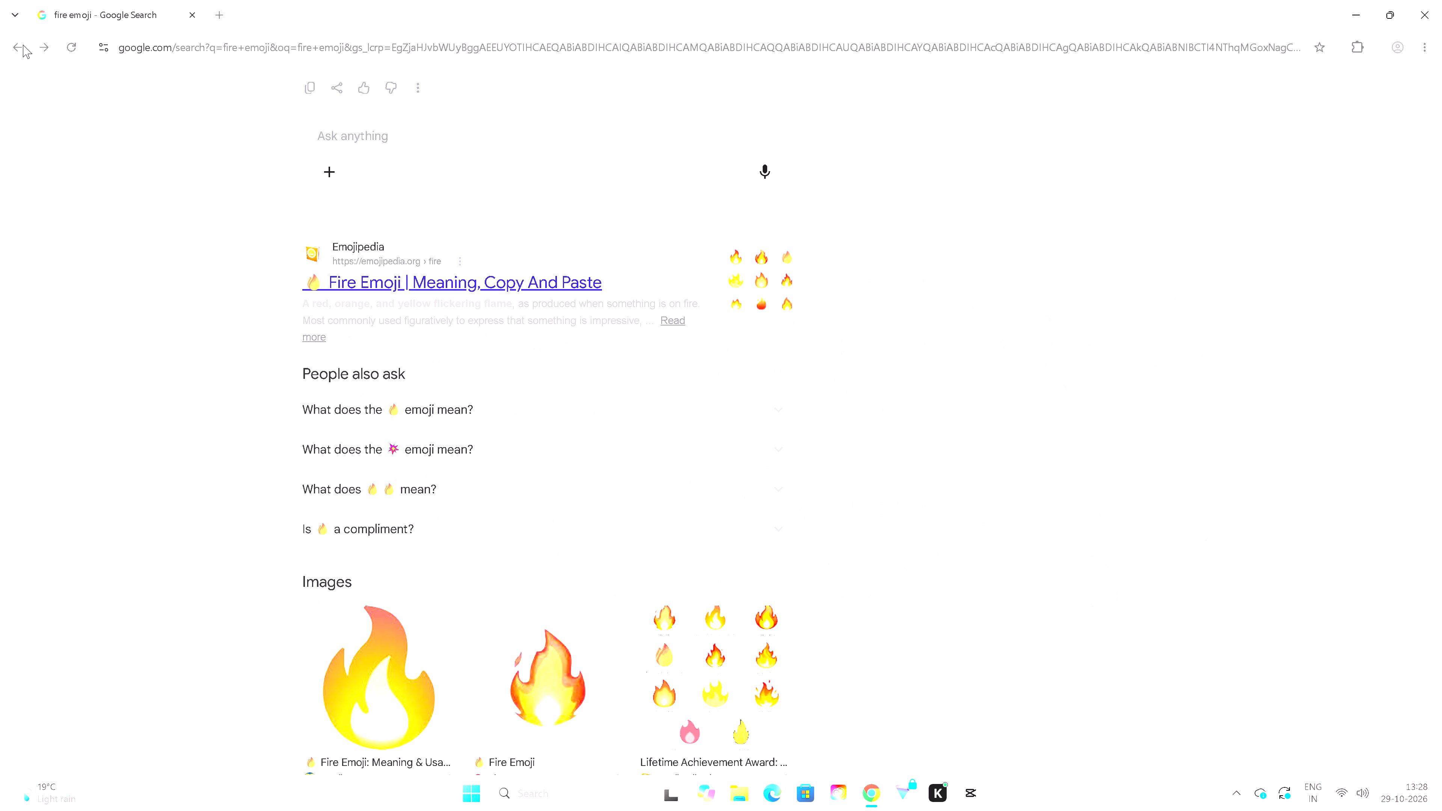
scroll(484, 586, down, 8)
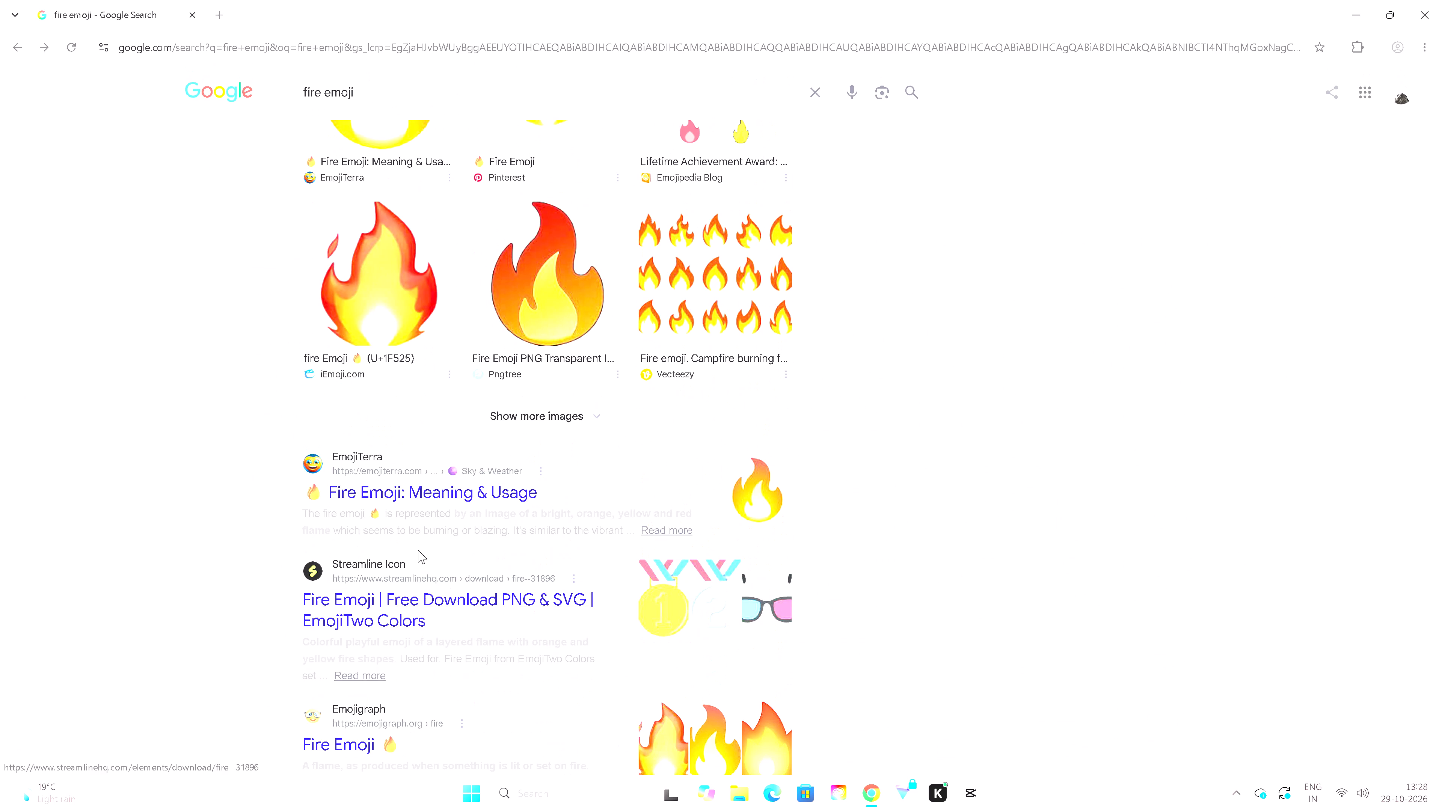
scroll(418, 550, down, 5)
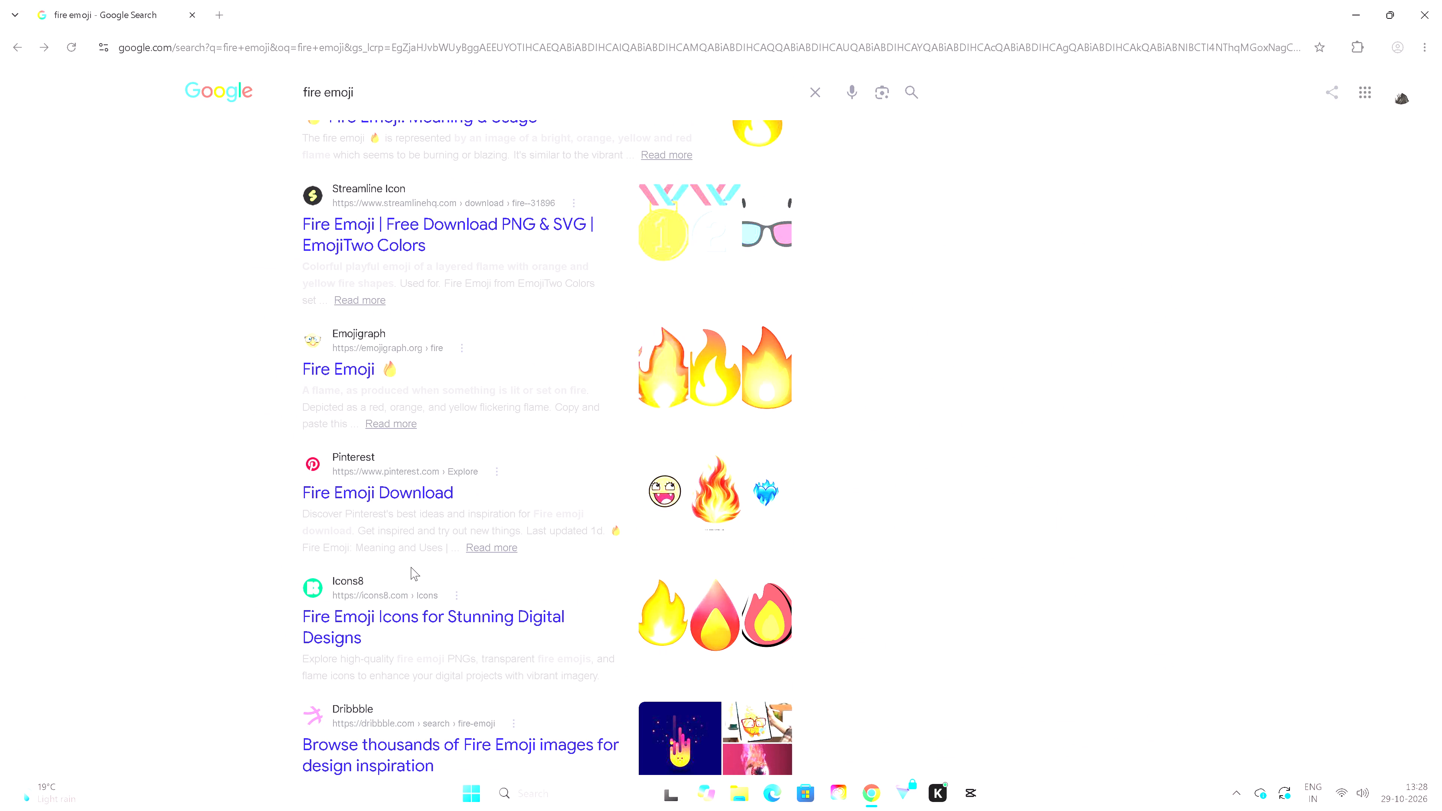
scroll(392, 454, up, 12)
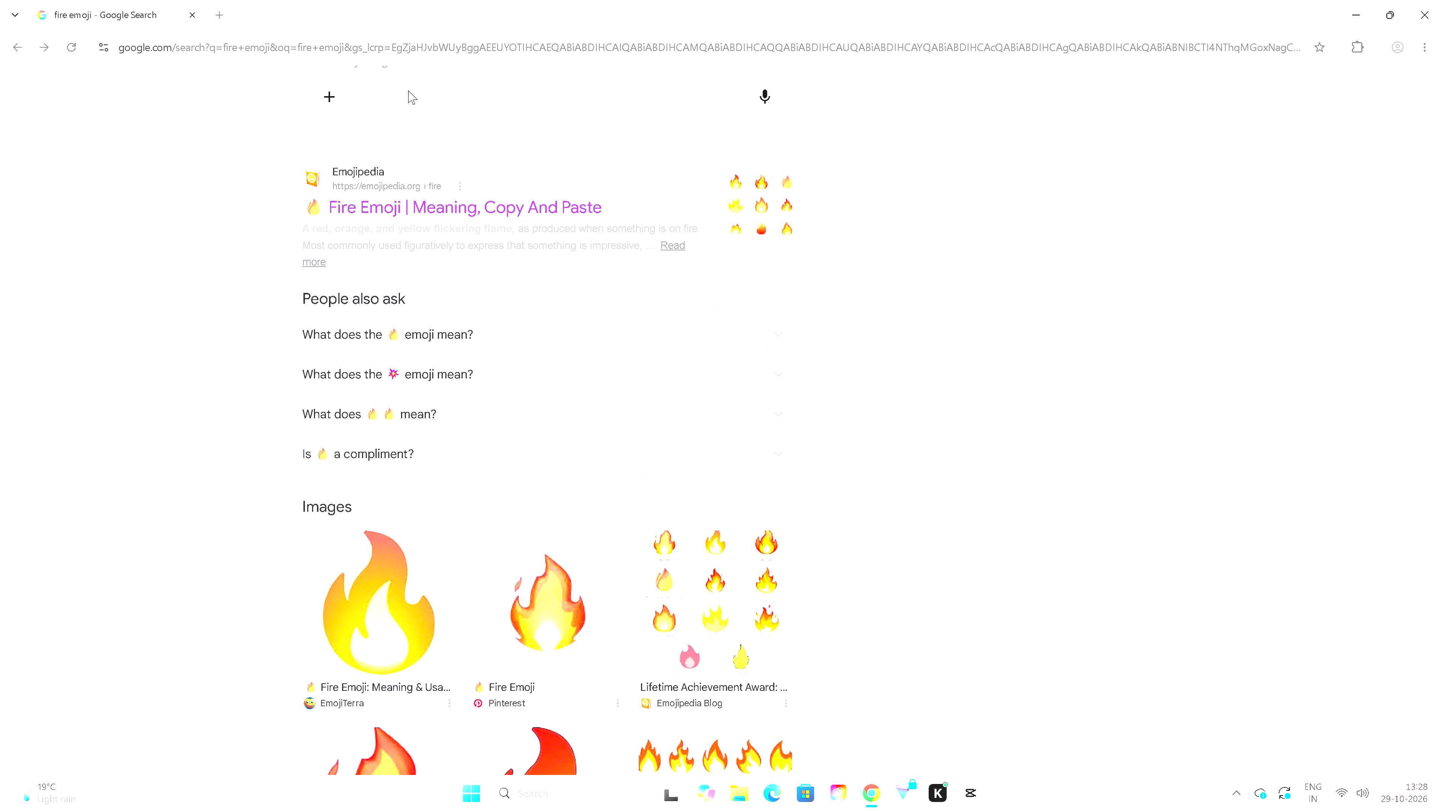
scroll(407, 90, up, 2)
scroll(402, 212, up, 9)
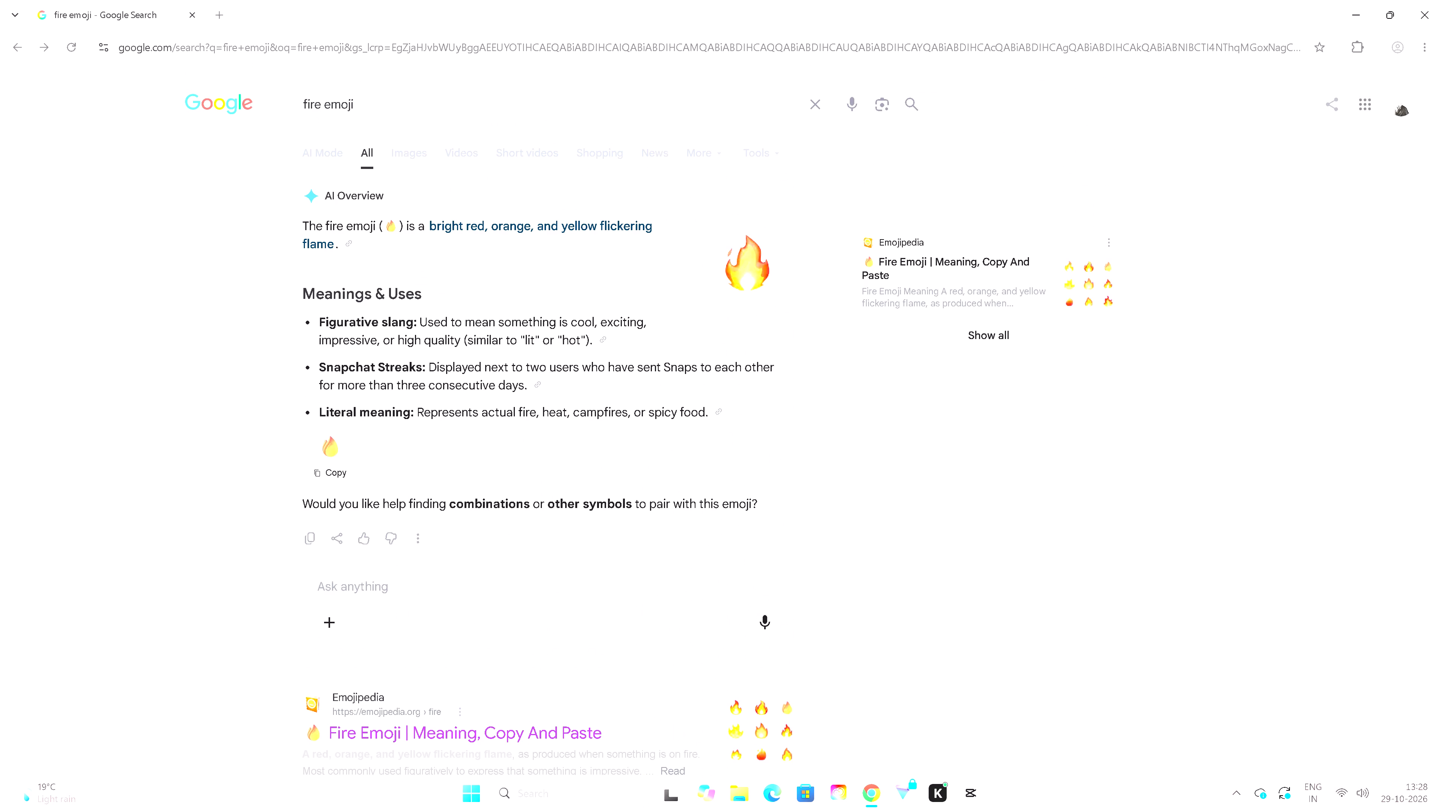
Search Google for "emoji copy and paste", copy the fire emoji from the AI overview and return to CapCut.
click(412, 118)
key(BackSpace)
key(BackSpace)
key(BackSpace)
key(BackSpace)
key(BackSpace)
key(BackSpace)
key(BackSpace)
key(BackSpace)
key(BackSpace)
key(BackSpace)
key(BackSpace)
key(BackSpace)
key(BackSpace)
key(BackSpace)
key(BackSpace)
key(BackSpace)
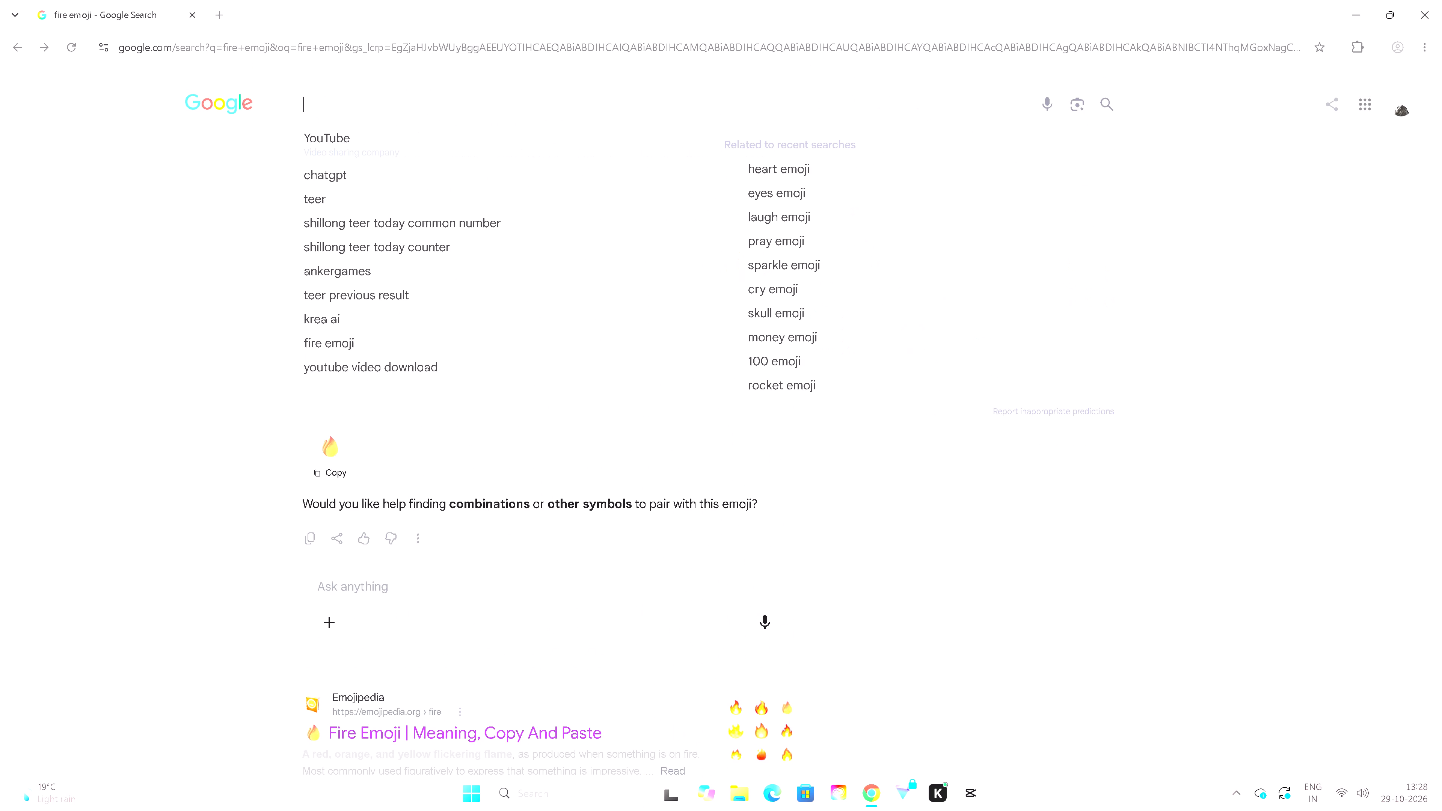
key(e)
text(moji)
key(space)
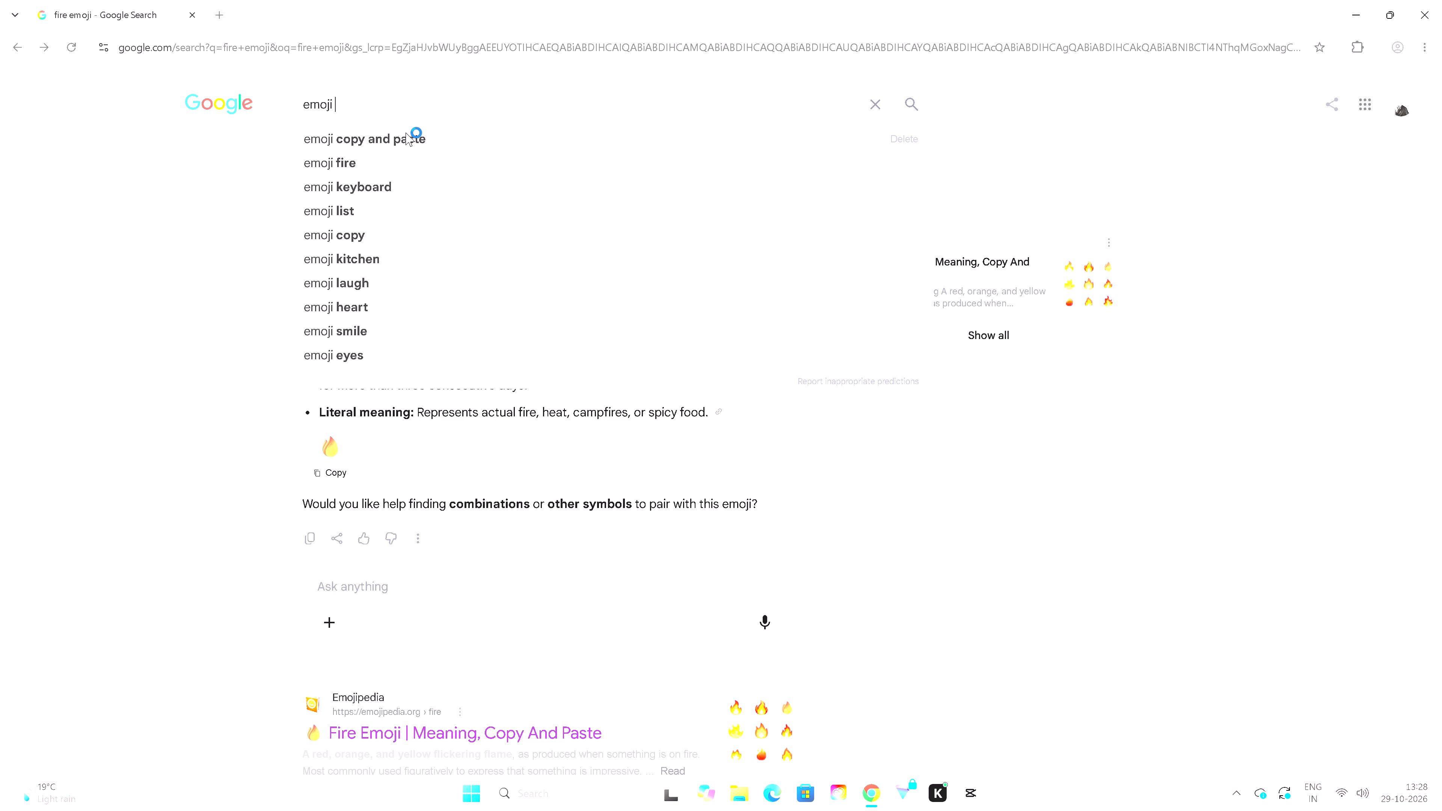
click(406, 133)
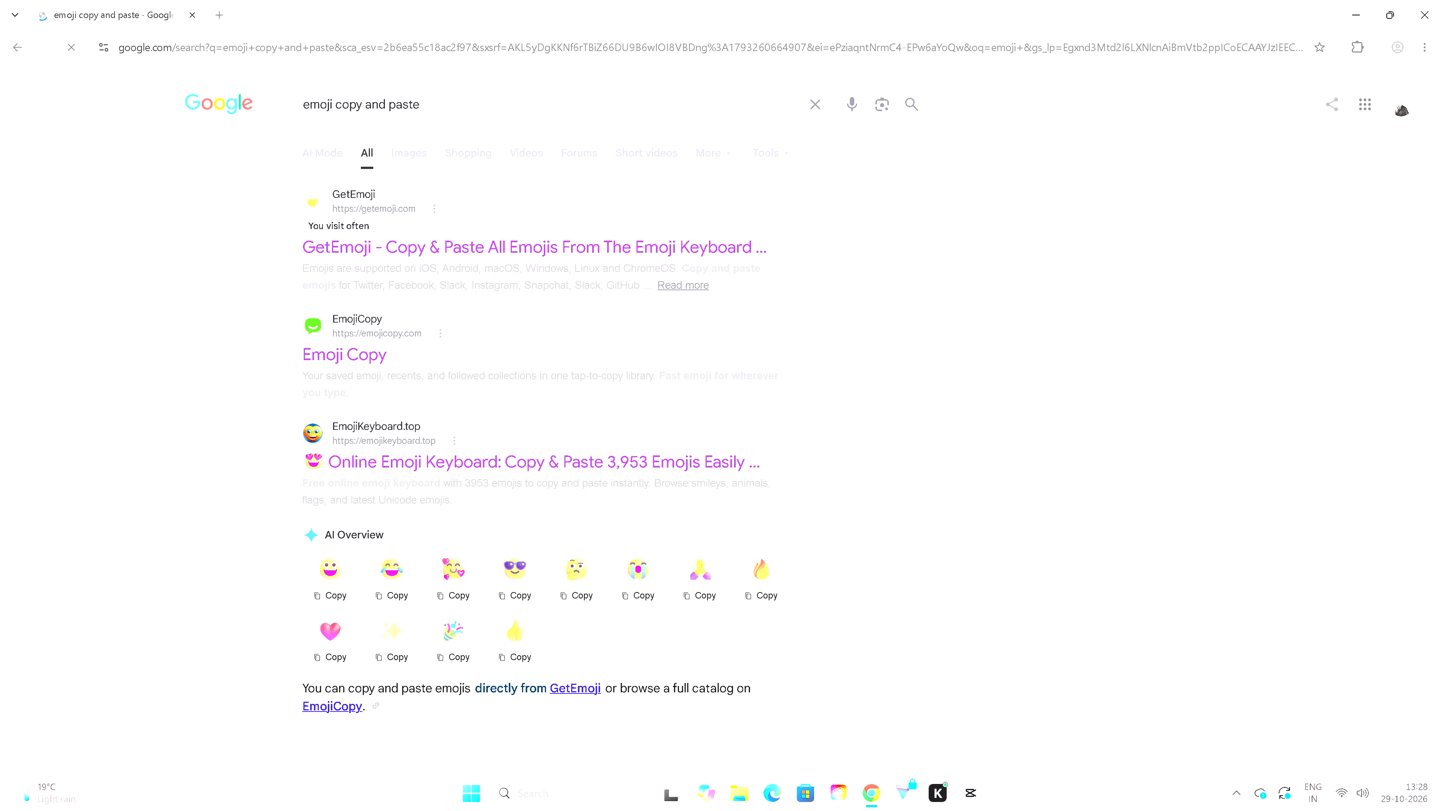
scroll(410, 488, down, 3)
scroll(405, 486, up, 4)
scroll(401, 447, down, 3)
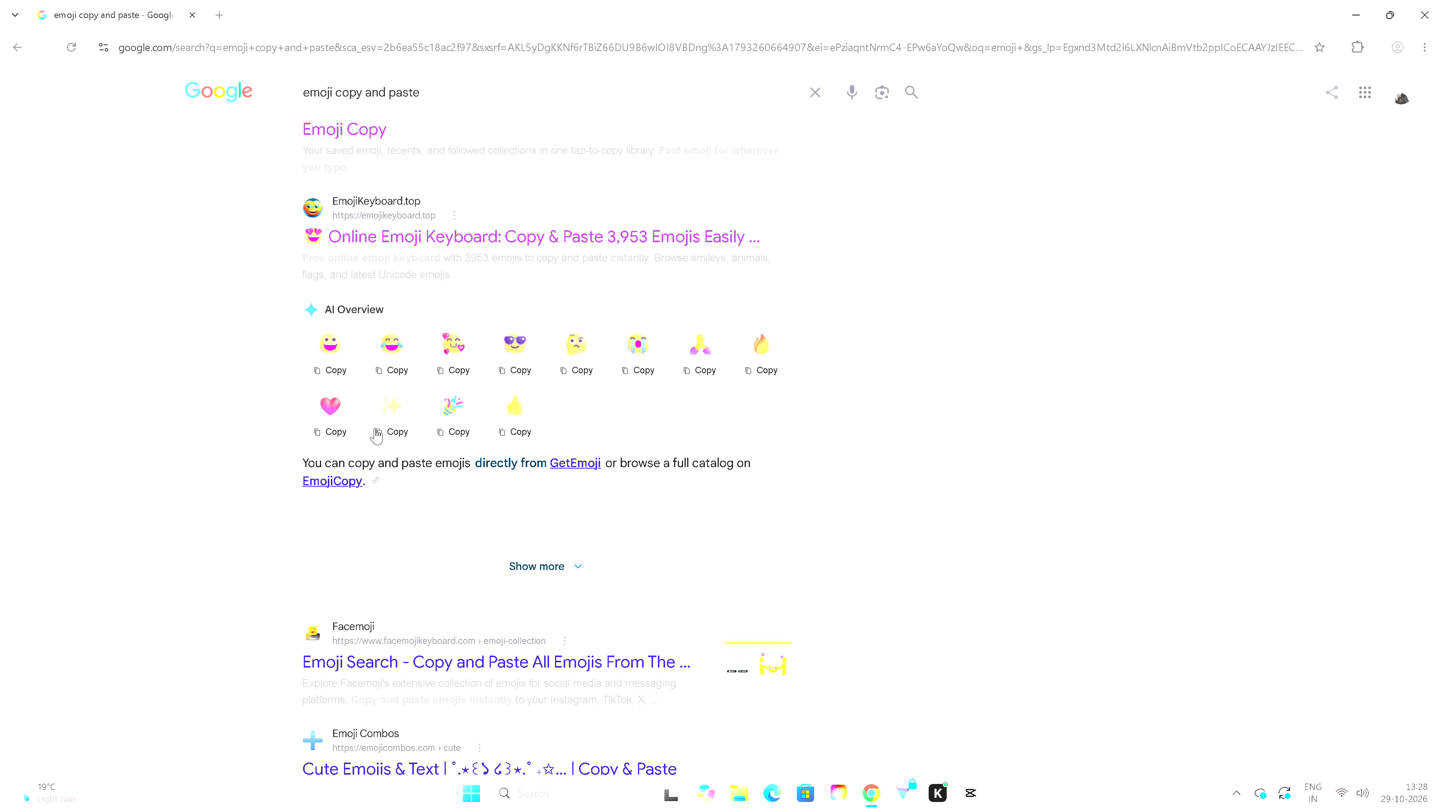
click(775, 373)
click(959, 791)
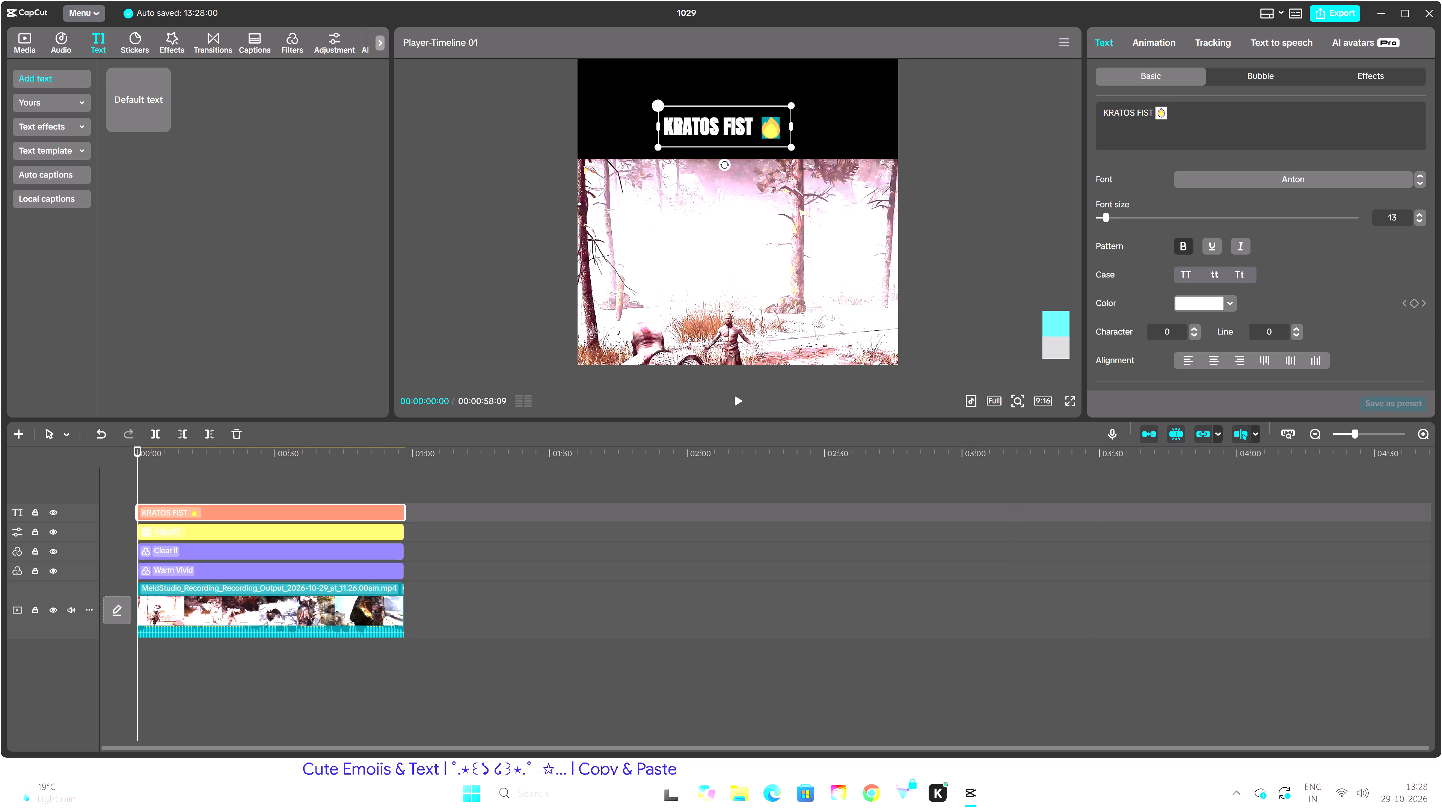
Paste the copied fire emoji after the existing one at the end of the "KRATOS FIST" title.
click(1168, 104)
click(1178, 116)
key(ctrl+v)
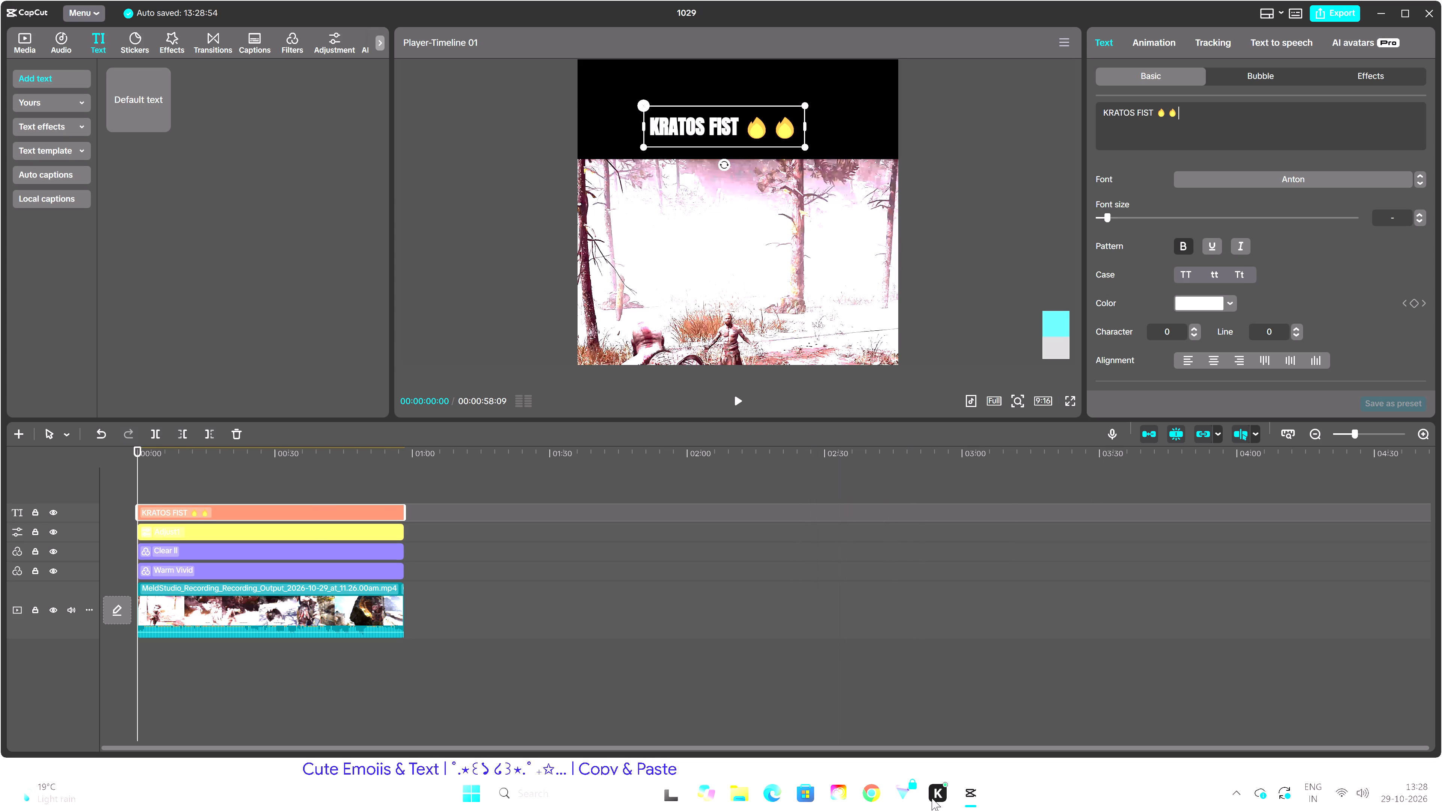
Switch to Chrome and look through the "emoji copy and paste" search results for another emoji source.
click(882, 801)
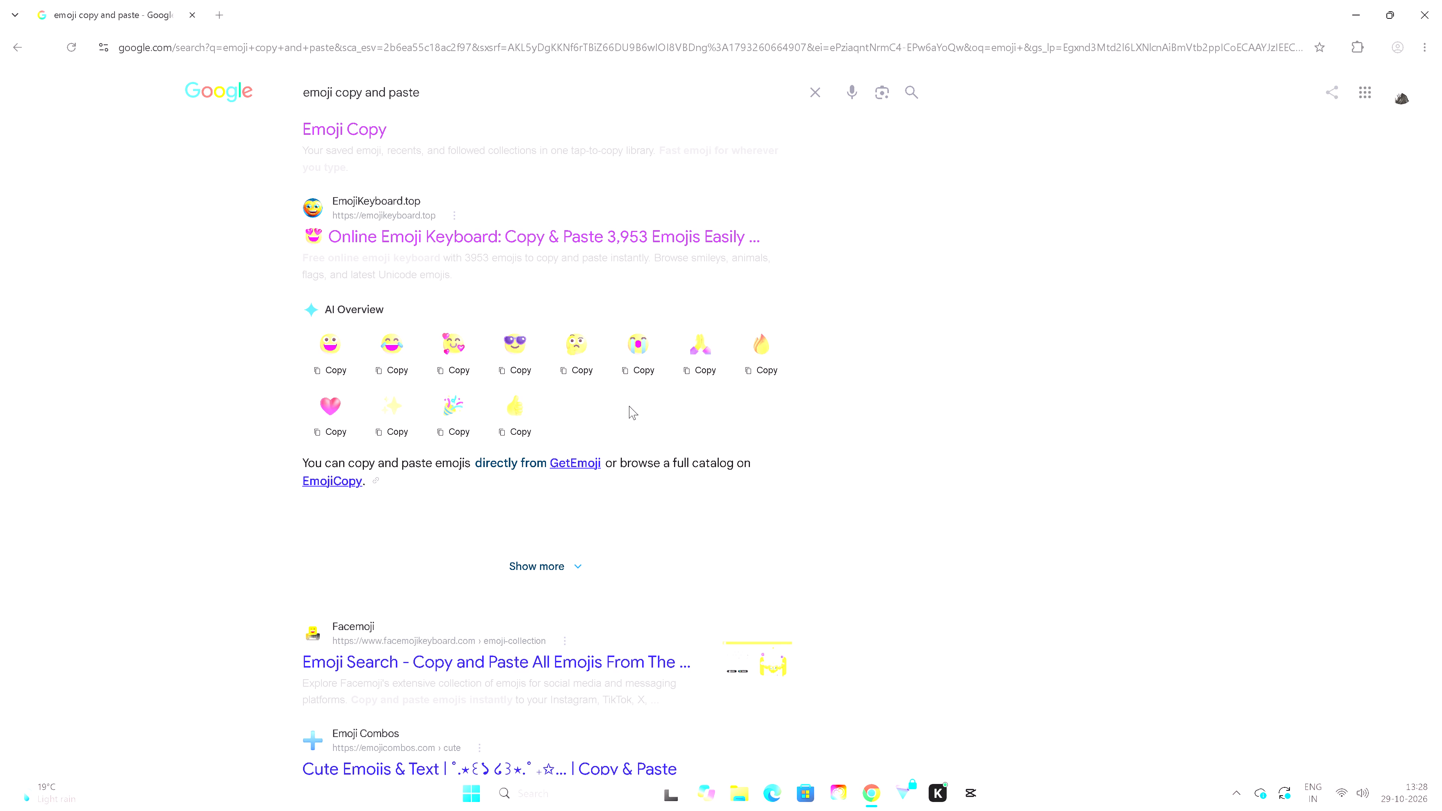
scroll(505, 562, down, 1)
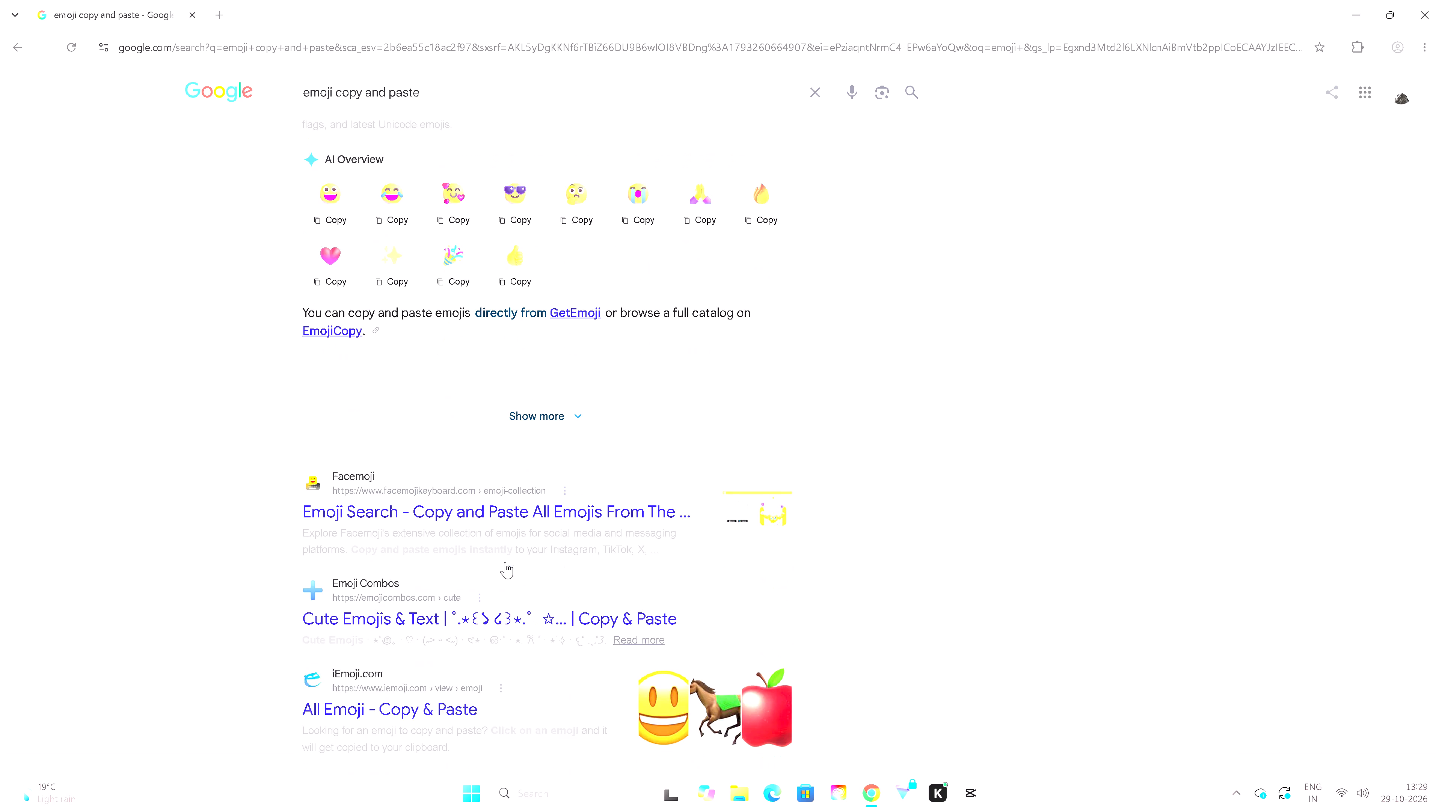
scroll(505, 562, down, 5)
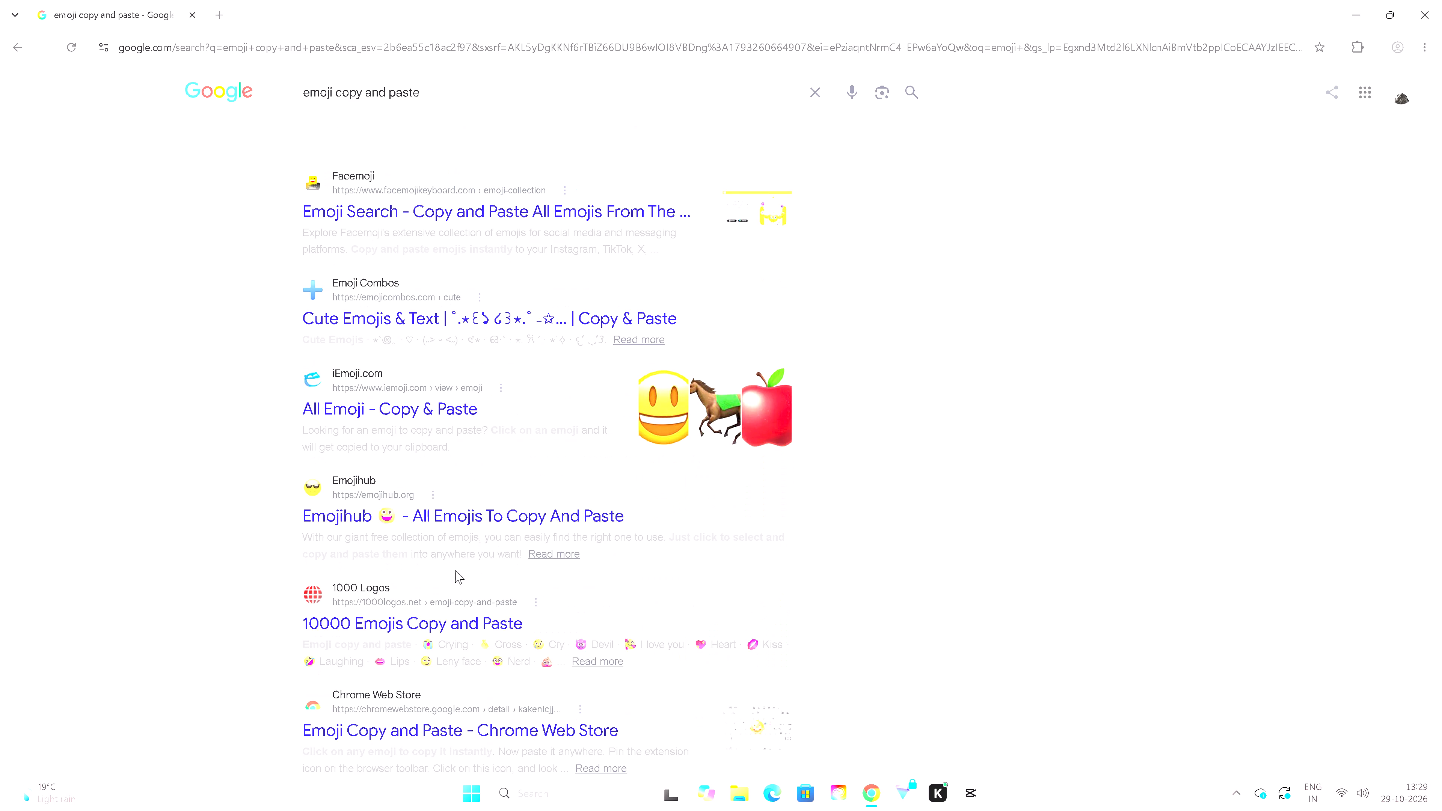
scroll(465, 551, down, 4)
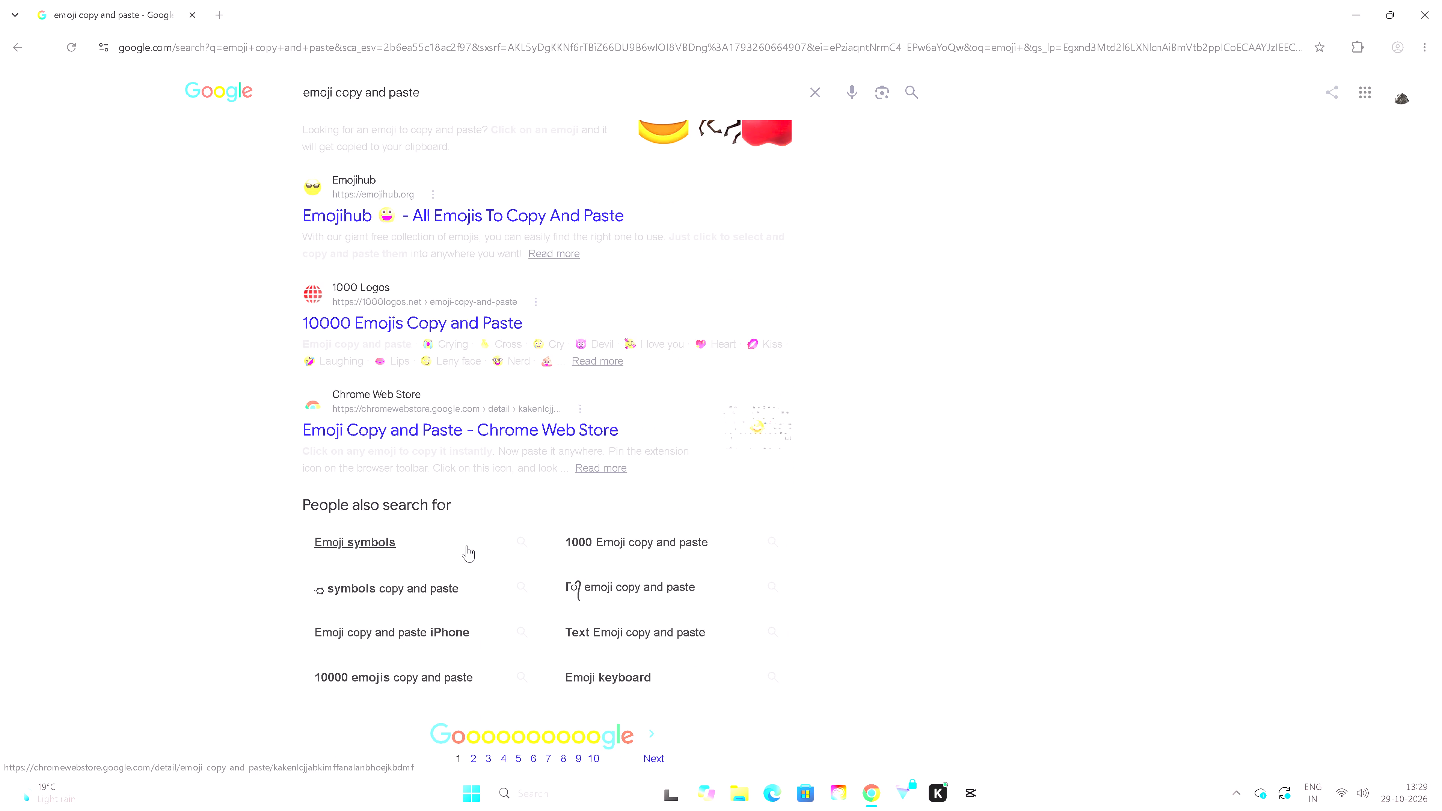
scroll(467, 546, up, 11)
scroll(366, 204, up, 4)
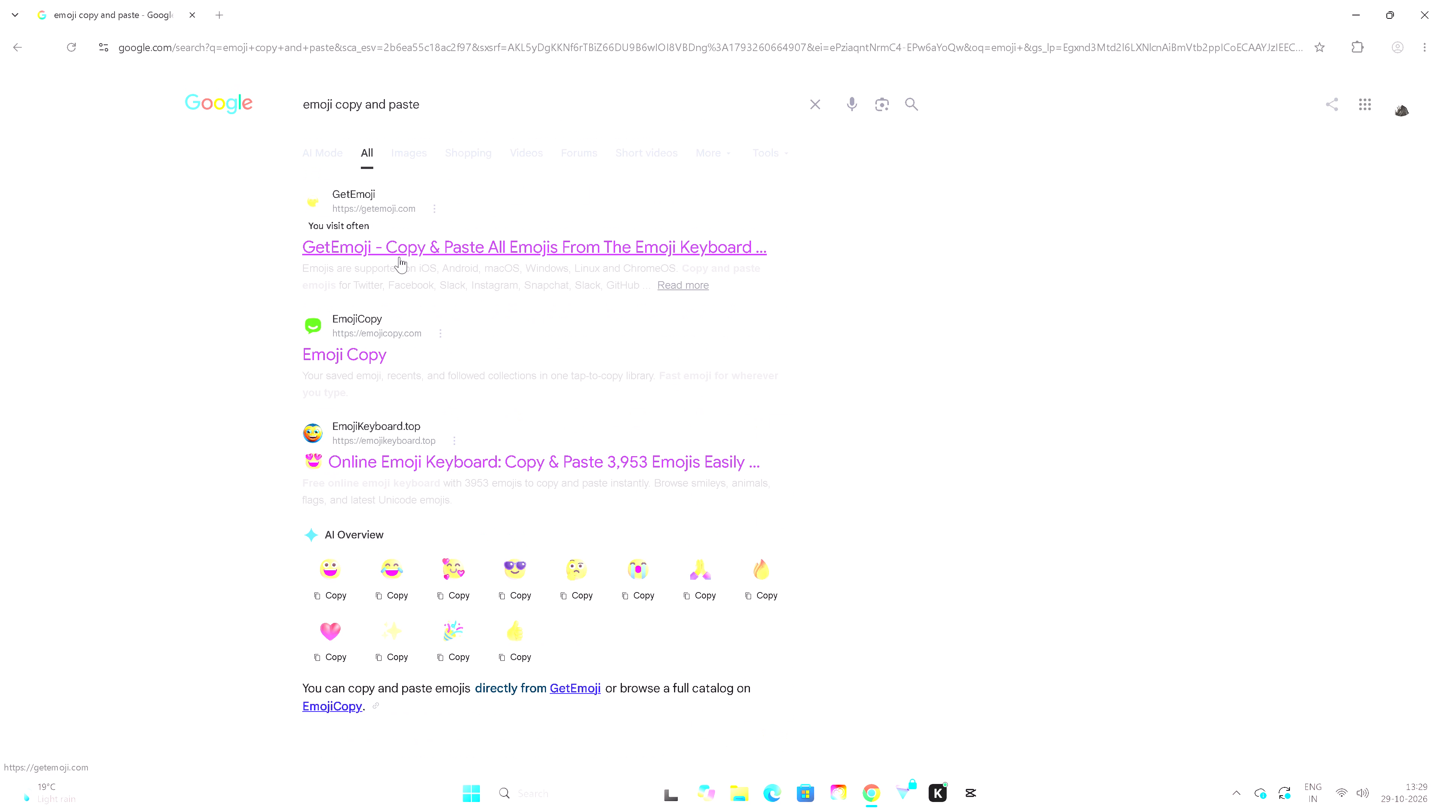
Open GetEmoji and browse its emoji categories for an alternative fire emoji, then return to CapCut.
click(398, 247)
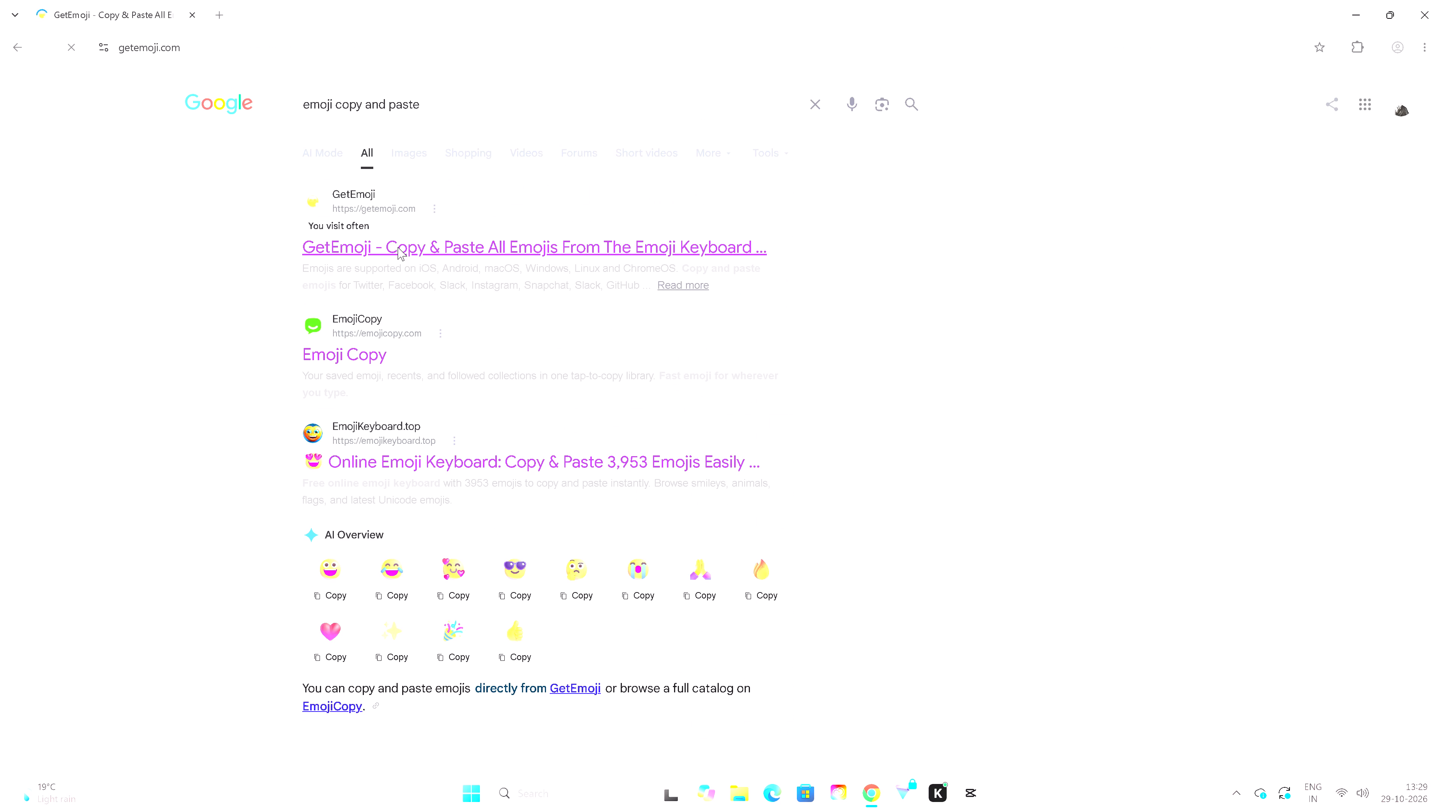
click(356, 359)
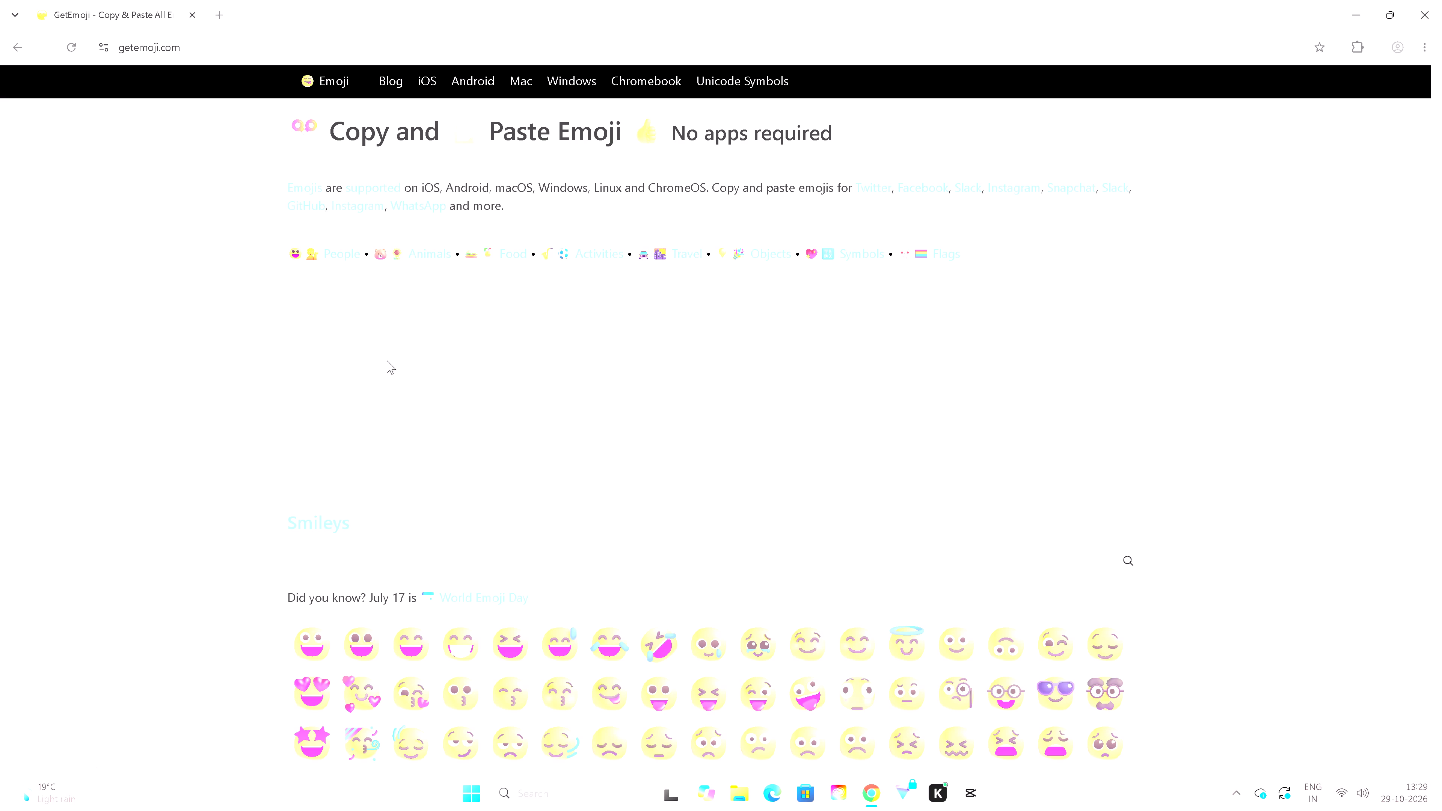
scroll(468, 459, down, 12)
scroll(517, 464, down, 4)
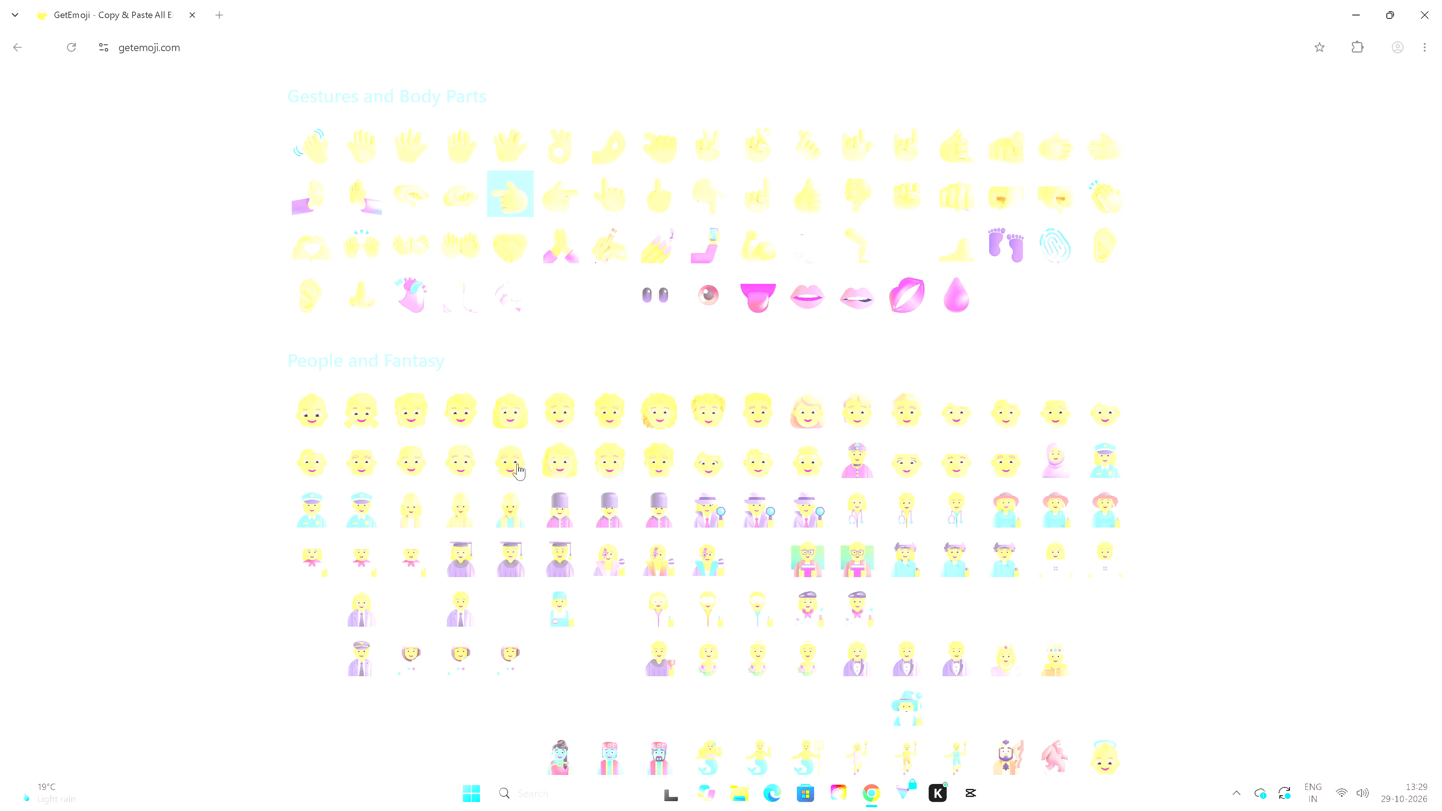
scroll(517, 464, down, 20)
scroll(517, 461, down, 2)
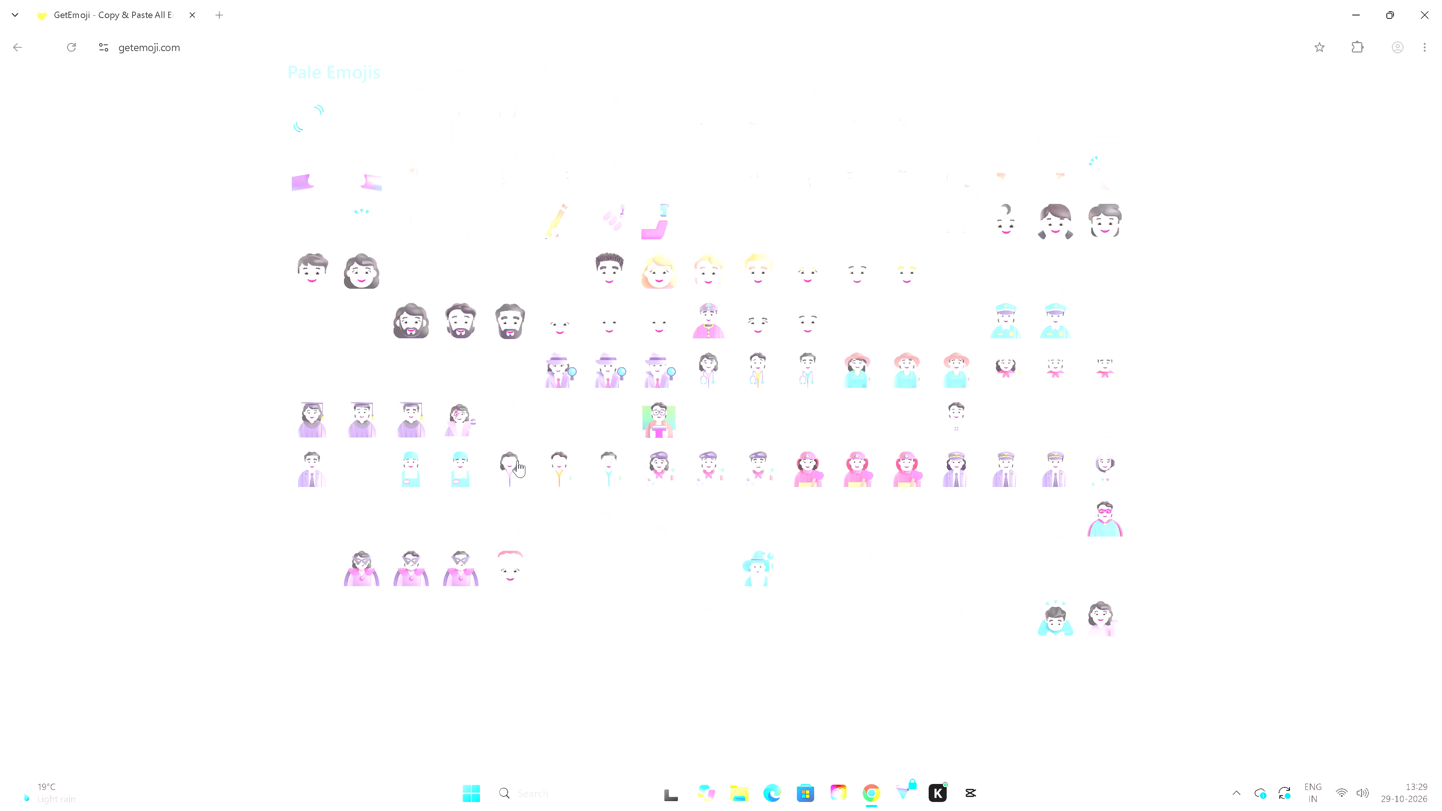
scroll(517, 461, down, 16)
scroll(778, 583, down, 2)
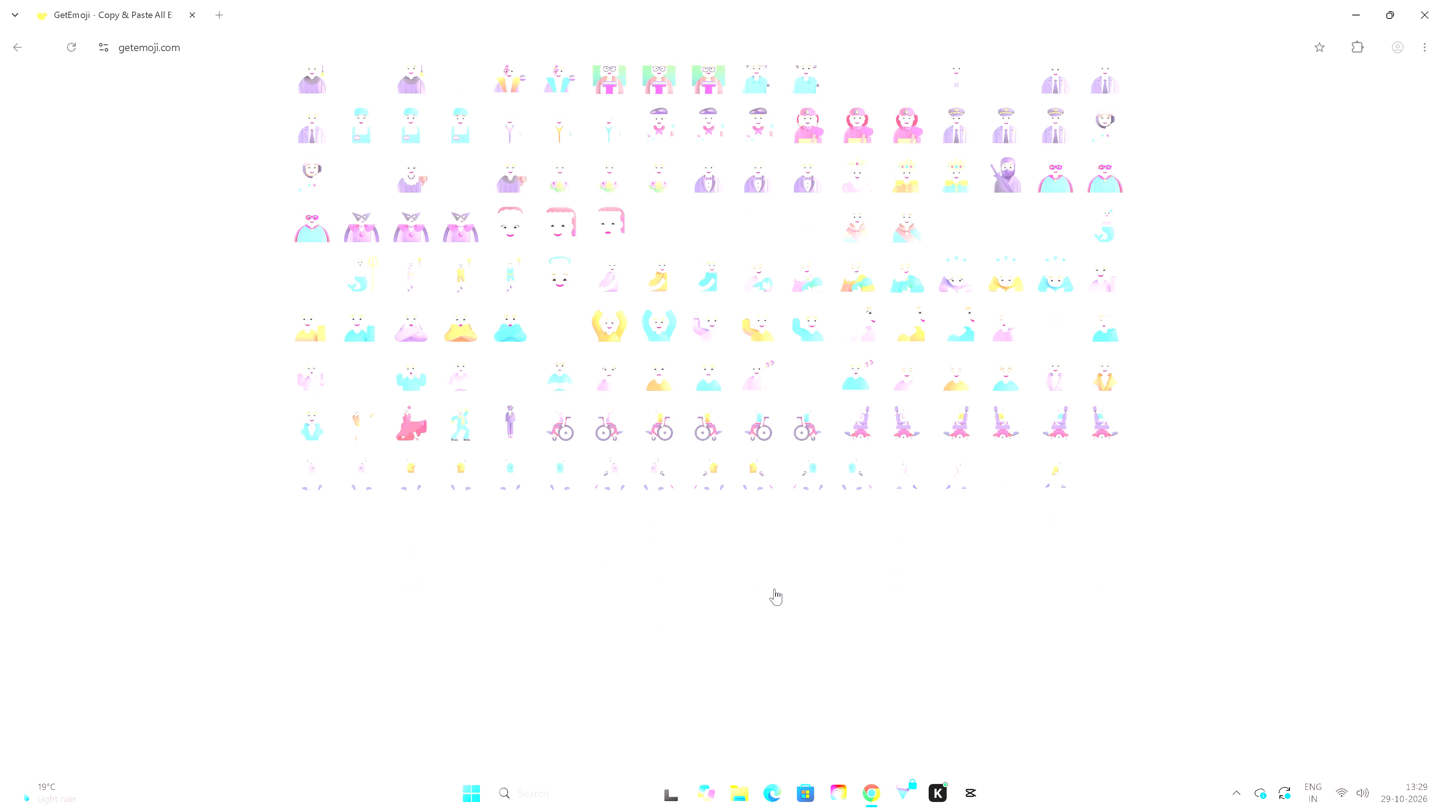
scroll(774, 589, down, 5)
scroll(660, 415, up, 9)
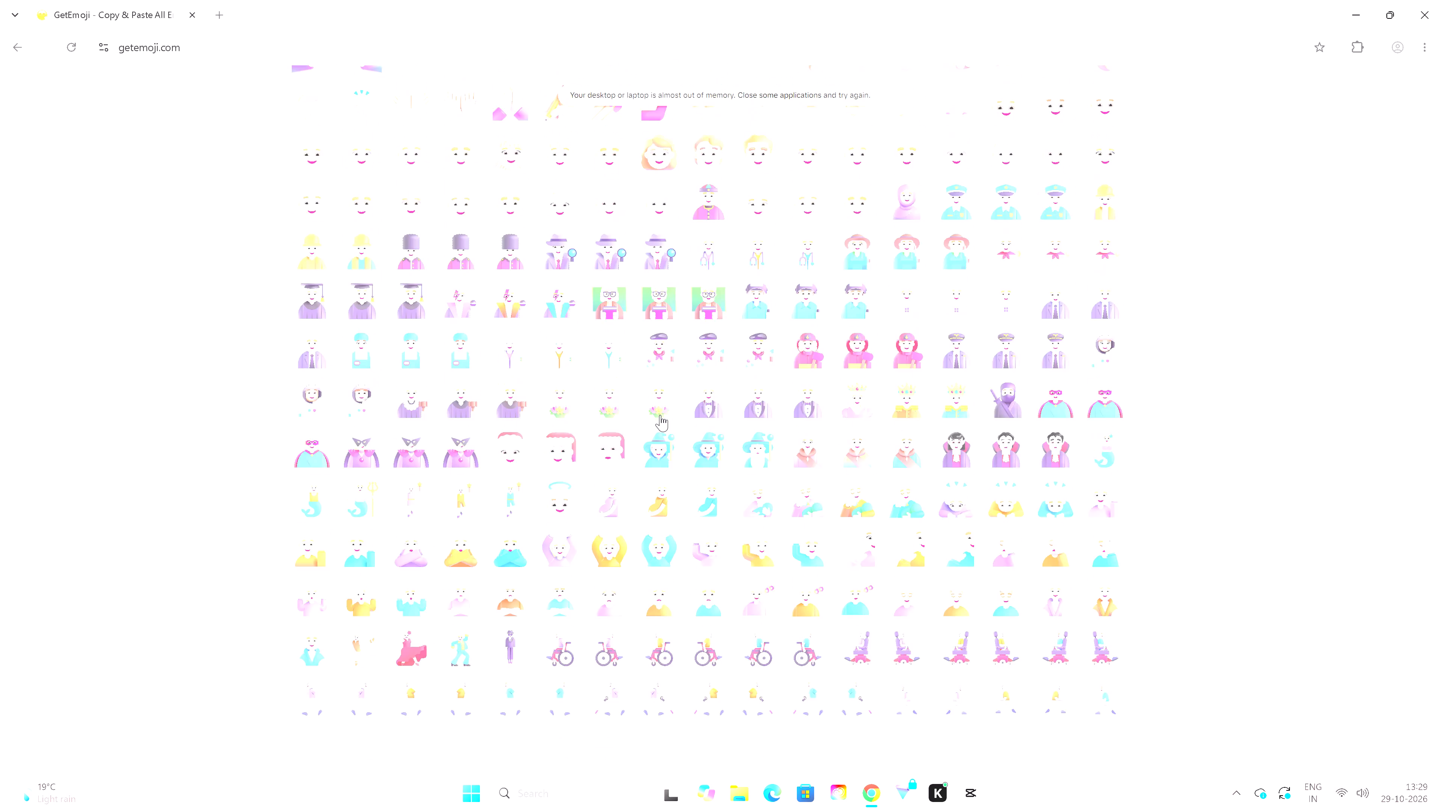
scroll(660, 415, up, 20)
scroll(660, 415, up, 5)
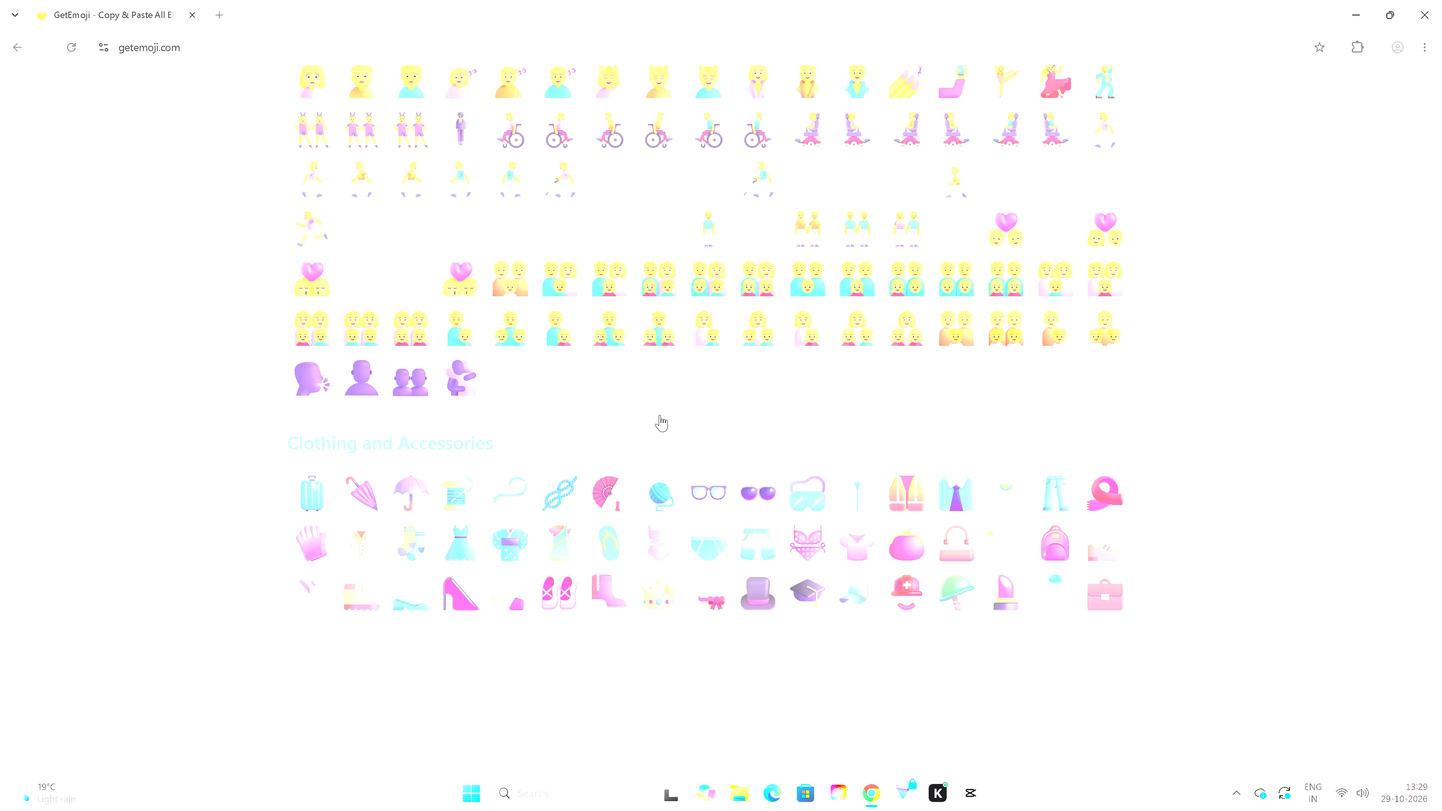
scroll(660, 415, up, 10)
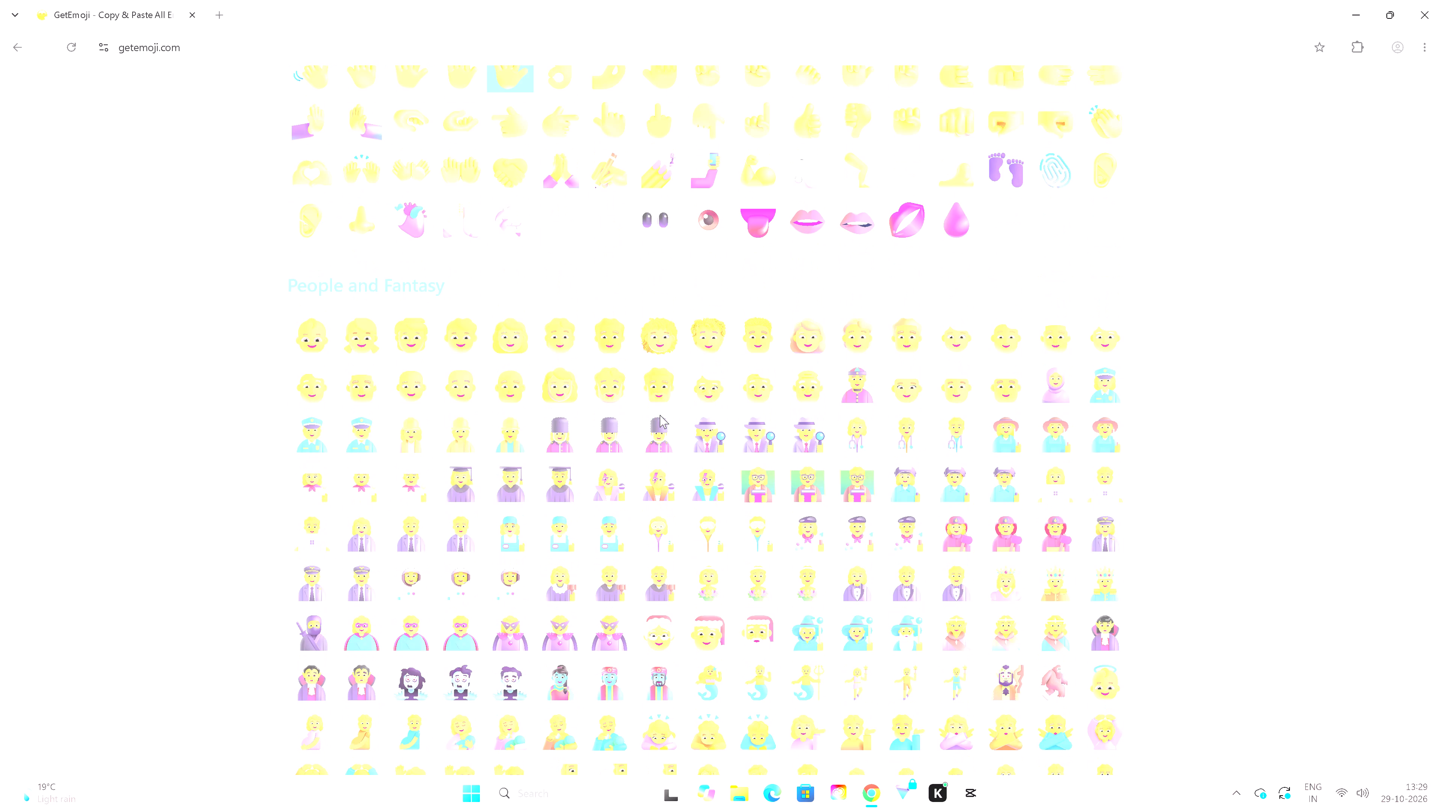
scroll(660, 415, up, 7)
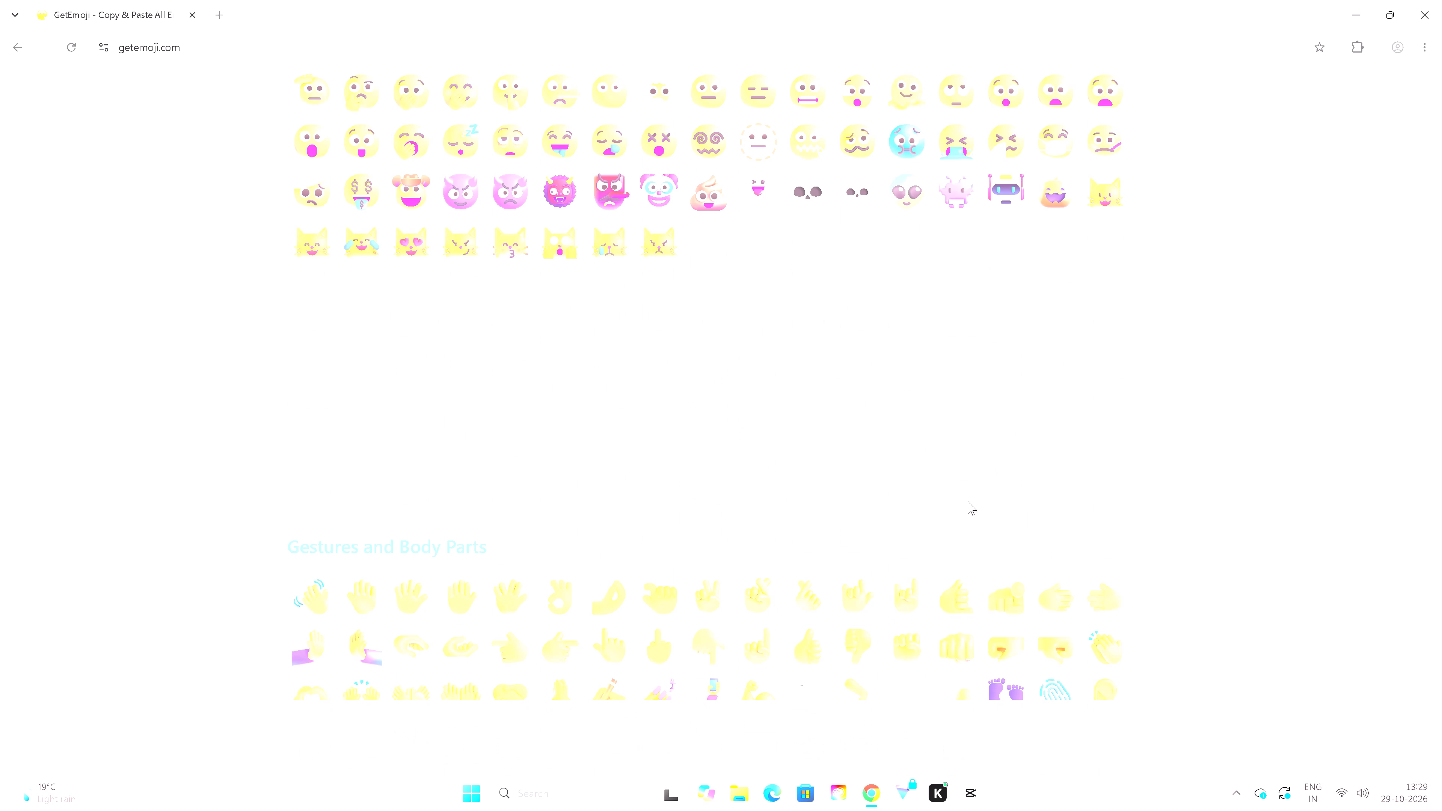
scroll(929, 469, up, 3)
scroll(899, 504, up, 5)
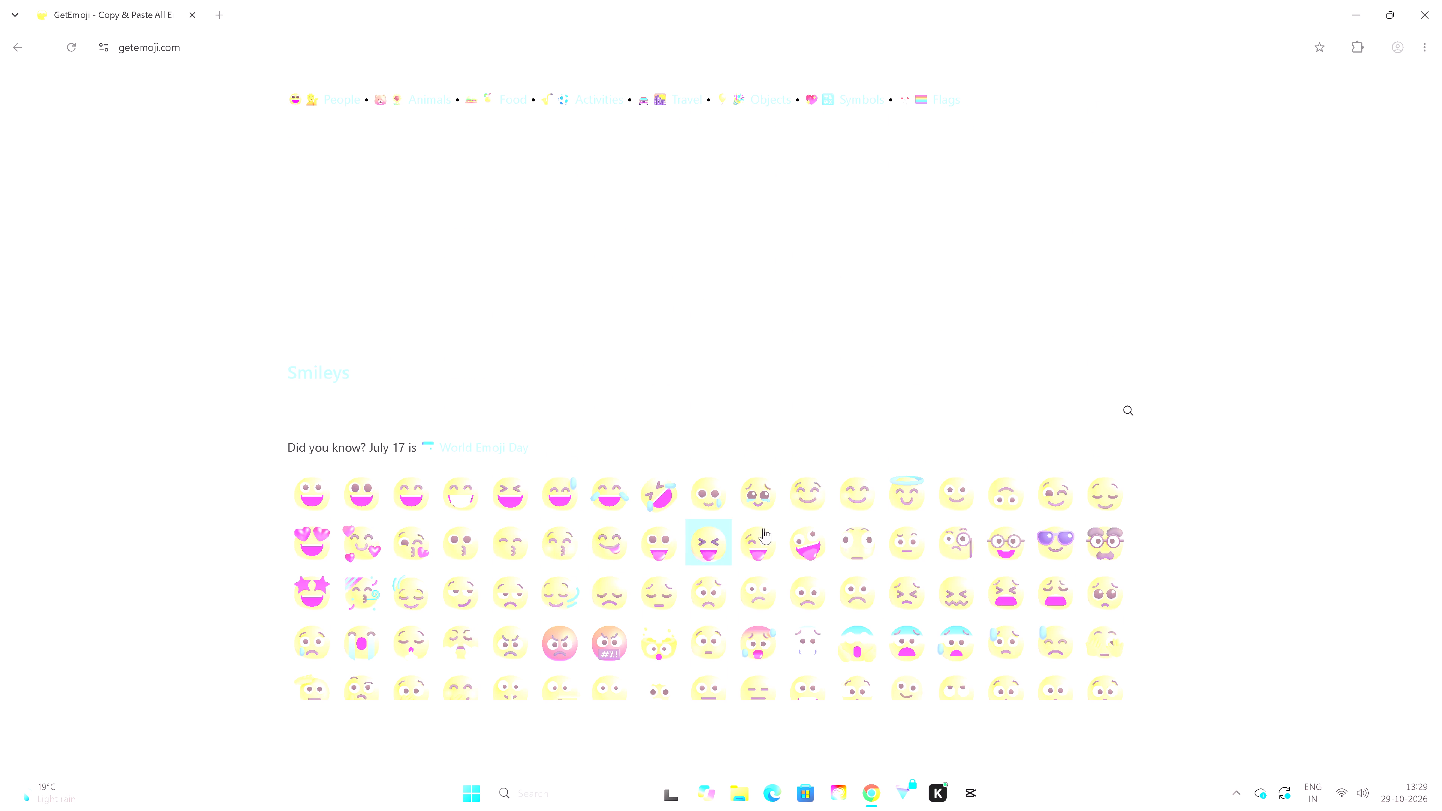
scroll(1013, 456, down, 2)
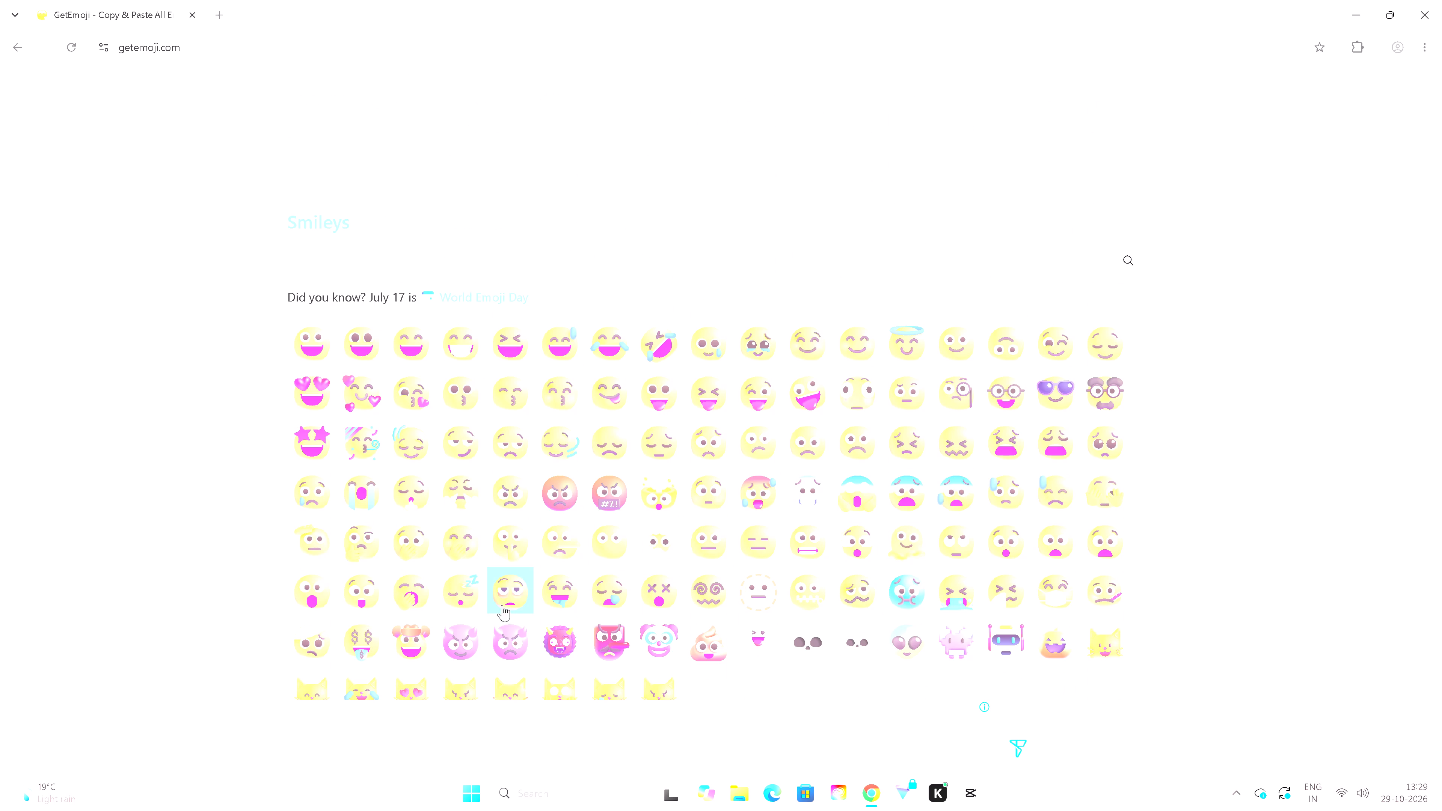
scroll(527, 580, down, 3)
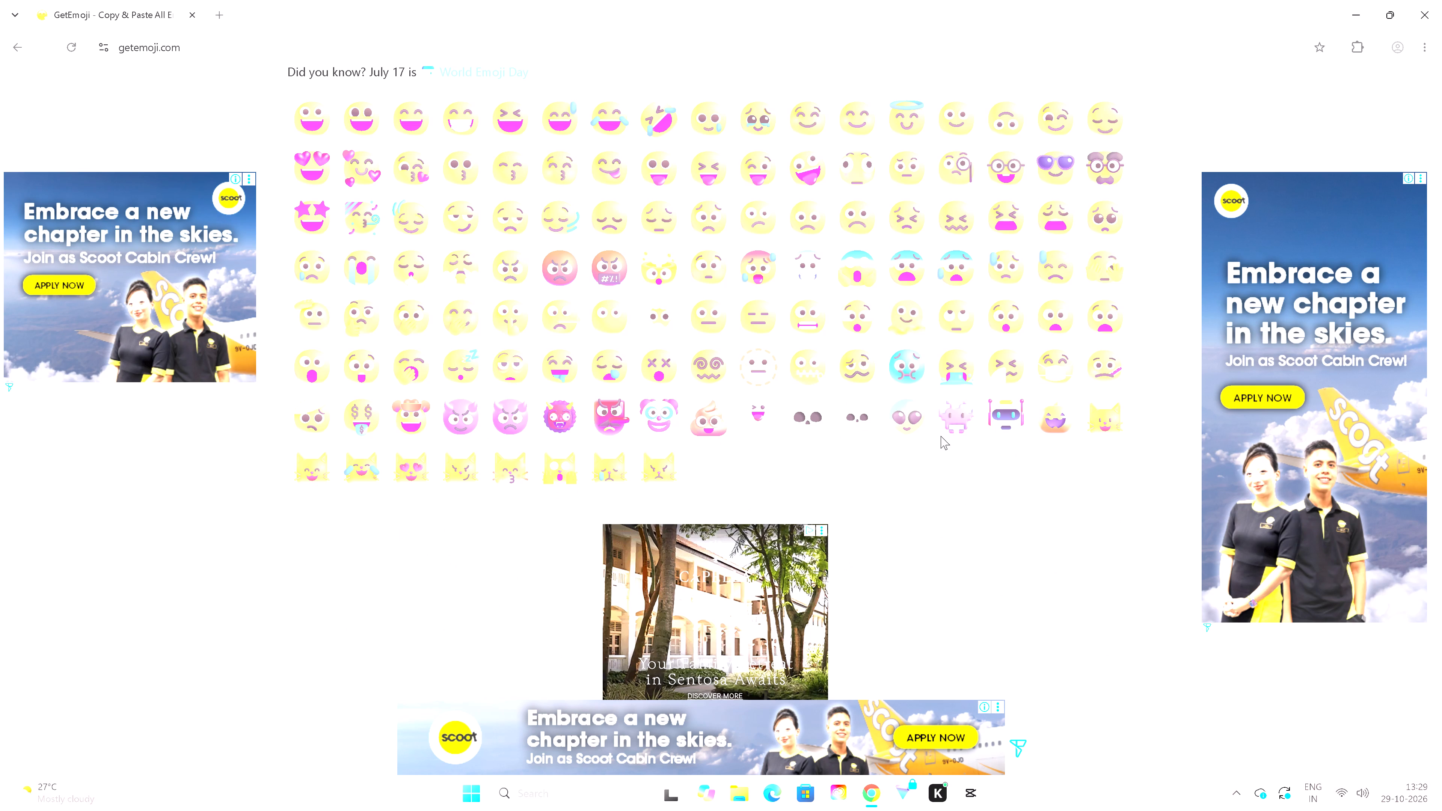
click(1409, 12)
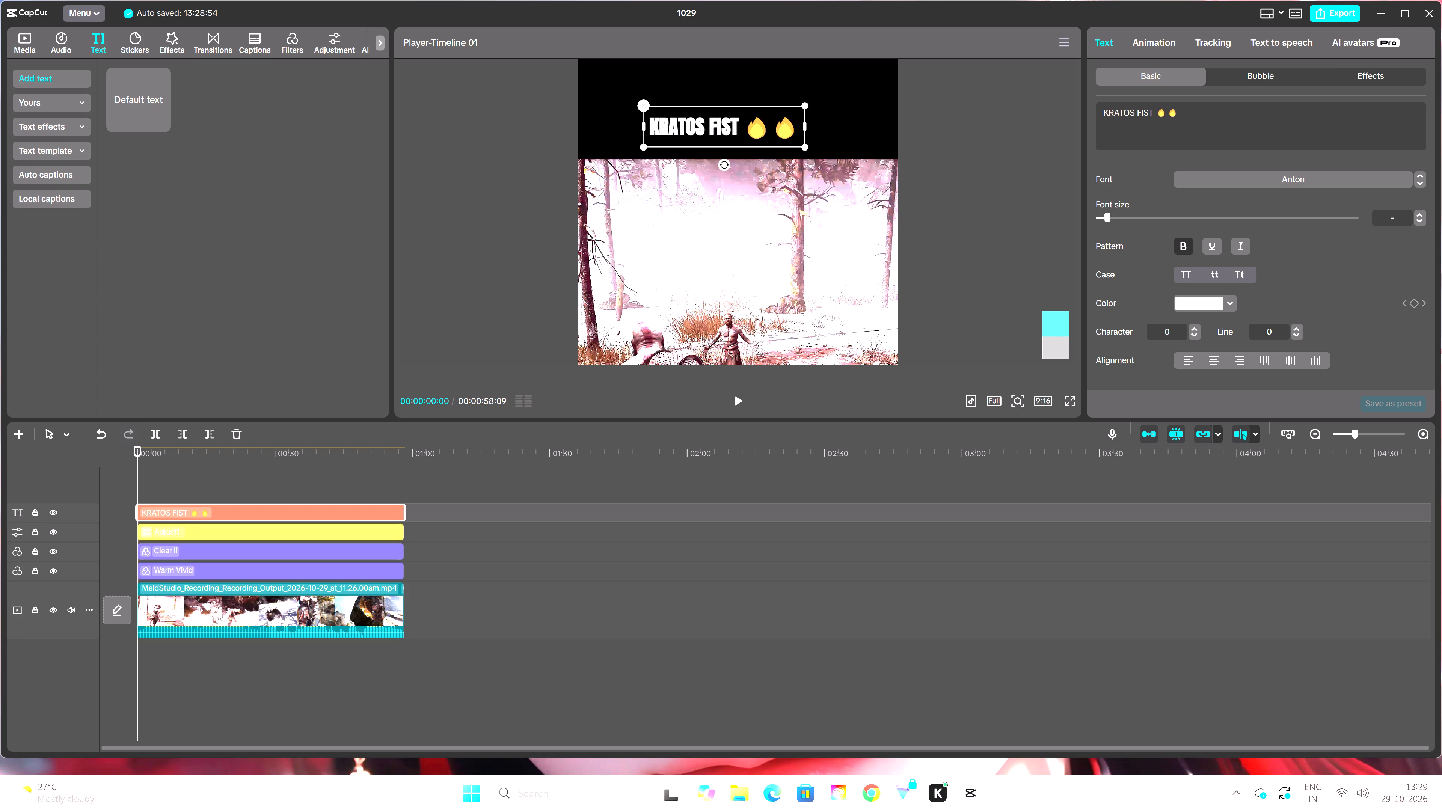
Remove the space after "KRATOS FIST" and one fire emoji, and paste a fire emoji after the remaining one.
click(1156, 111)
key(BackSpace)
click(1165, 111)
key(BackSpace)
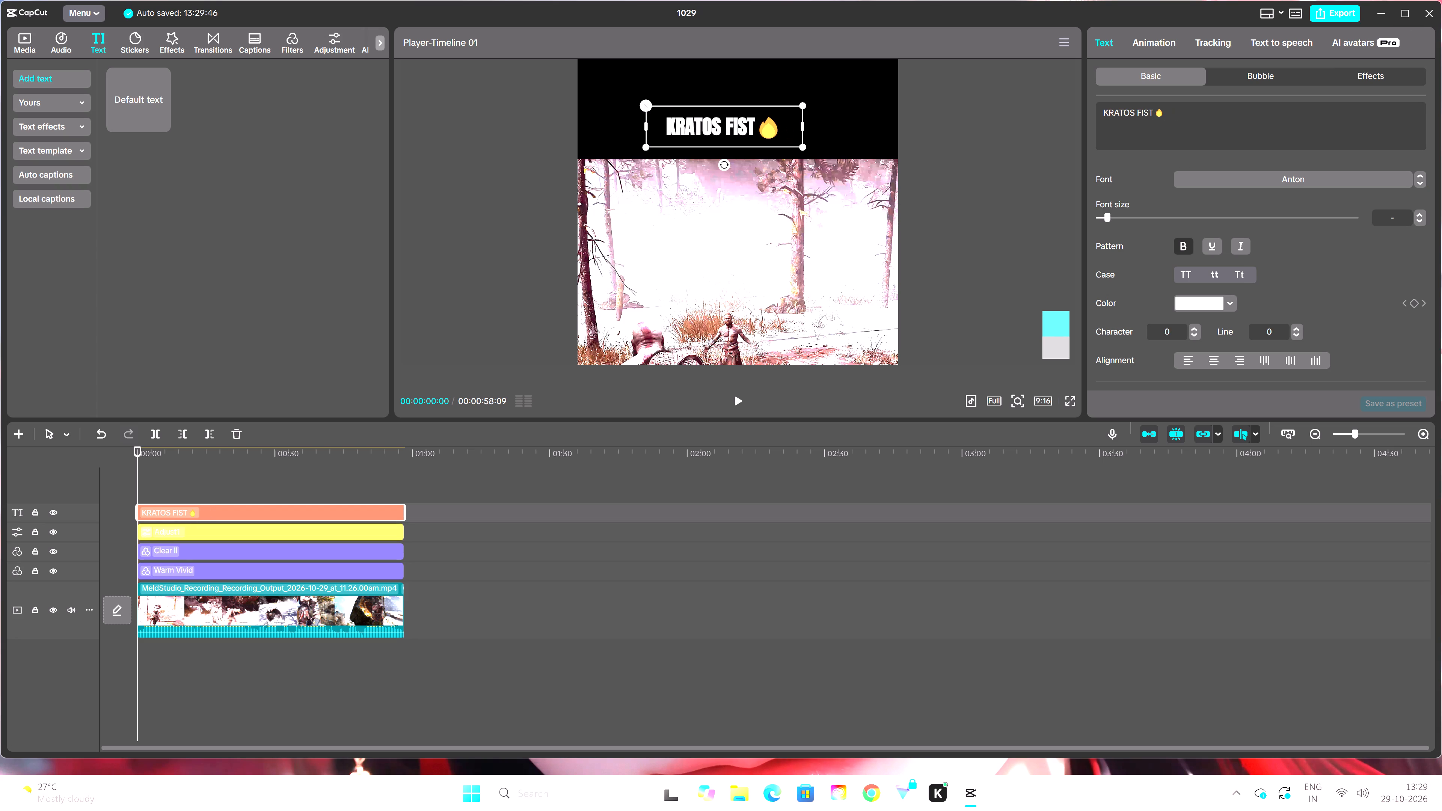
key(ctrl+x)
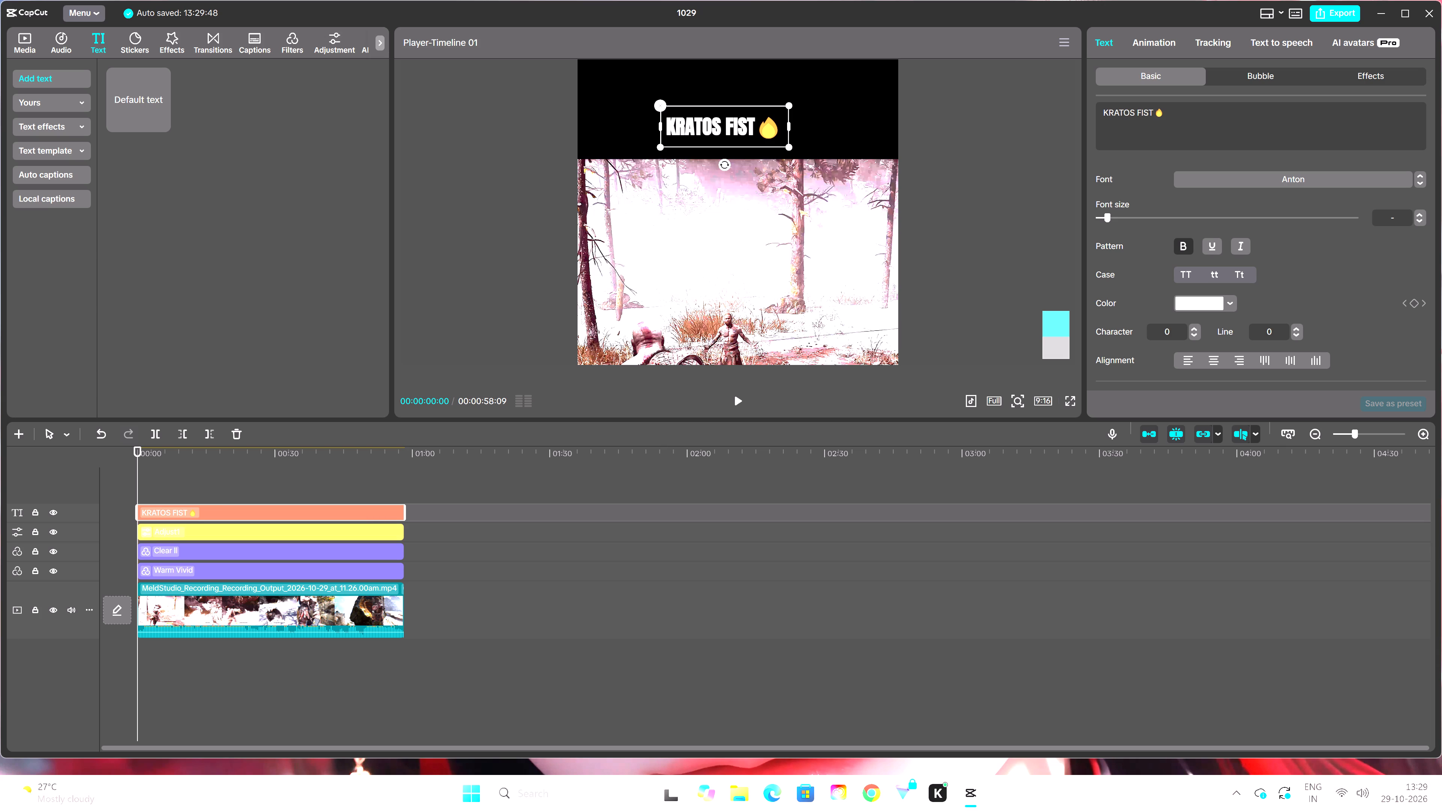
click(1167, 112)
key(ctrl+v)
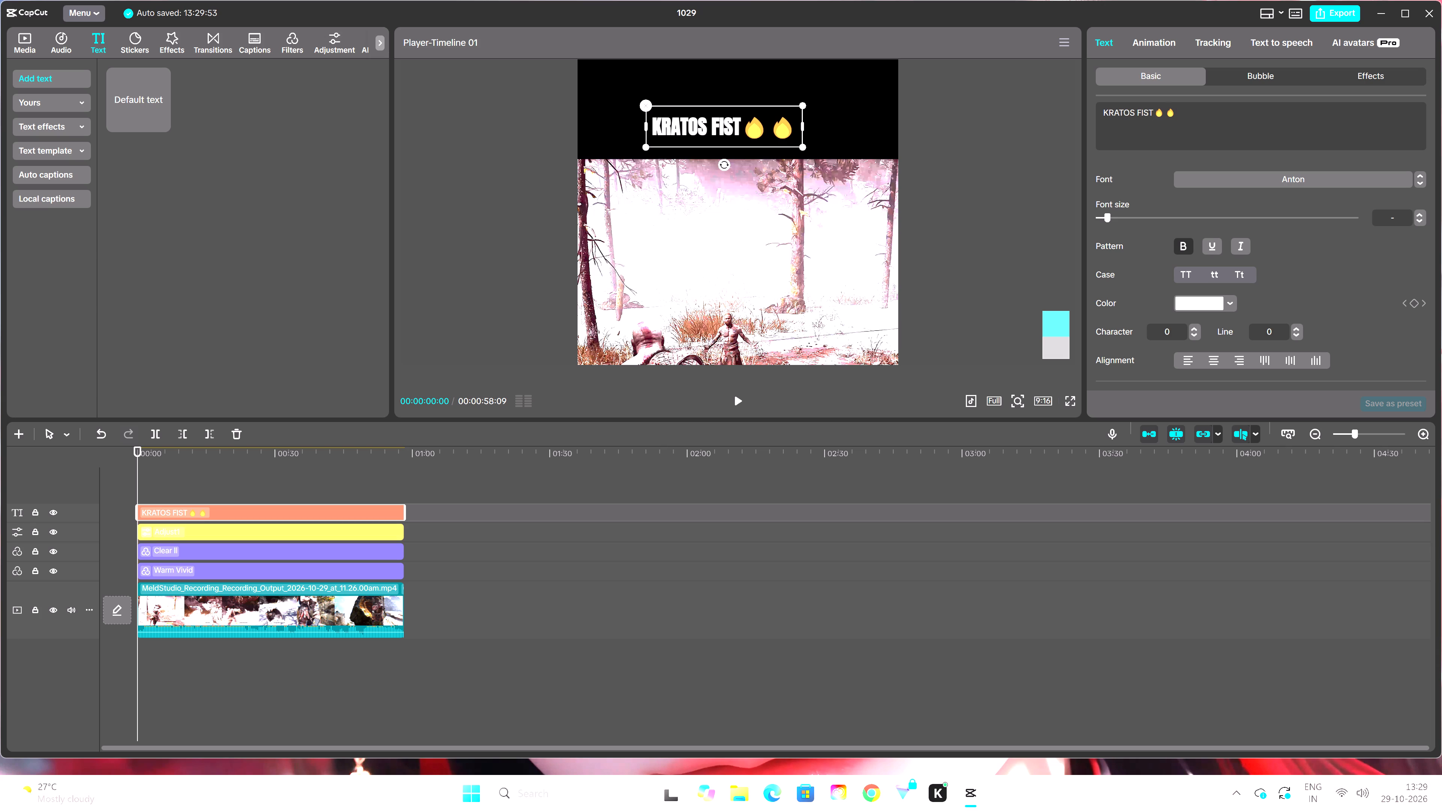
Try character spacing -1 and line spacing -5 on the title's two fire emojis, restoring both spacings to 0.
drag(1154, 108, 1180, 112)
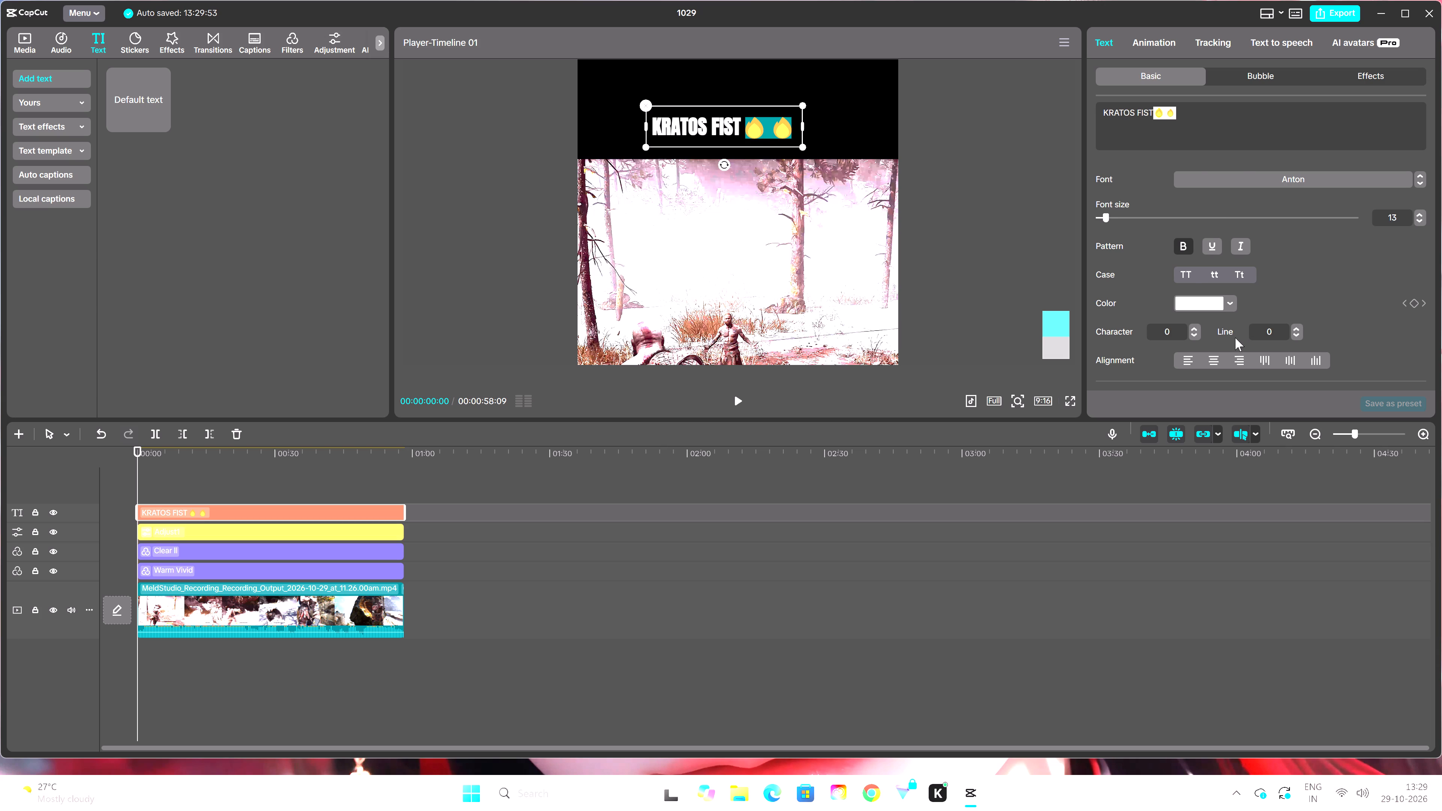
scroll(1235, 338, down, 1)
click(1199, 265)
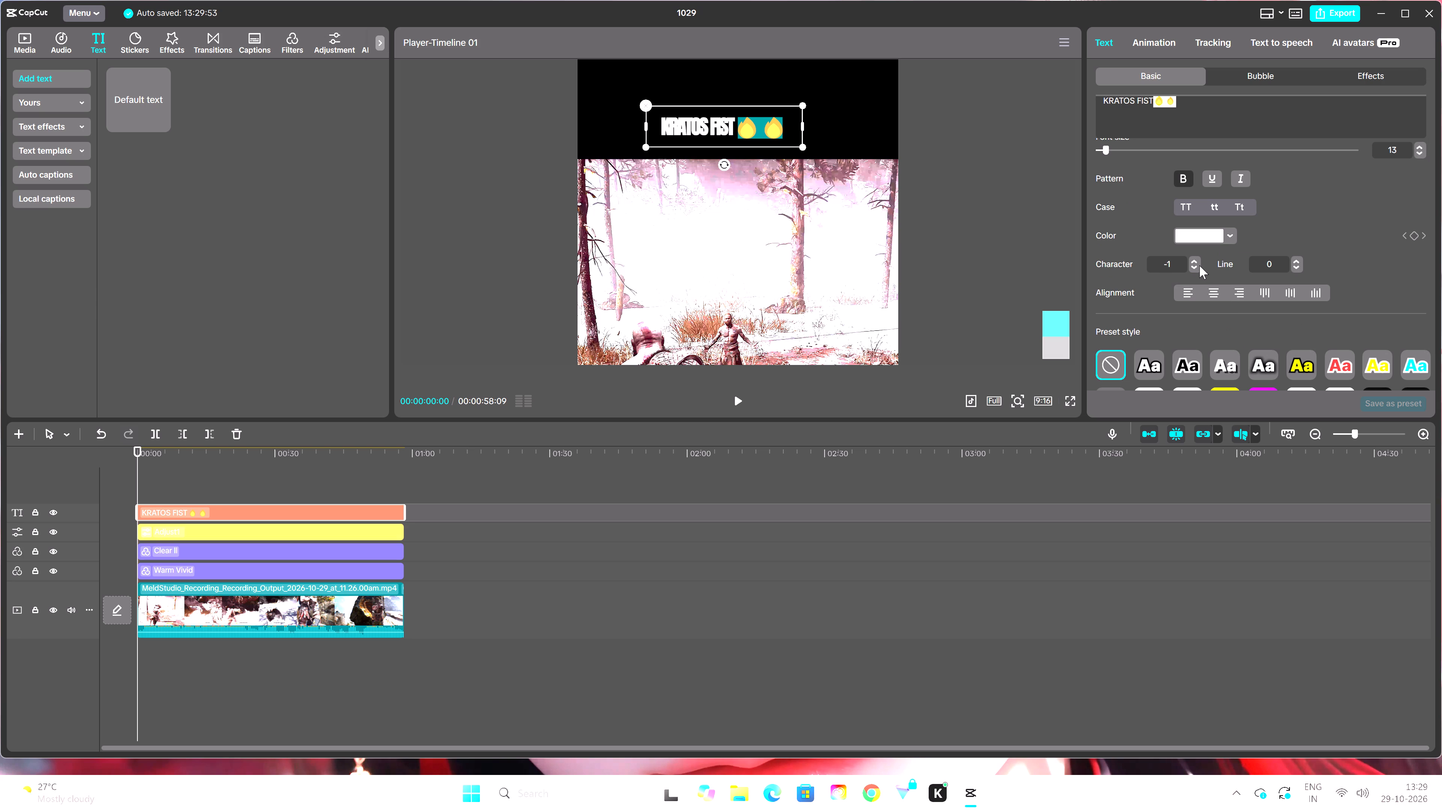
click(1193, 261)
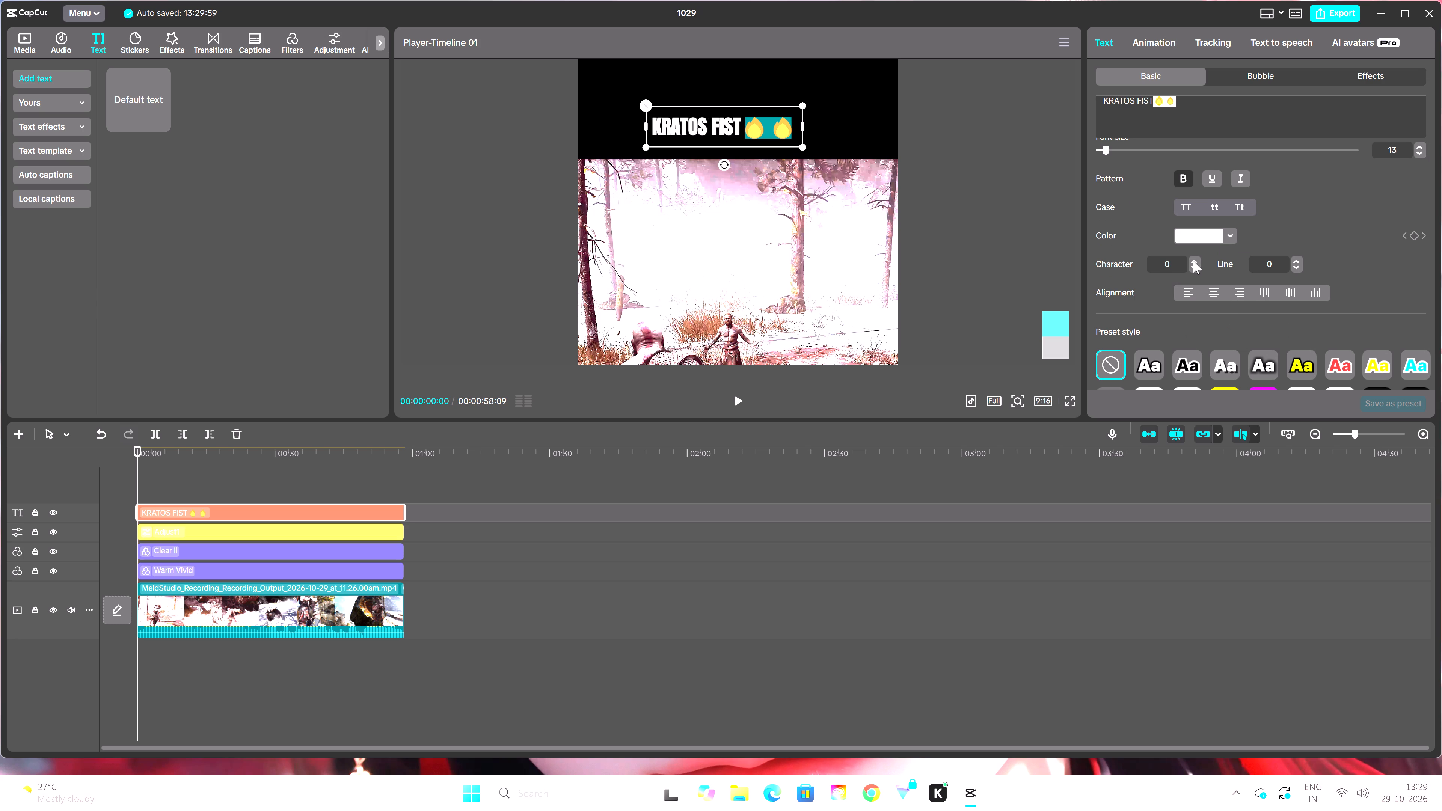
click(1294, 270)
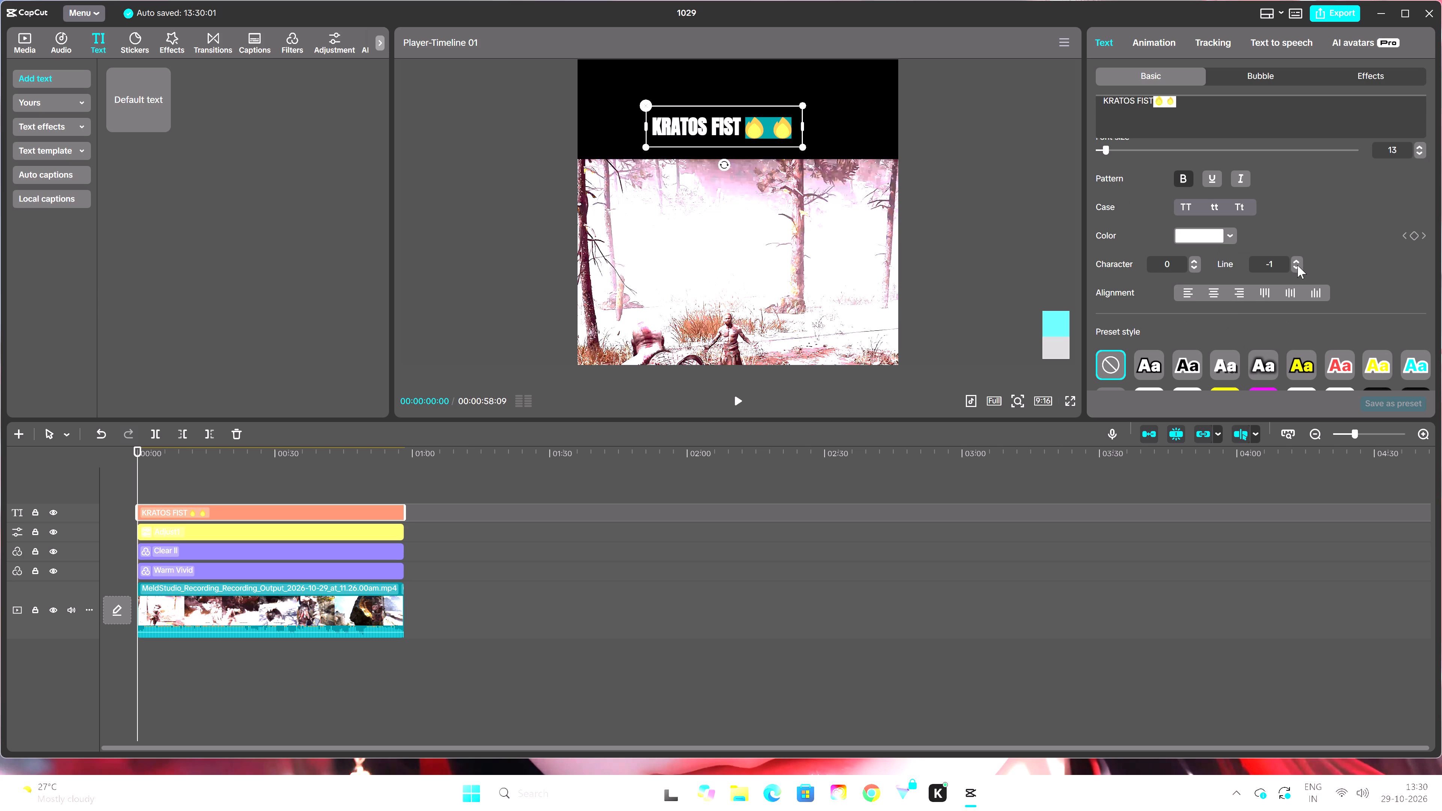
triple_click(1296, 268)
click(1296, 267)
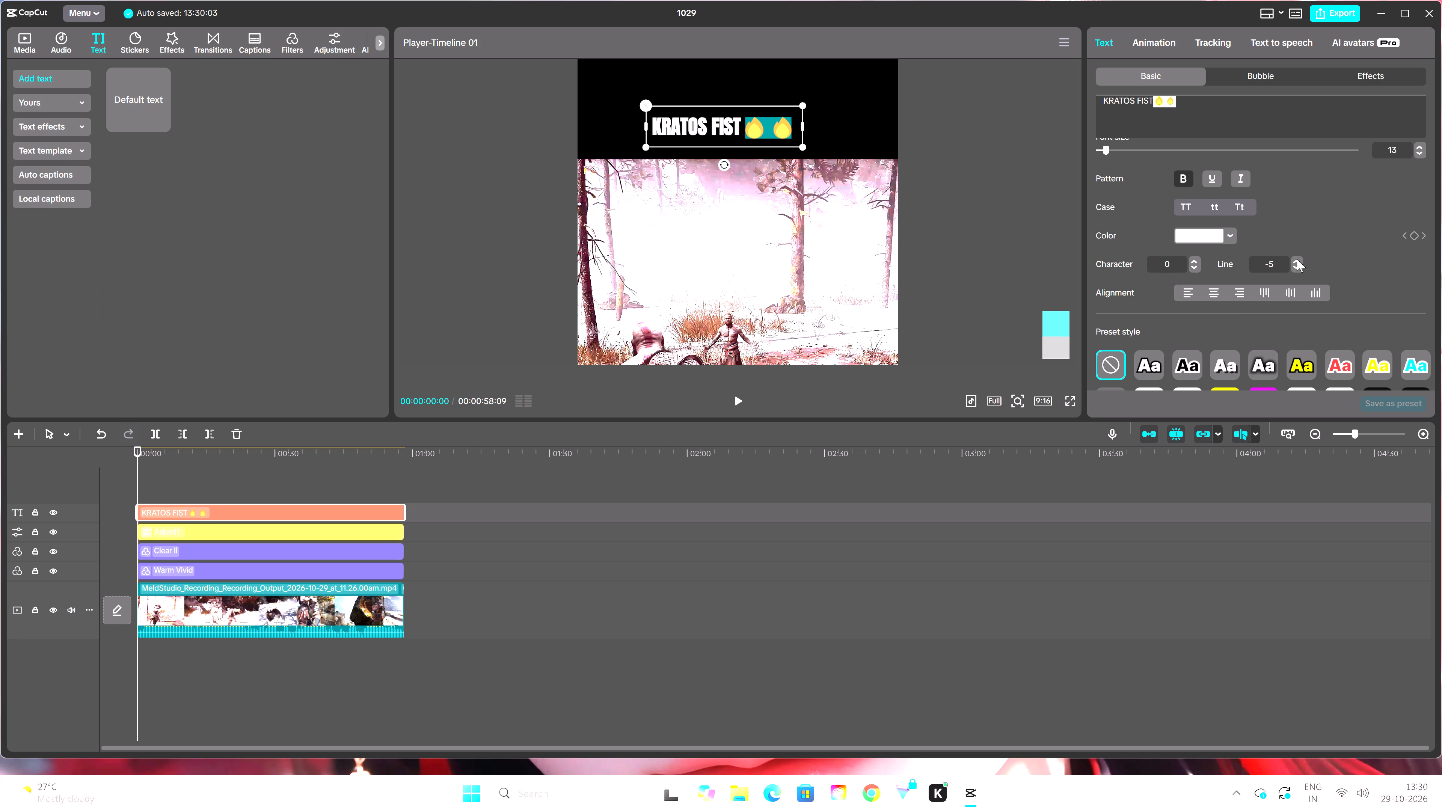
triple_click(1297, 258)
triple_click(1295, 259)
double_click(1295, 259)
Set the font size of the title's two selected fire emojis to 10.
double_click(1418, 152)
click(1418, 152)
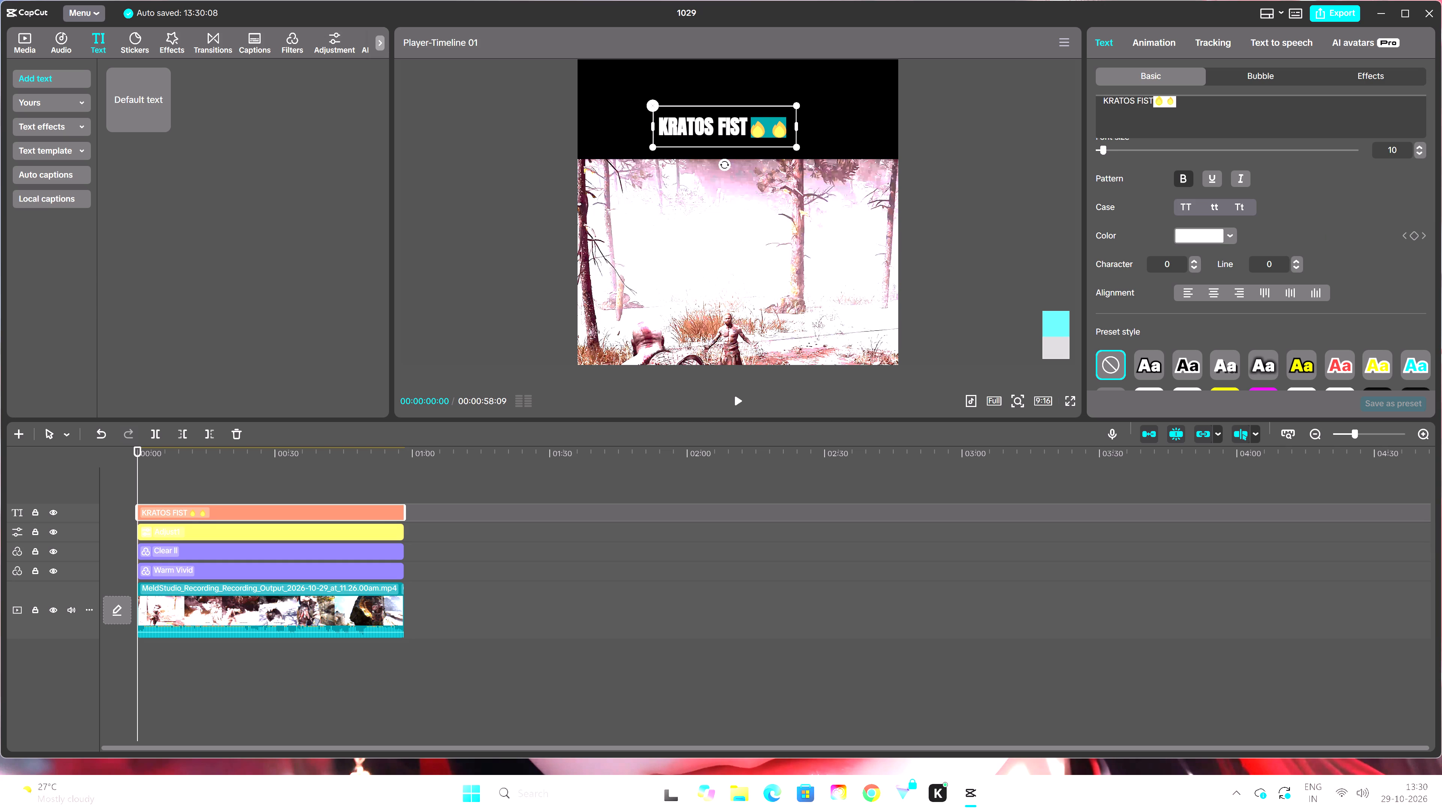
Delete both fire emojis from the title, leaving the text "KRATOS FIST" followed by a space.
click(1217, 112)
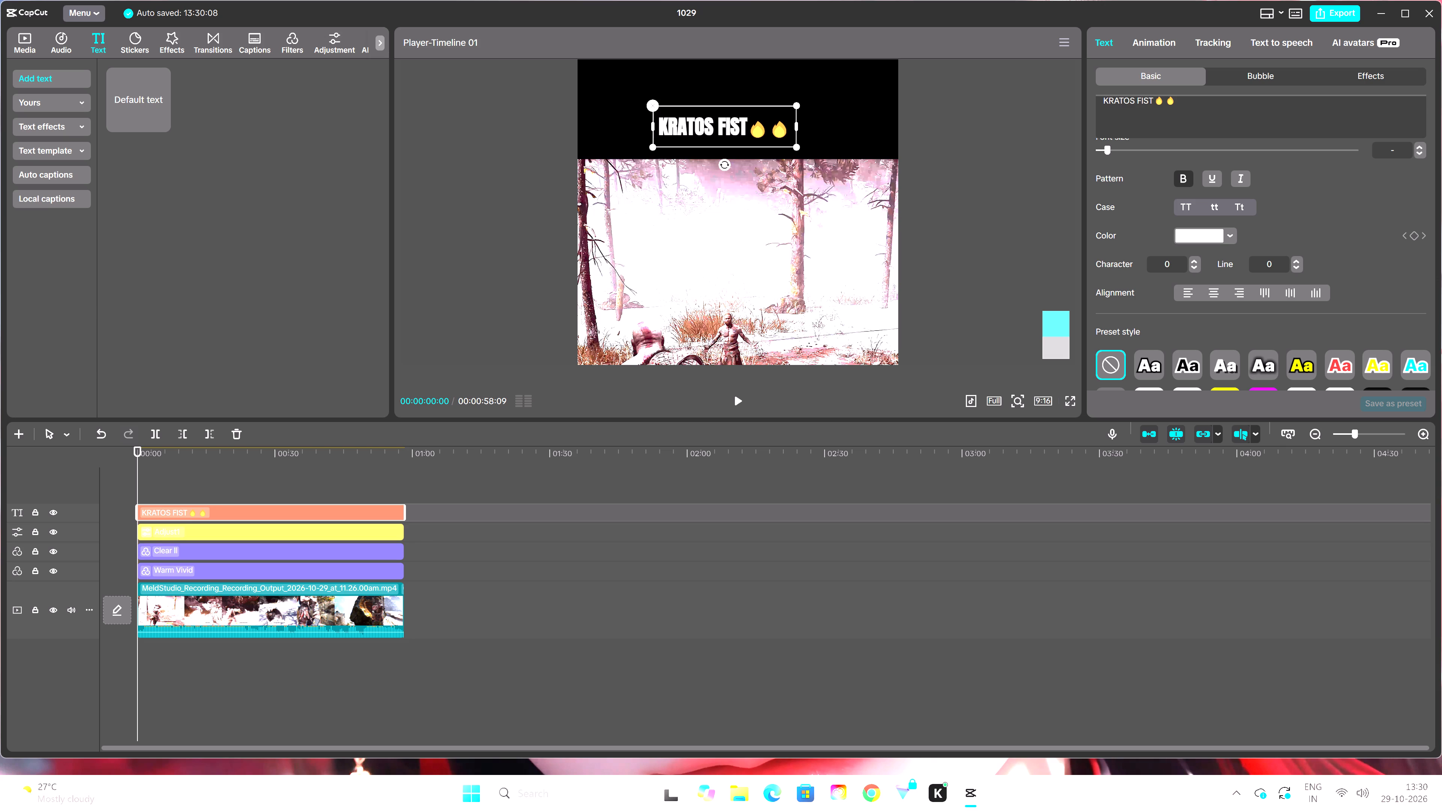
drag(1153, 101, 1177, 102)
click(1175, 104)
key(BackSpace)
key(BackSpace)
key(BackSpace)
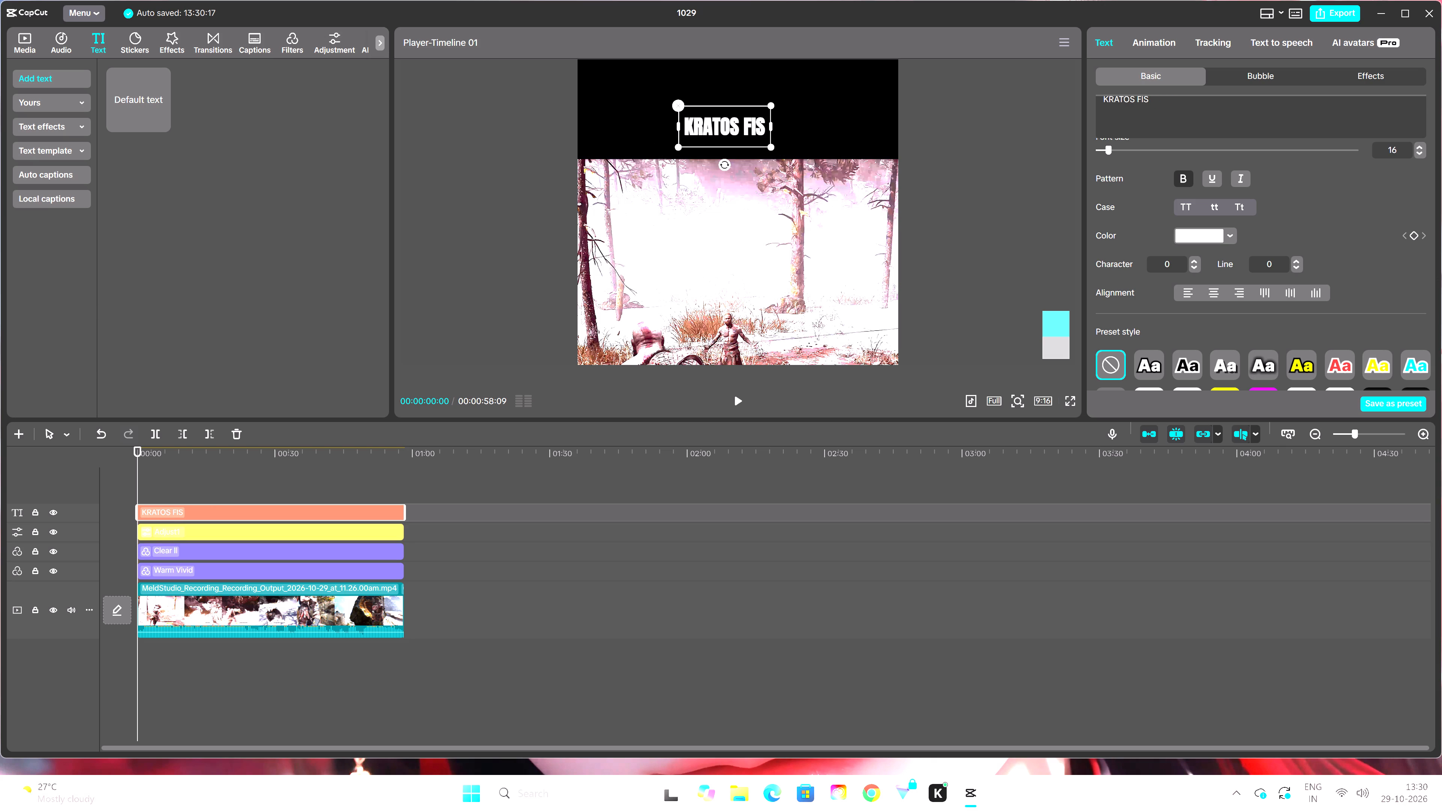
text(T)
key(space)
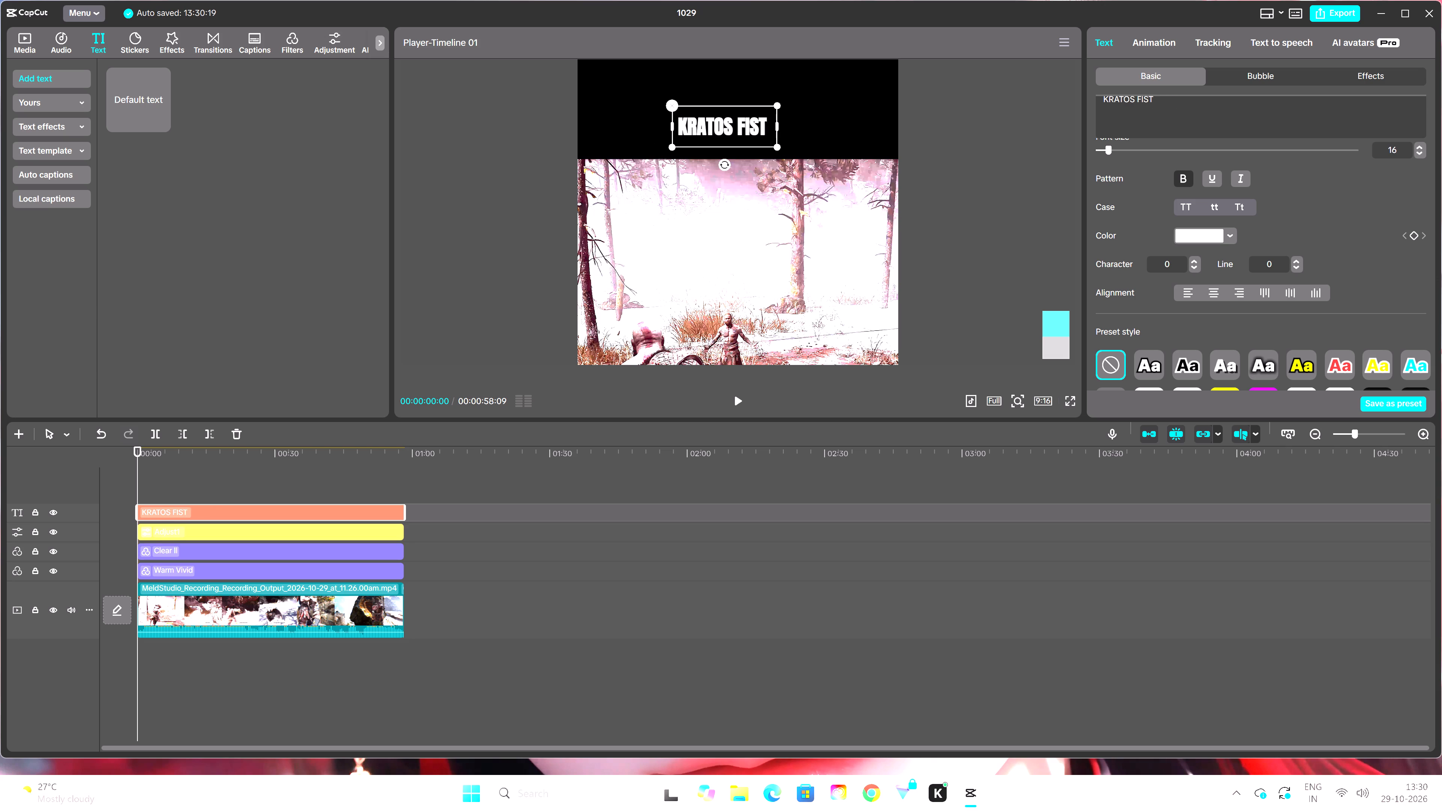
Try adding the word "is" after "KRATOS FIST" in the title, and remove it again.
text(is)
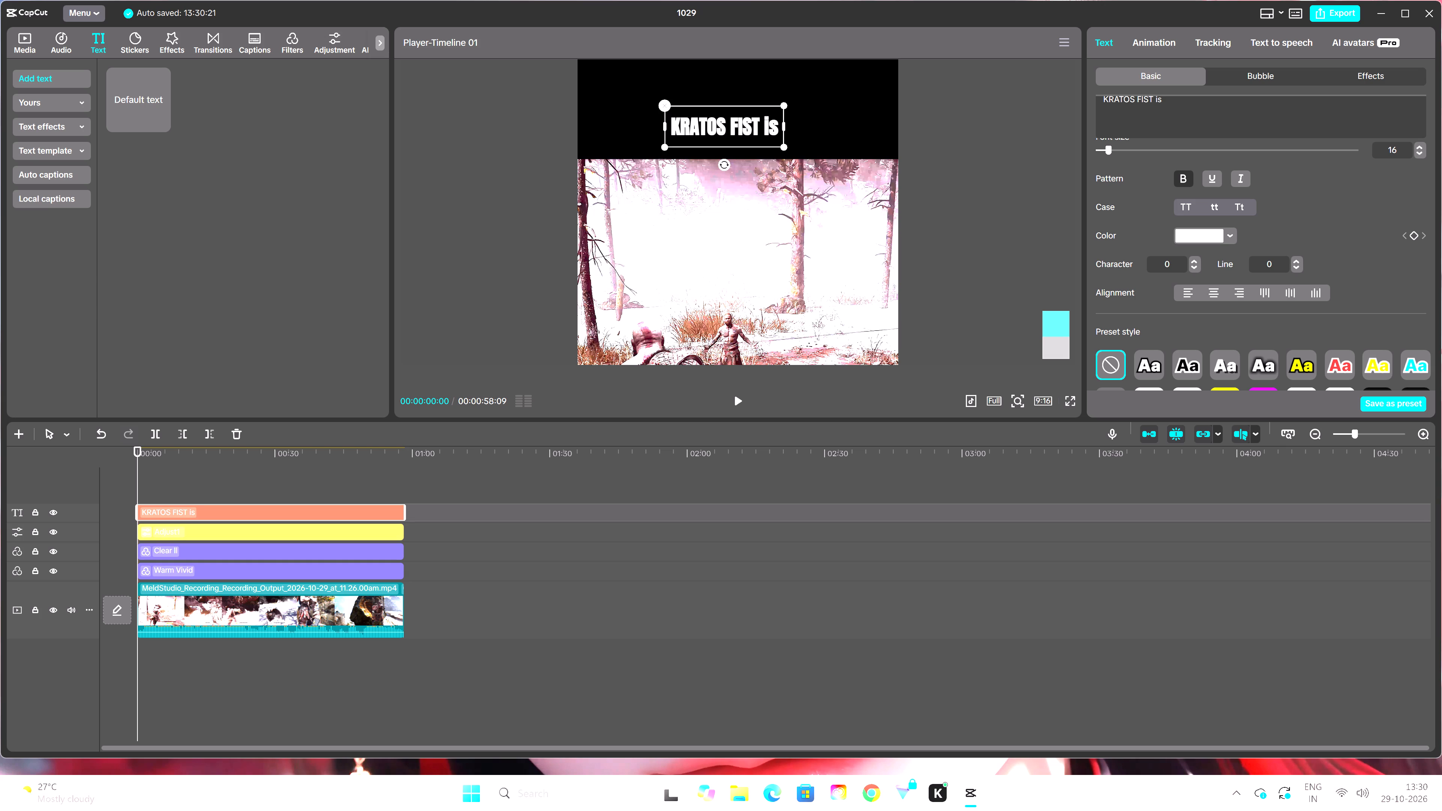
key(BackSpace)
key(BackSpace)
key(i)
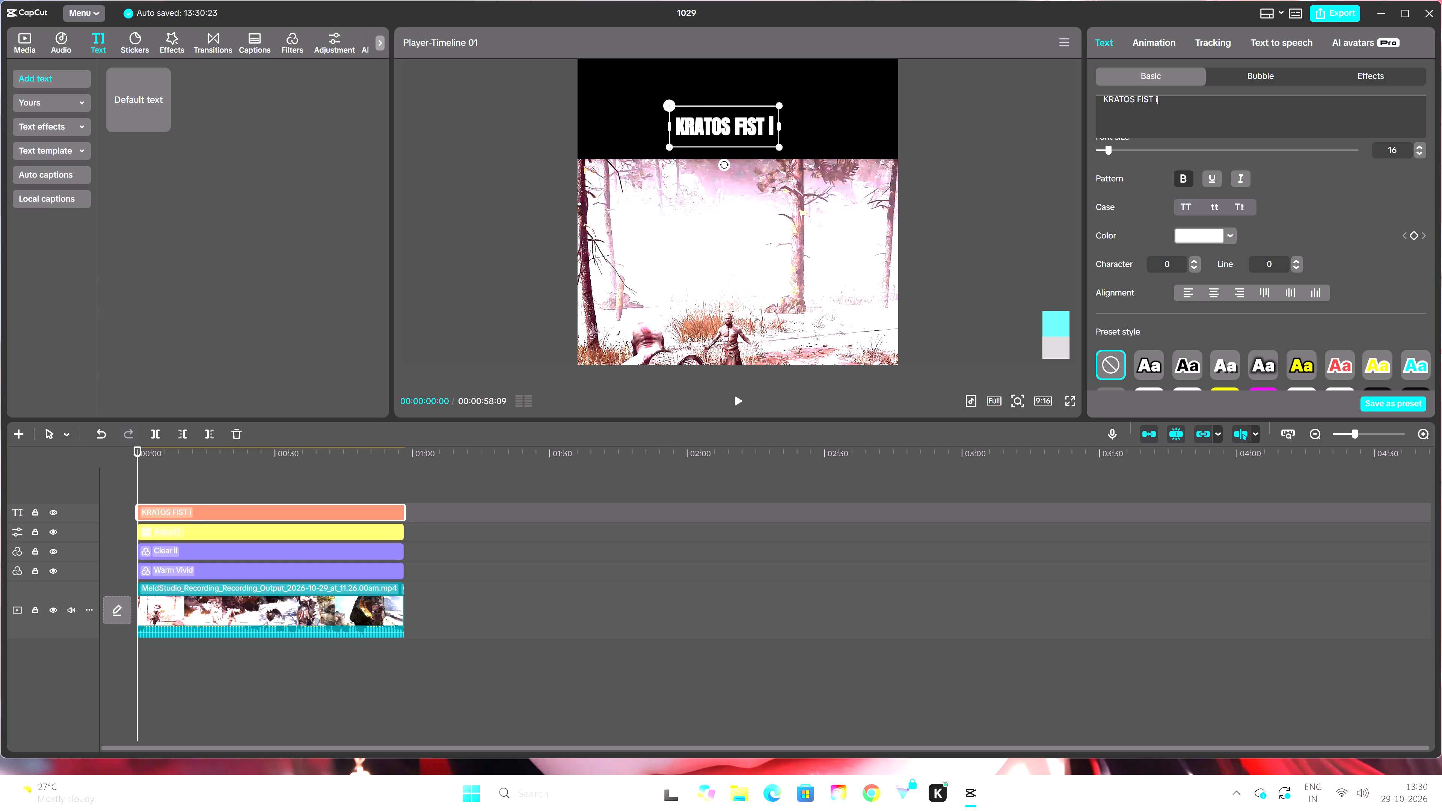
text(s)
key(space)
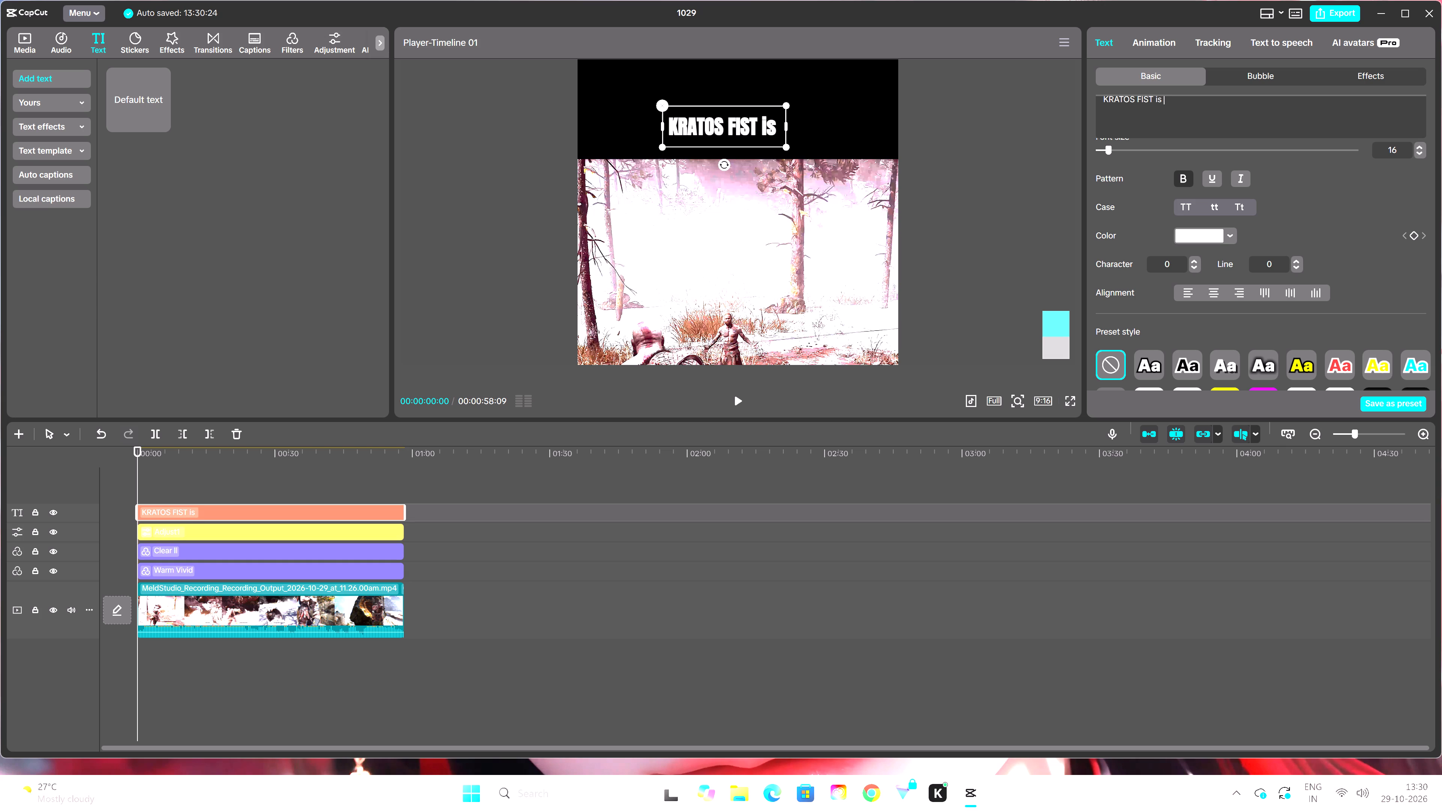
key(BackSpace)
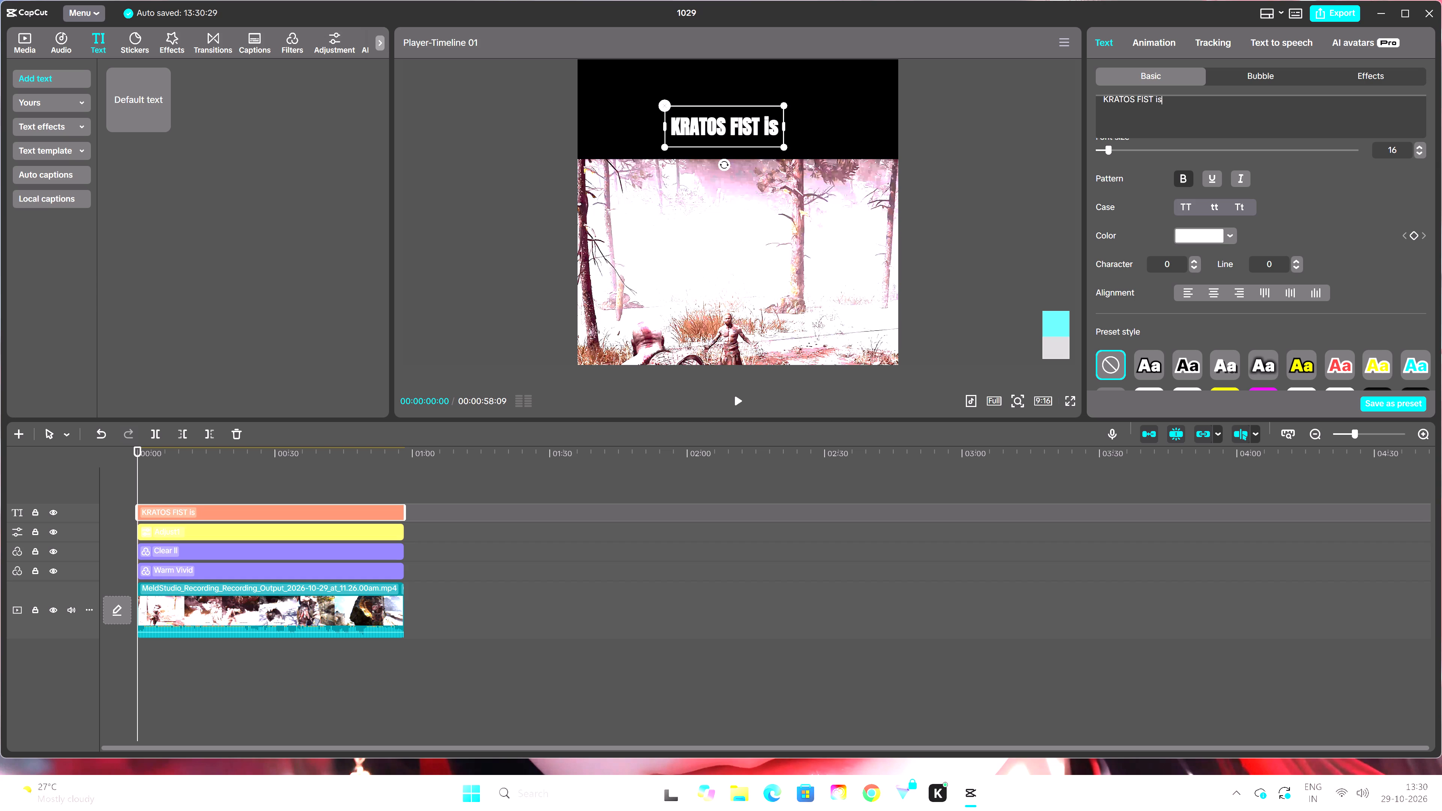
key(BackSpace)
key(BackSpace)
Replace the word "FIST" in the title with "Angerness" so the text reads "KRATOS Angerness".
key(BackSpace)
key(BackSpace)
key(BackSpace)
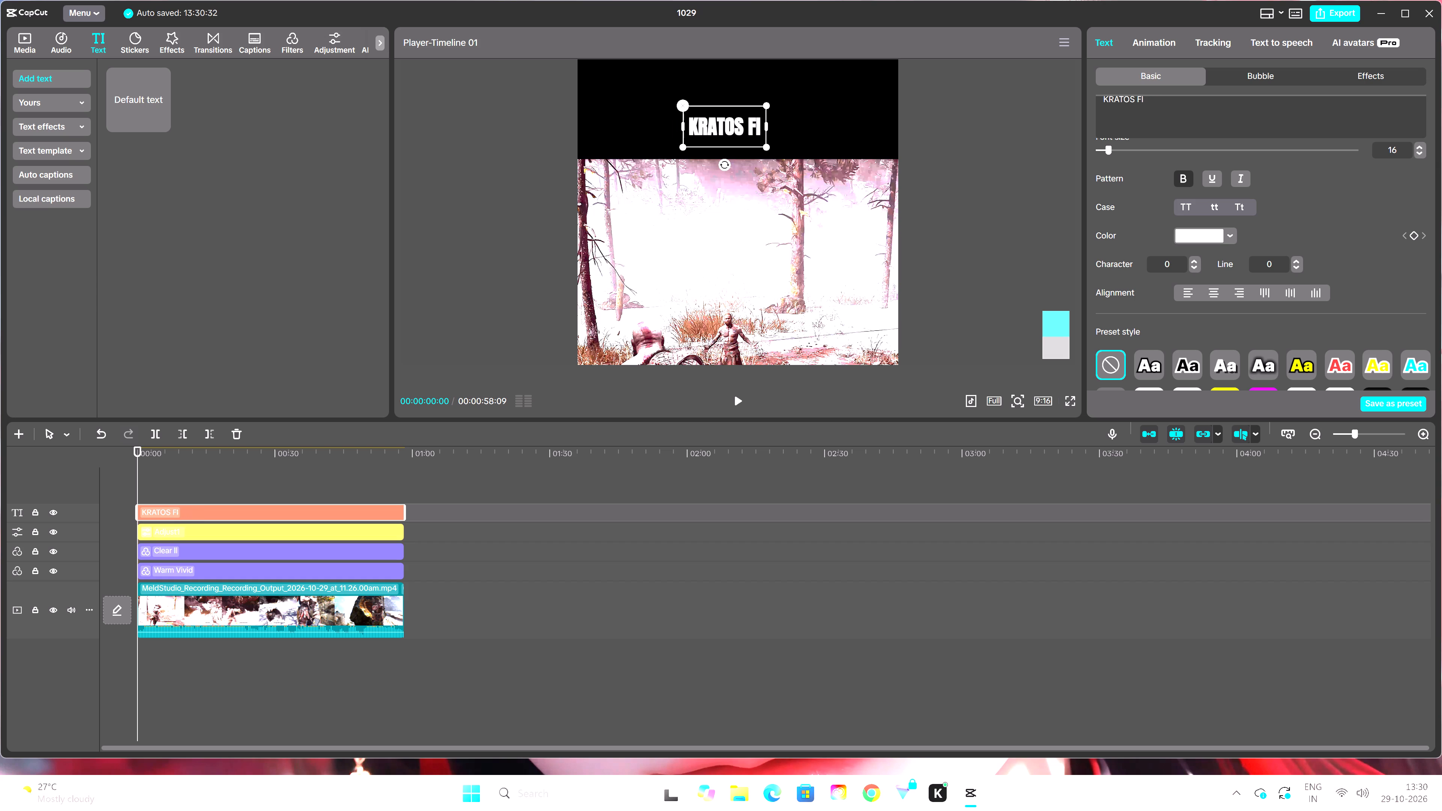
key(BackSpace)
key(BackSpace)
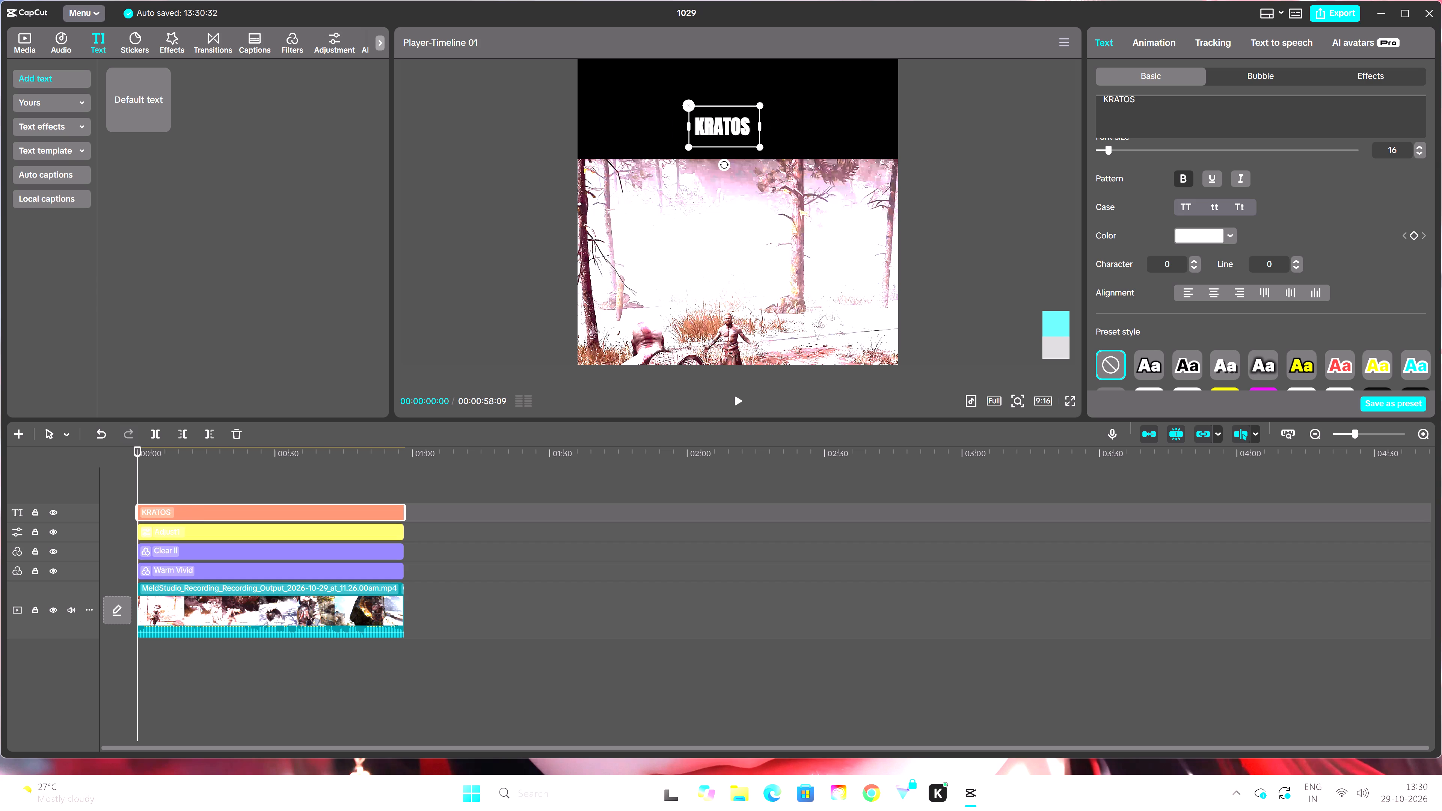
key(shift+a)
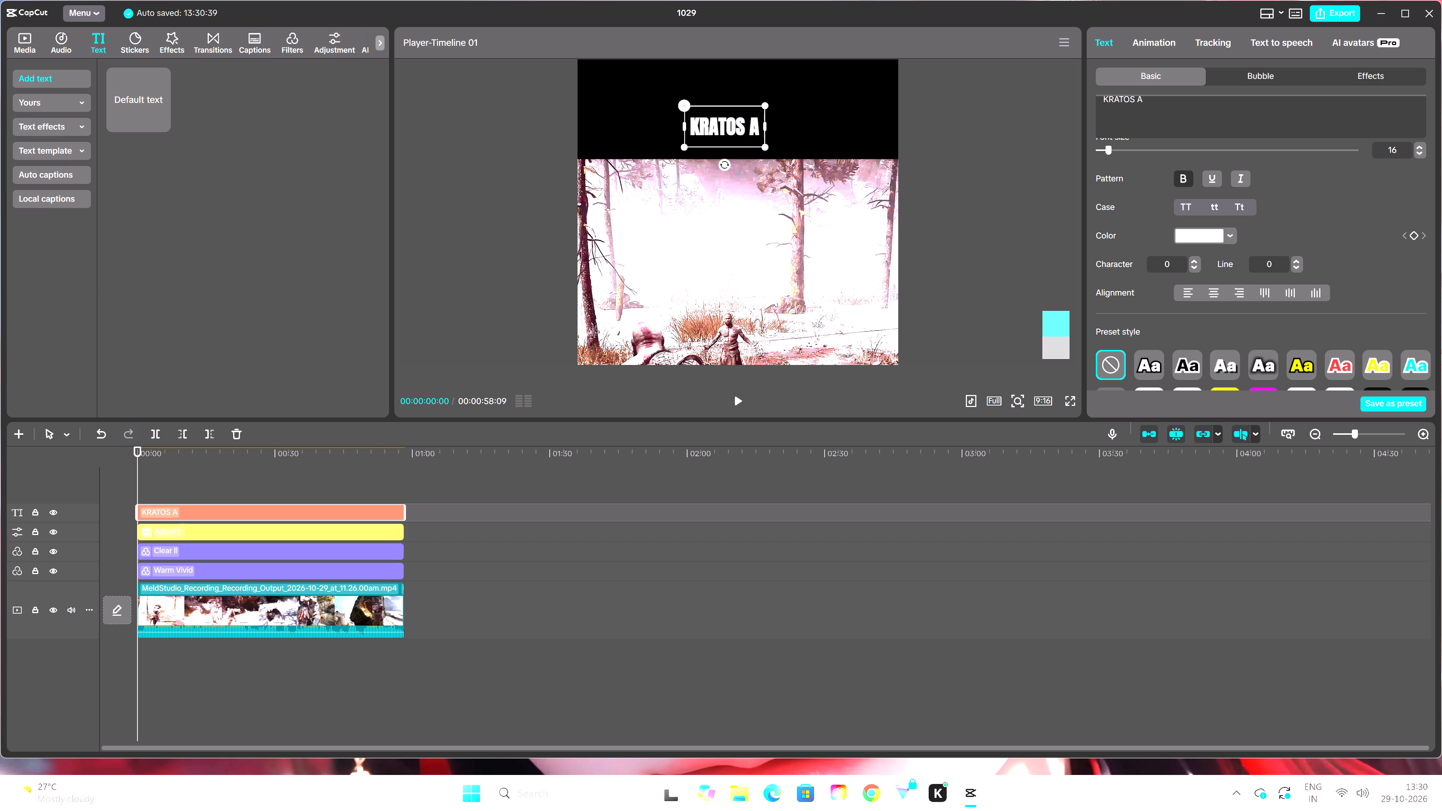
text(nger)
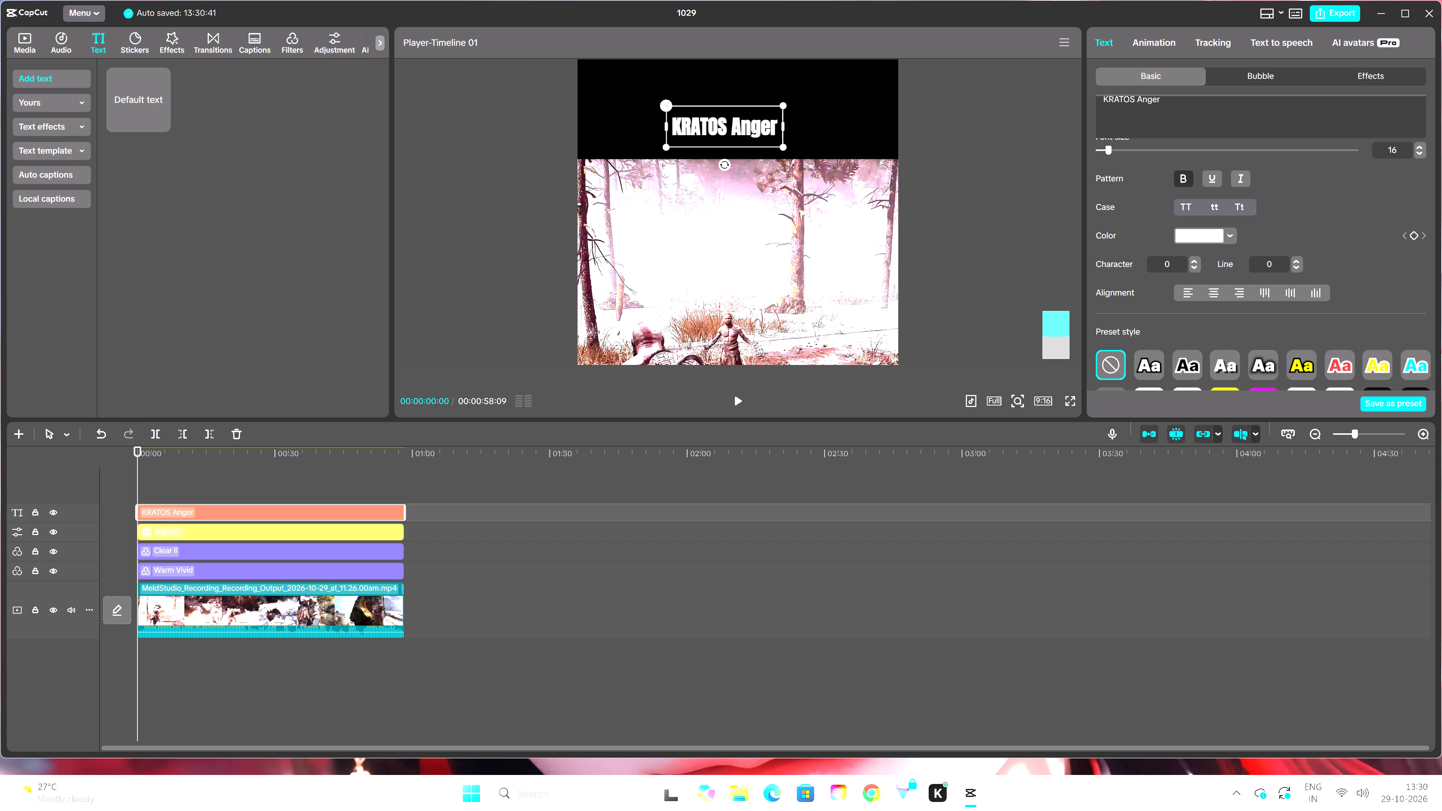
text(ness)
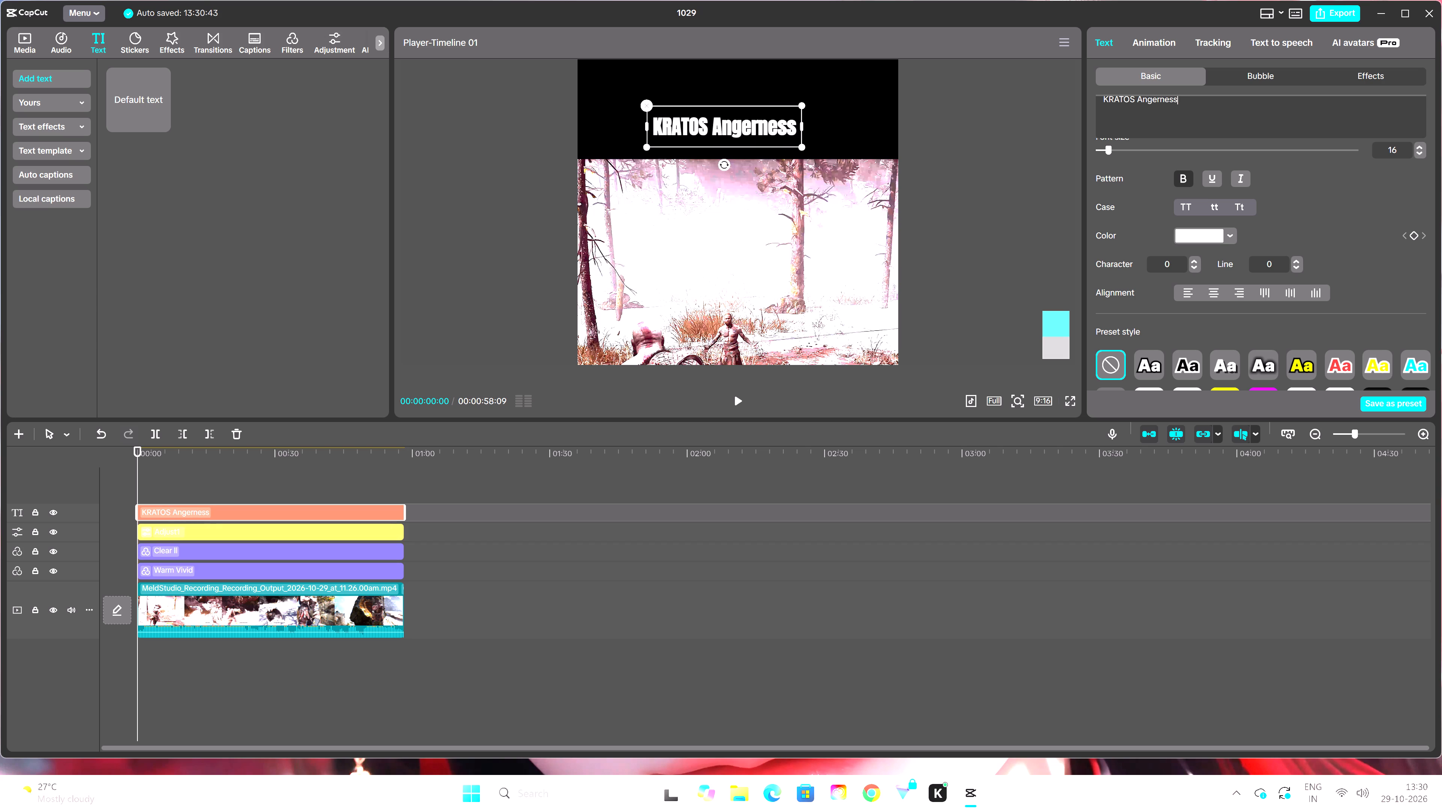
Clear bold from the title, then select its whole text and apply bold and uppercase, keeping the Anton font.
click(1185, 178)
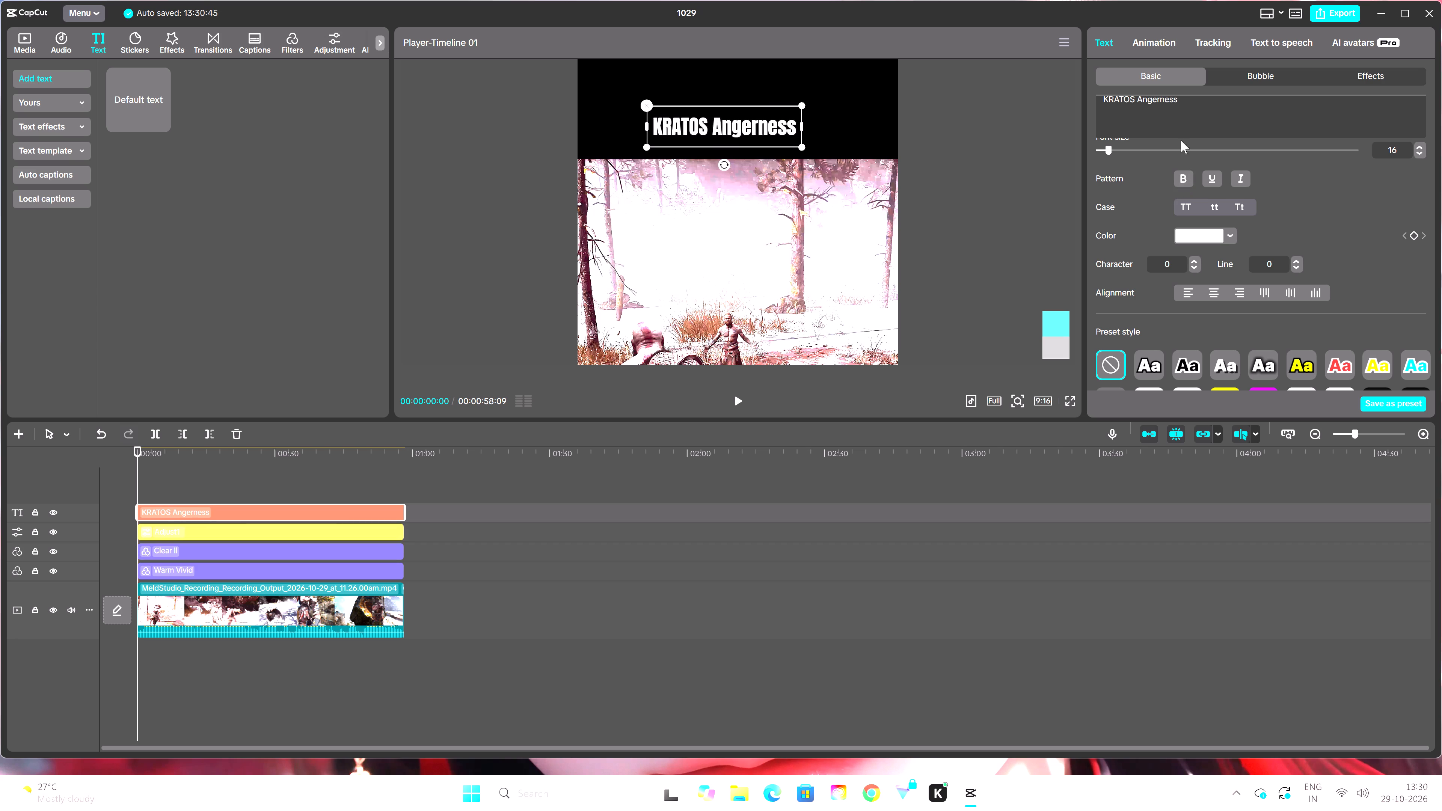
click(1188, 106)
scroll(1191, 109, up, 2)
drag(1196, 106, 1161, 106)
scroll(1255, 204, up, 6)
click(1189, 113)
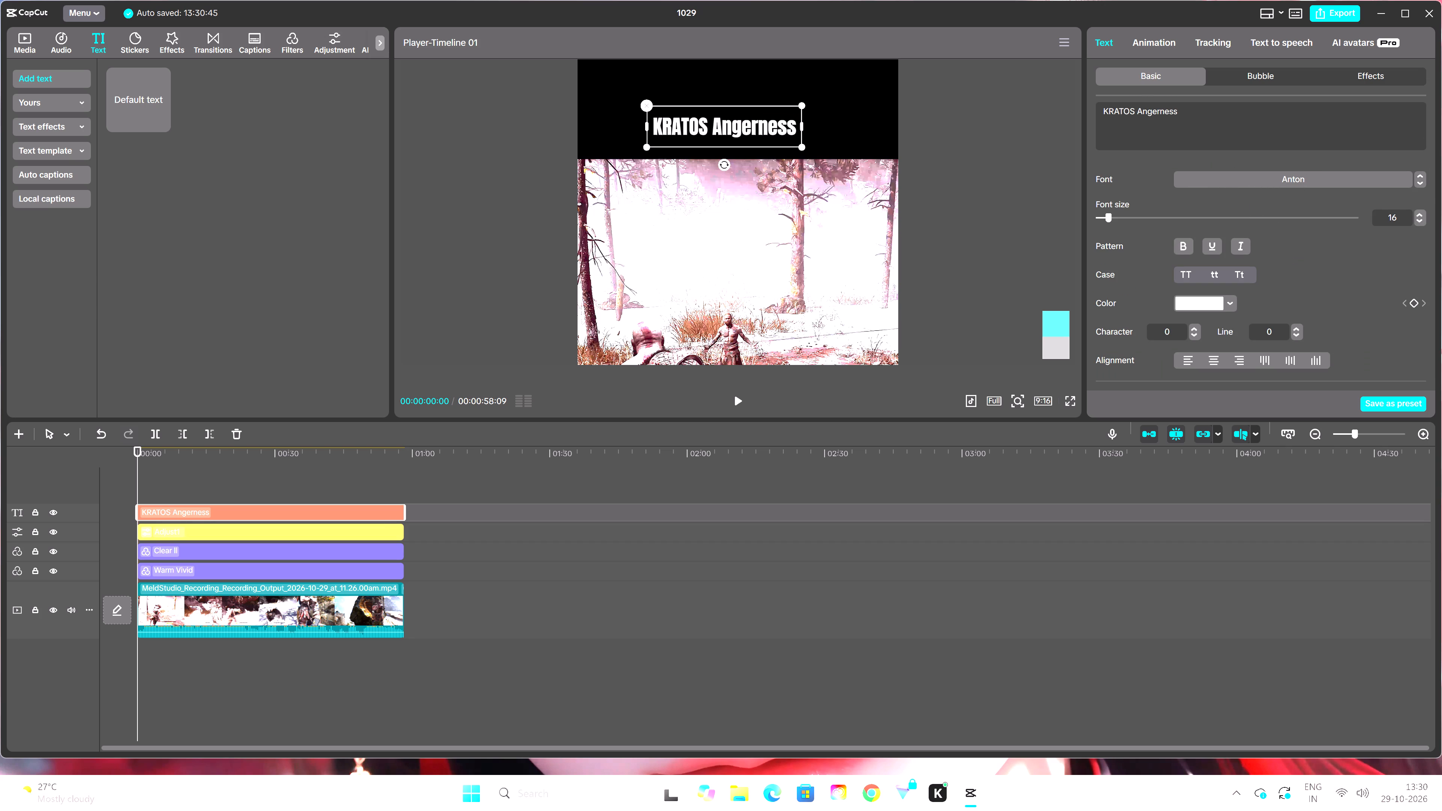
drag(1189, 113, 1100, 110)
click(1246, 175)
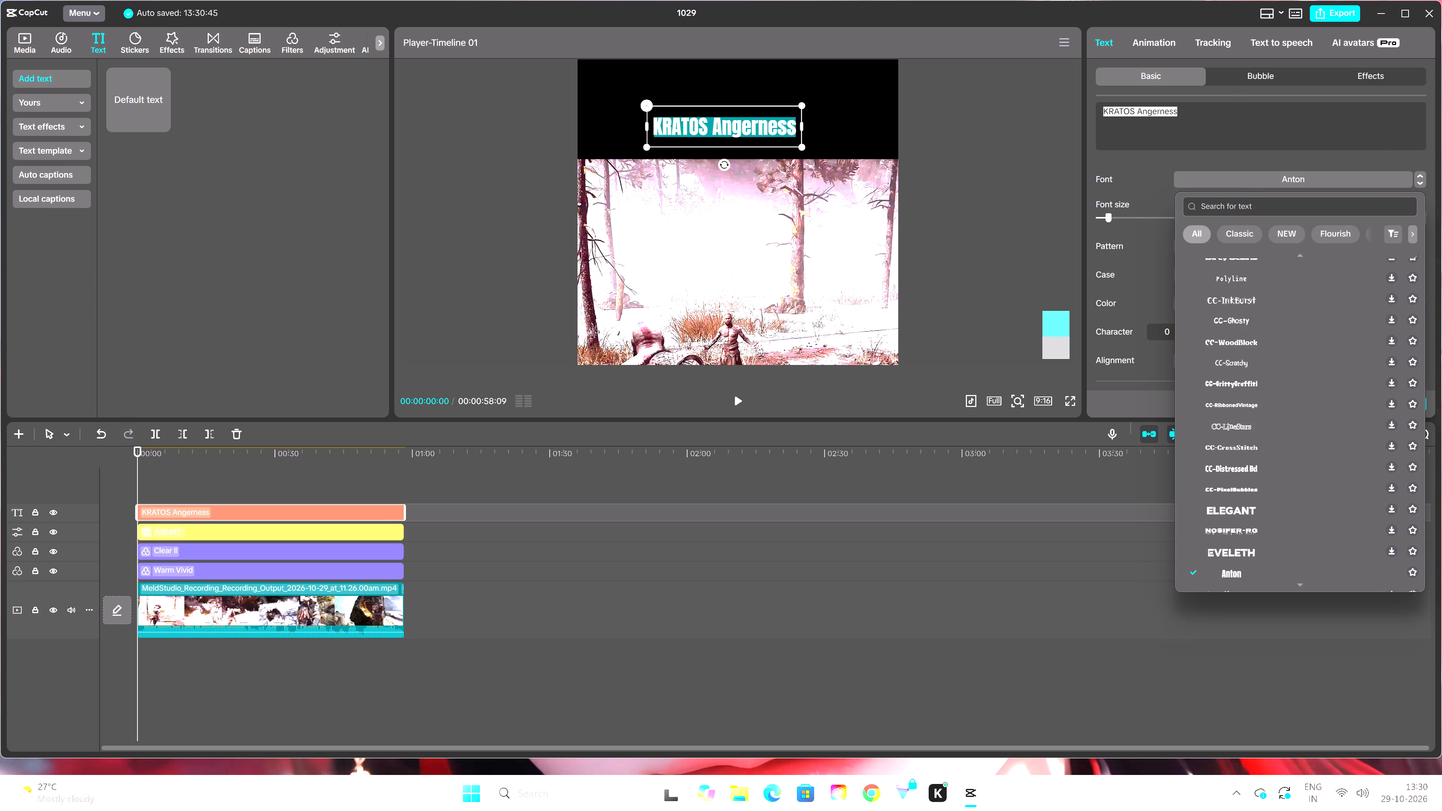
click(1259, 180)
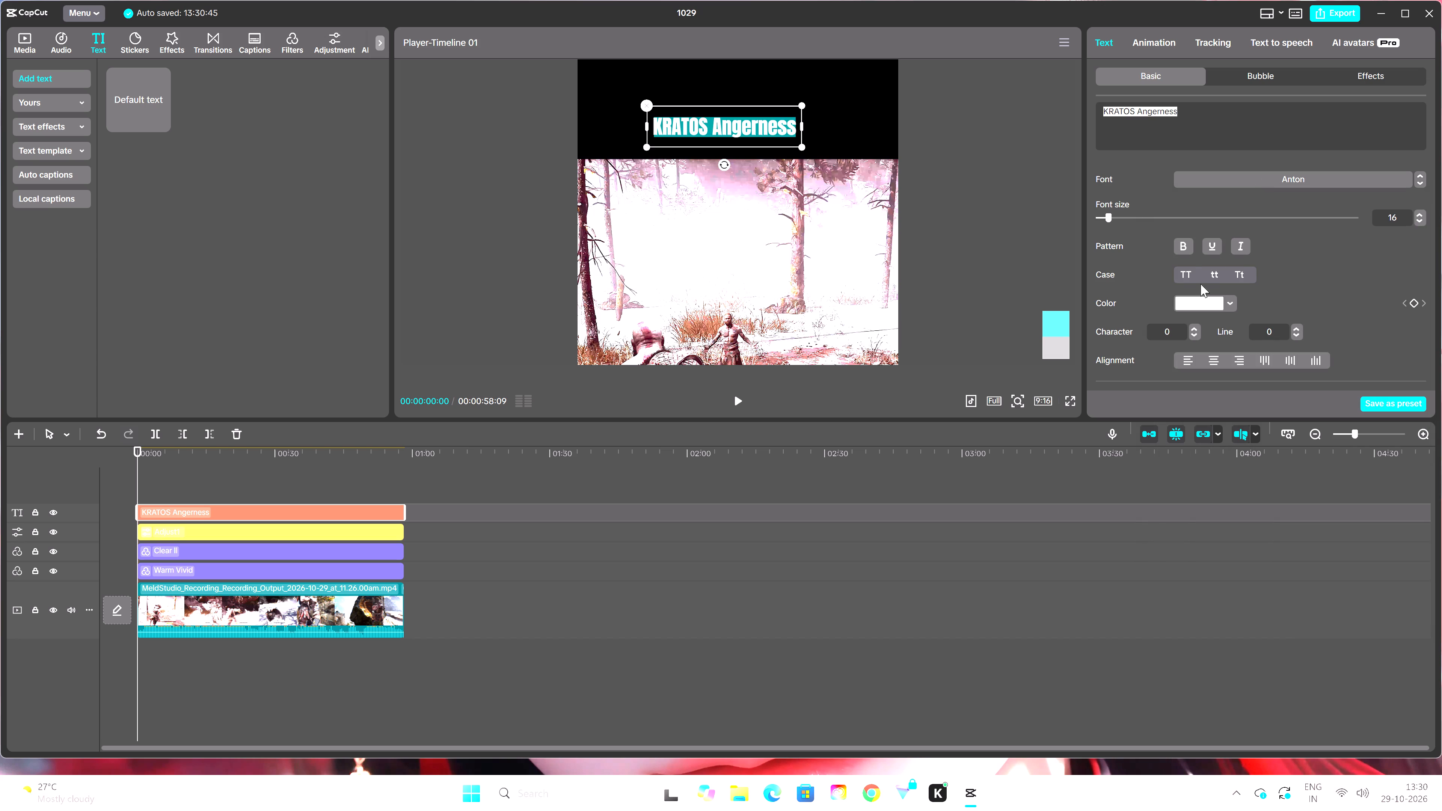
click(1183, 249)
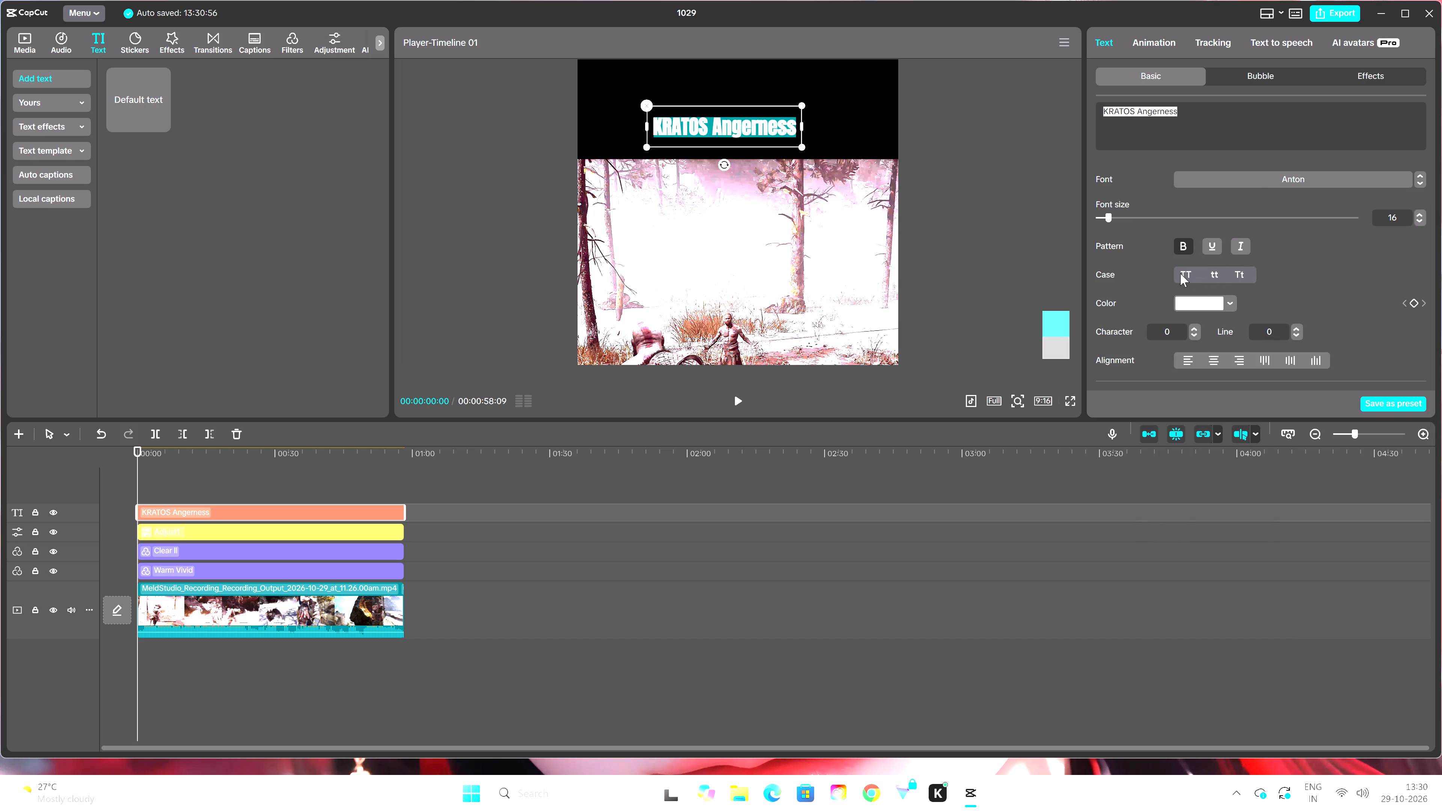
click(1180, 273)
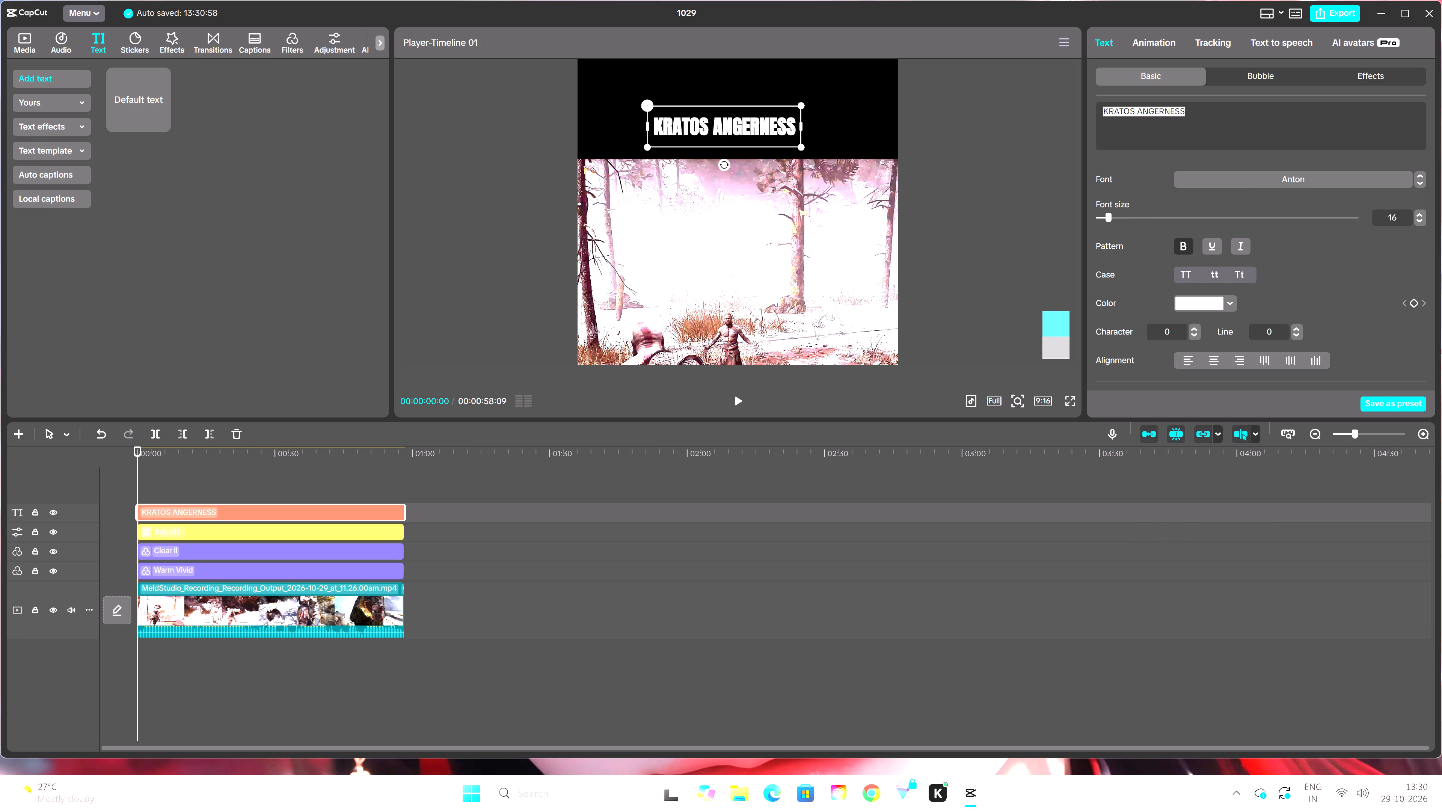
click(1212, 125)
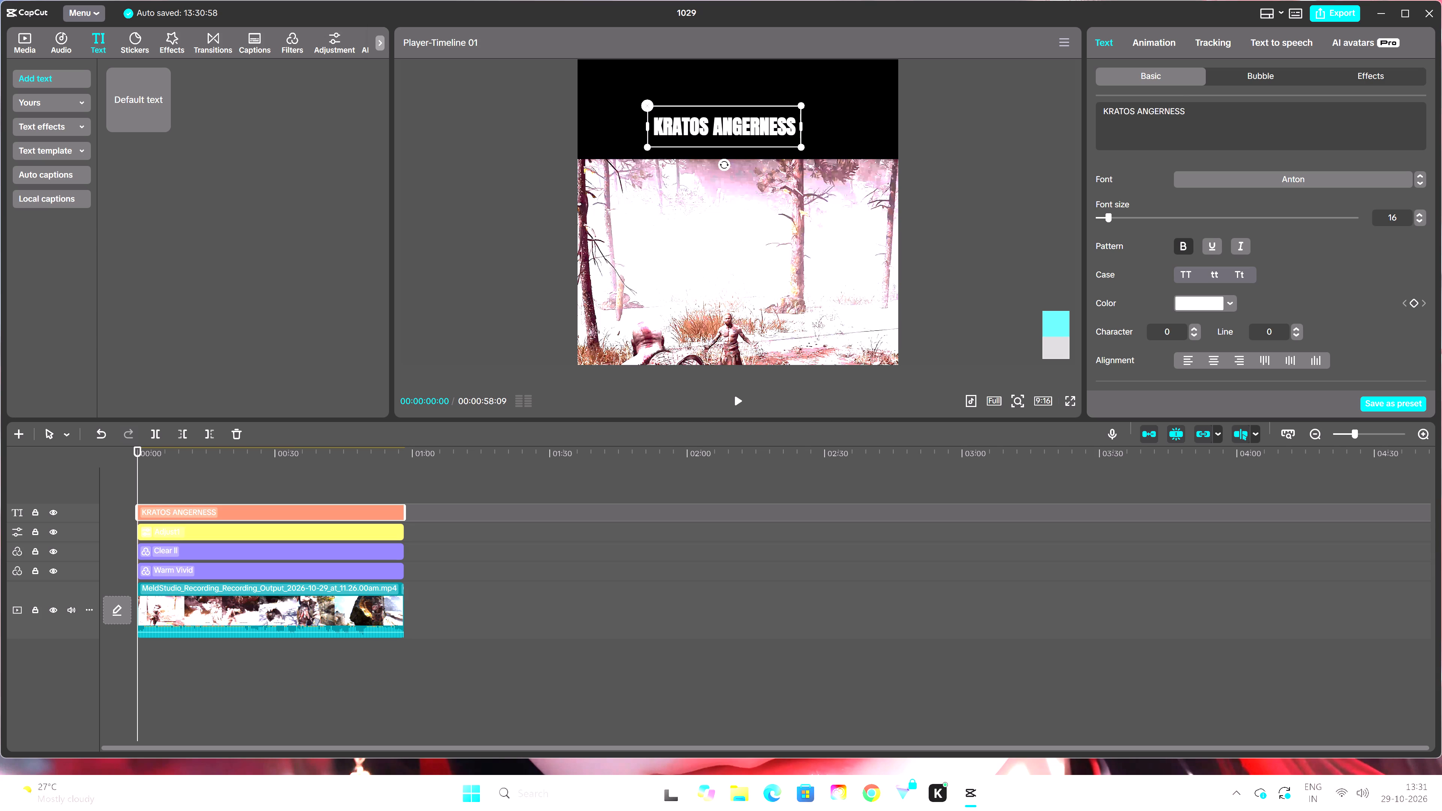
Increase the title's font size to 17 and reposition it slightly higher within the black band above the footage.
drag(732, 121, 735, 127)
click(1213, 362)
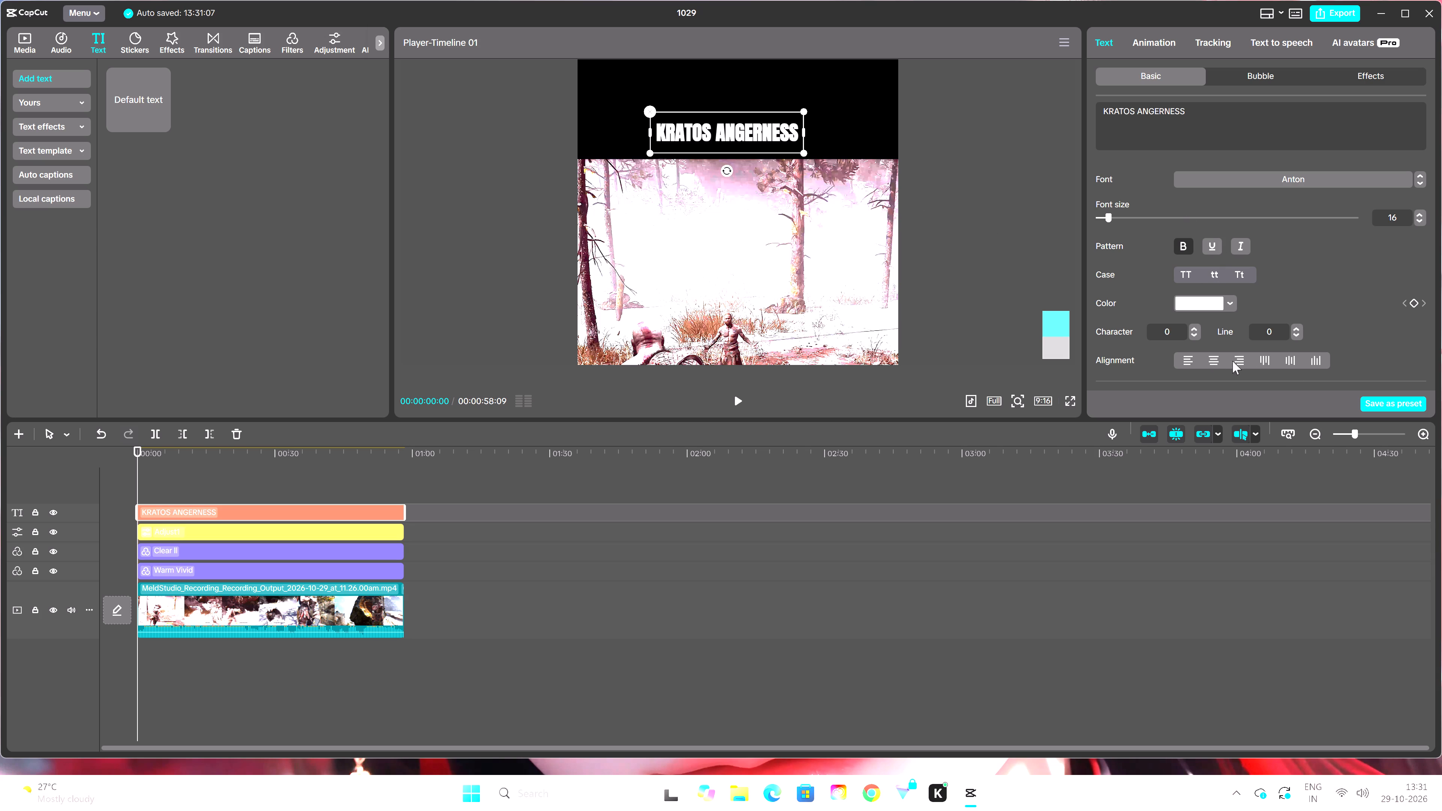
click(1422, 213)
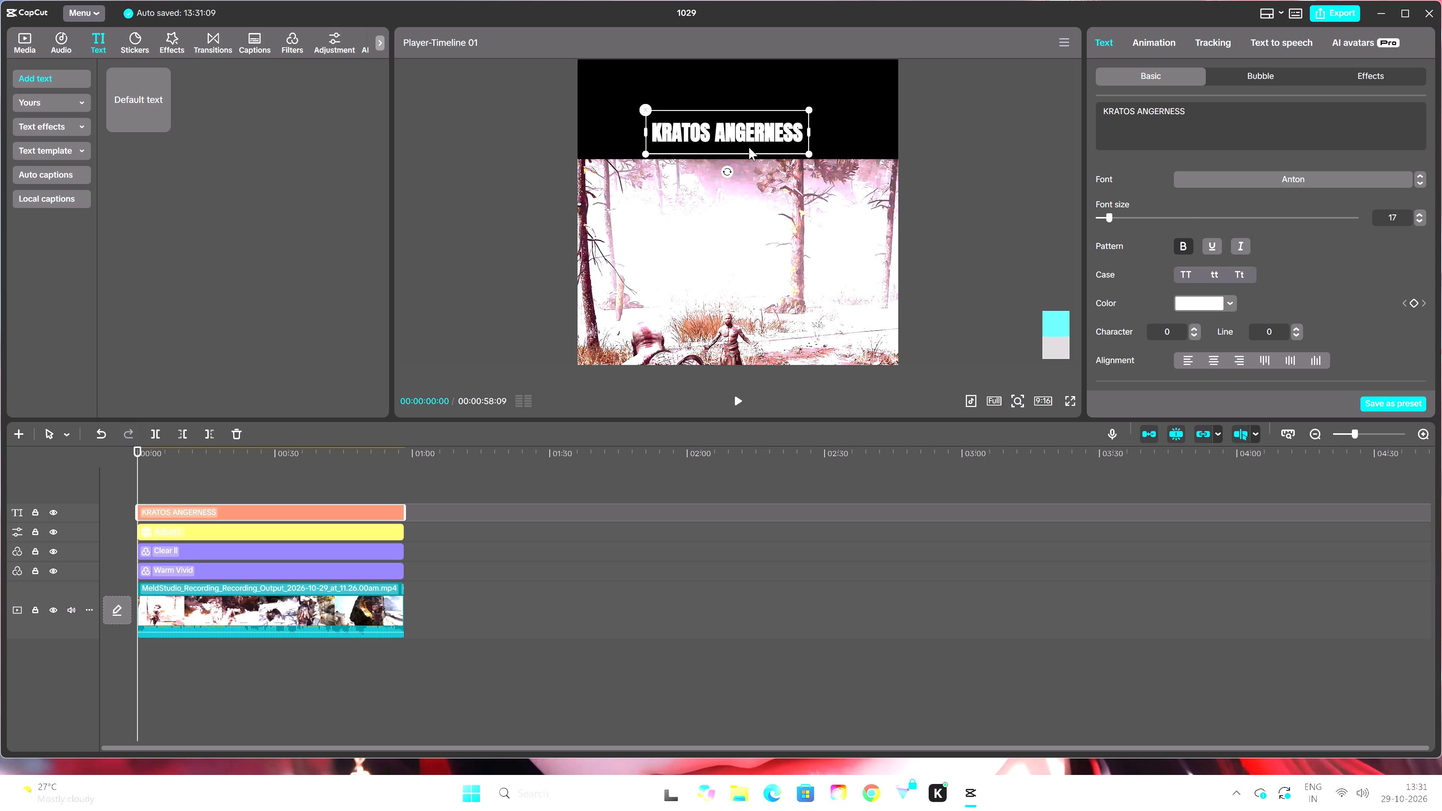
drag(749, 146, 759, 130)
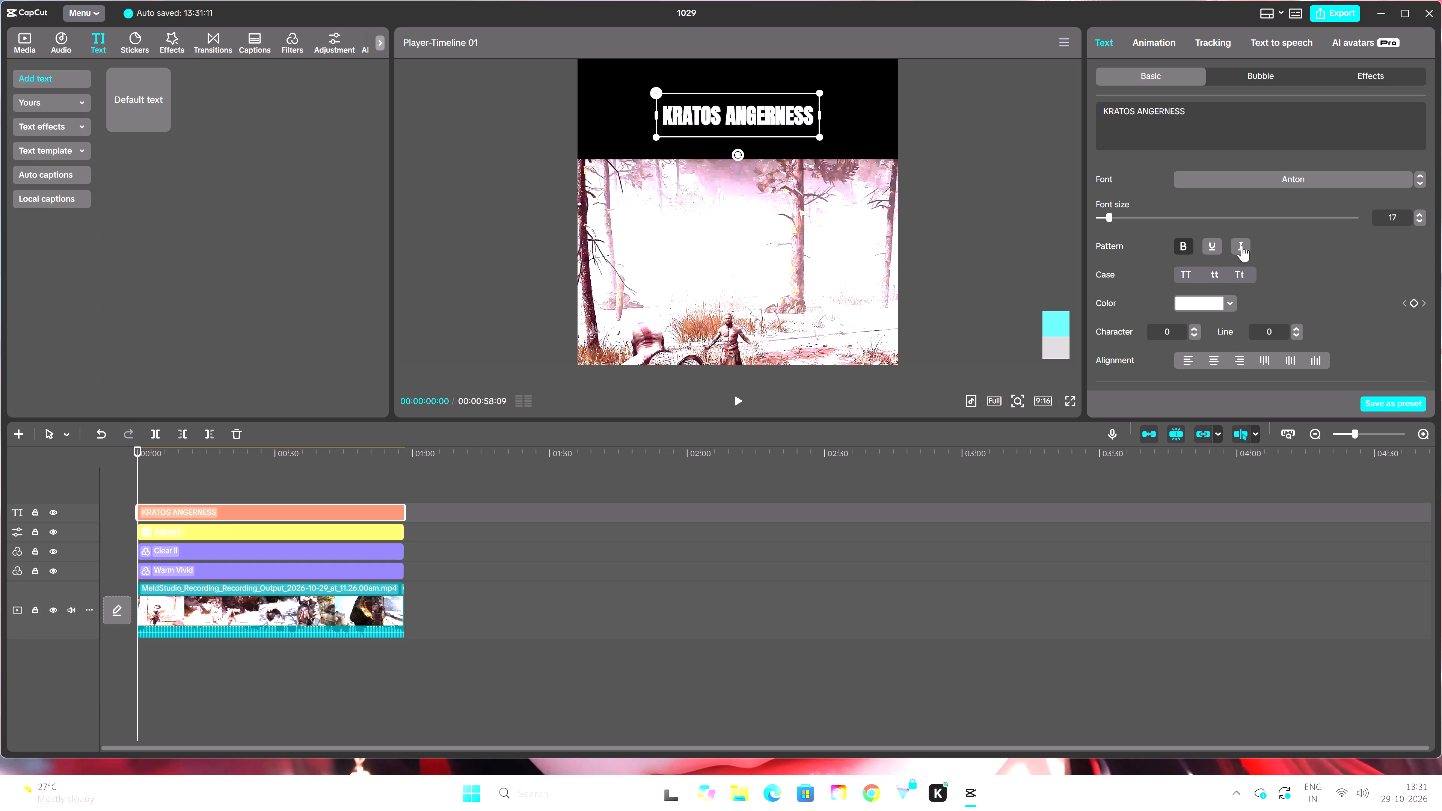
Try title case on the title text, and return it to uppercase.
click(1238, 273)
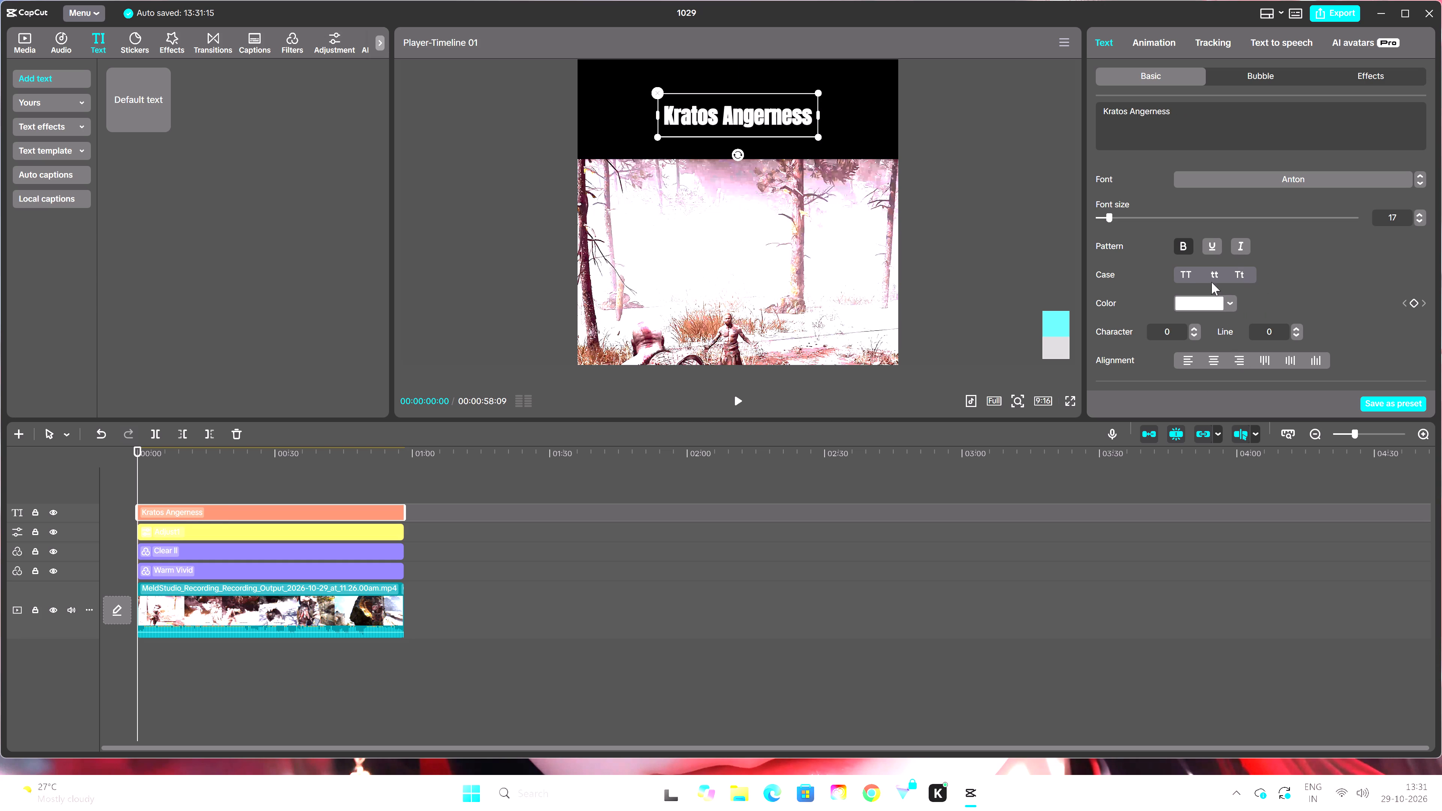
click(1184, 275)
Search the fonts for "anton" and apply the third listed Anton variant to the title.
click(1240, 183)
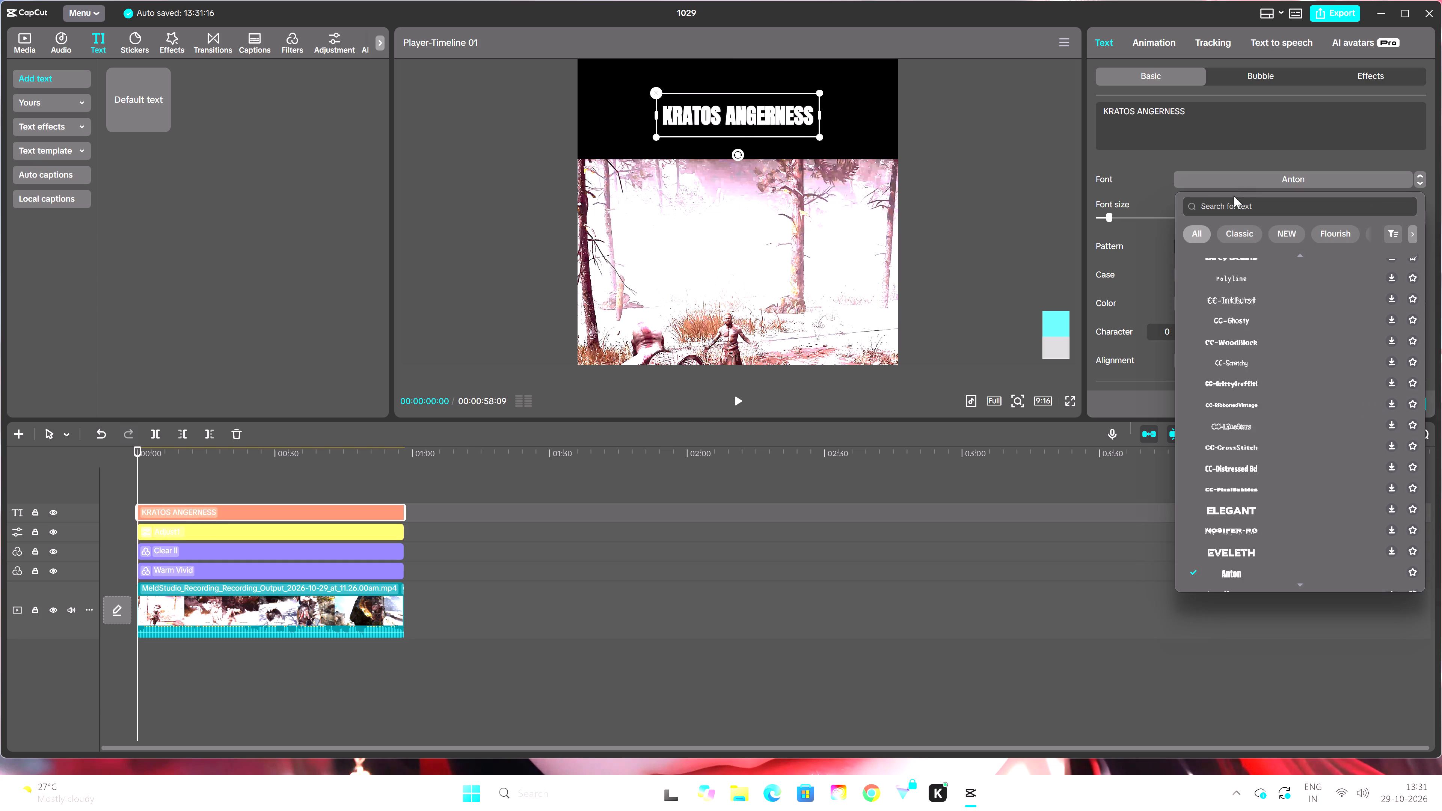
click(1230, 206)
text(ant)
key(o)
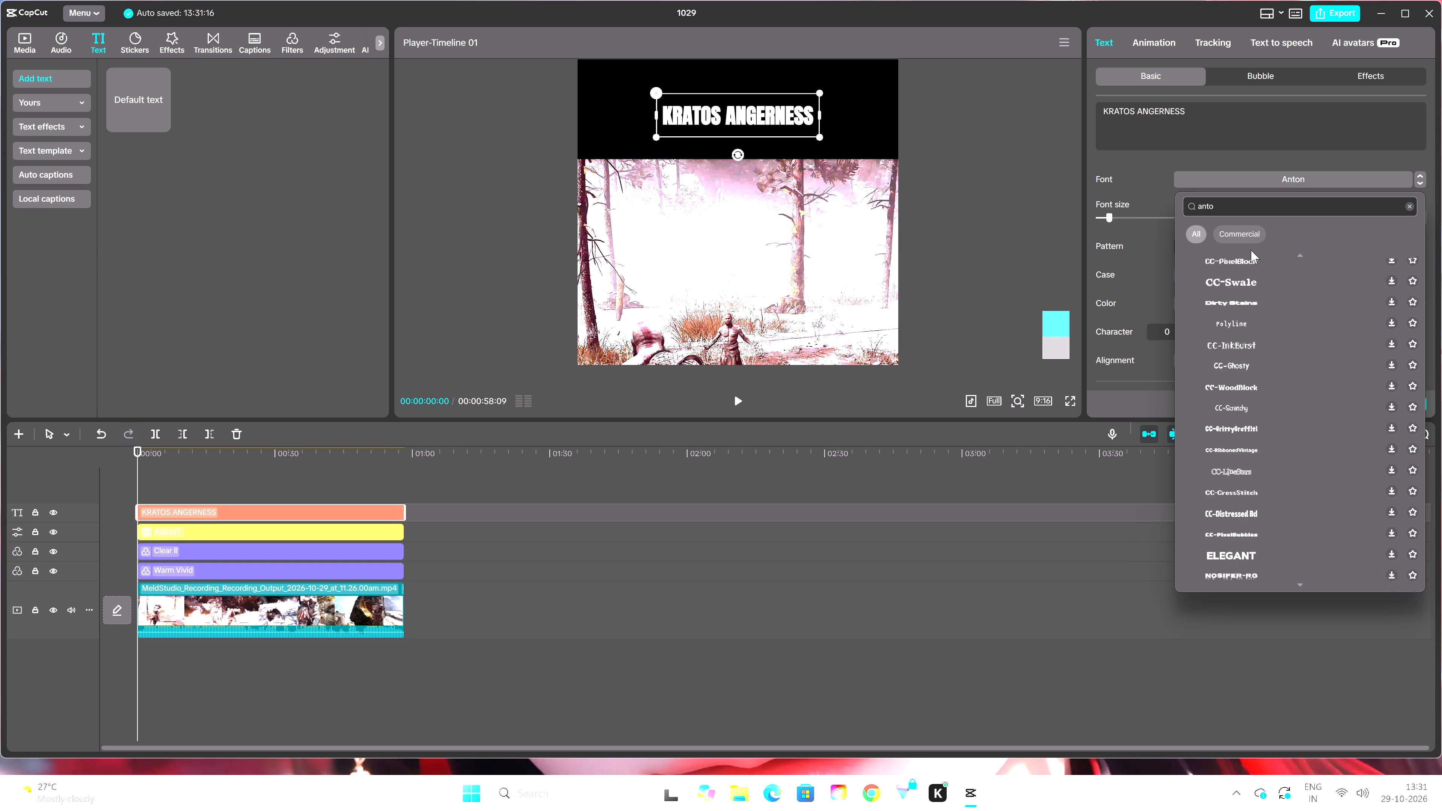
key(n)
key(Return)
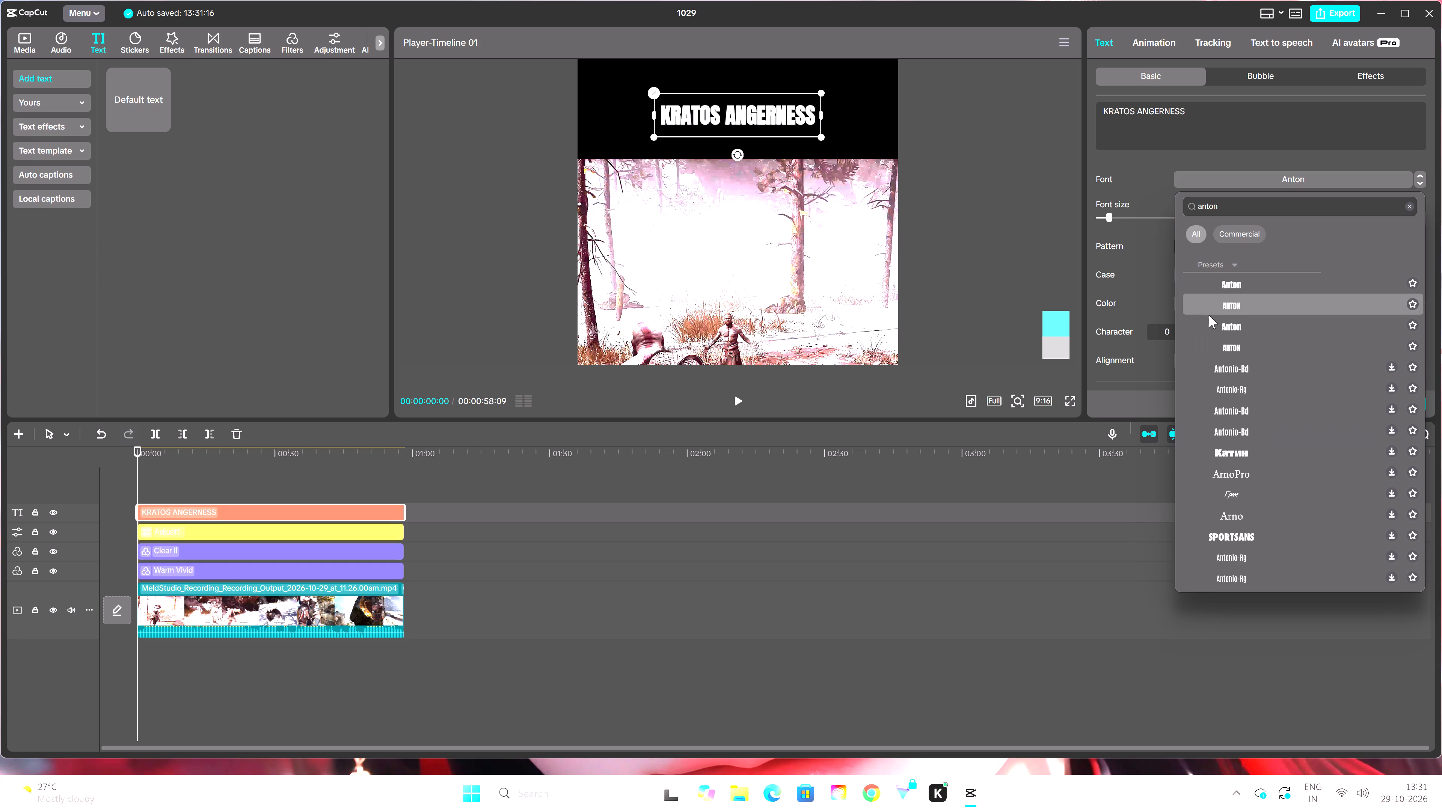
click(1237, 328)
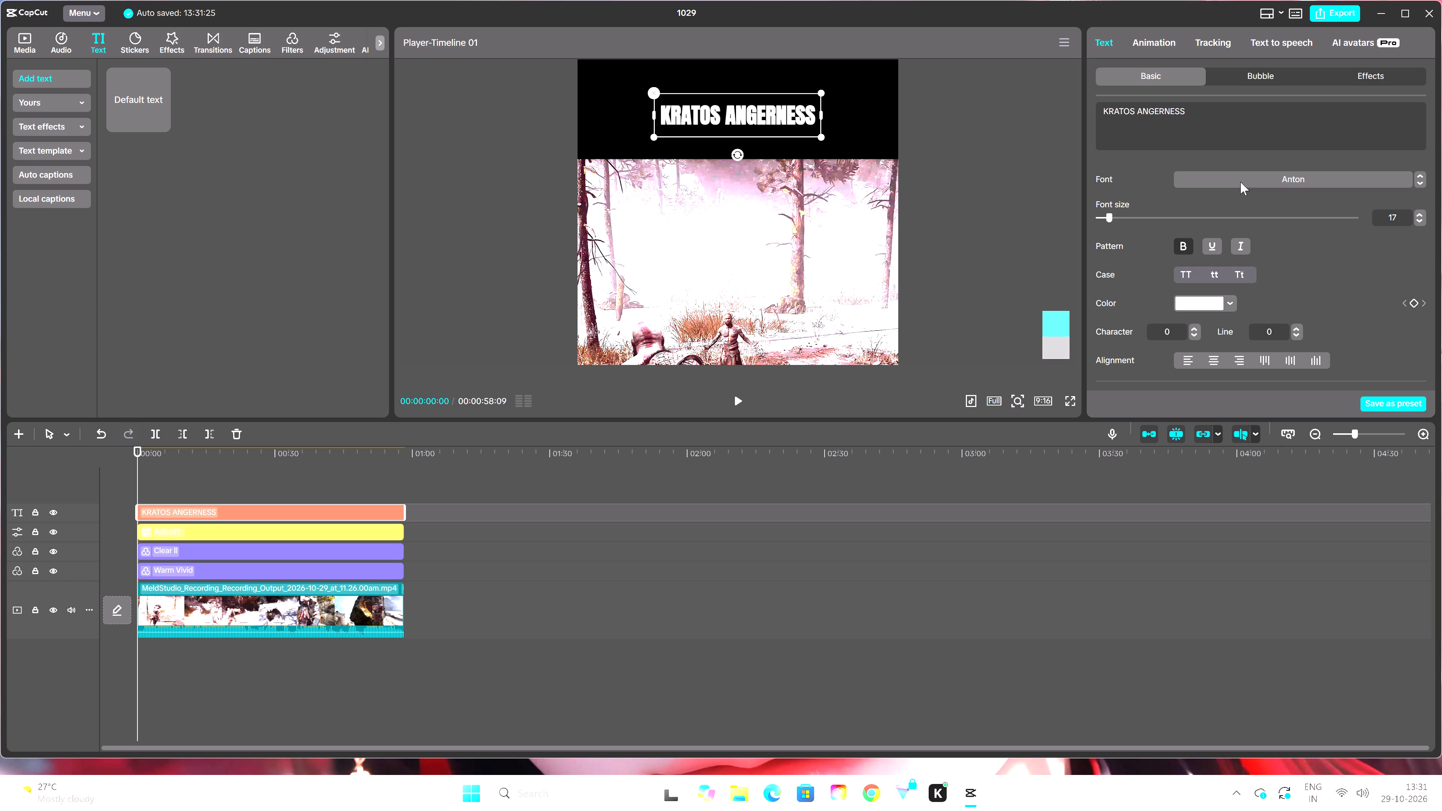
Compare yellow and orange swatches from My colors on the title, and set its text colour to yellow FFDC00.
scroll(1252, 265, down, 2)
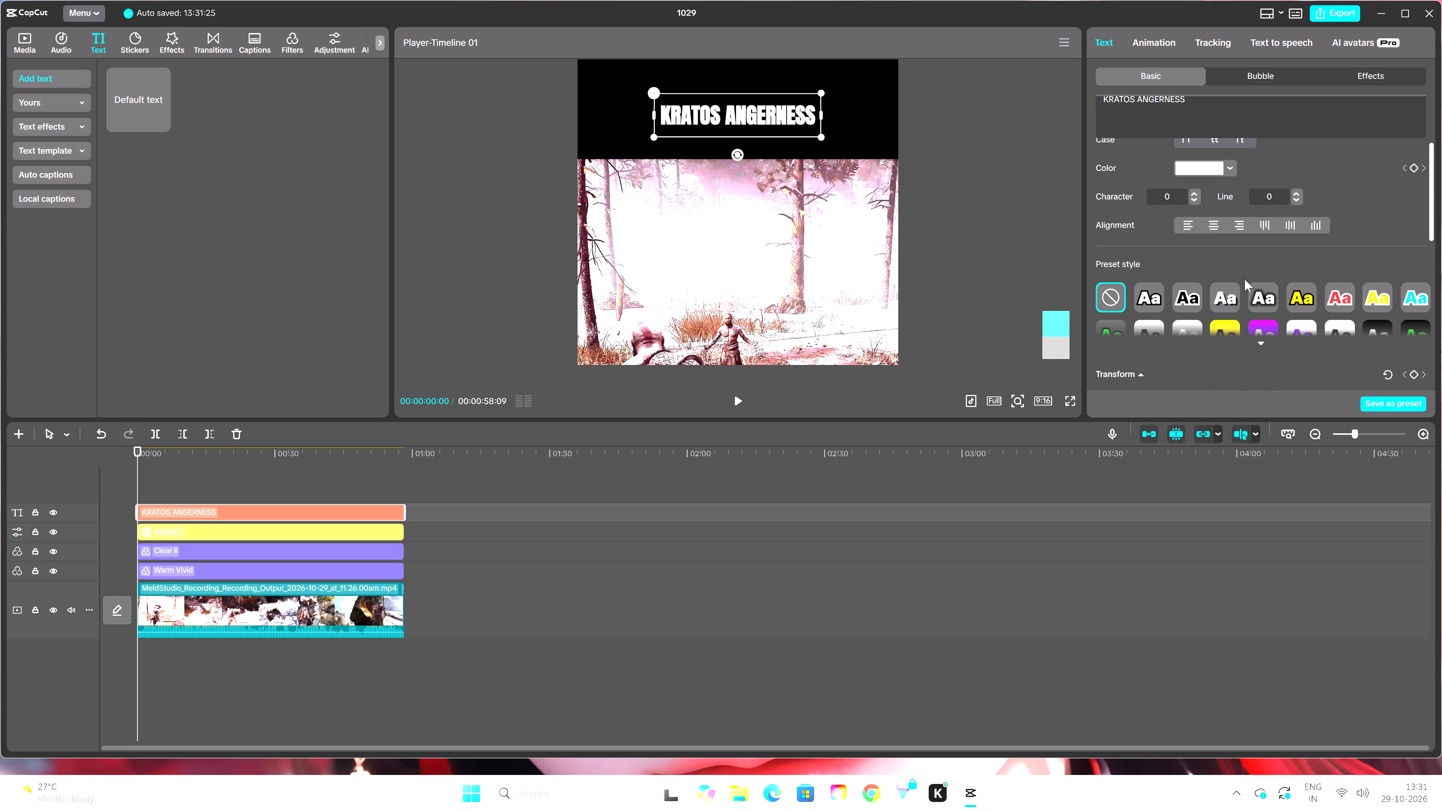
scroll(1244, 276, up, 2)
click(1233, 302)
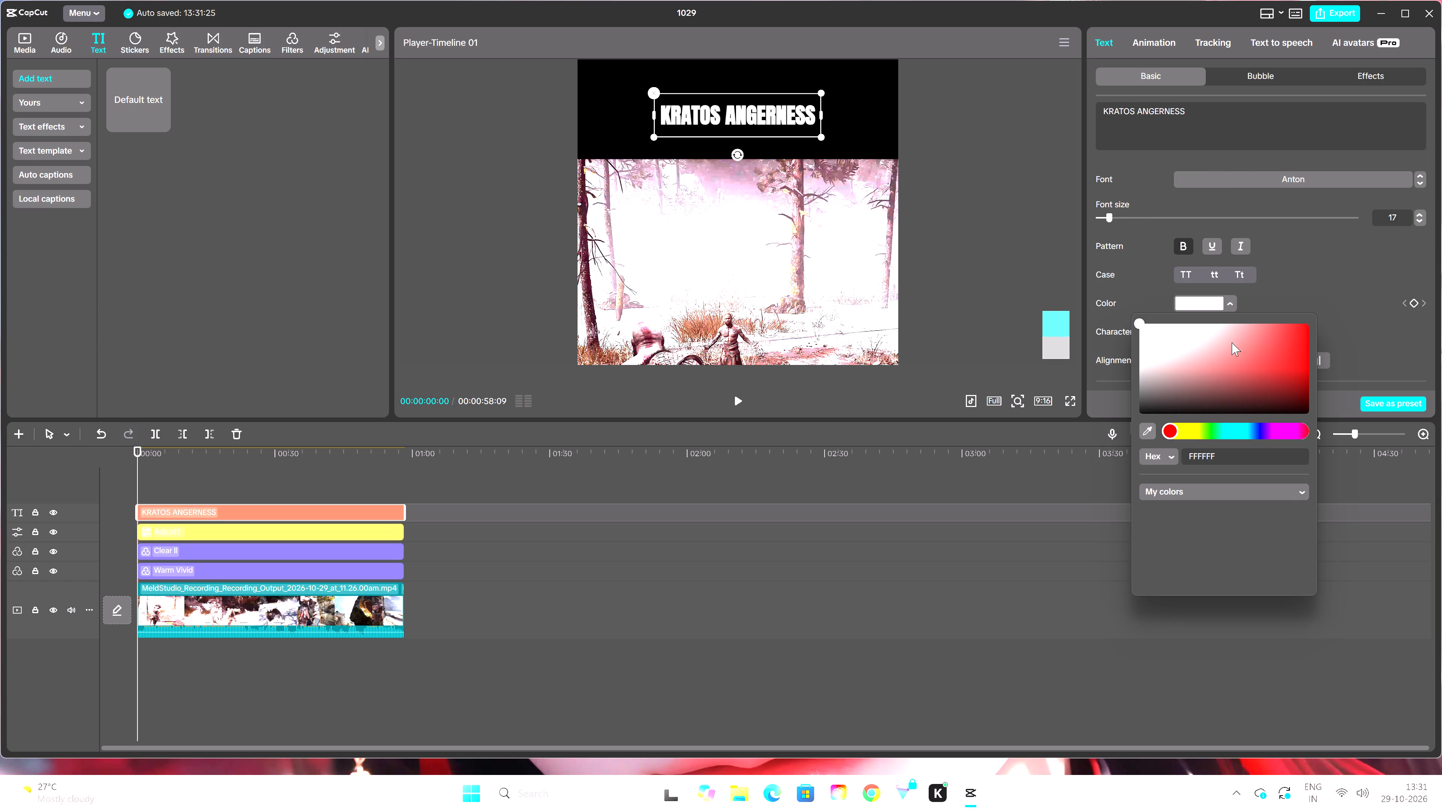
click(1267, 518)
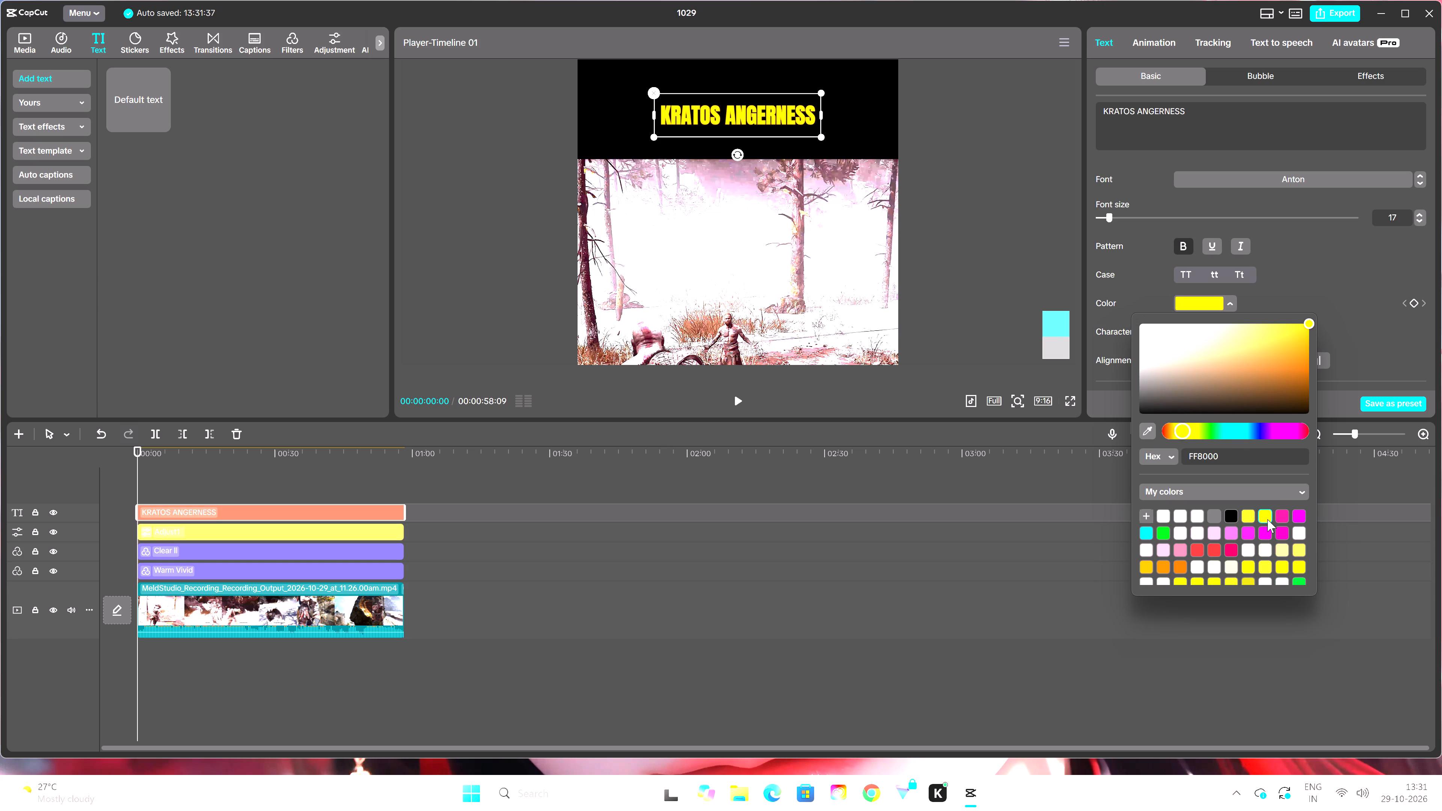
click(1245, 516)
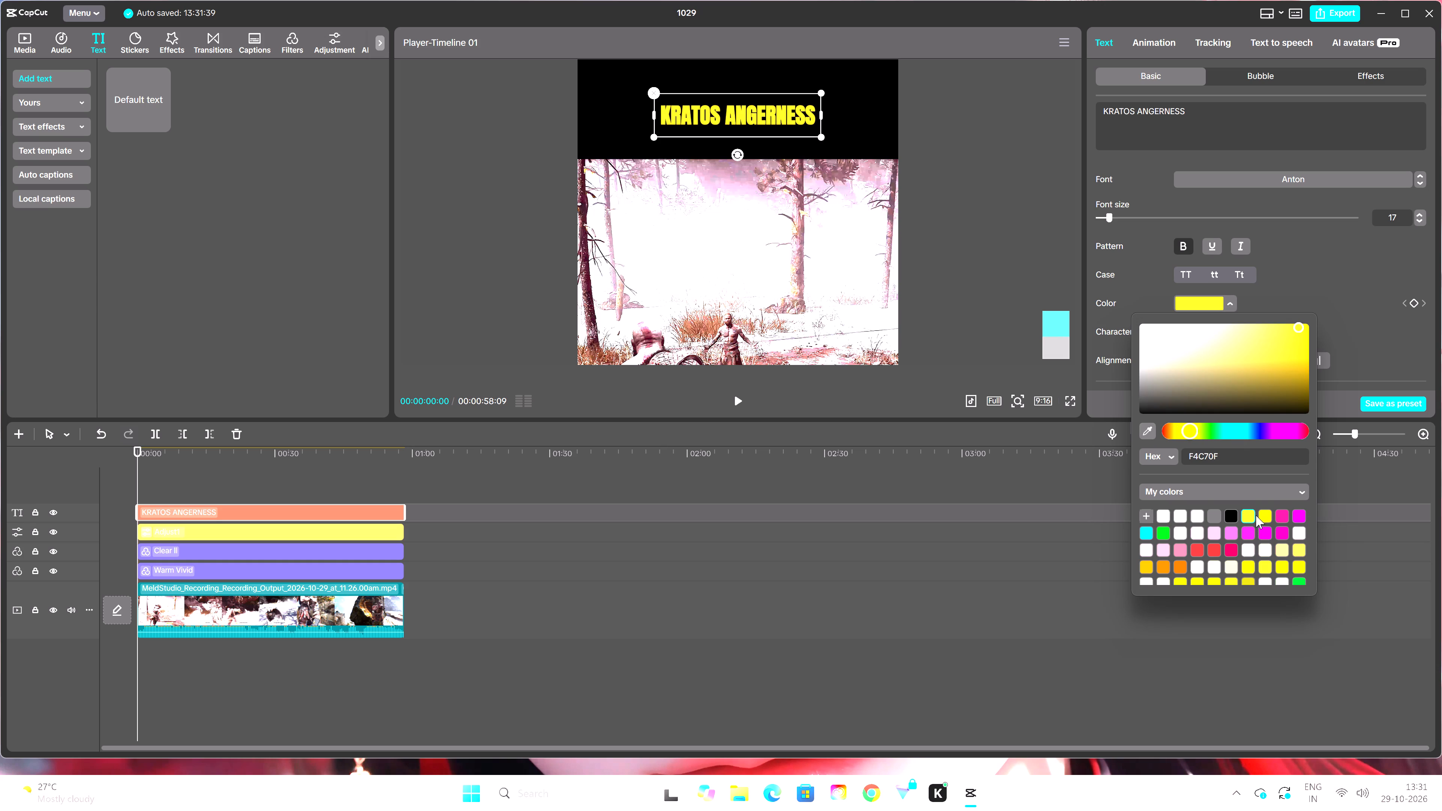
click(1268, 517)
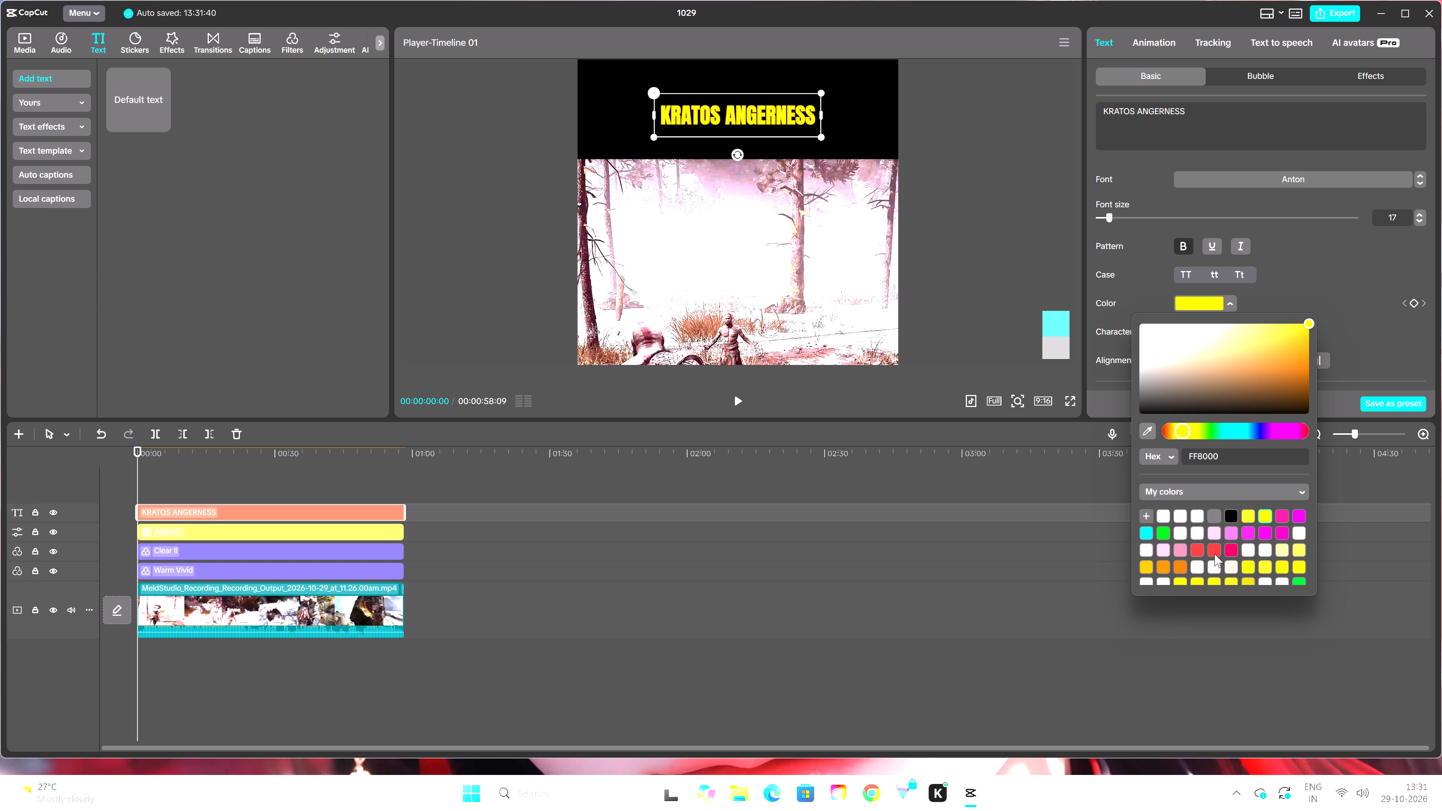
scroll(1215, 553, down, 1)
scroll(1184, 539, up, 1)
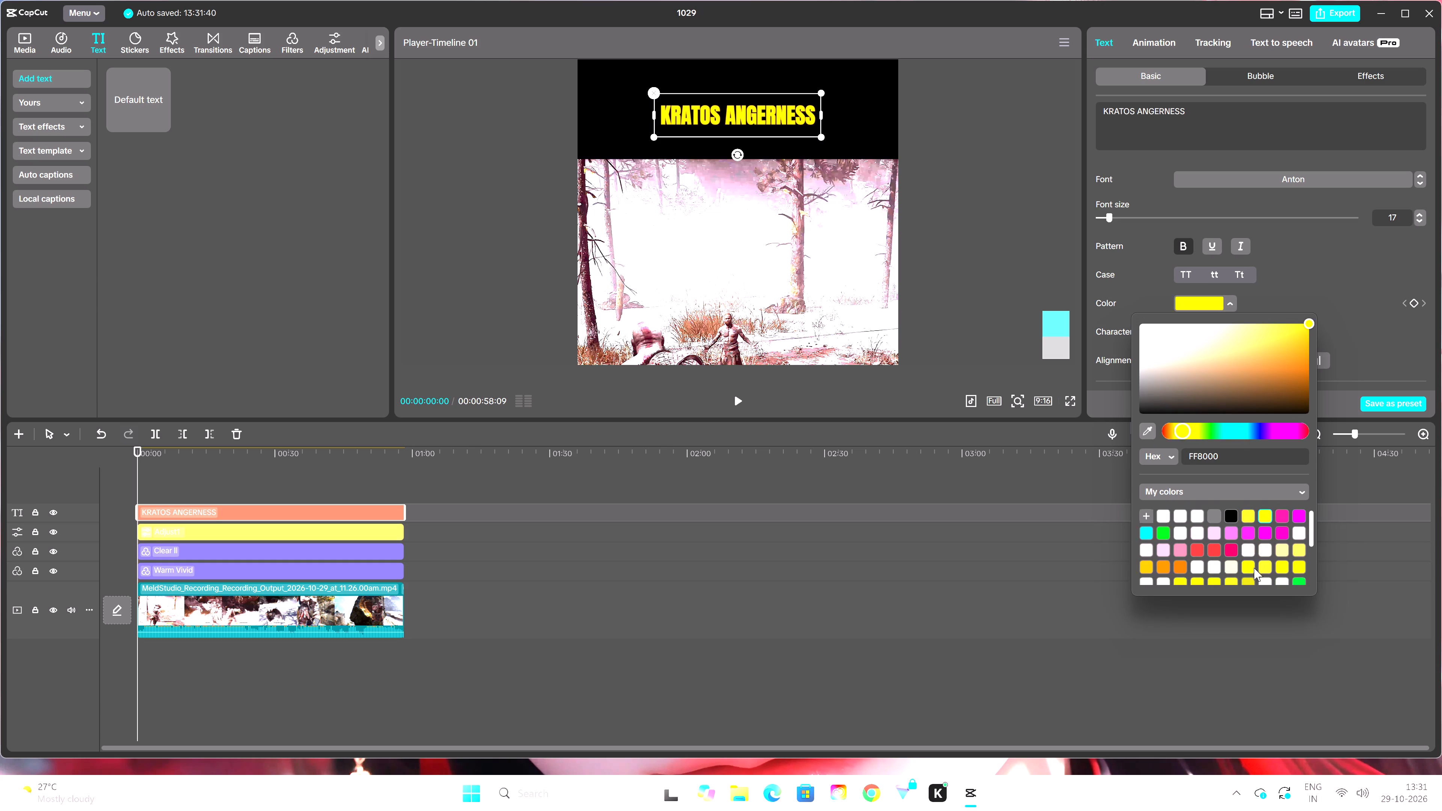
click(1252, 571)
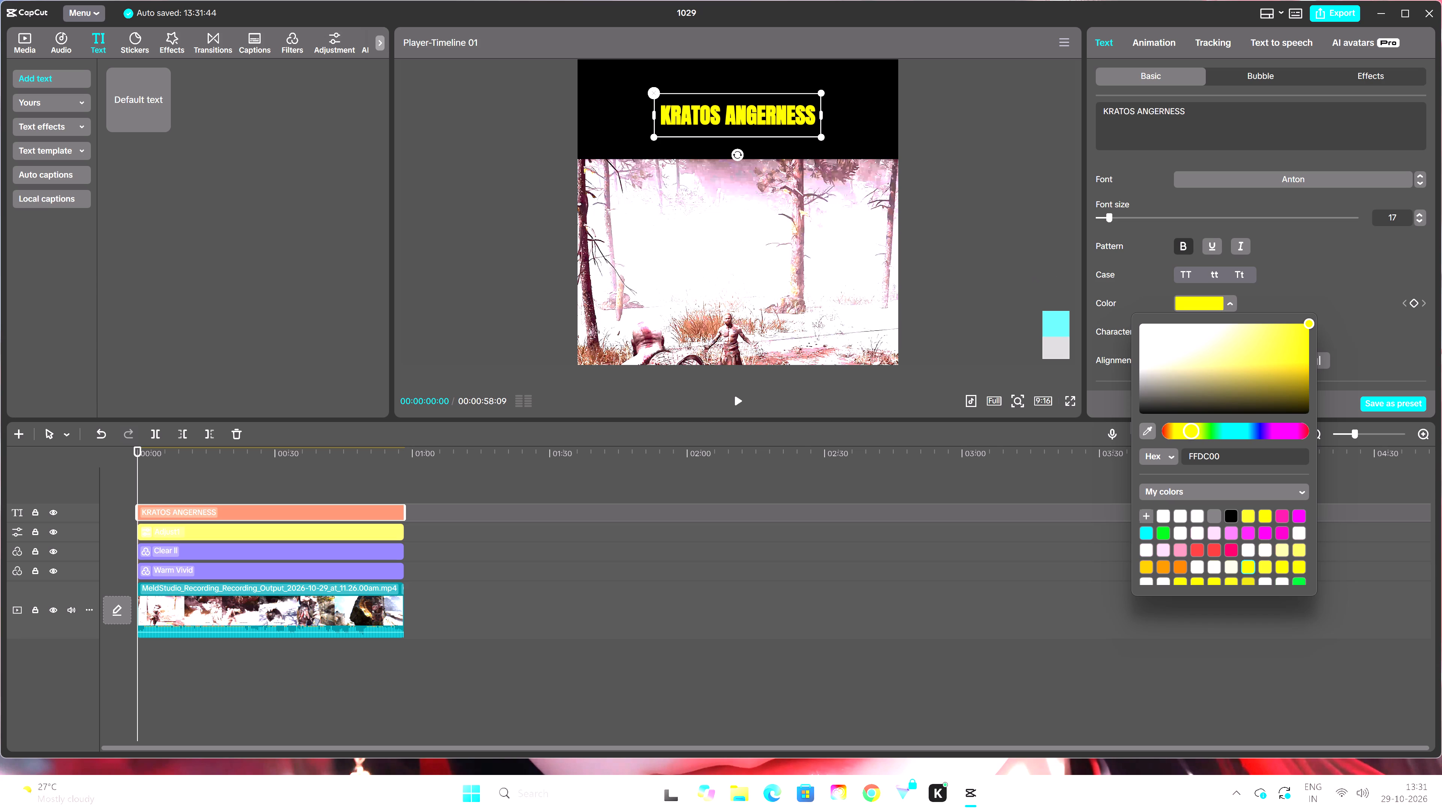
click(1190, 118)
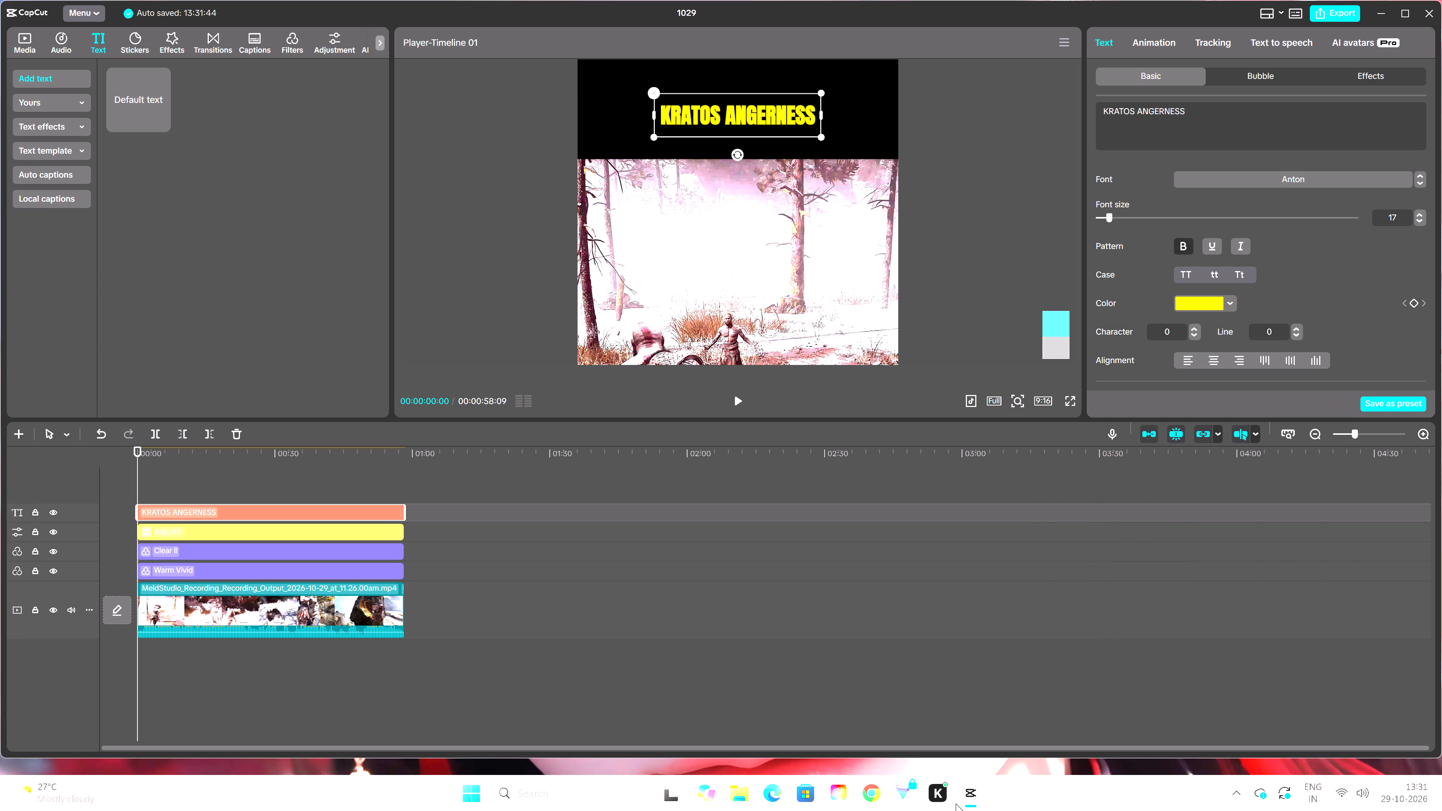
Switch to Chrome, search Google for "emoji copy and paste" and open the EmojiKeyboard.top result.
click(881, 805)
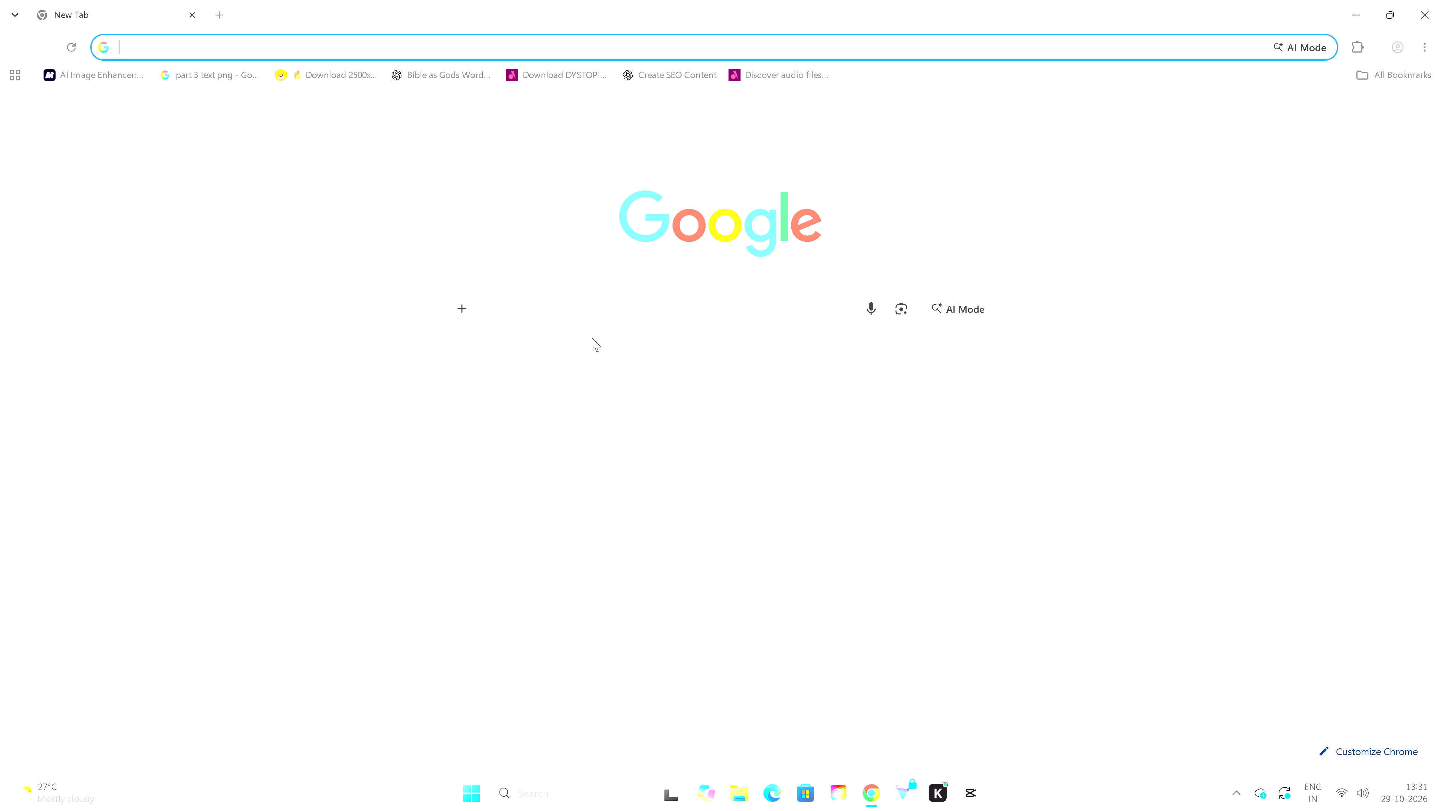
click(575, 302)
text(emo)
text(ji)
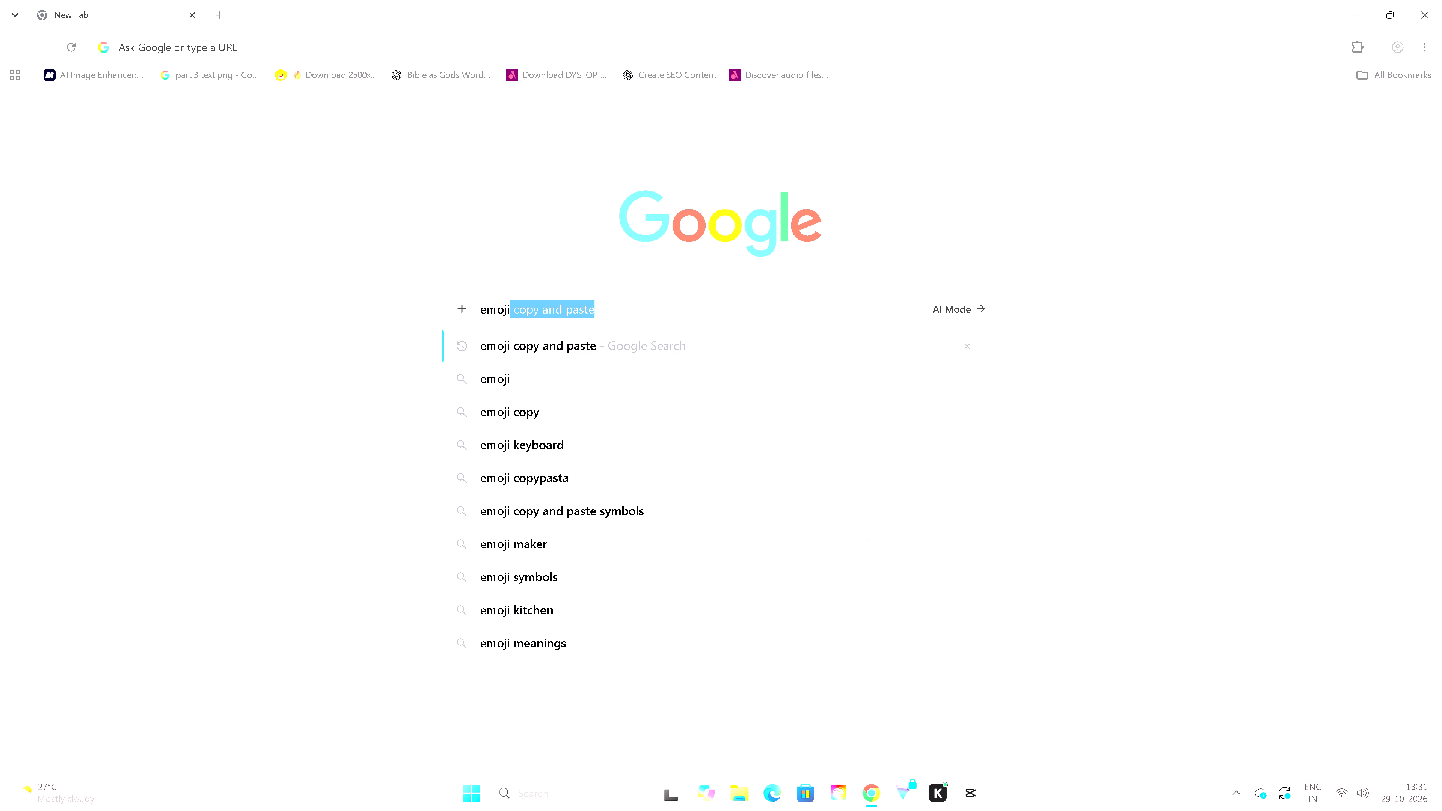
key(Return)
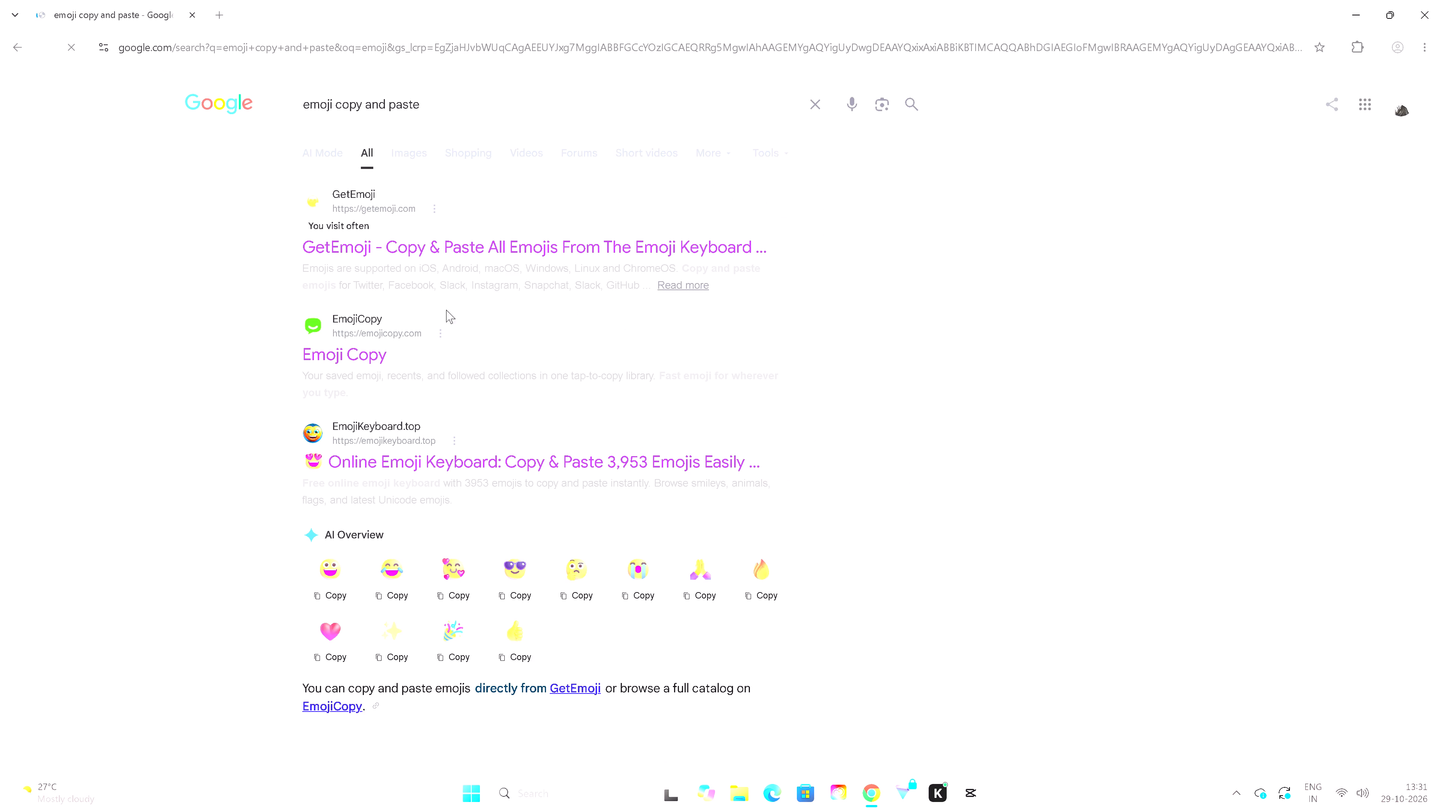
click(388, 460)
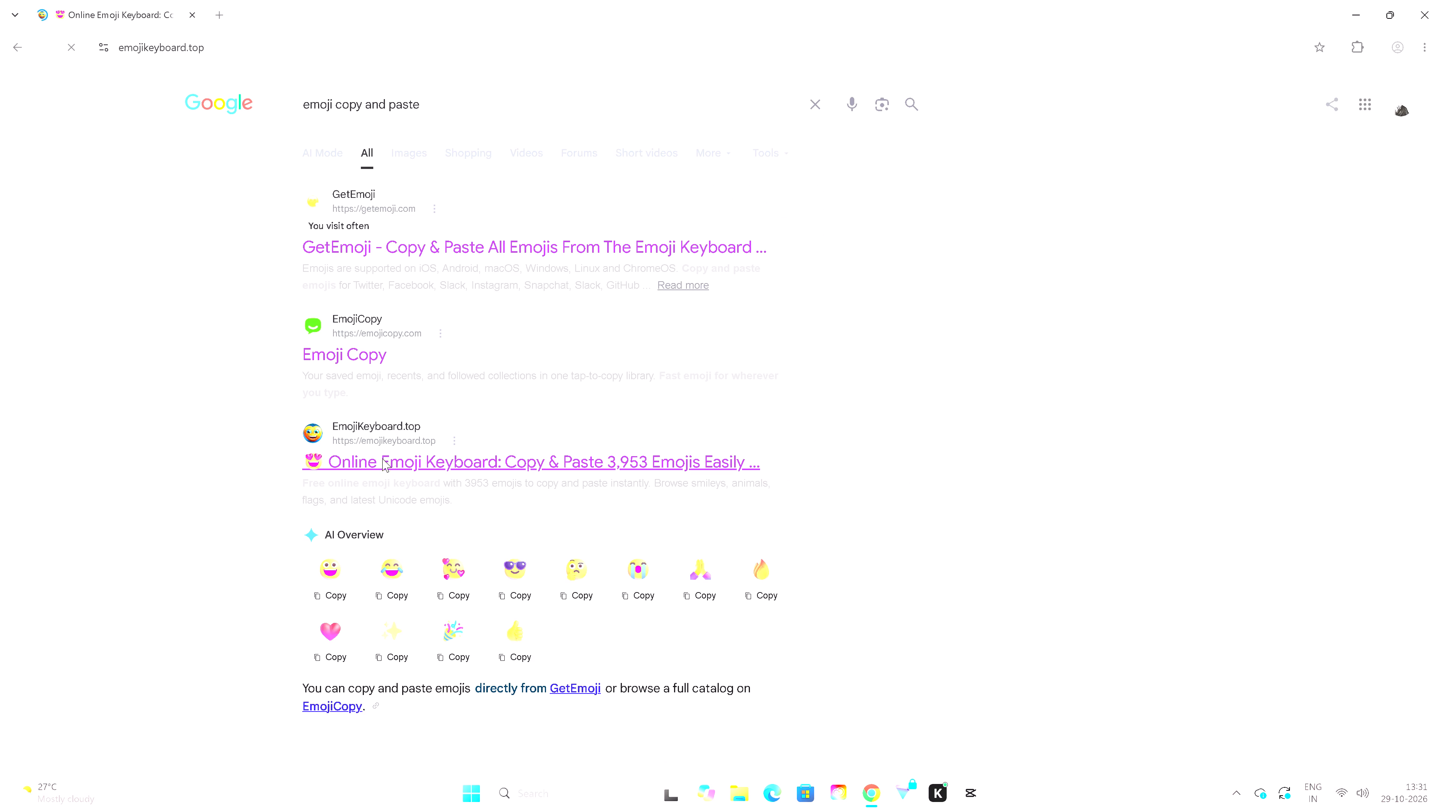
click(416, 471)
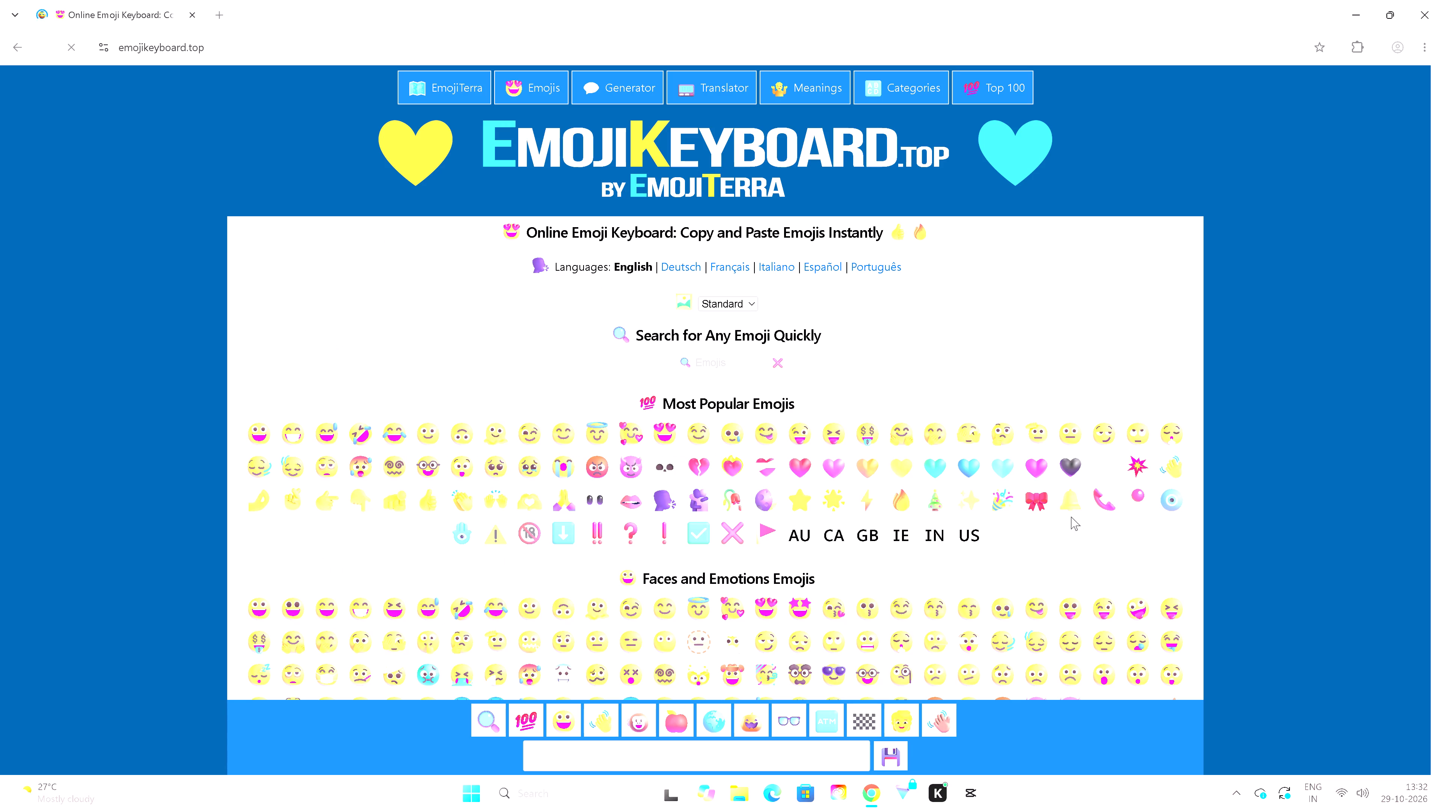
scroll(747, 516, down, 1)
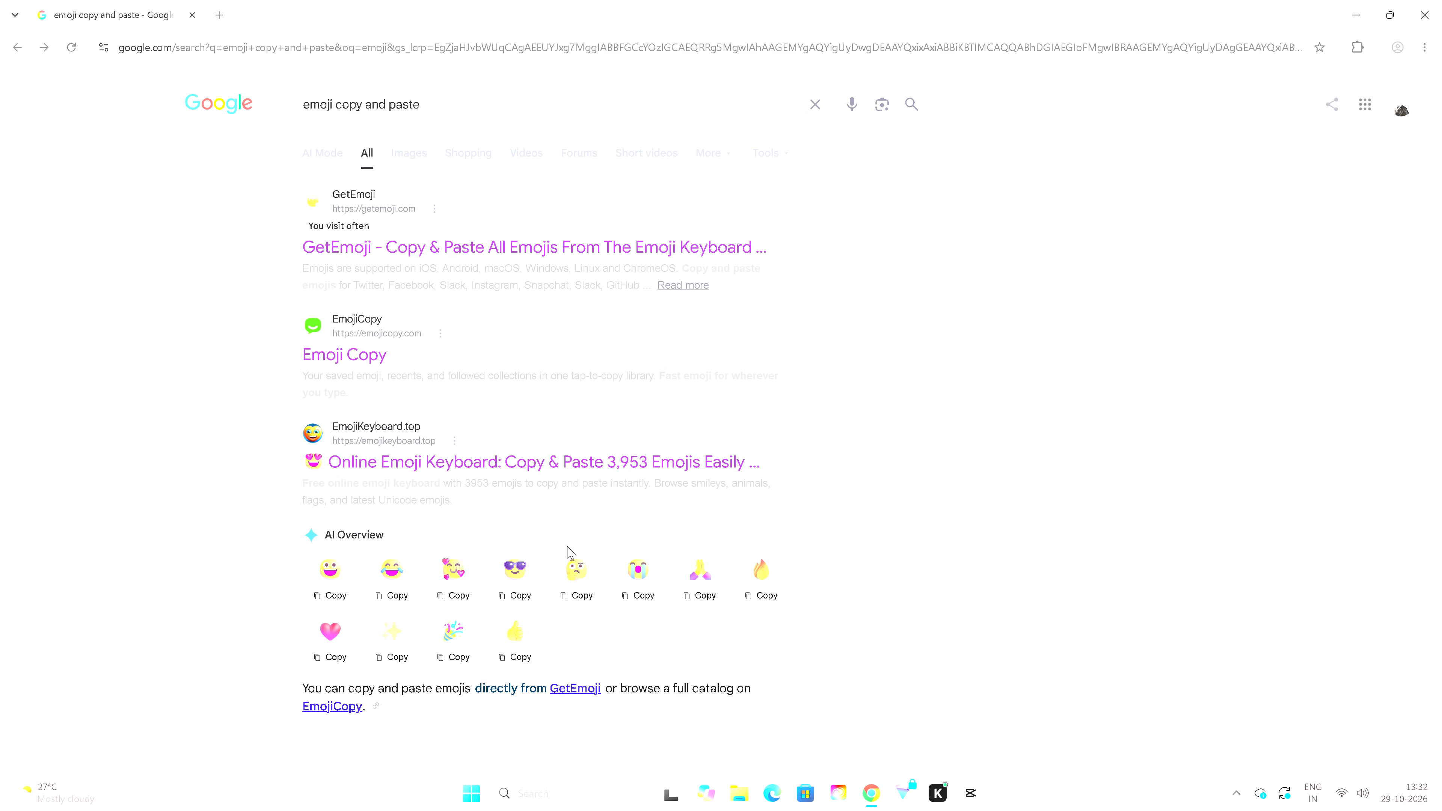
click(485, 462)
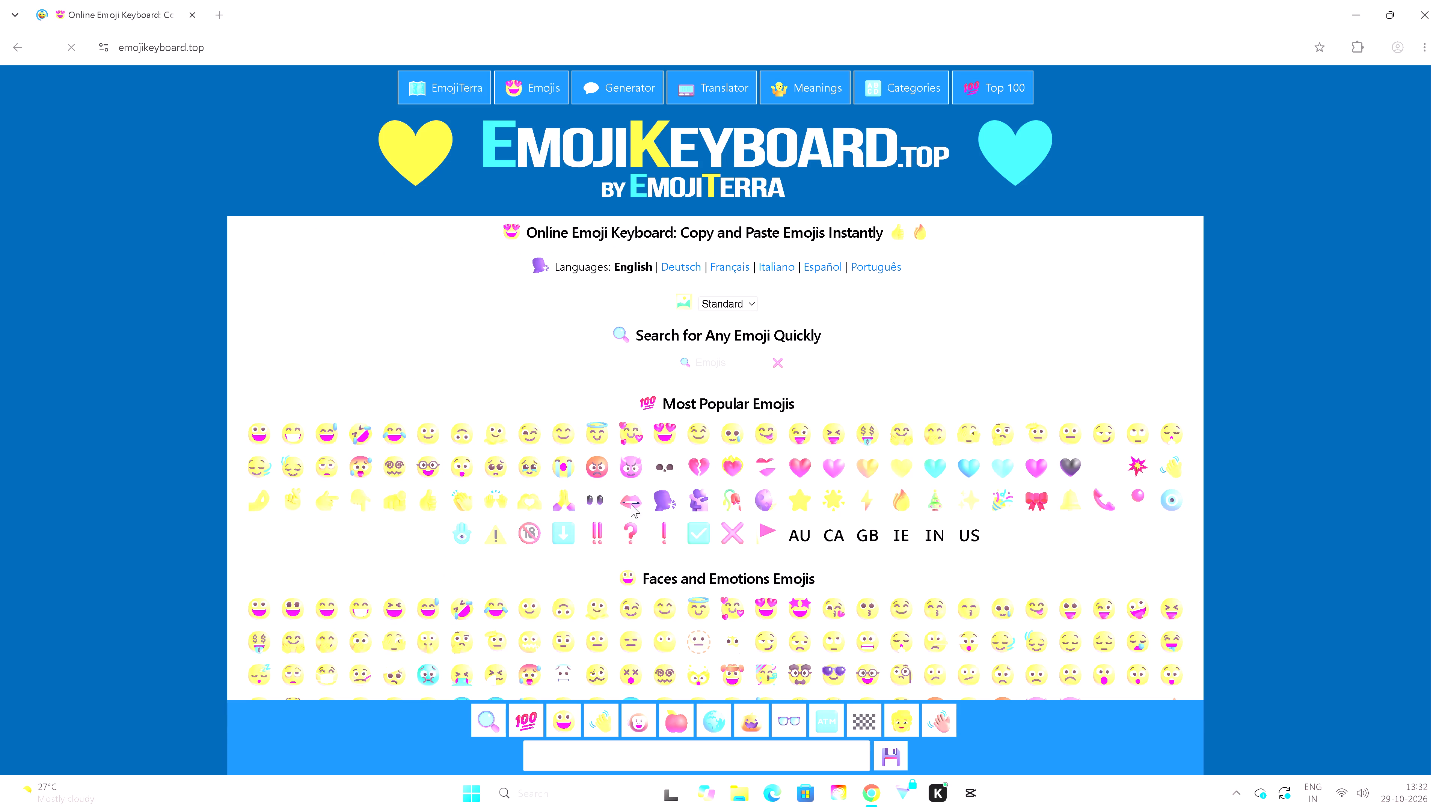
Browse the emoji categories on EmojiKeyboard.top for an emoji that suits the Kratos title.
scroll(626, 498, down, 7)
scroll(1048, 550, up, 4)
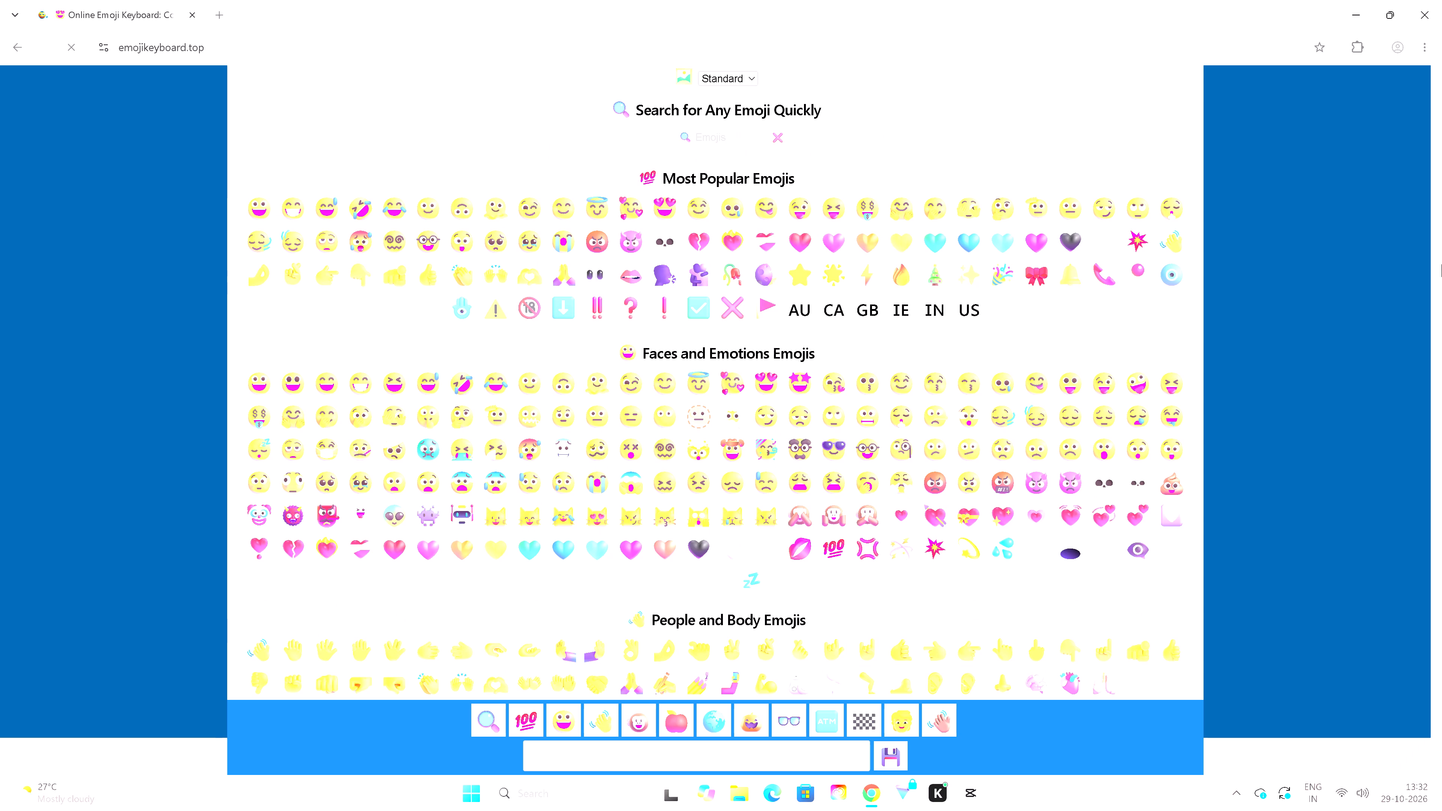
scroll(789, 453, down, 2)
scroll(610, 475, down, 1)
scroll(611, 468, up, 3)
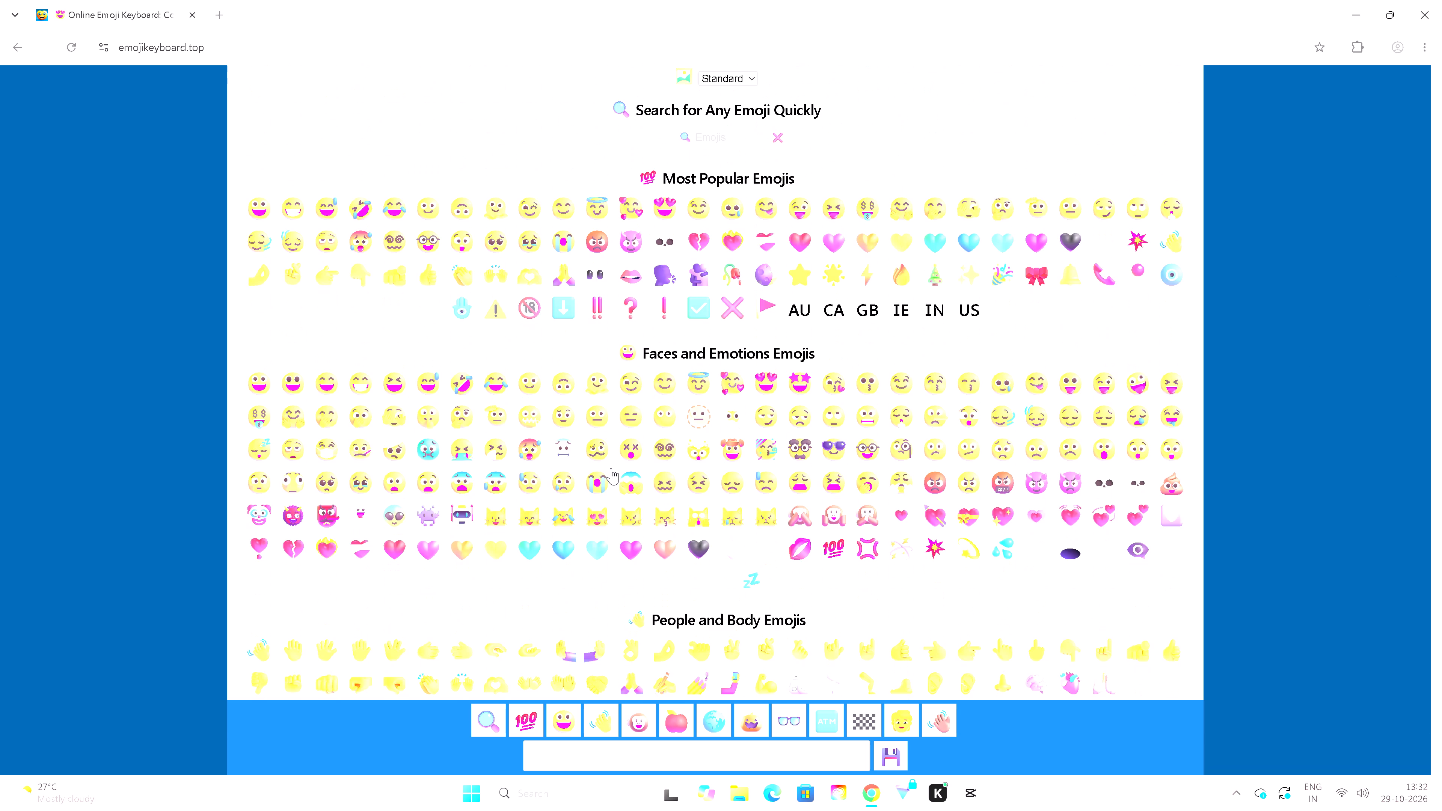
scroll(680, 541, down, 6)
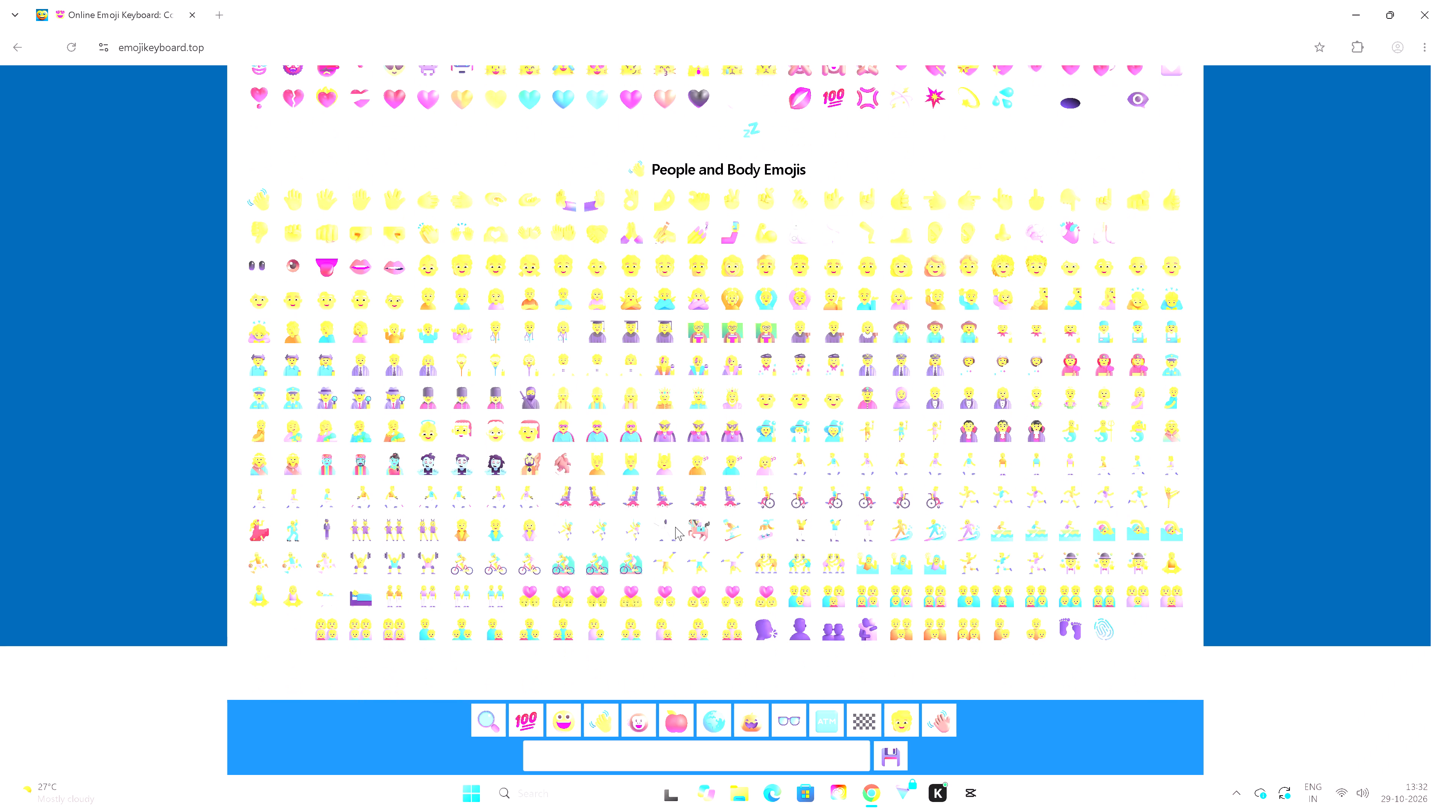
scroll(675, 526, down, 3)
scroll(675, 522, up, 11)
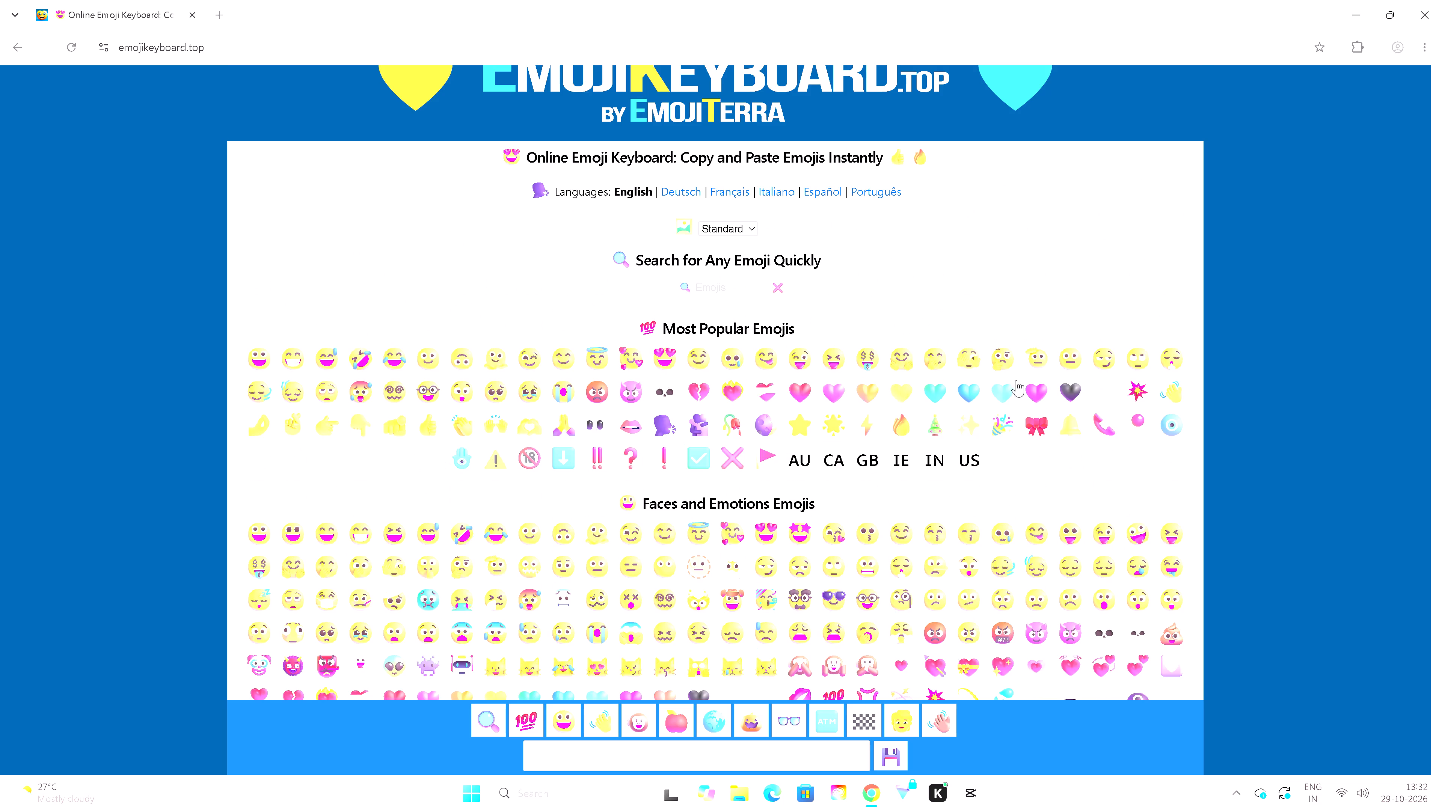
scroll(928, 462, down, 2)
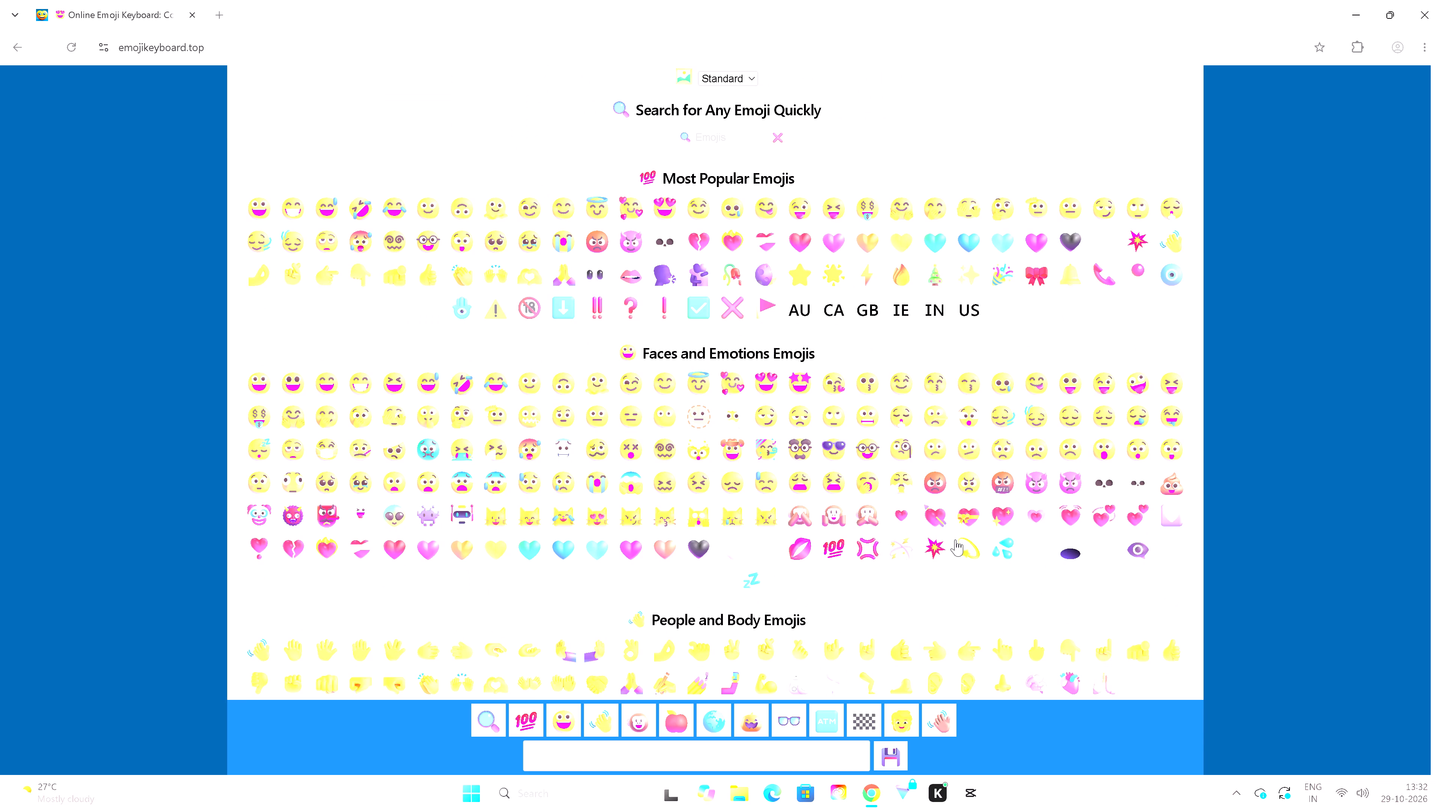
scroll(700, 552, down, 9)
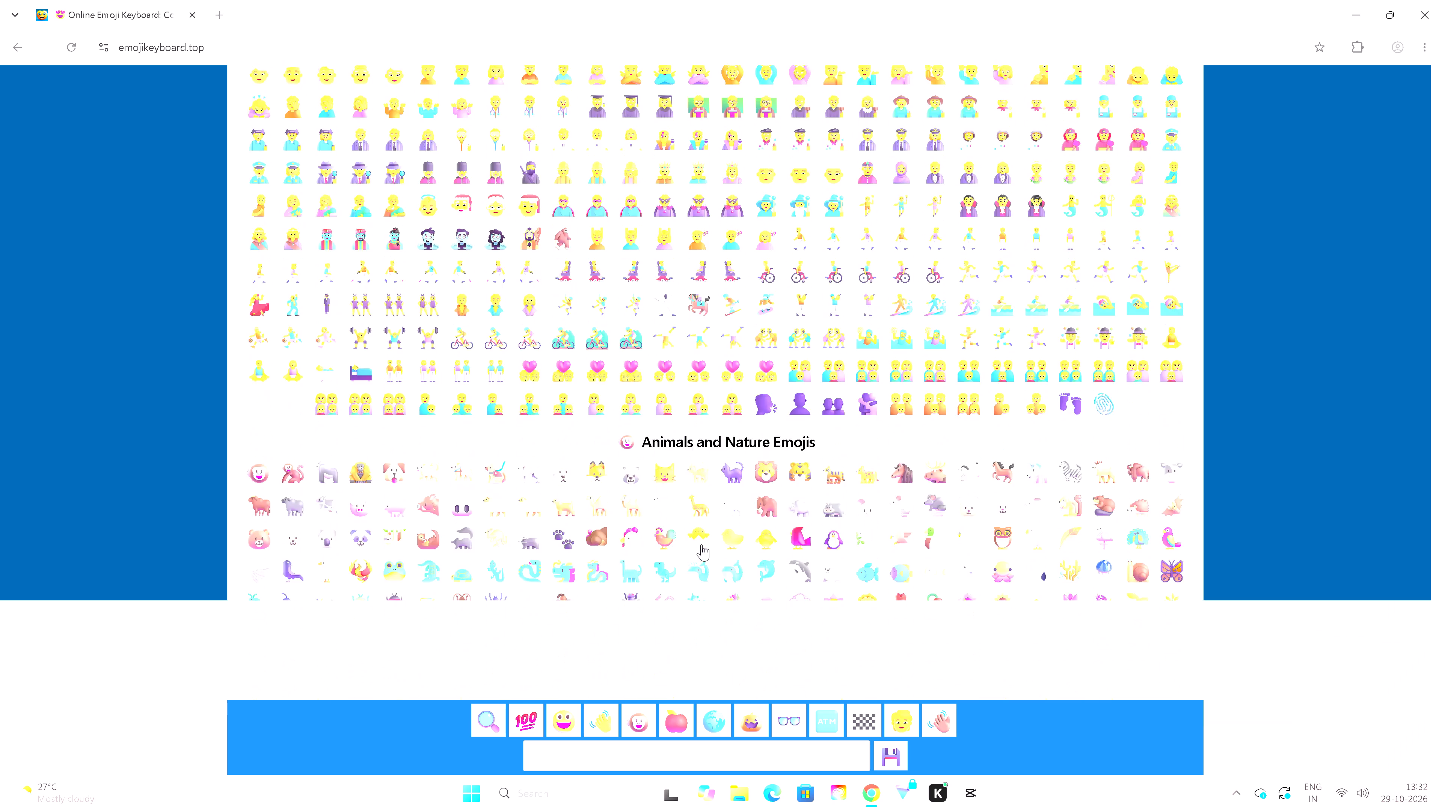
scroll(701, 544, down, 12)
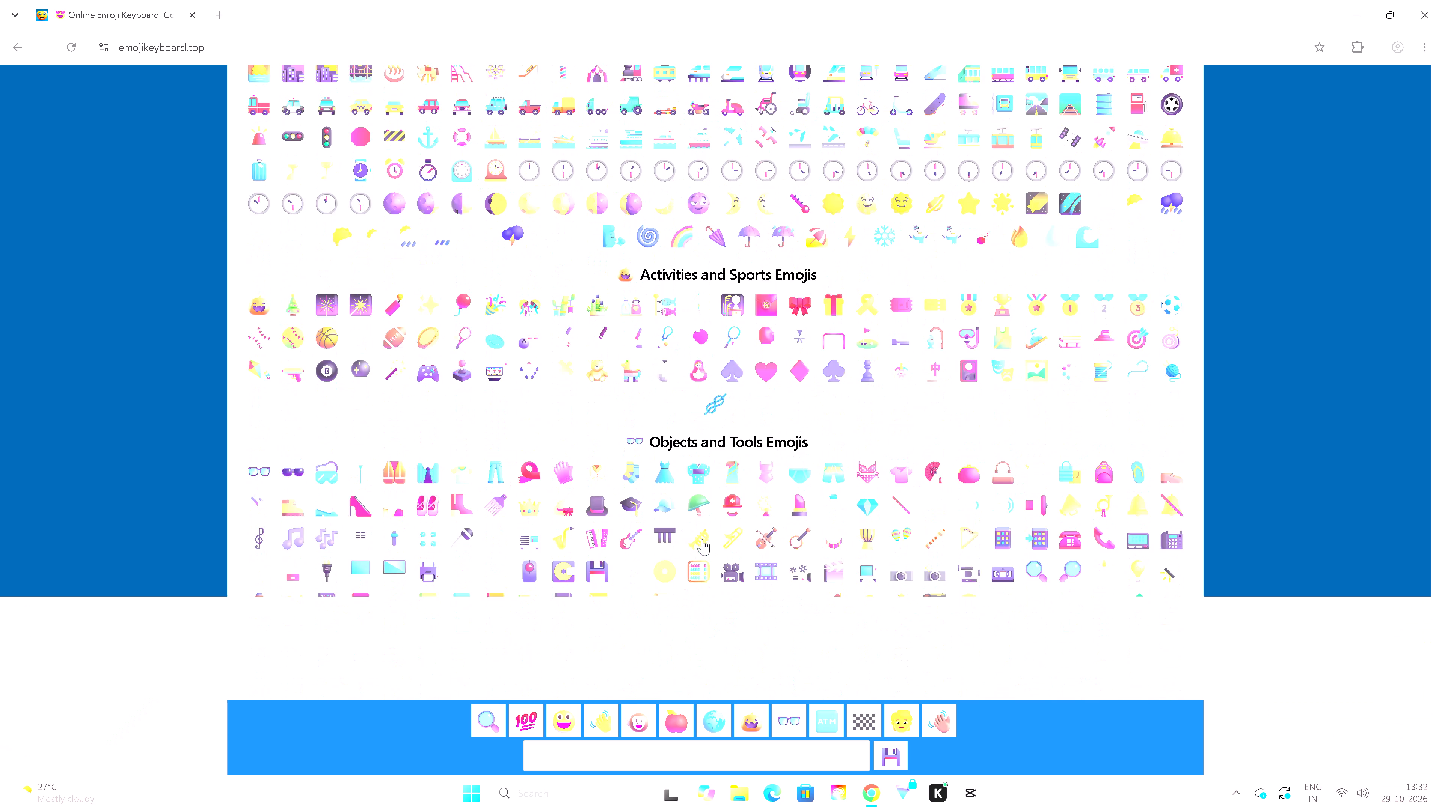
scroll(702, 539, down, 9)
scroll(707, 526, up, 6)
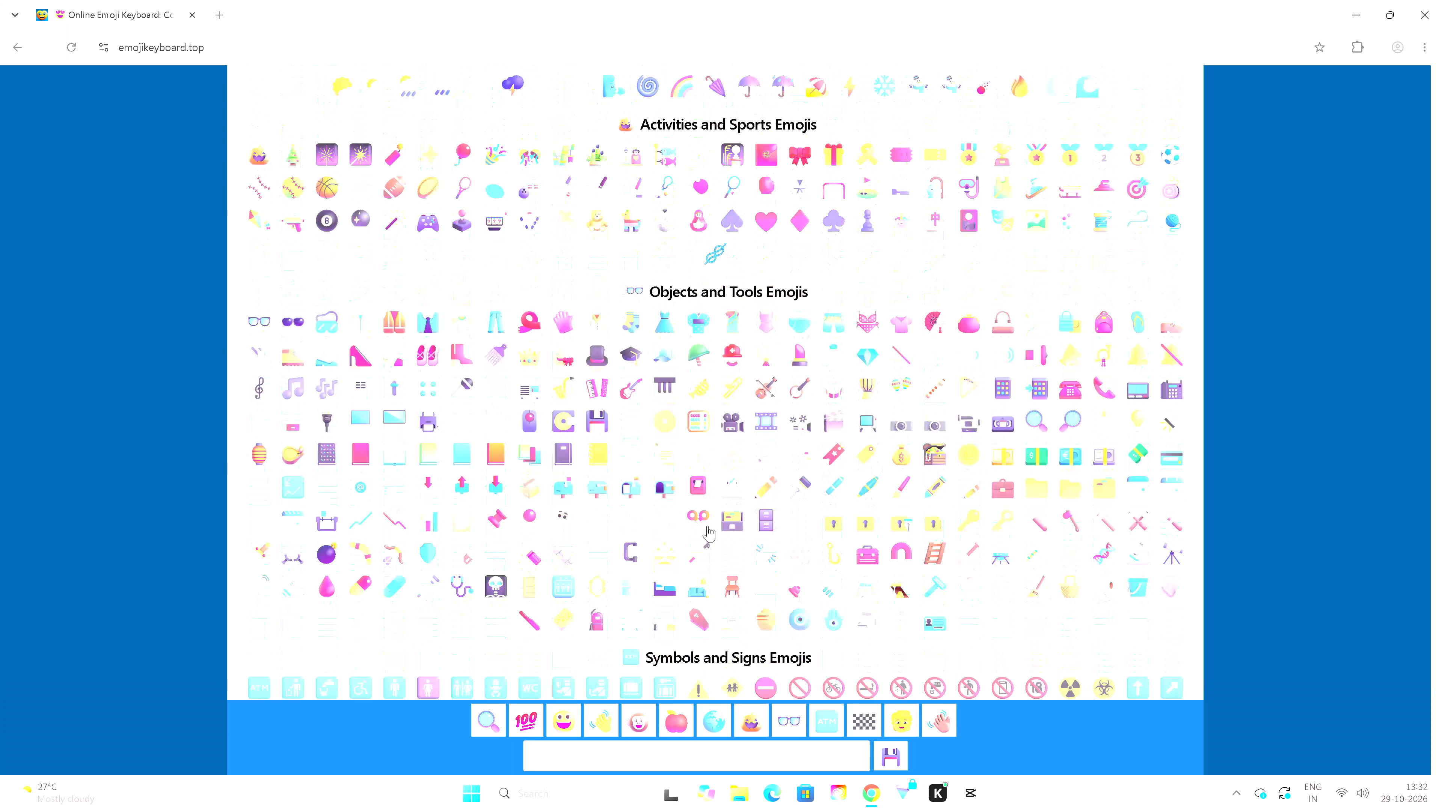
scroll(707, 526, up, 20)
scroll(707, 526, up, 7)
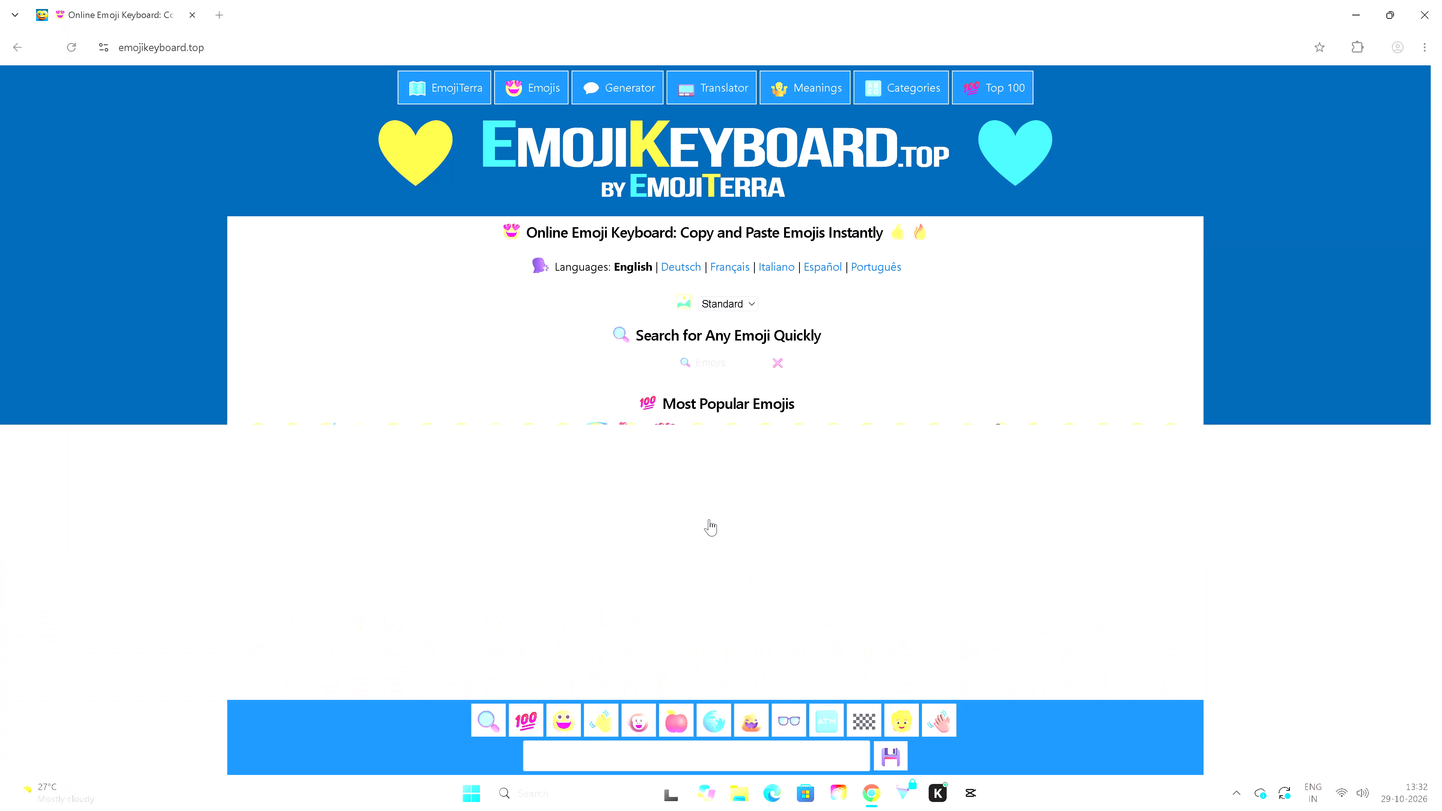
scroll(709, 519, up, 6)
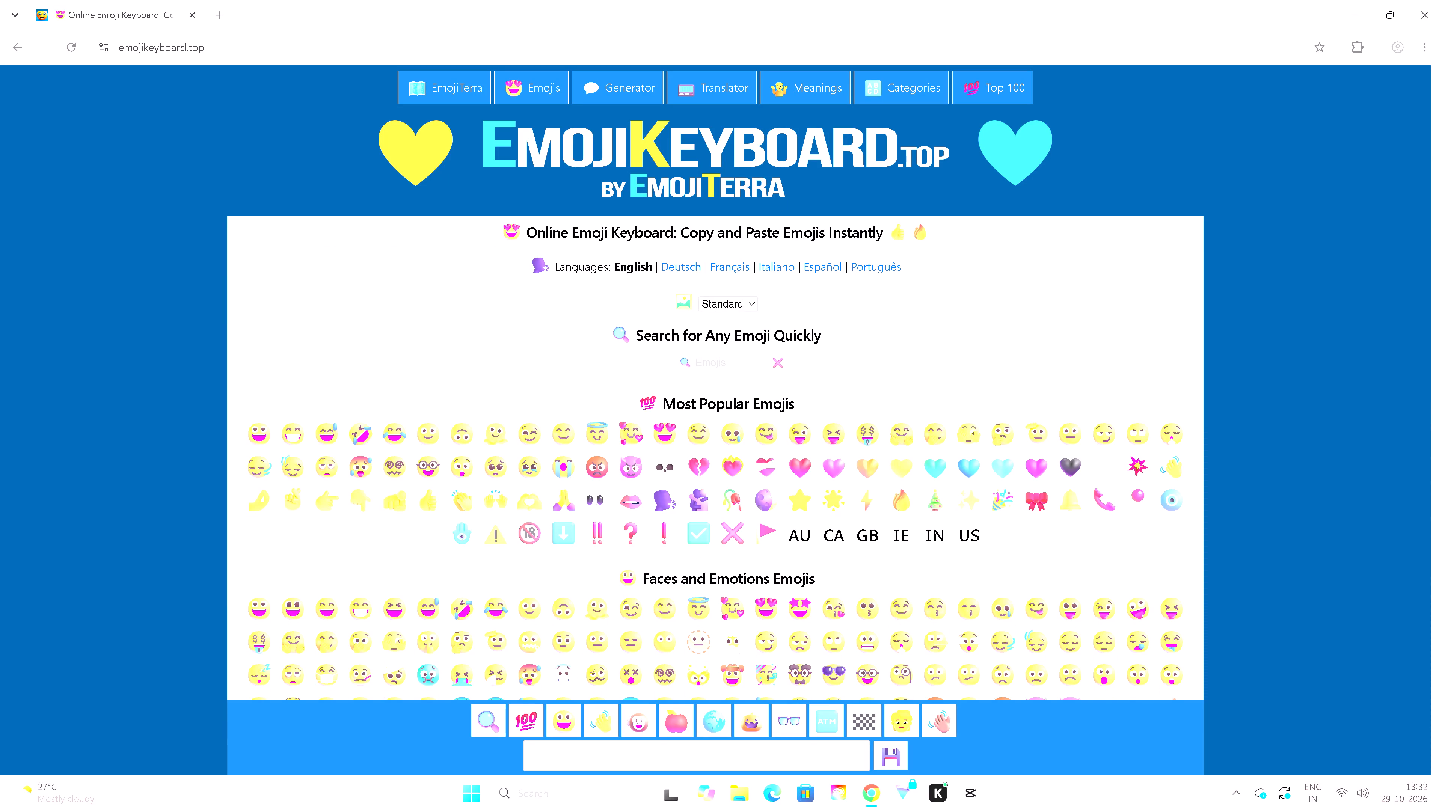
Search the site's emojis for "fire".
click(723, 360)
click(719, 369)
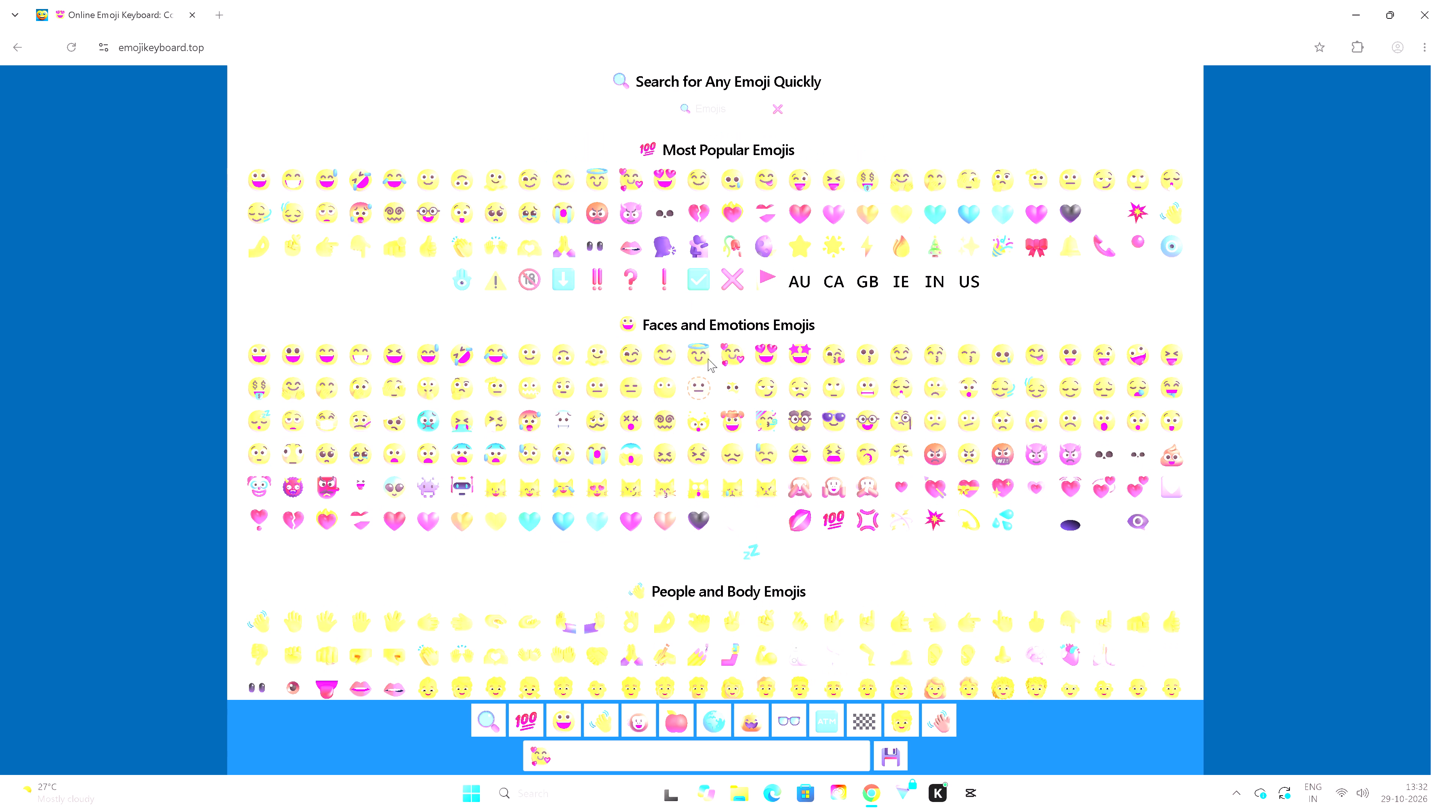
key(f)
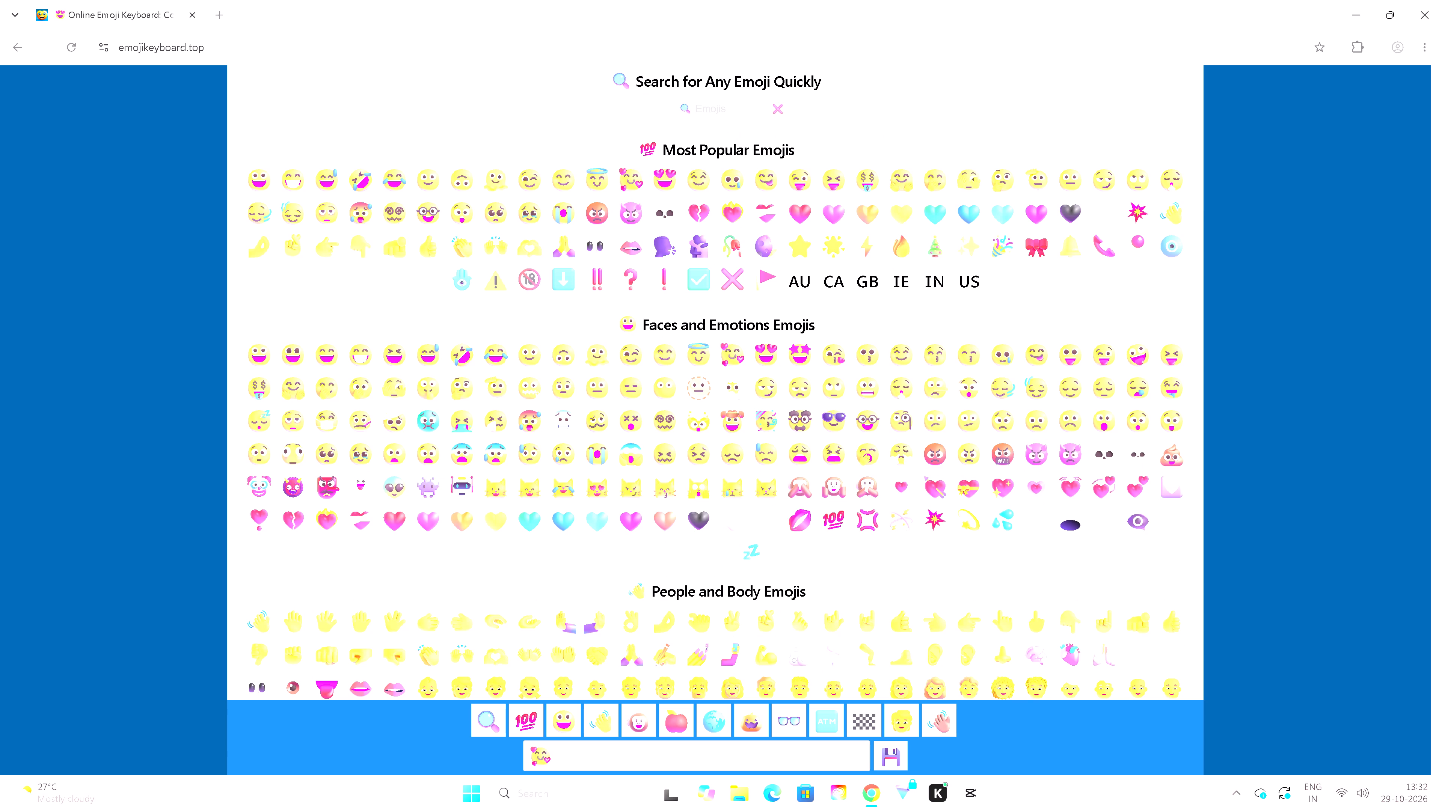
click(717, 106)
text(fire)
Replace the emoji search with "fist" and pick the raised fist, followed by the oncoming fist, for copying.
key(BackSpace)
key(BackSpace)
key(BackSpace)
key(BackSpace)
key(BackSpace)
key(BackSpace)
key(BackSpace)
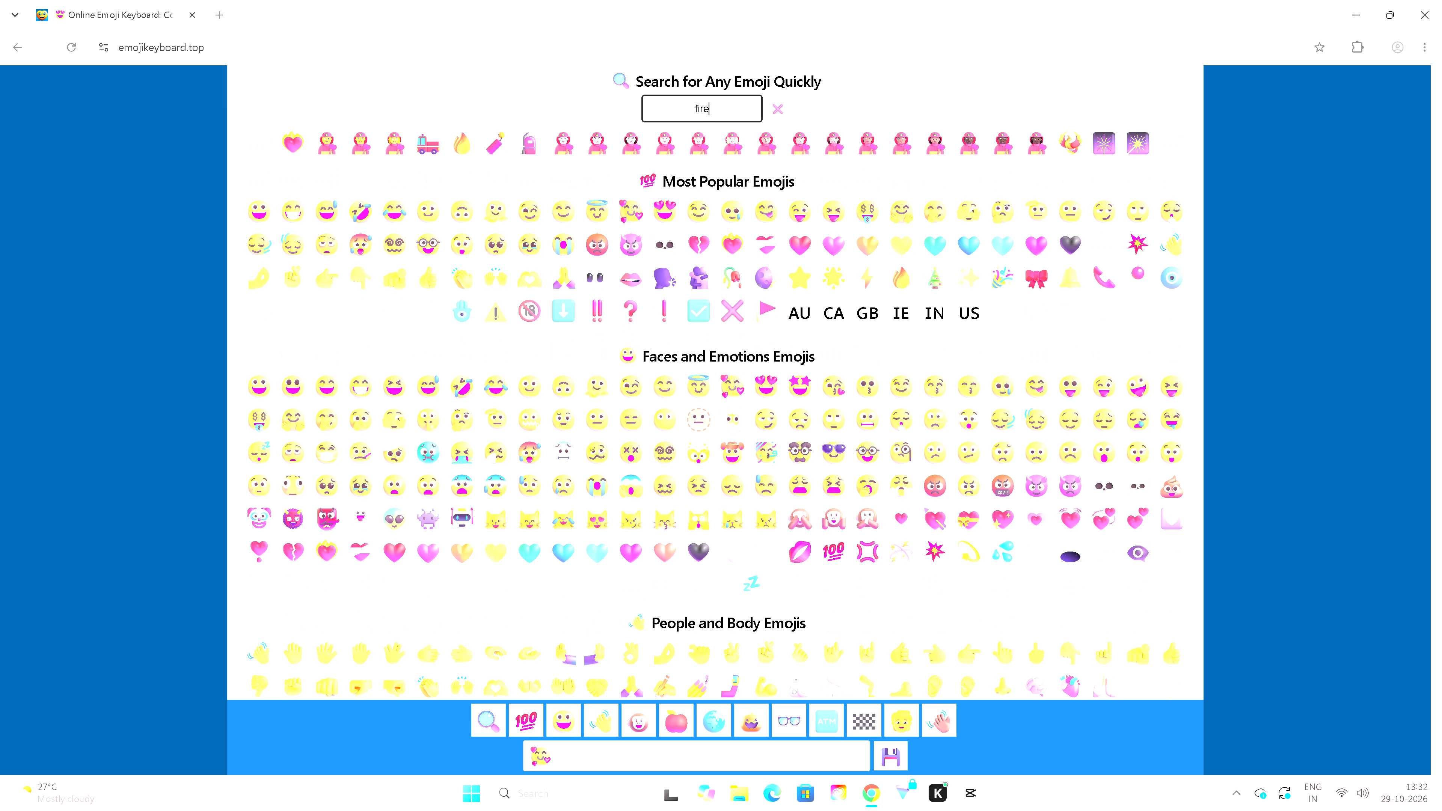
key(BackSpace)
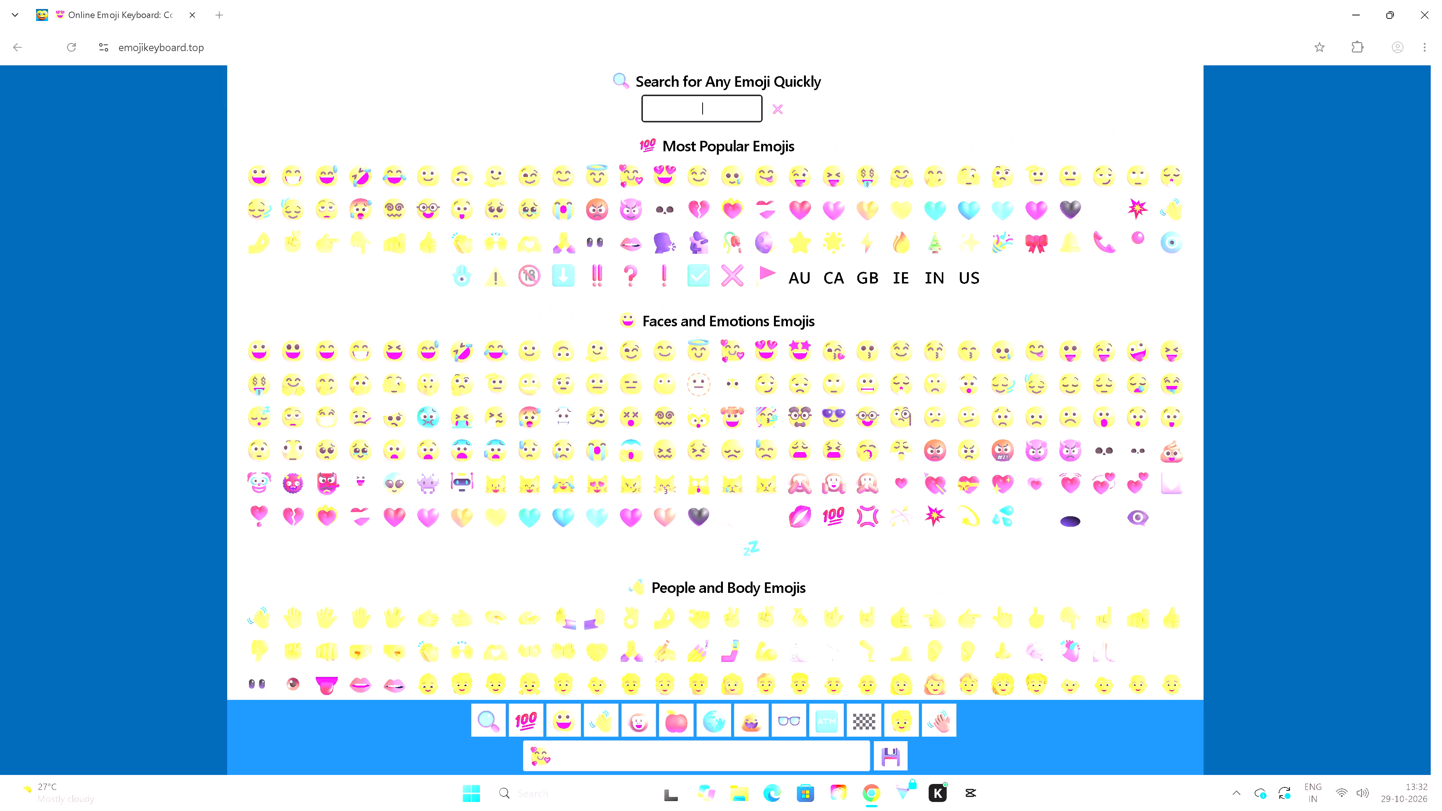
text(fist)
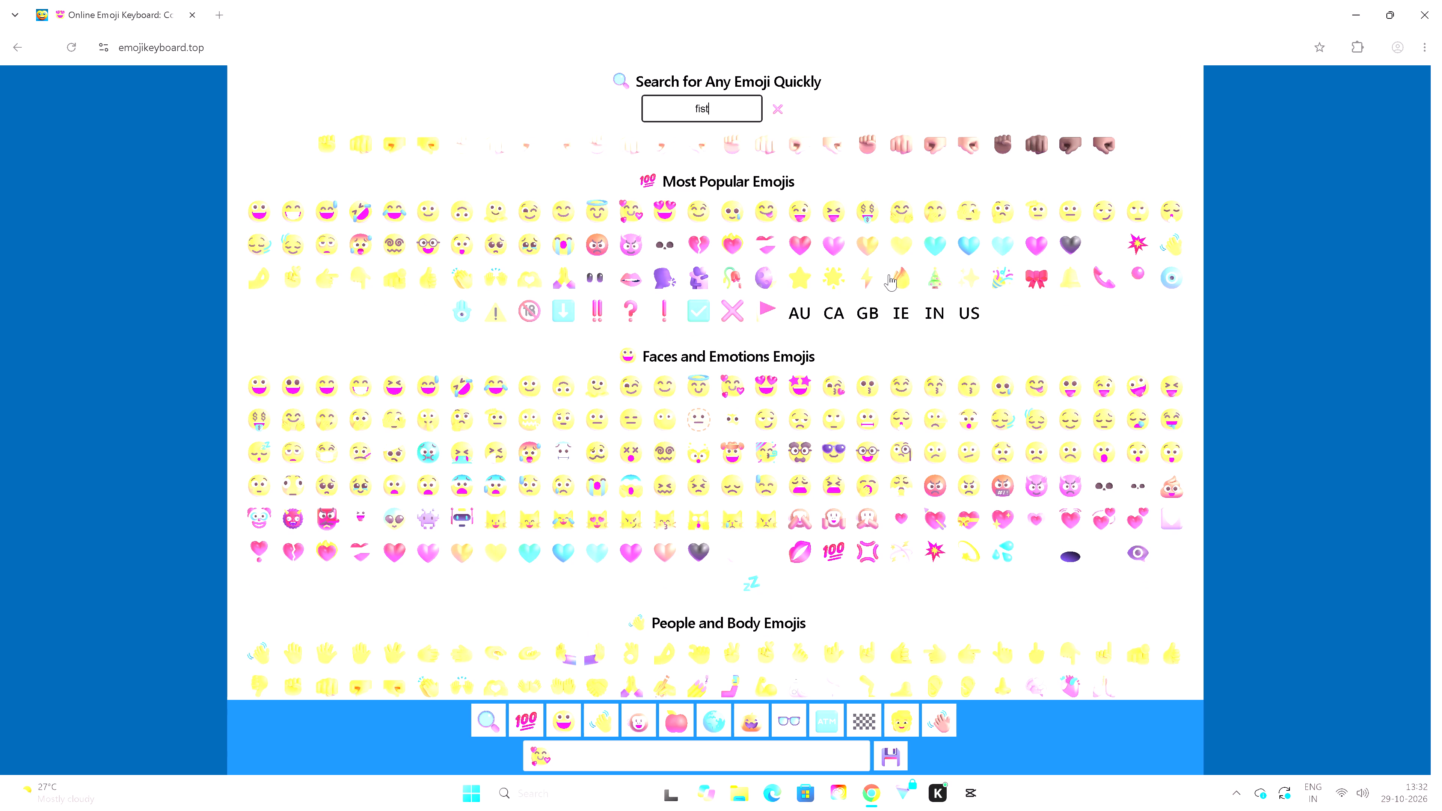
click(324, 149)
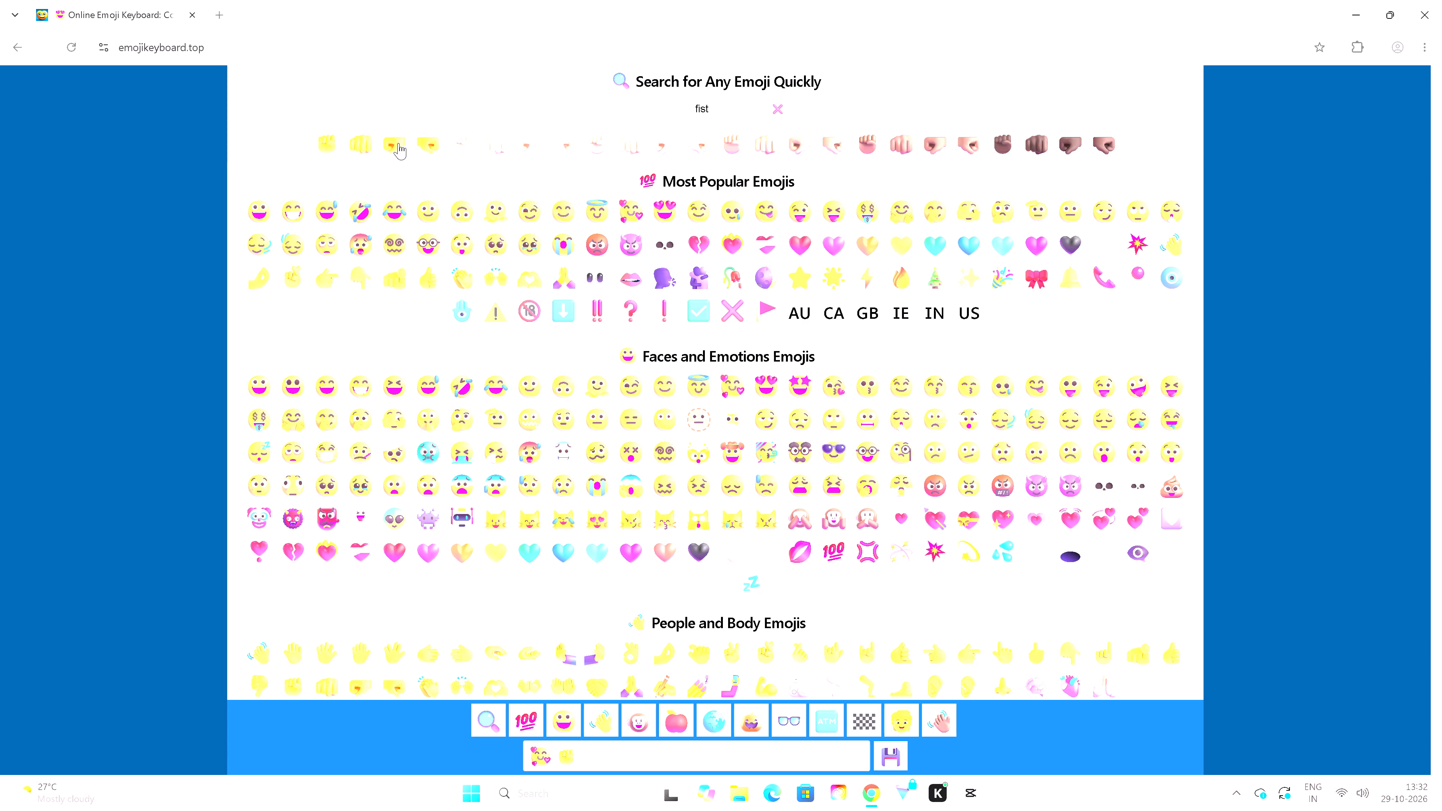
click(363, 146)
In CapCut, add a space after KRATOS ANGERNESS, try the copied fist emoji there, and delete the emoji.
click(968, 799)
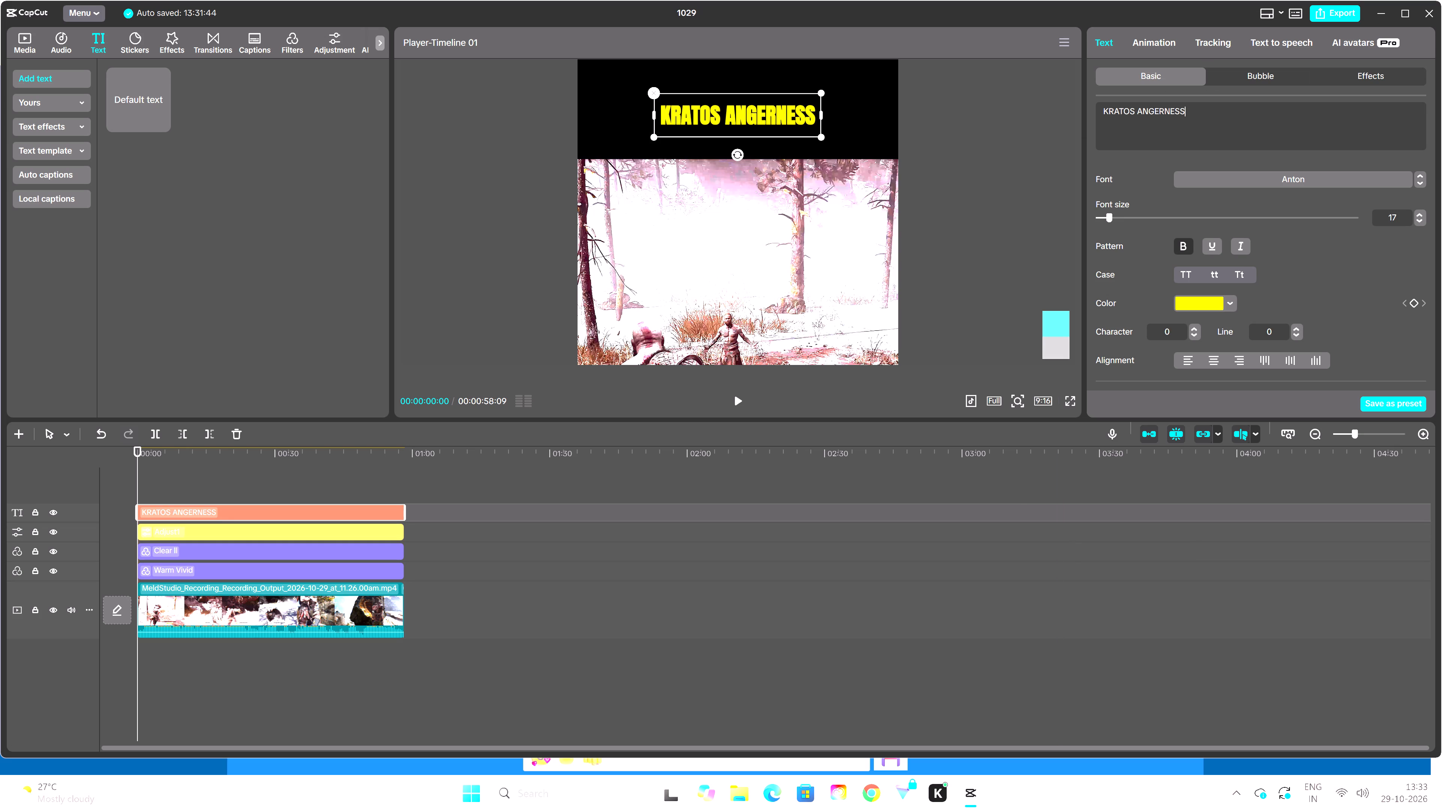
key(space)
key(ctrl+v)
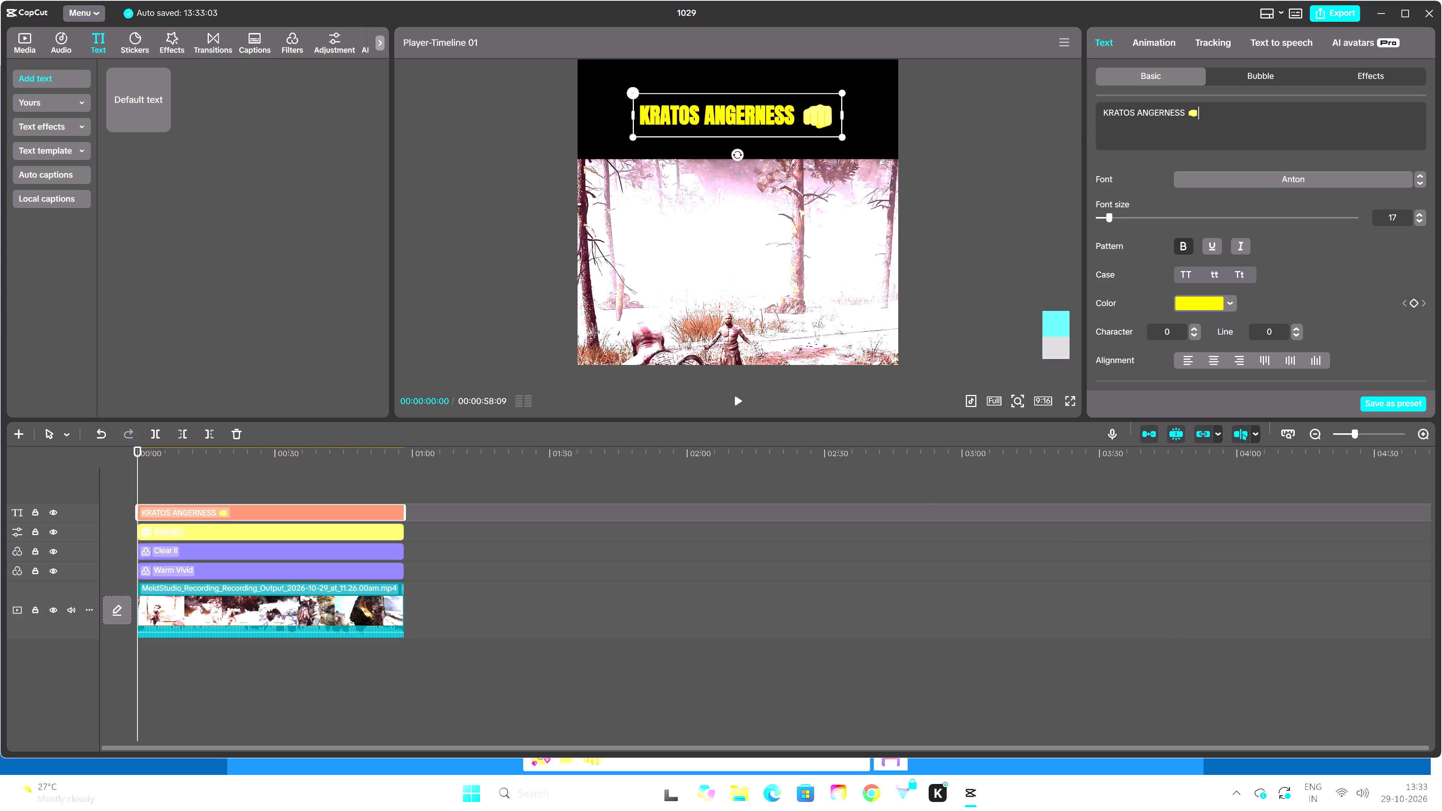
click(1211, 109)
key(BackSpace)
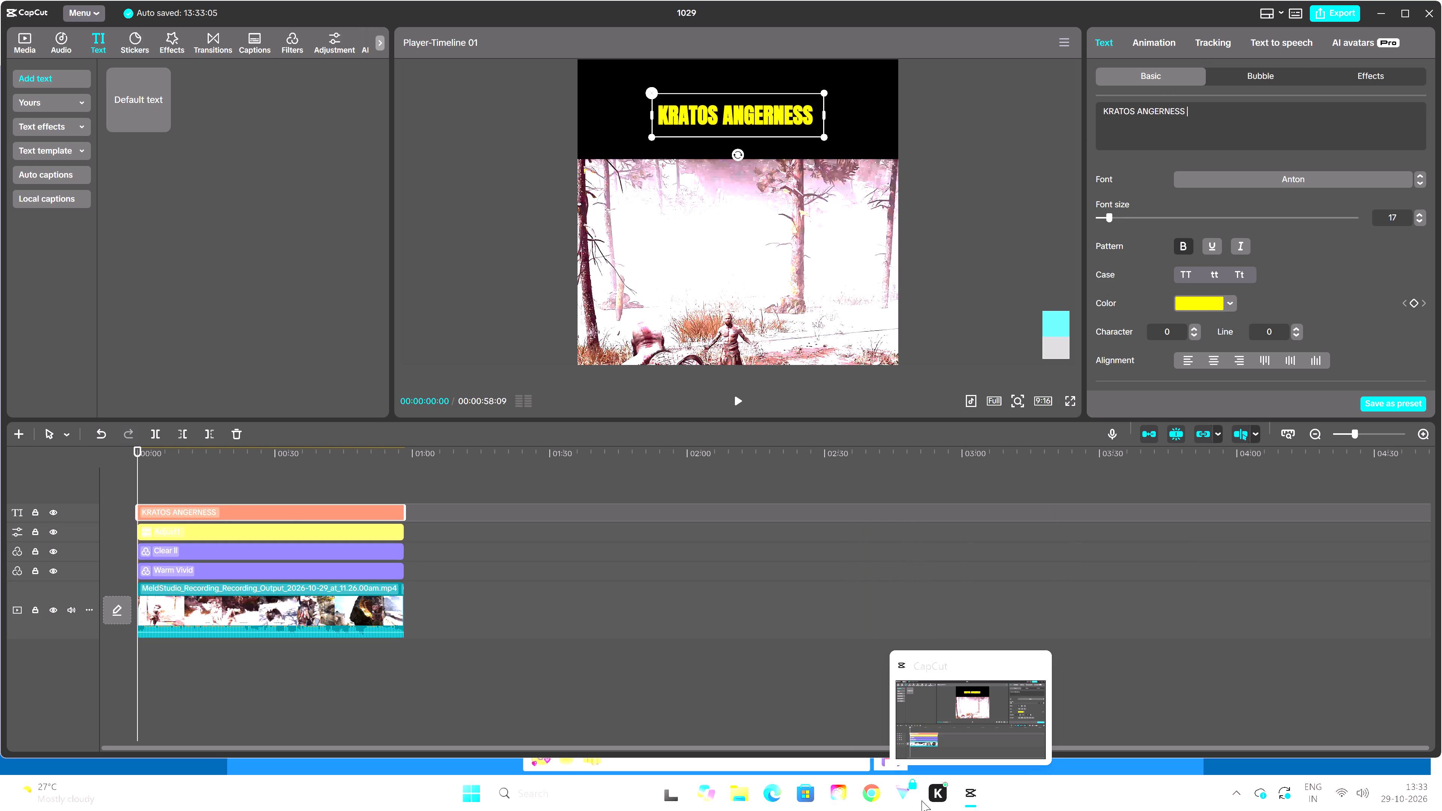
Switch back to the emoji site in Chrome, search for "anger" and copy the face with steam from nose emoji.
click(877, 801)
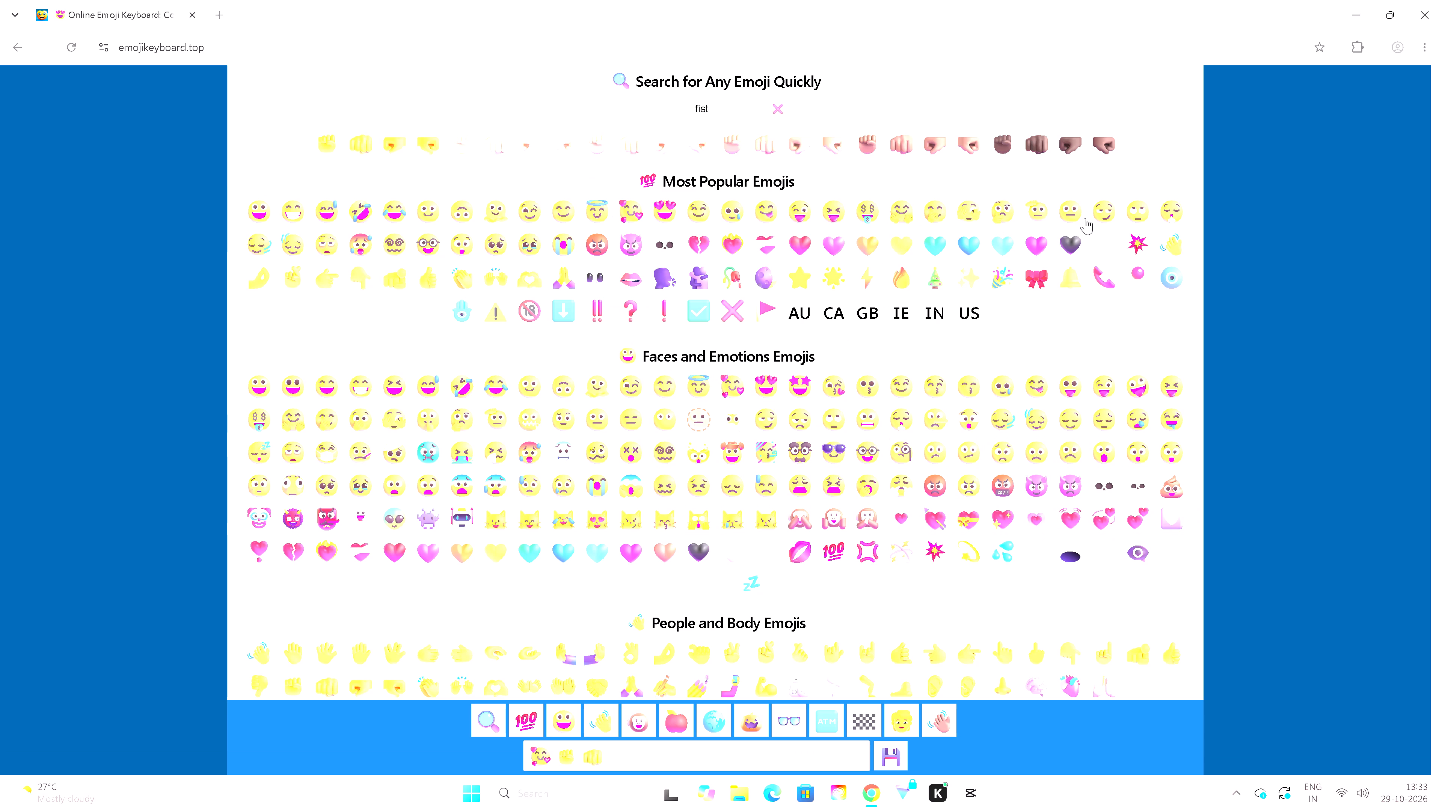
scroll(635, 285, up, 3)
scroll(368, 452, down, 1)
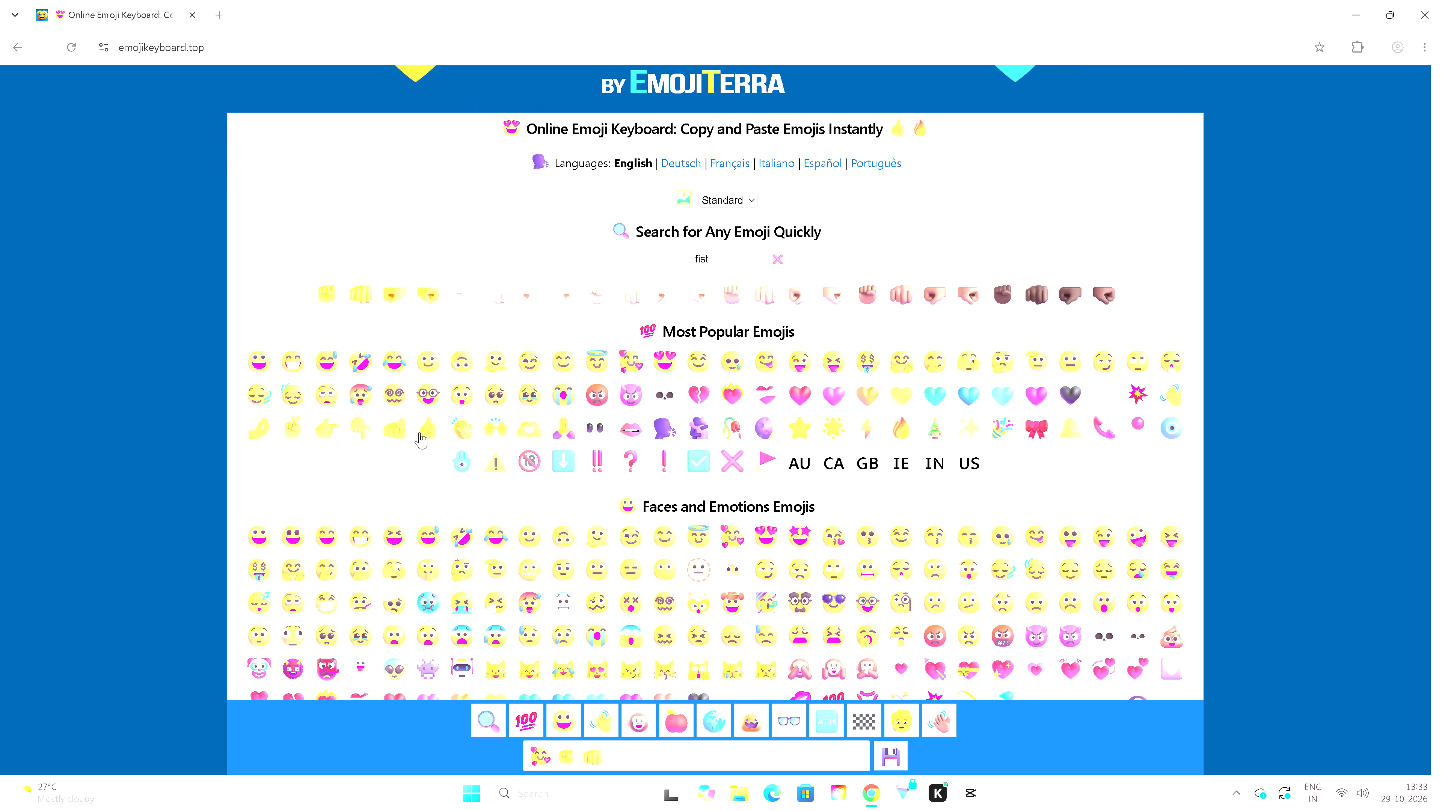
click(716, 256)
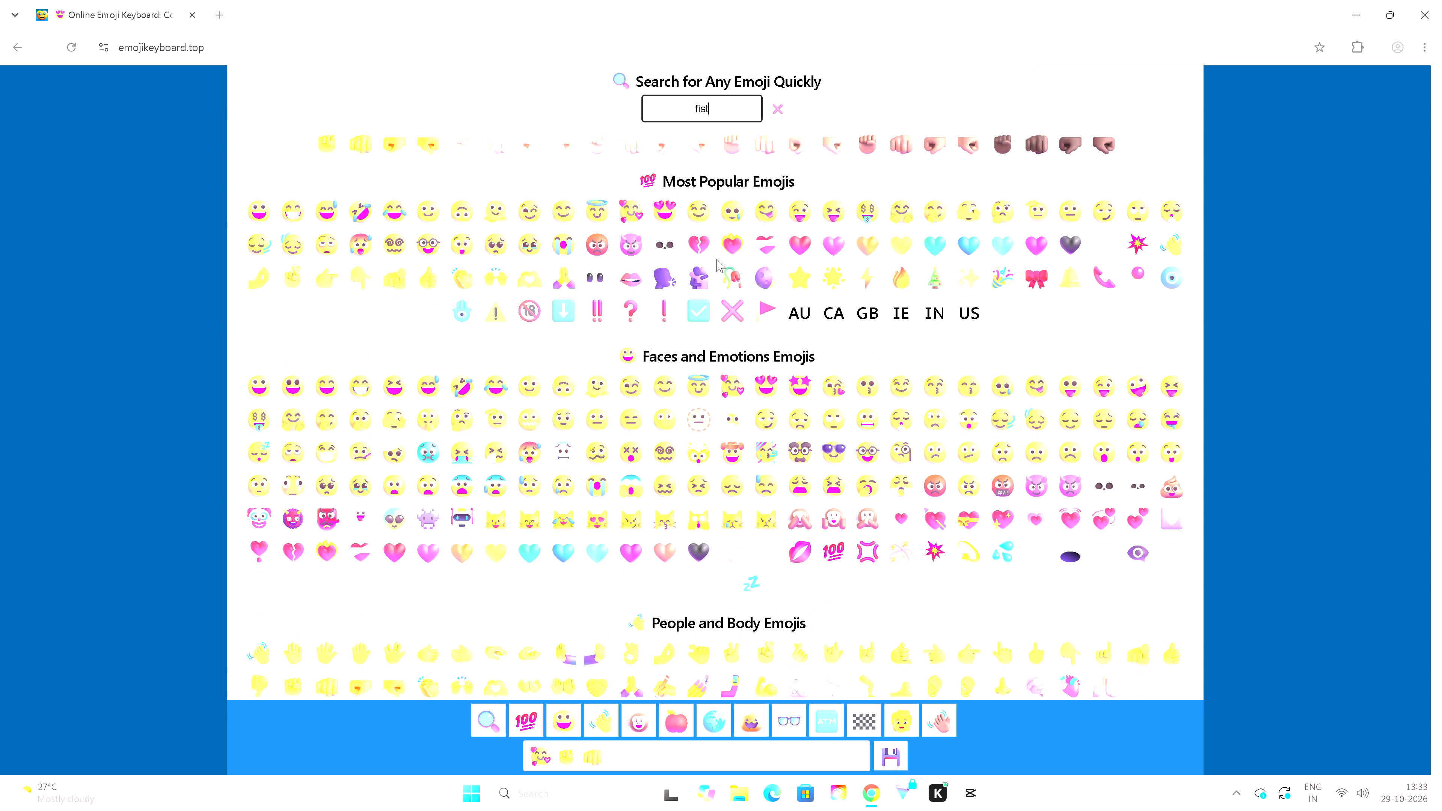
key(BackSpace)
key(BackSpace)
key(BackSpace)
key(BackSpace)
text(anger)
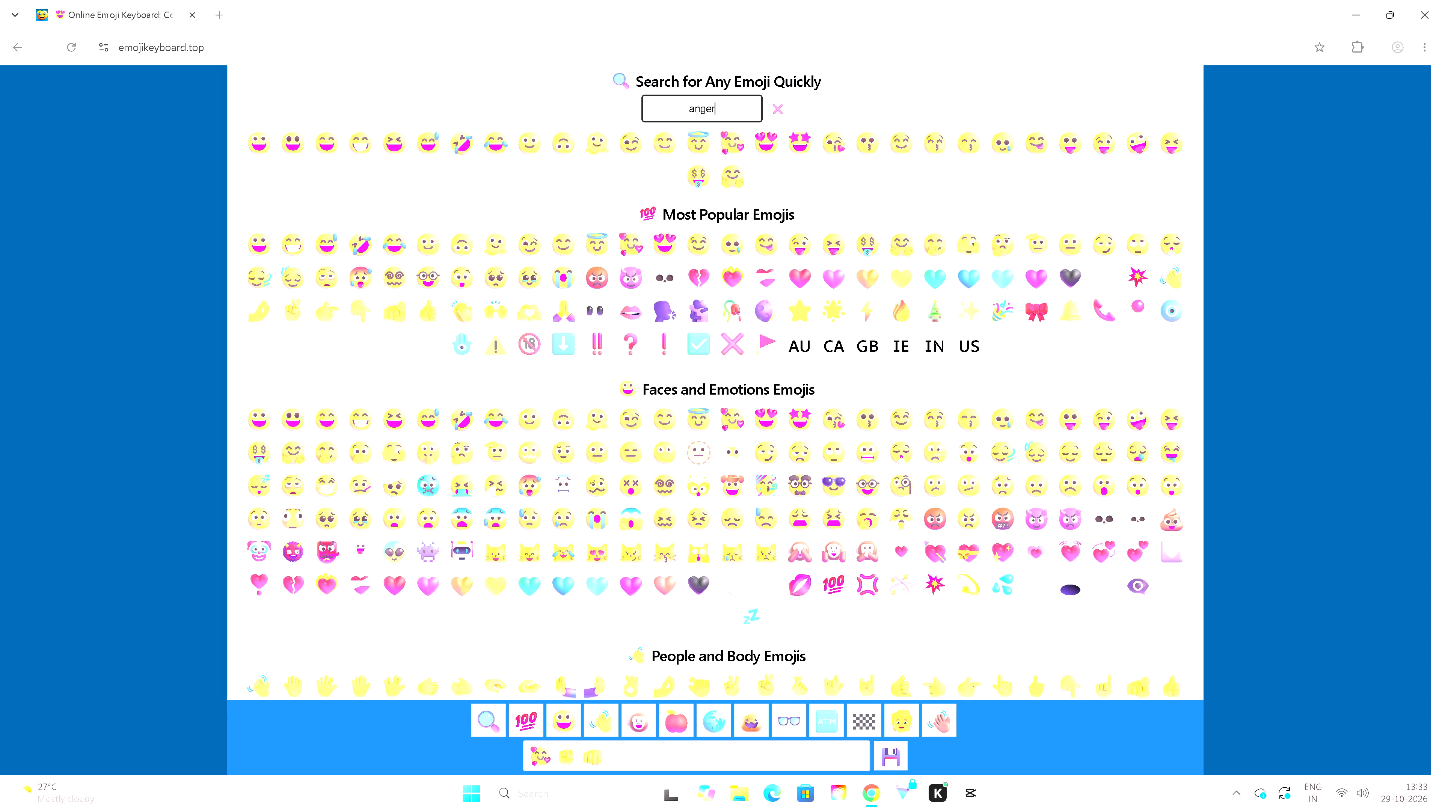
key(Return)
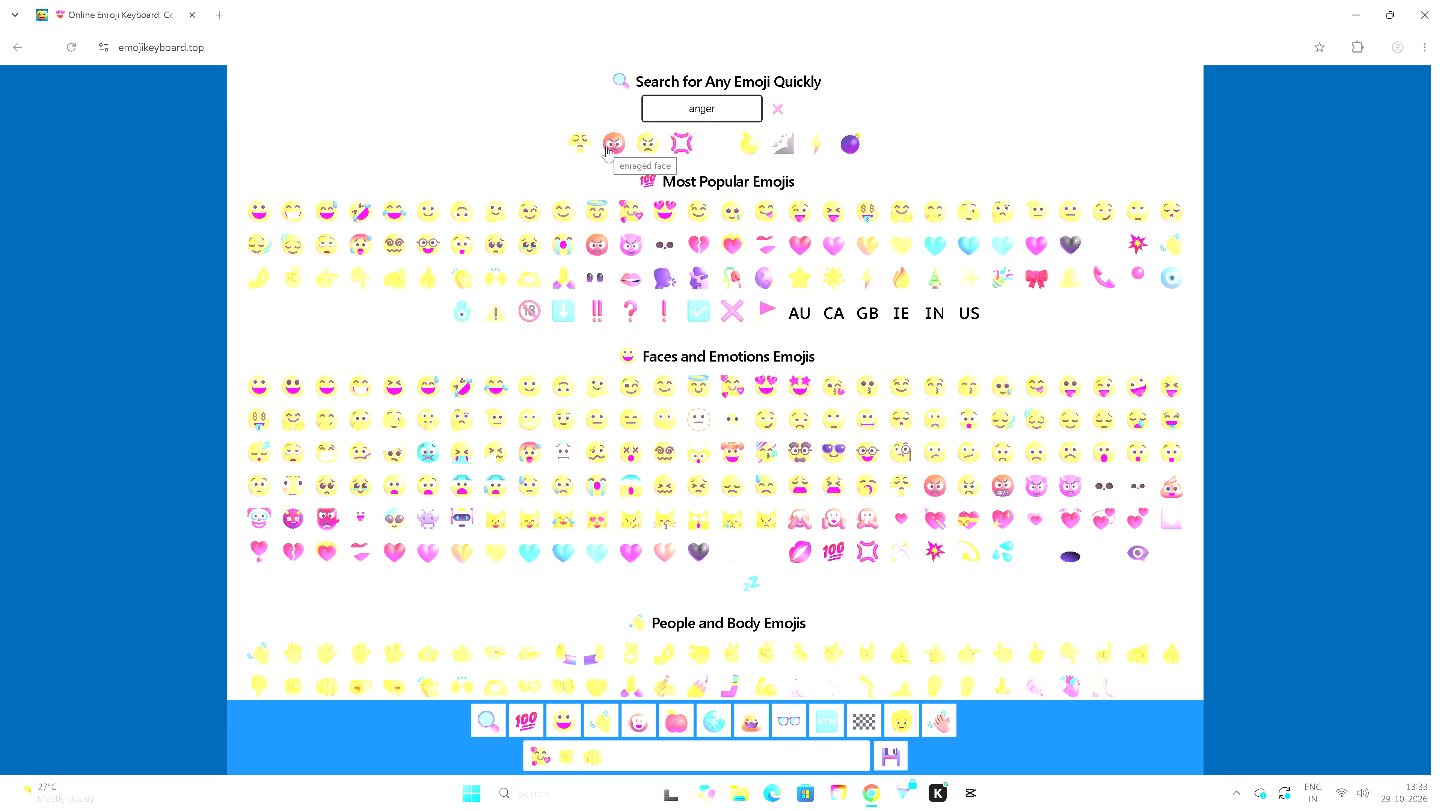
click(579, 142)
Return to CapCut and paste the copied steaming face emoji at the end of the KRATOS ANGERNESS title.
click(974, 795)
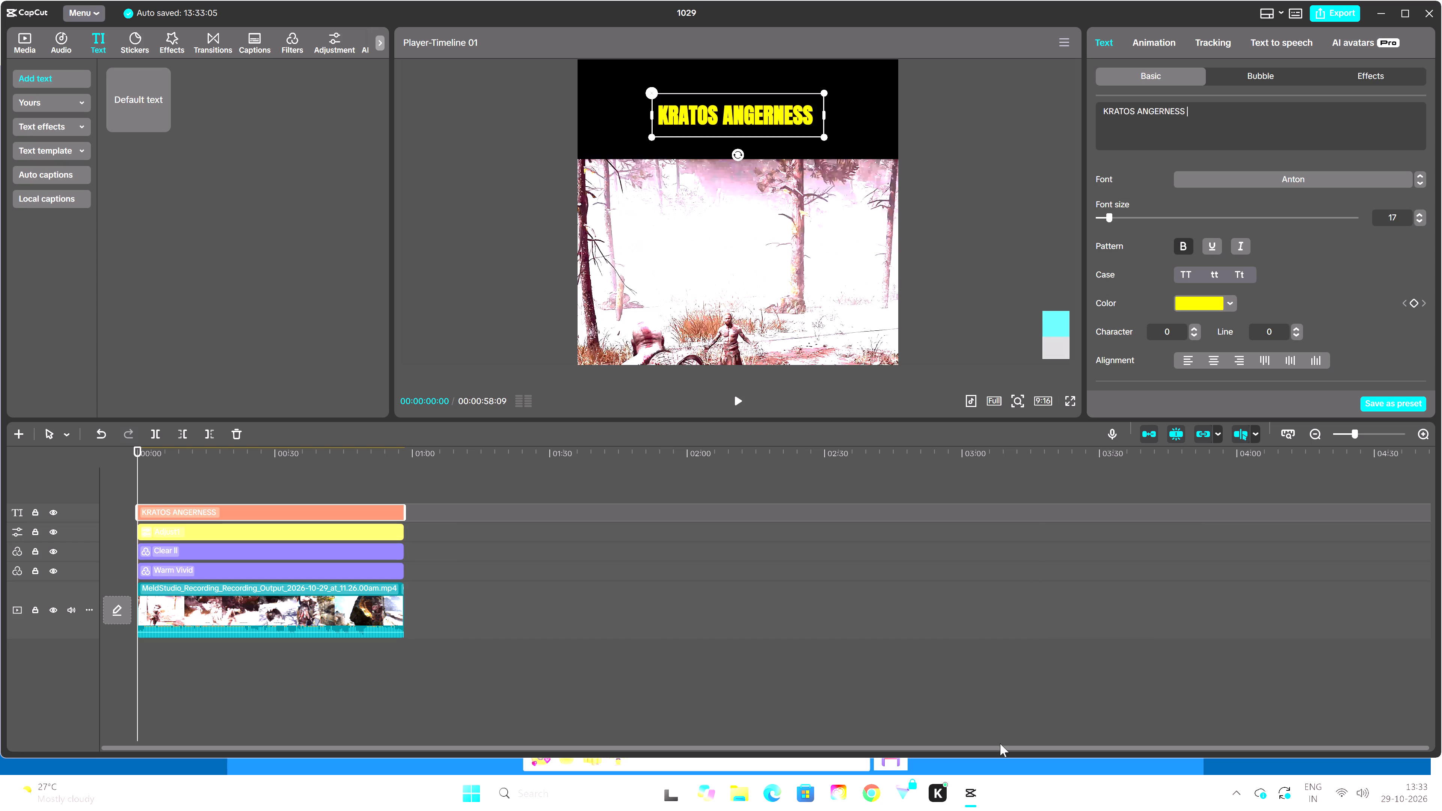
key(ctrl+v)
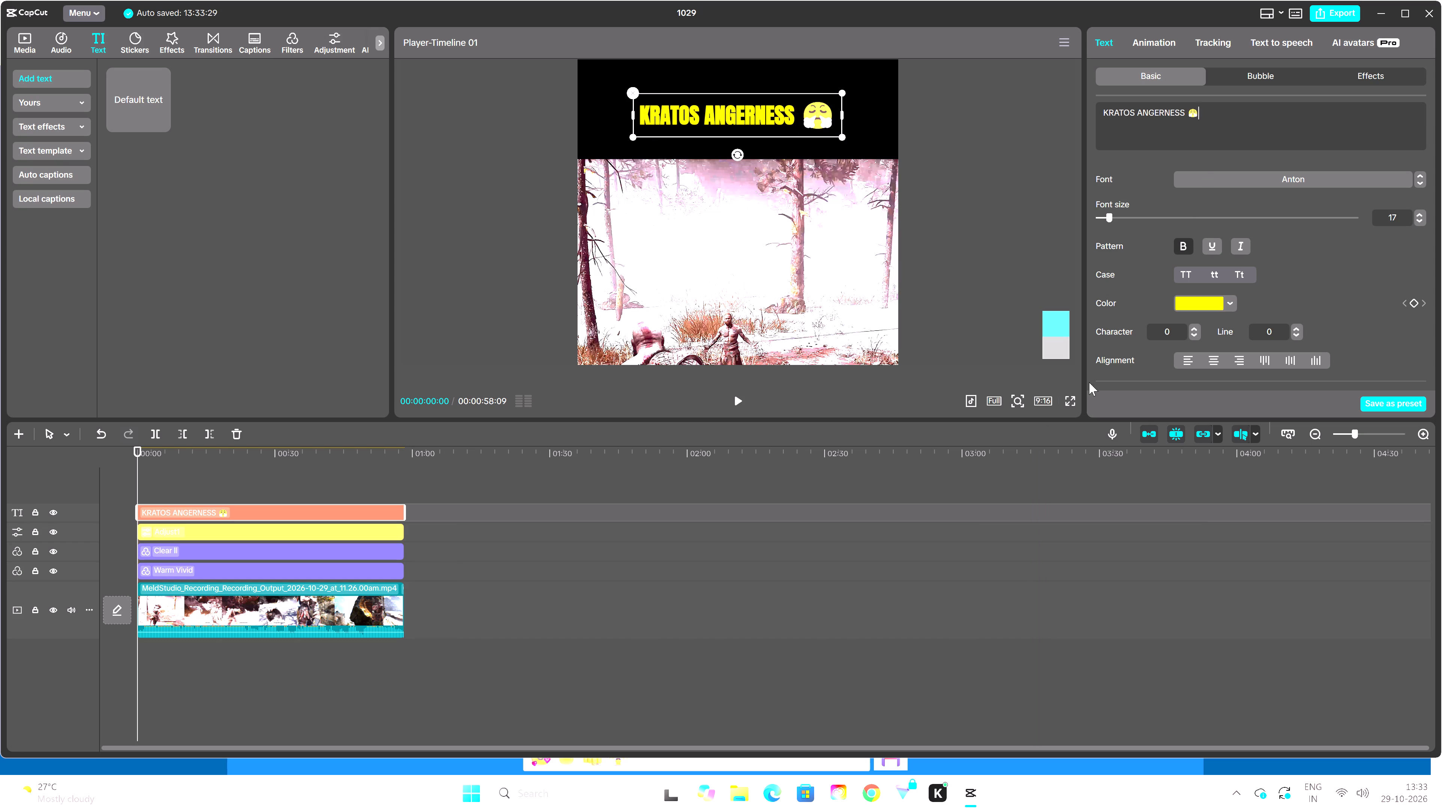
Copy the red enraged face emoji from the emoji site in Chrome and paste it after the steaming face in CapCut's title.
click(882, 796)
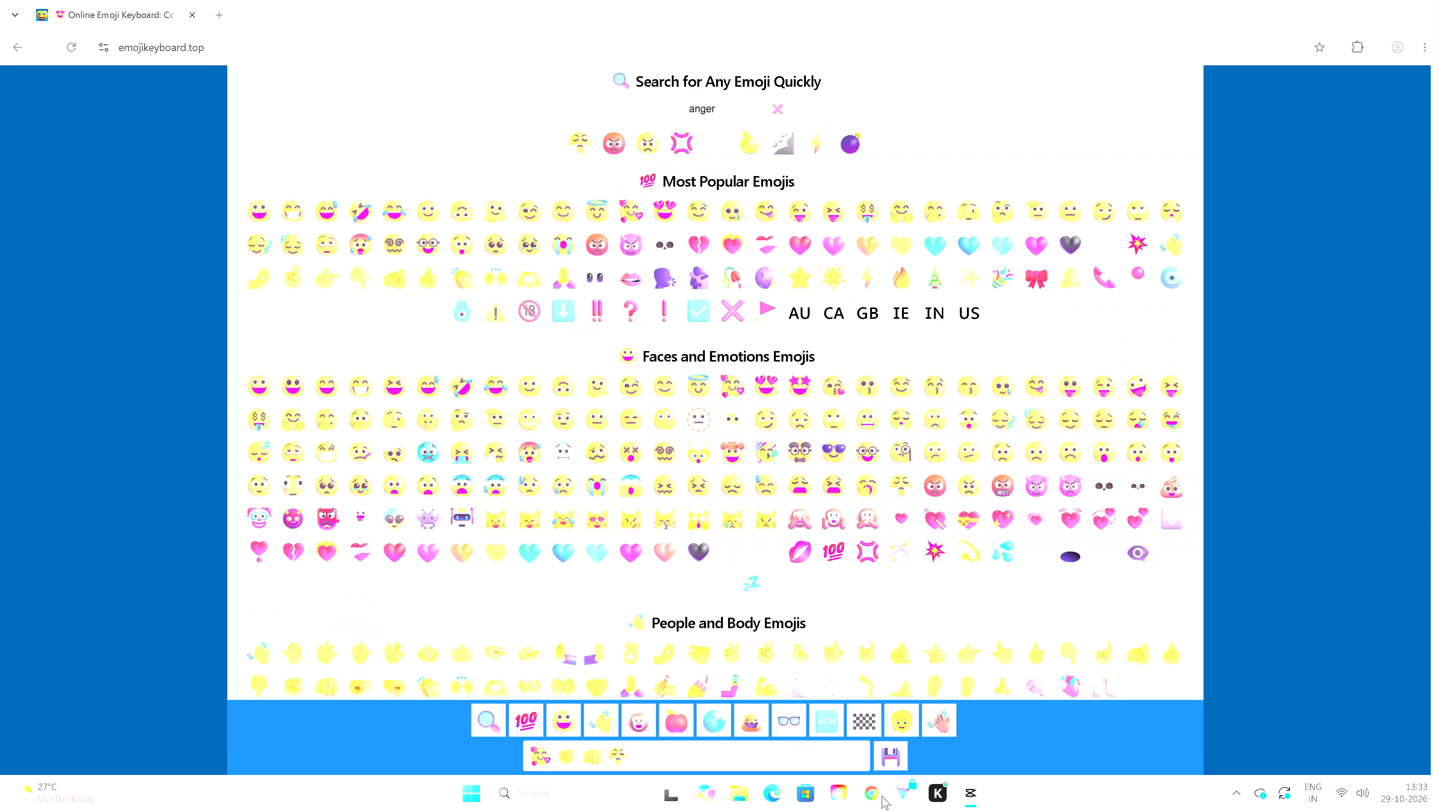
click(620, 141)
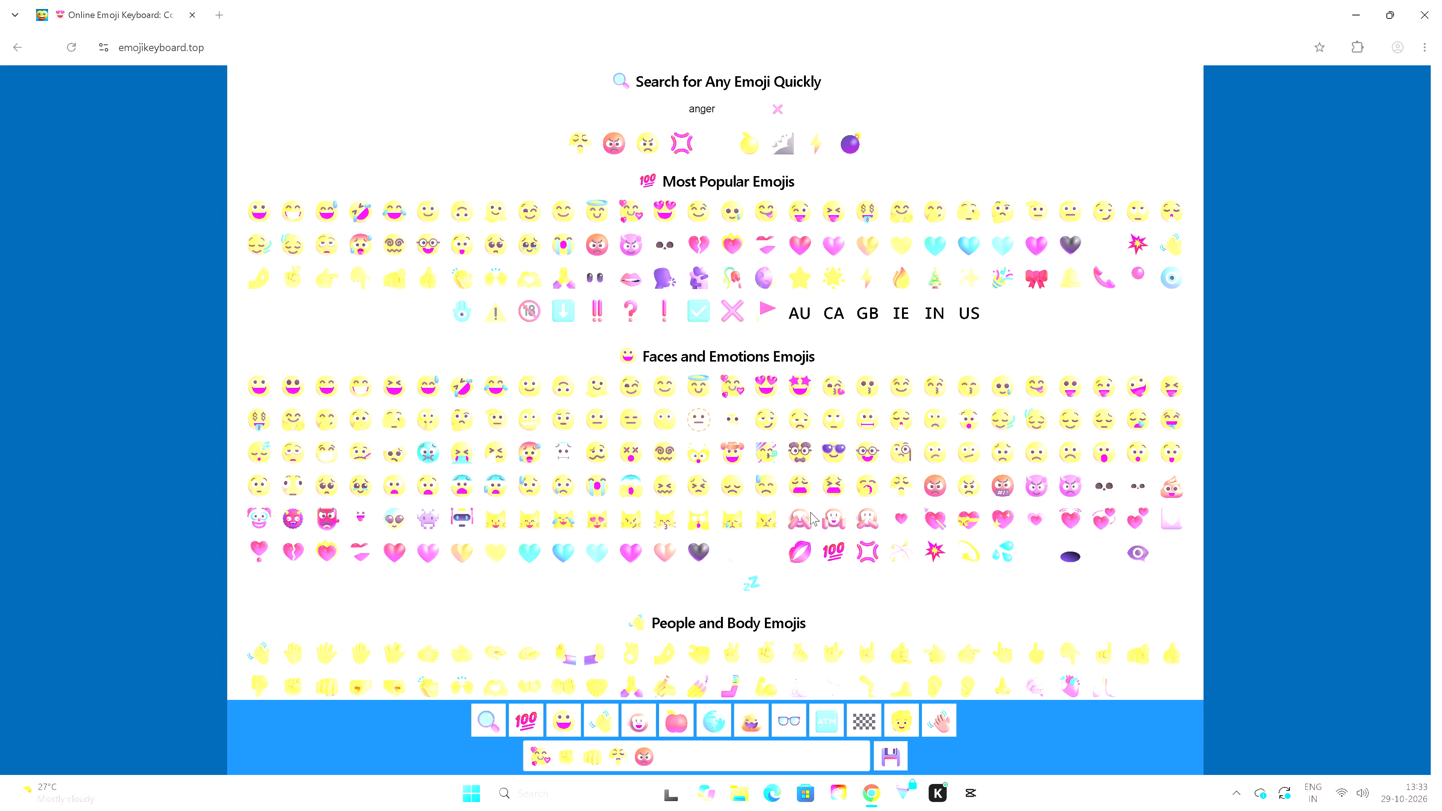
click(980, 805)
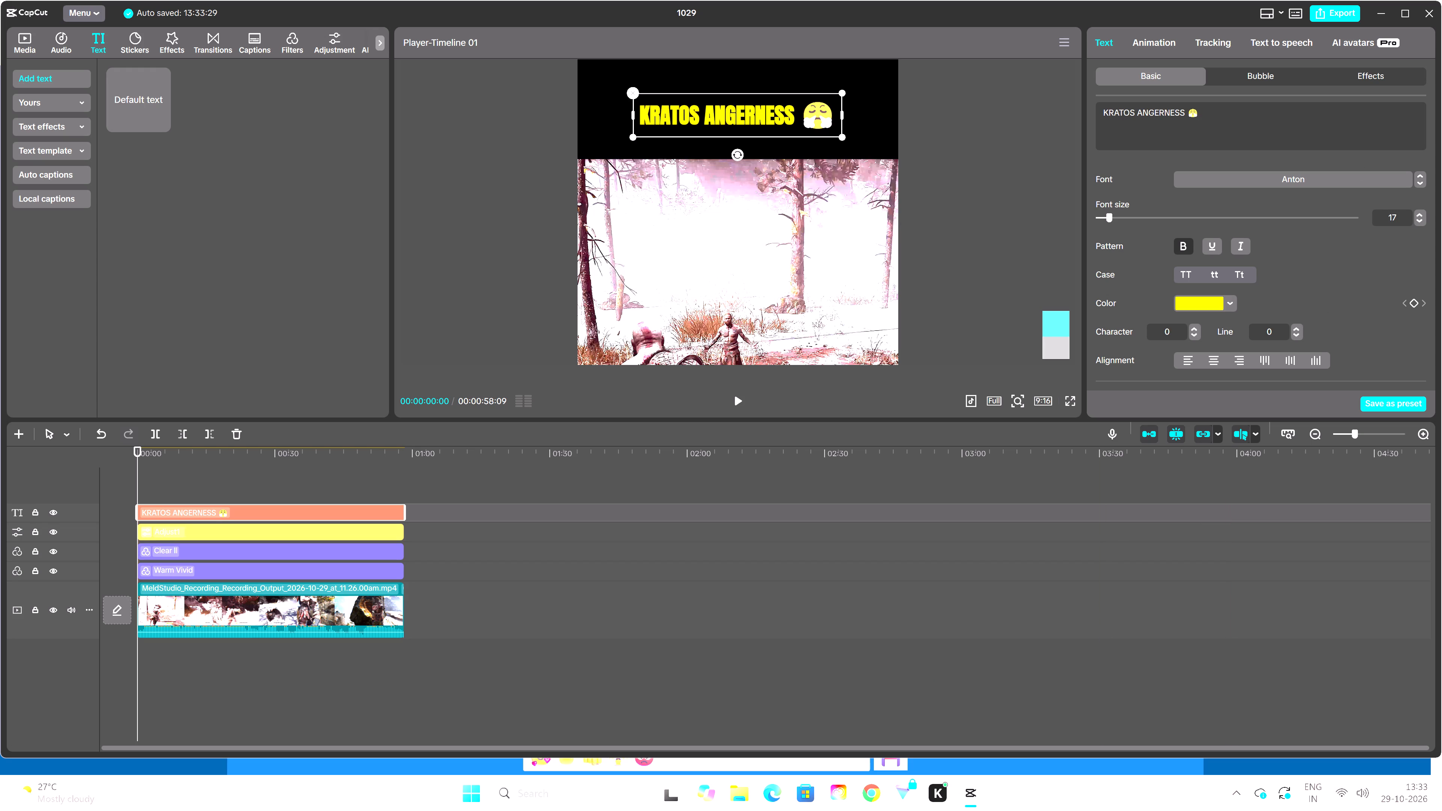
key(ctrl+v)
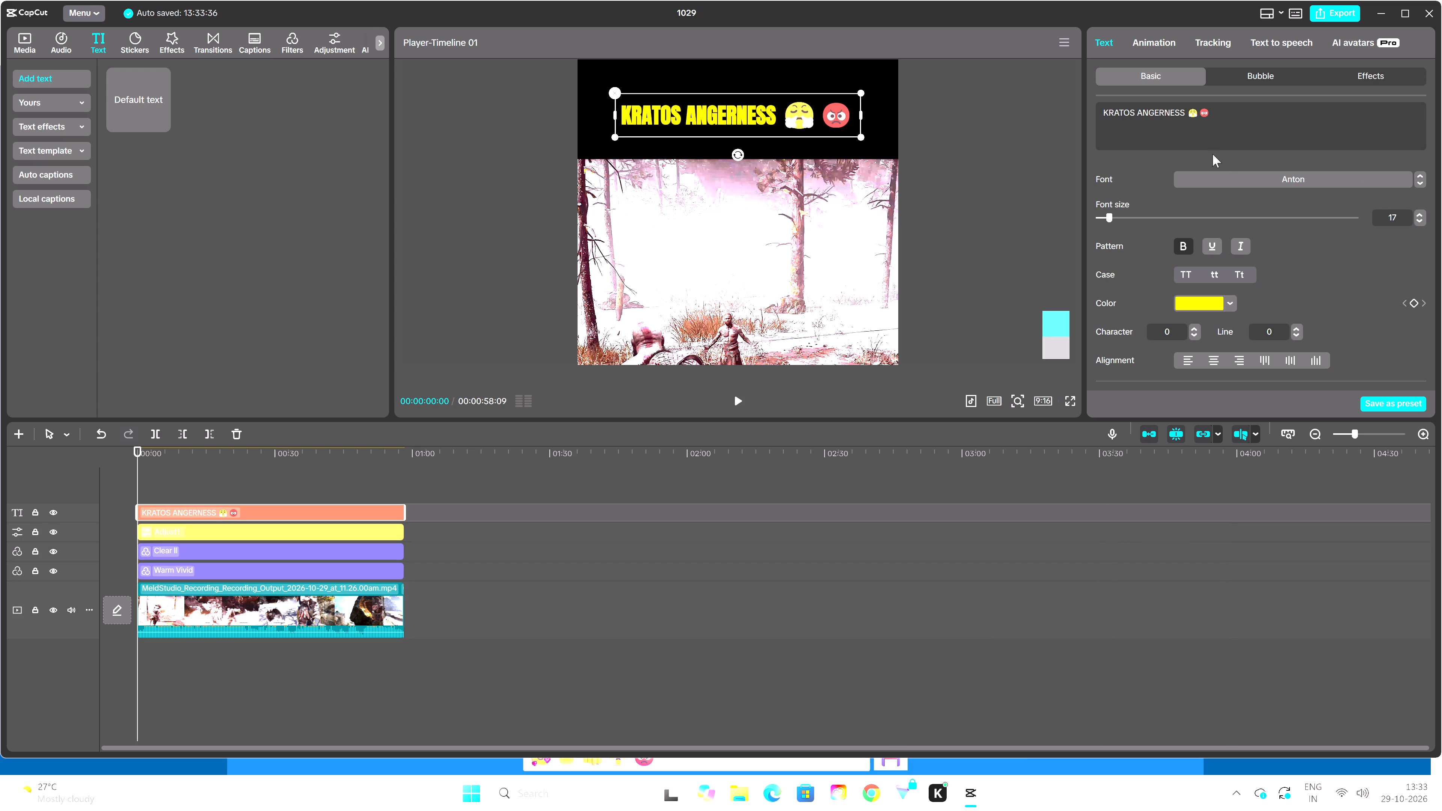
Reduce the font size of only the two emojis in the title to just below 15.
drag(1186, 115, 1220, 113)
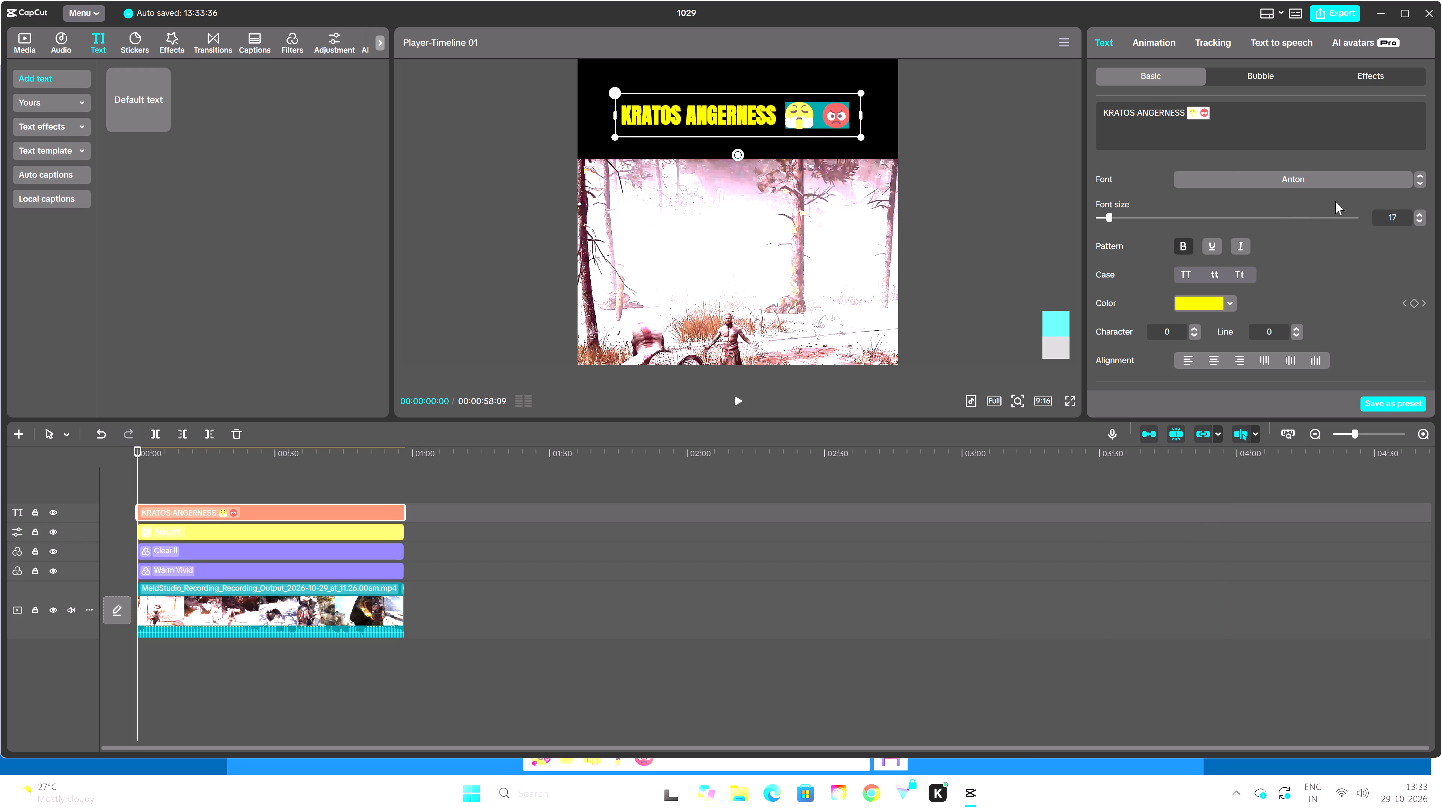
click(1418, 219)
click(1418, 219)
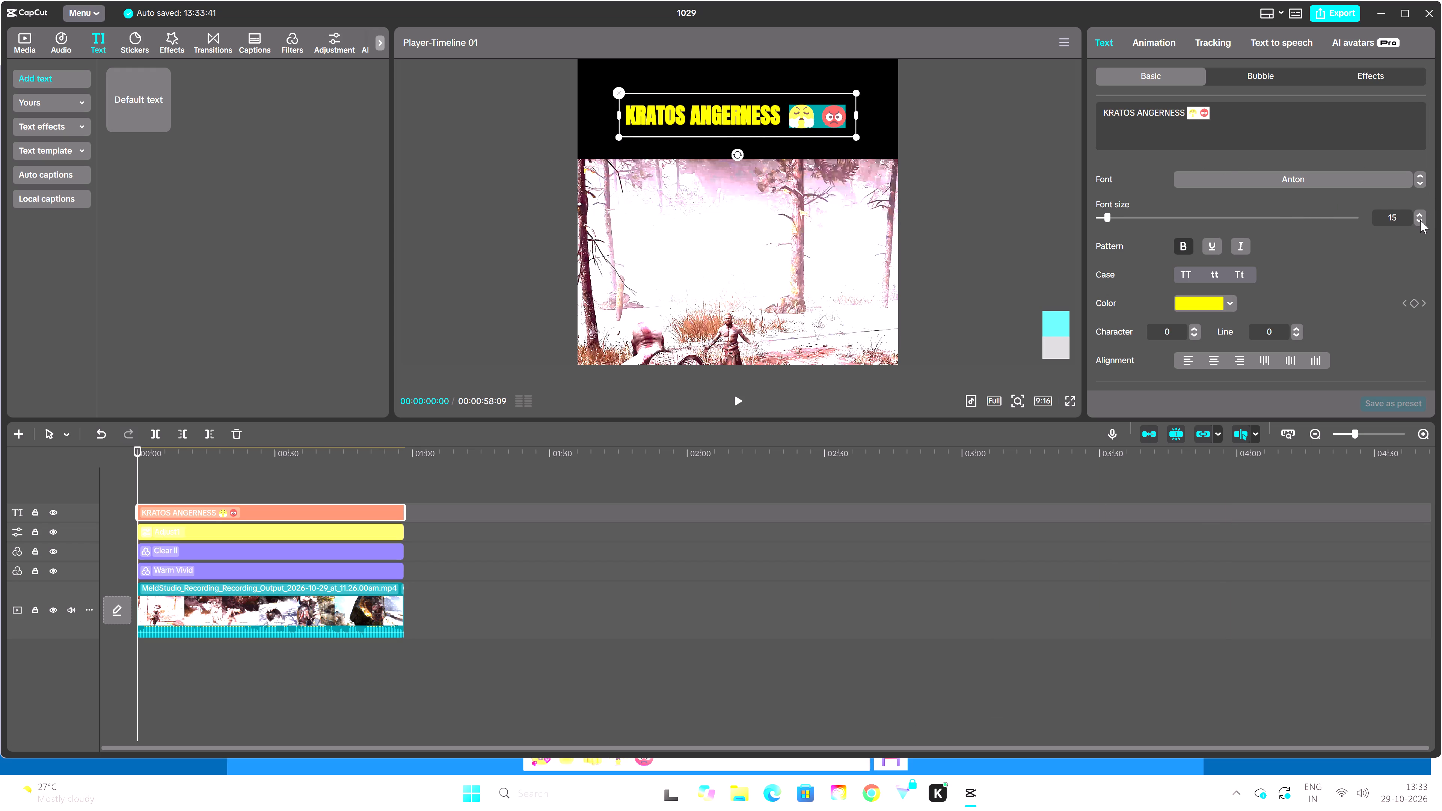
click(1420, 220)
click(1239, 135)
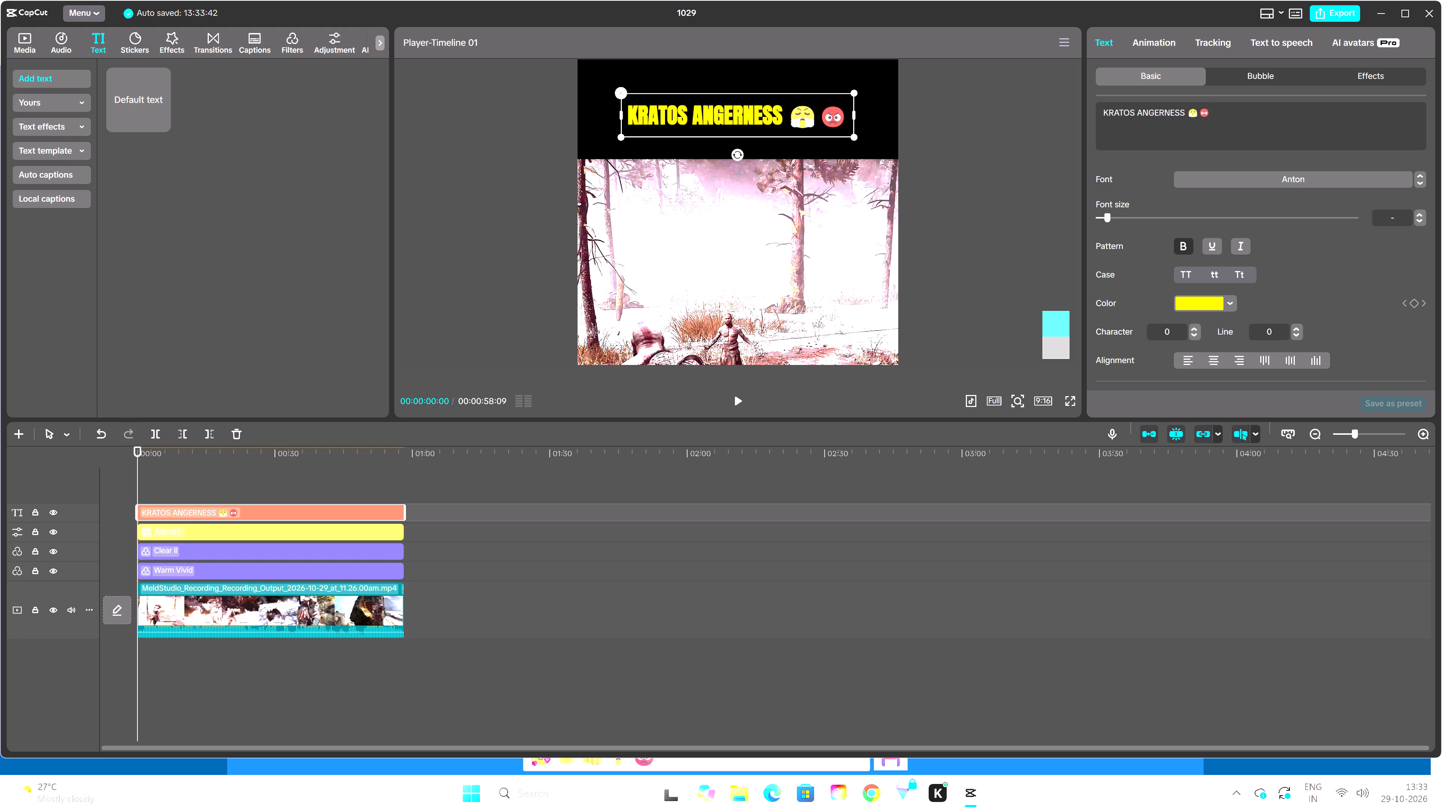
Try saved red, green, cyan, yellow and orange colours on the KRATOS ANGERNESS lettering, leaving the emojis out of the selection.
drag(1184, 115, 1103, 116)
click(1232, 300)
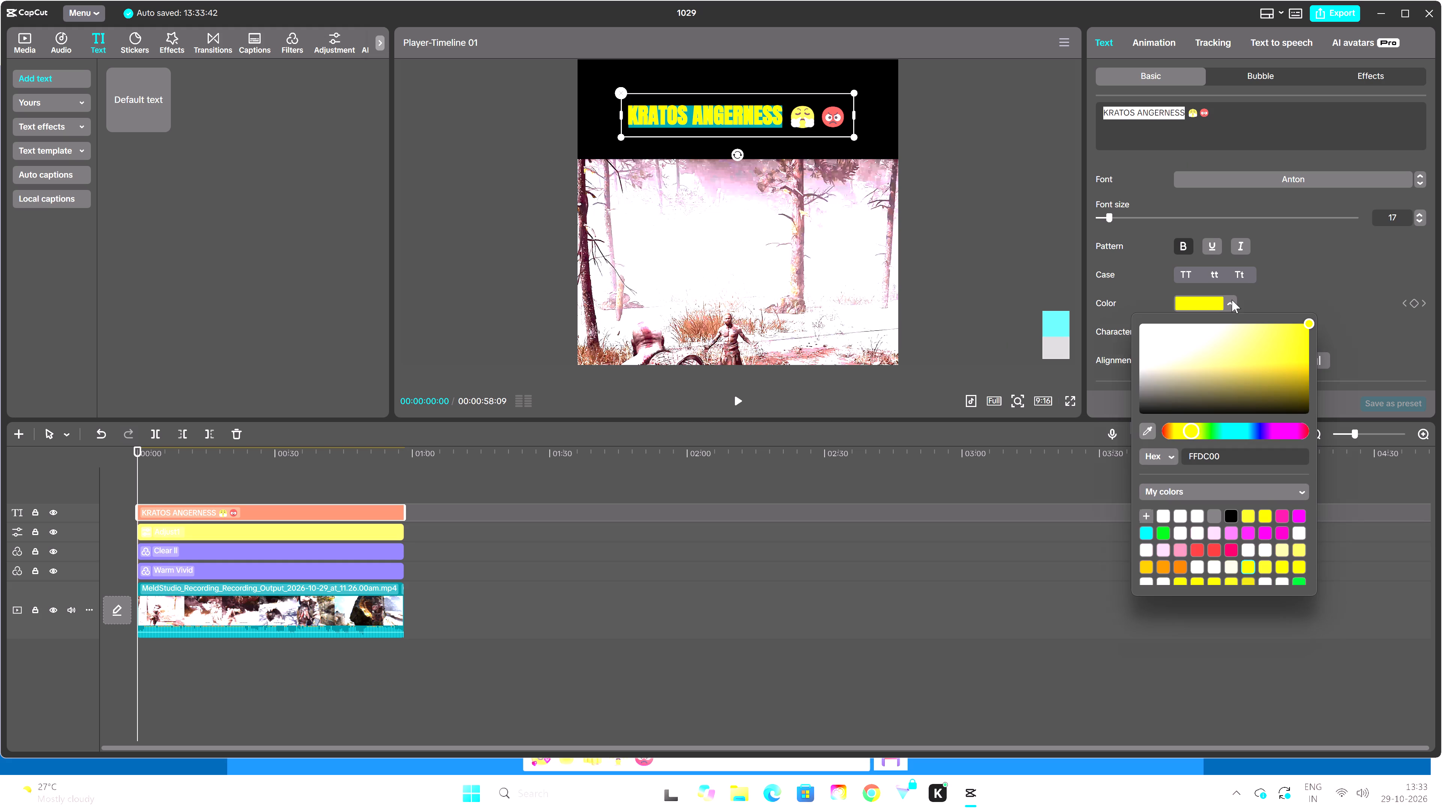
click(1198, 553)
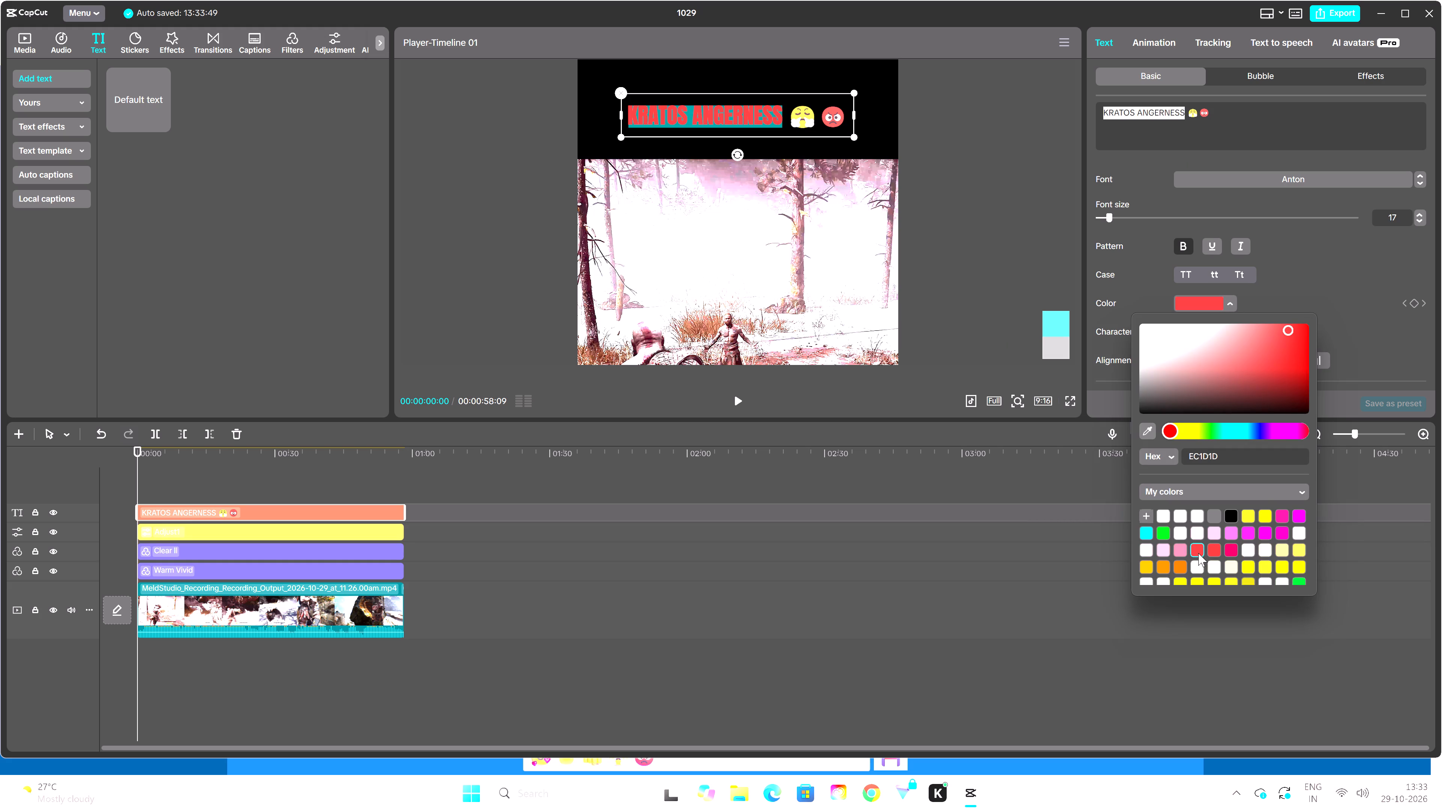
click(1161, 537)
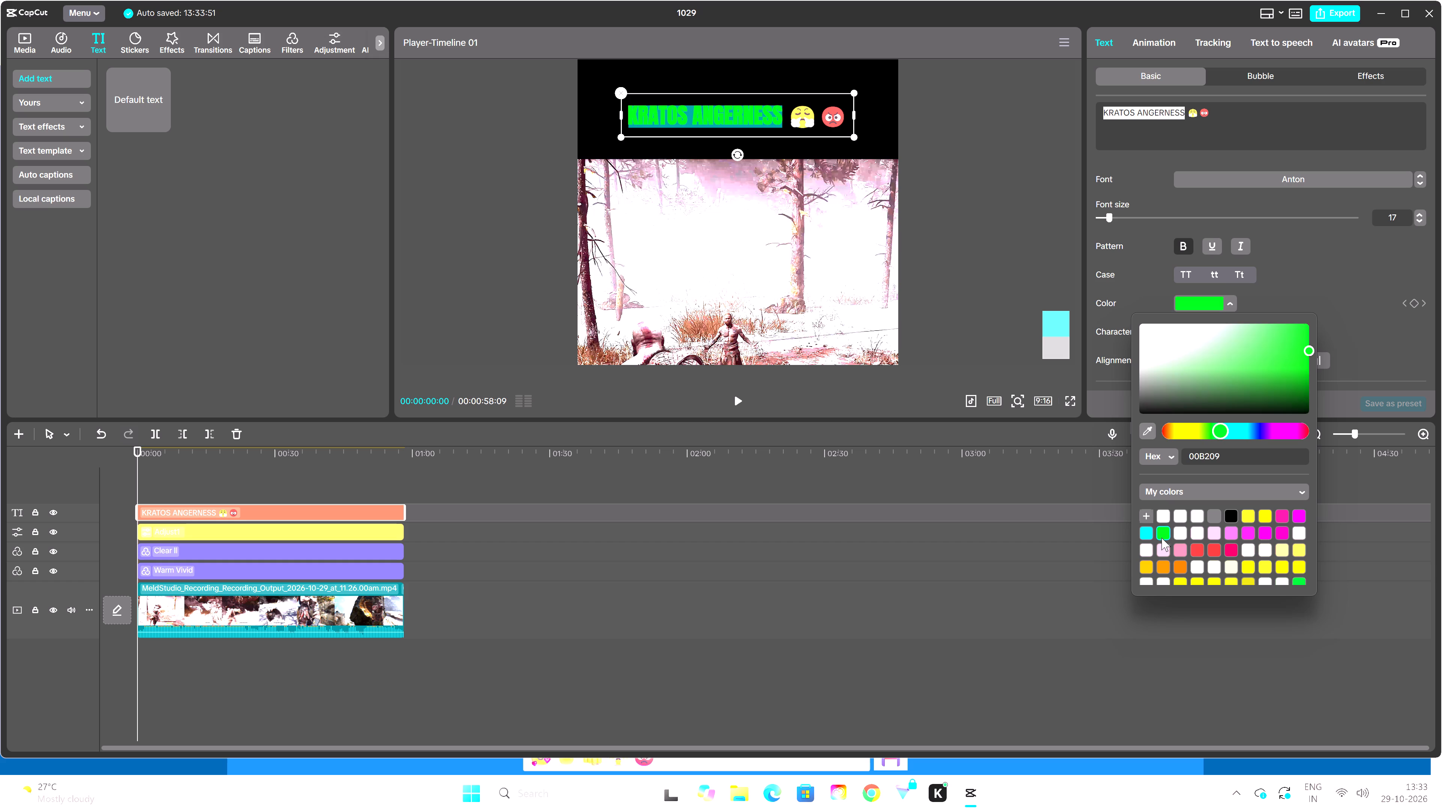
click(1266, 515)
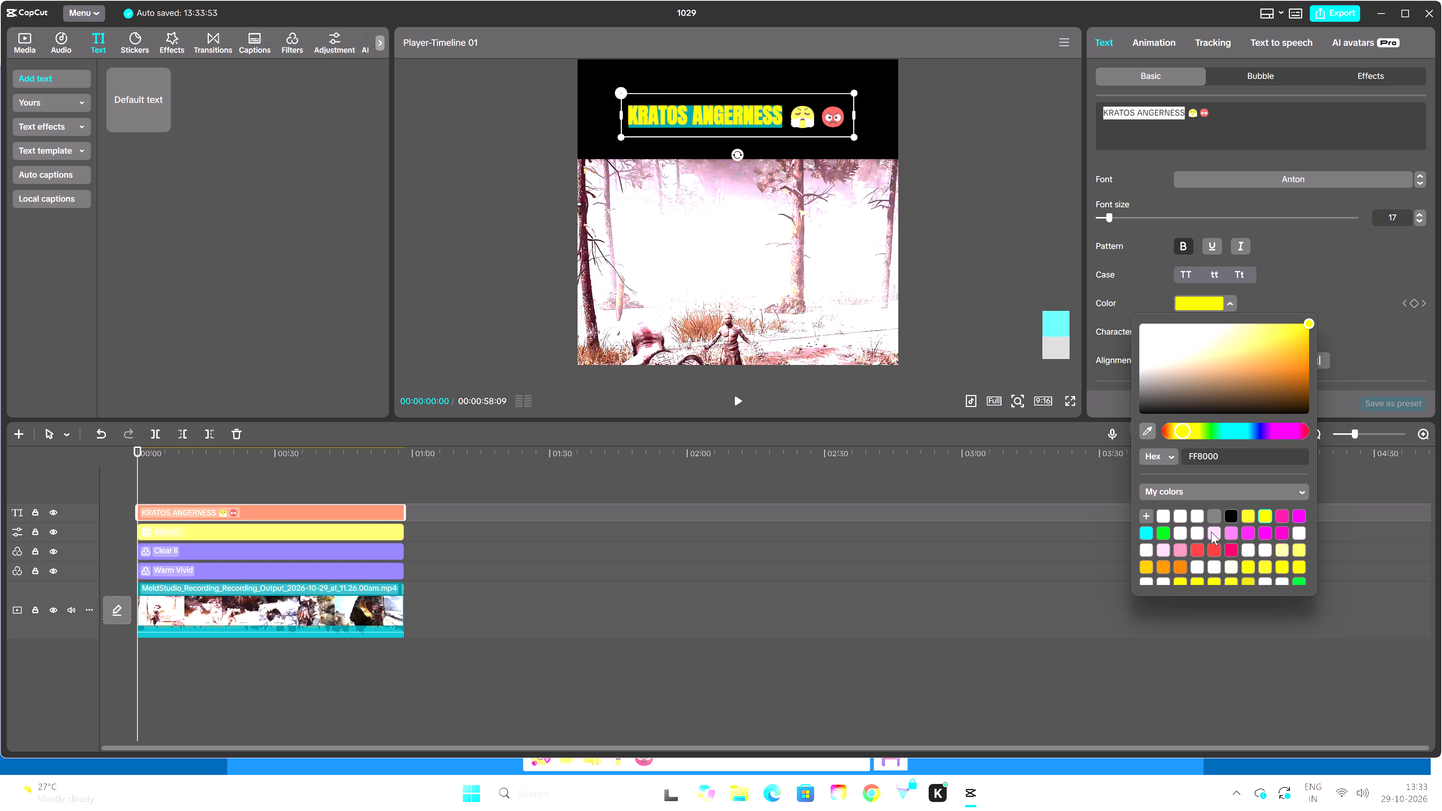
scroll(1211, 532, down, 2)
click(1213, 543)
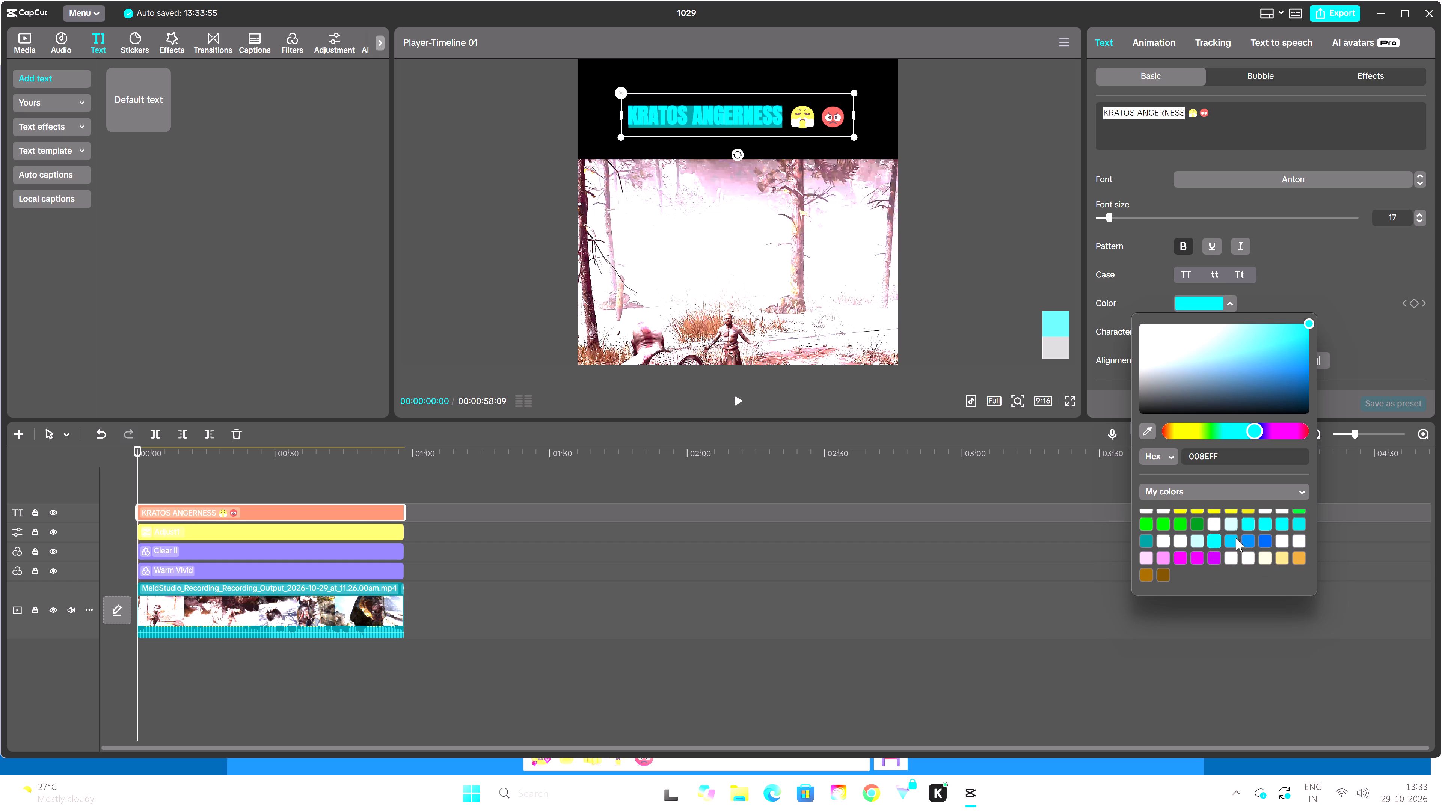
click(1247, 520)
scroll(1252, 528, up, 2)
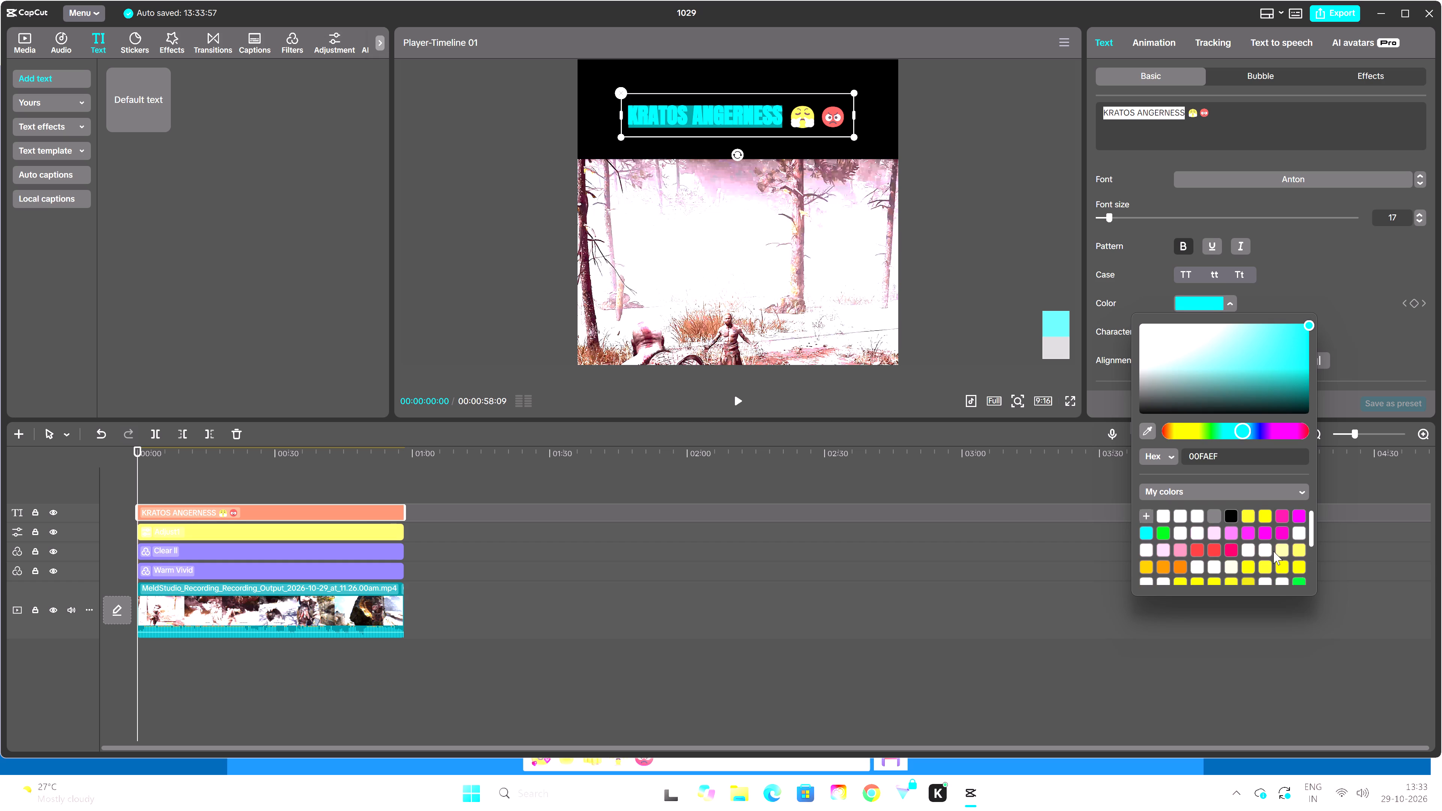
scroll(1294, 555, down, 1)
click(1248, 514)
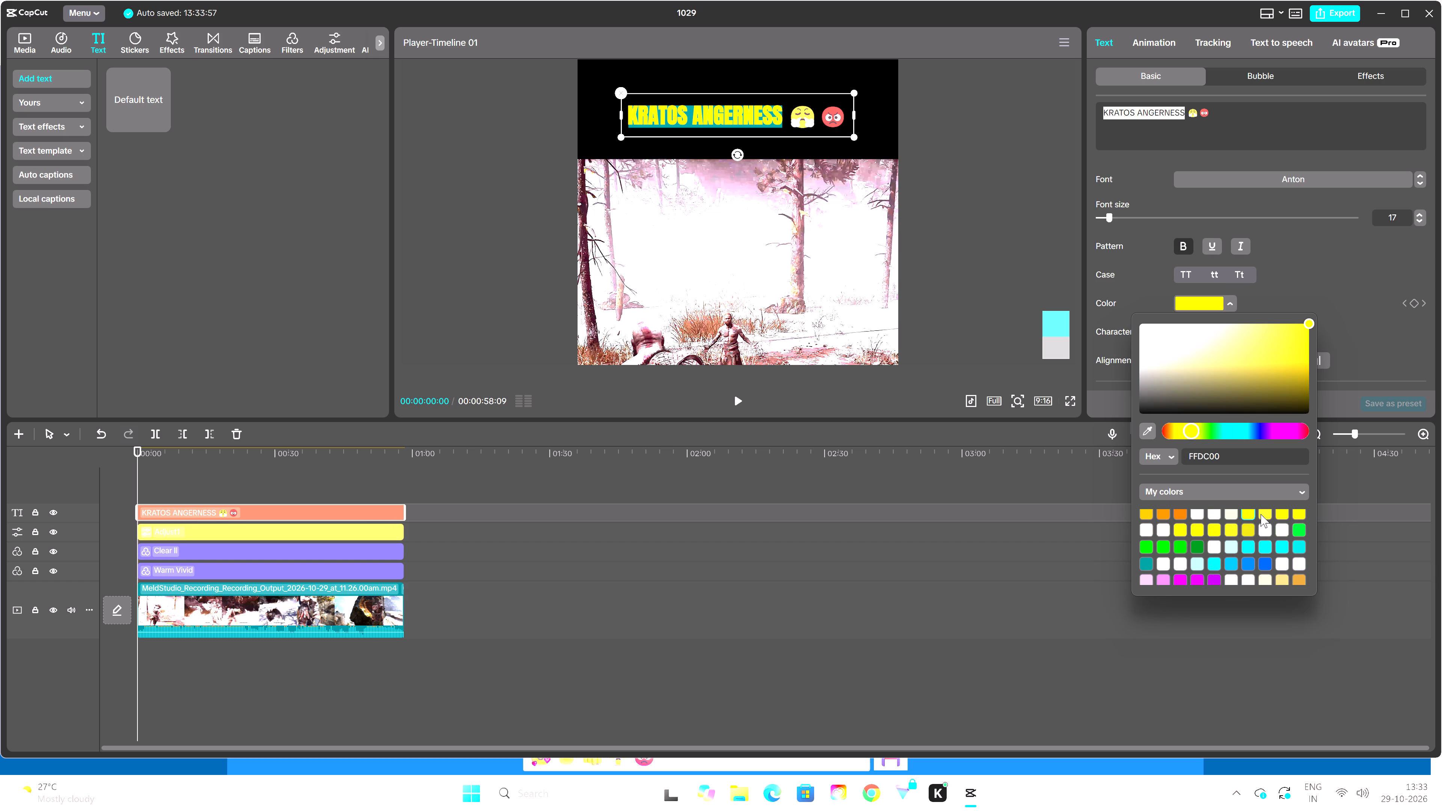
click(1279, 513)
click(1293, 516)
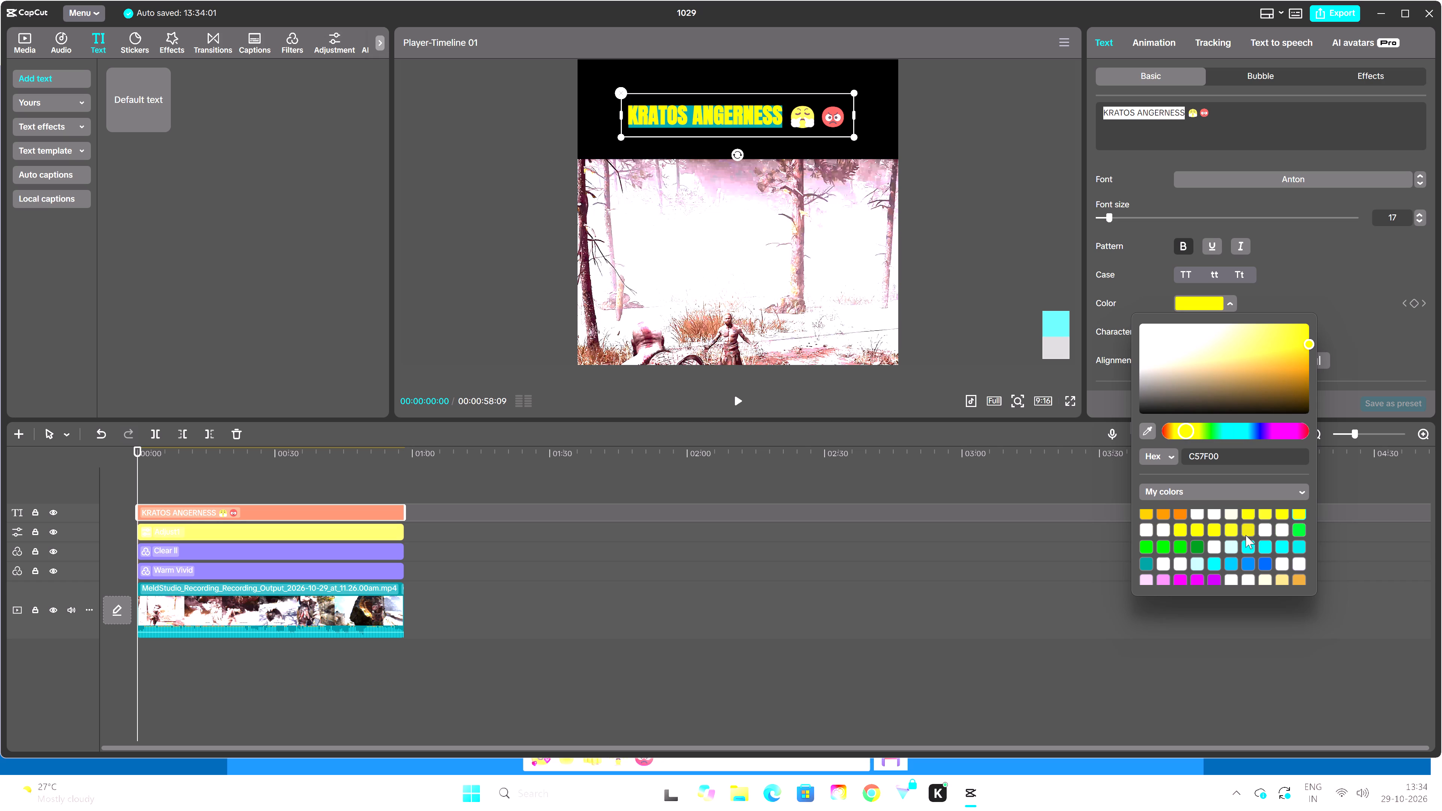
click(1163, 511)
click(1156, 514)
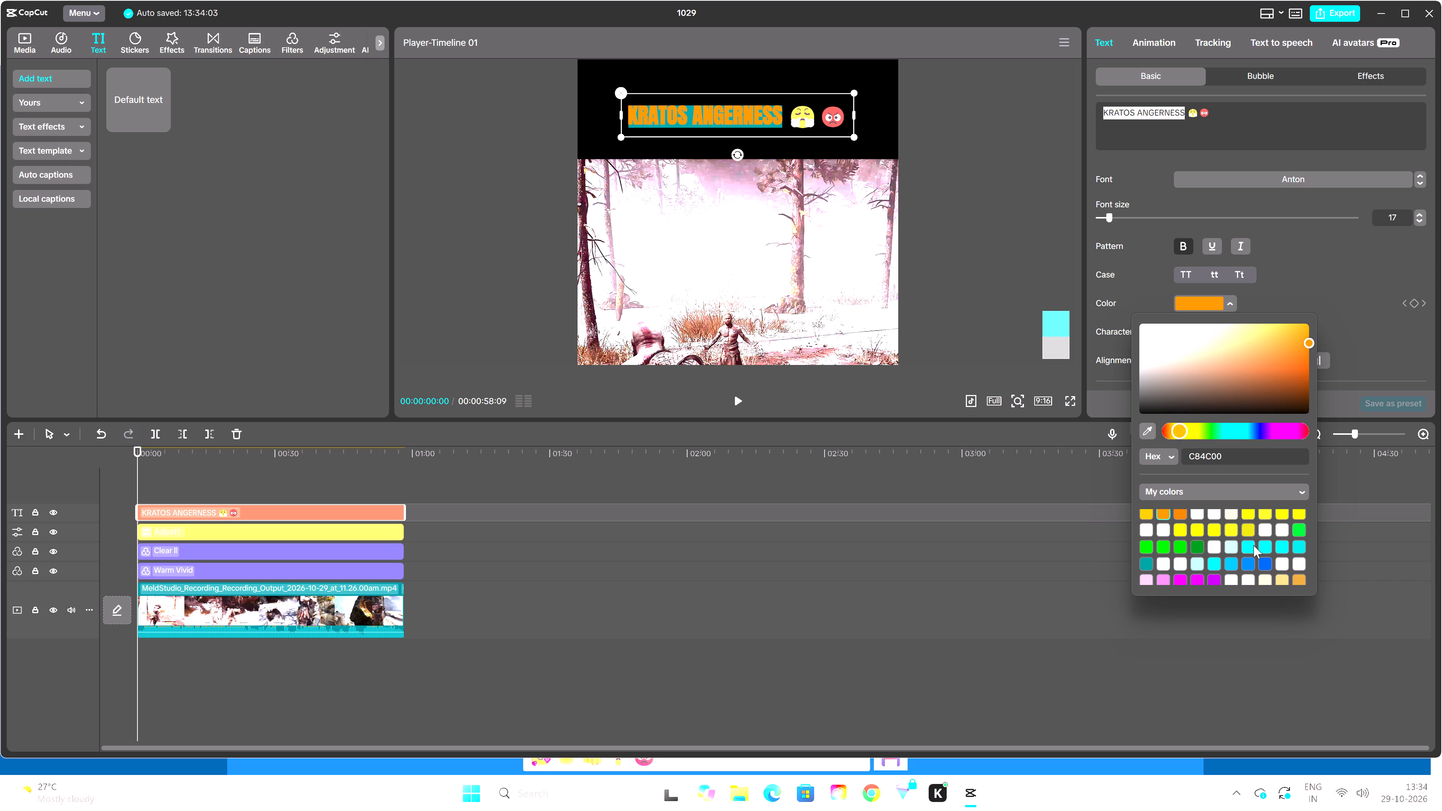
Colour the KRATOS ANGERNESS lettering with a saved yellow swatch and close the colour picker.
click(1300, 515)
scroll(1284, 534, up, 3)
click(1262, 516)
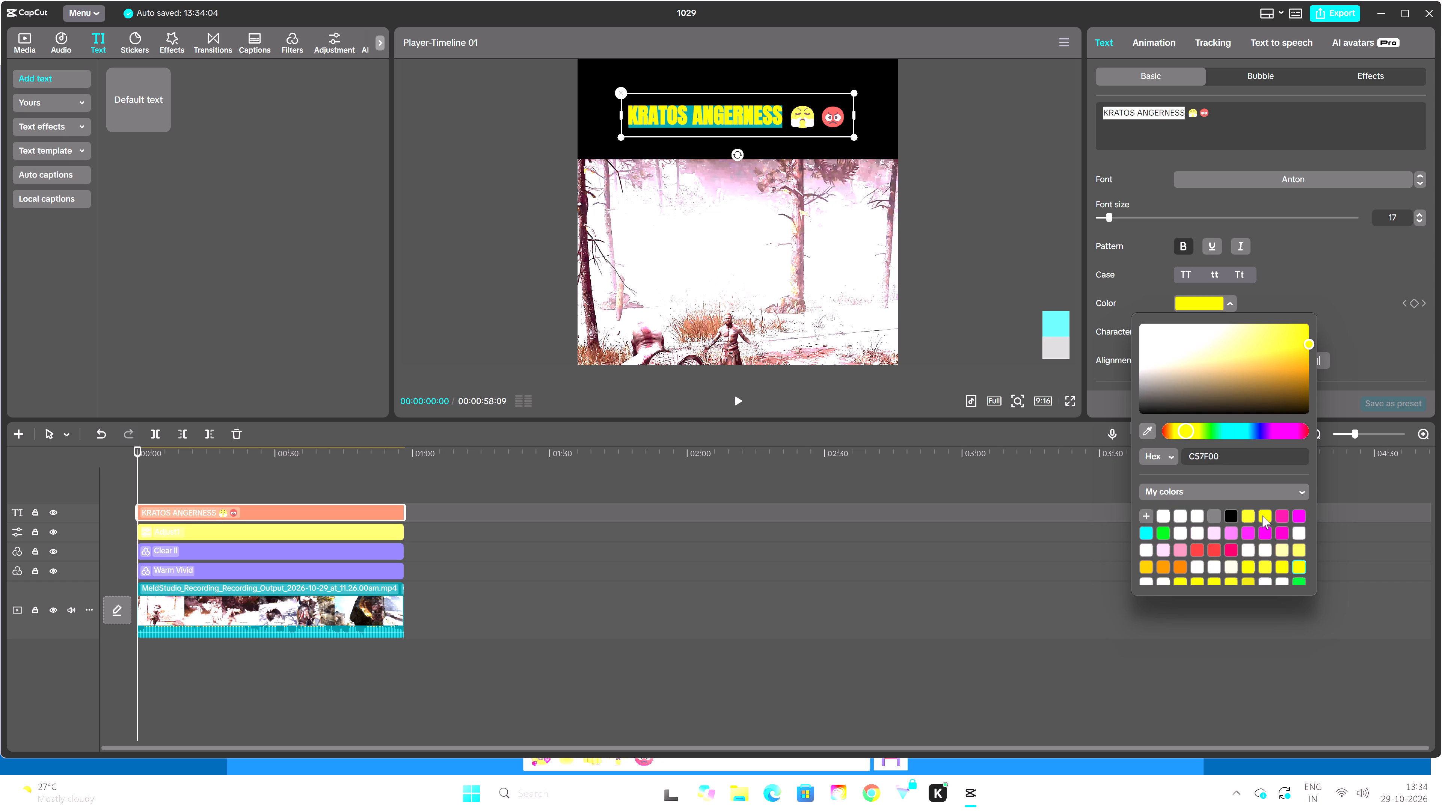
click(966, 305)
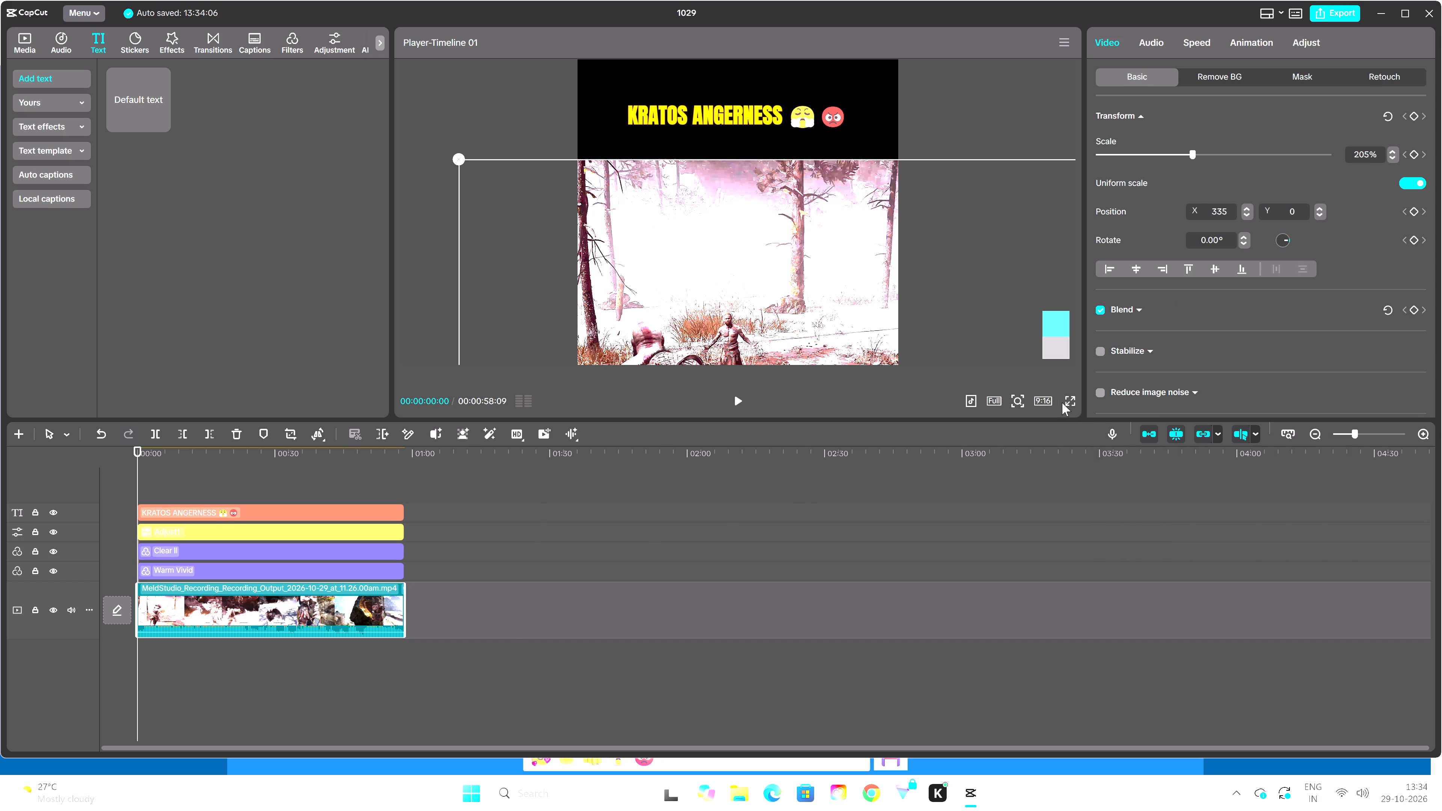
Check the frame in full-screen preview and move the title slightly lower in the black band, to about Y 1498.
click(1069, 398)
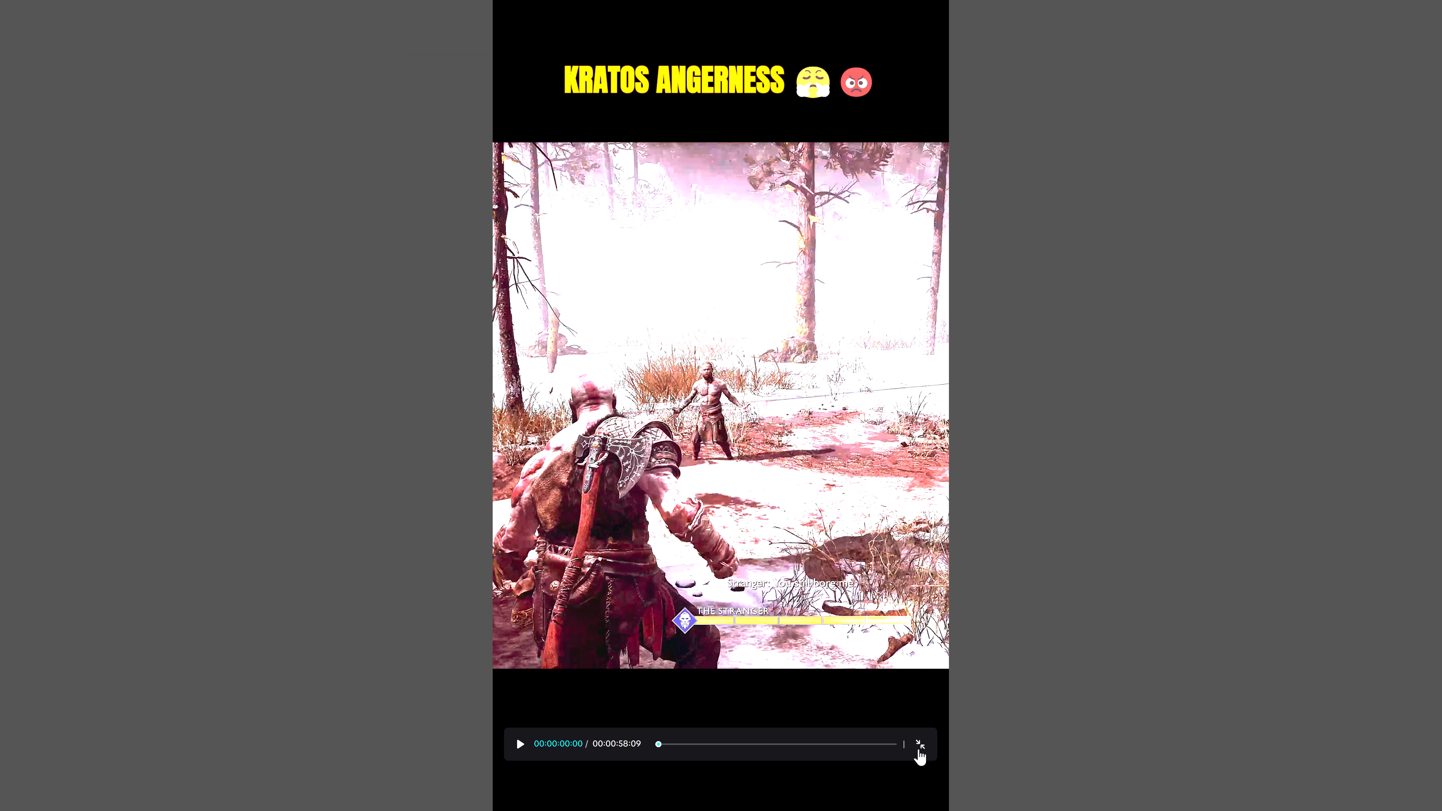
click(919, 747)
click(758, 100)
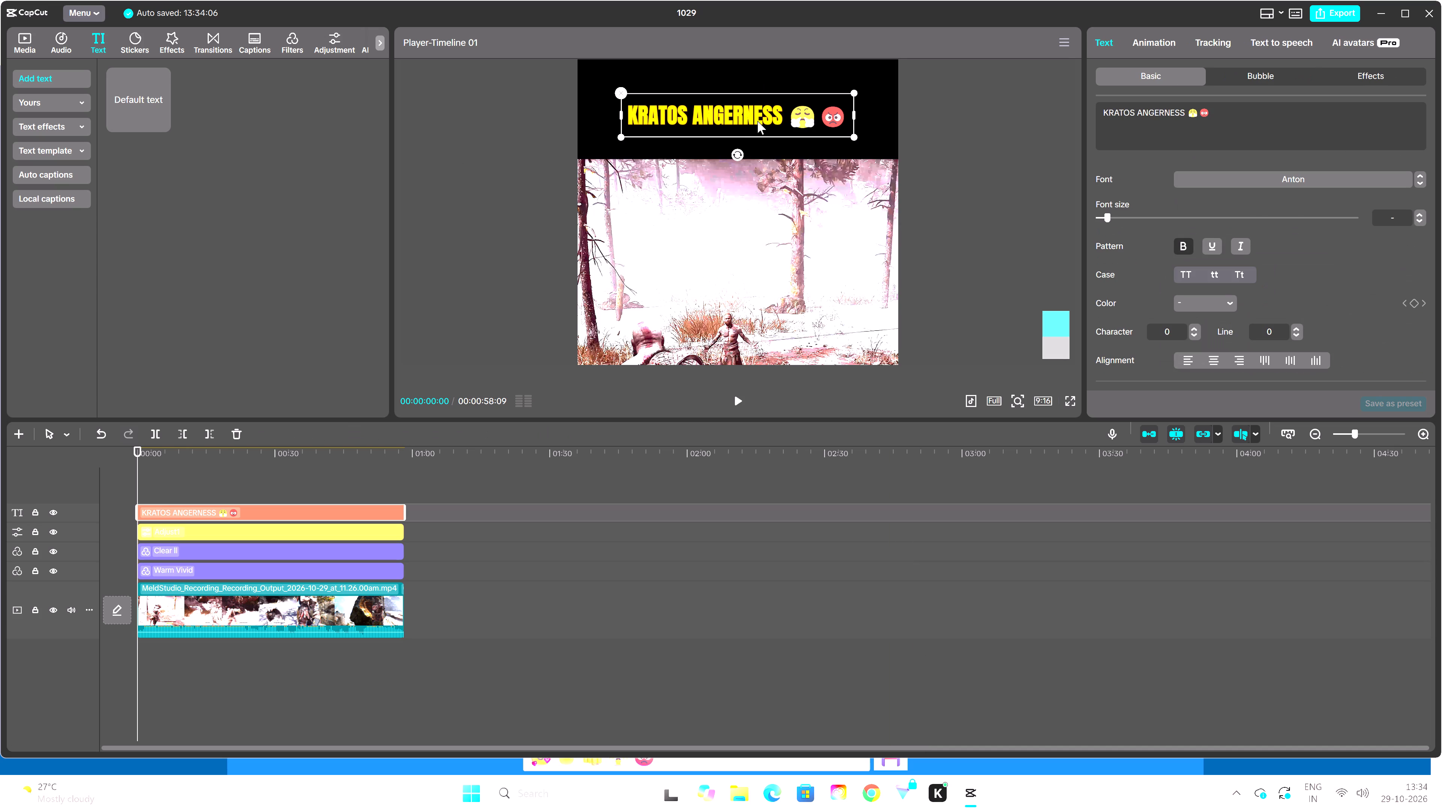
drag(752, 123, 751, 130)
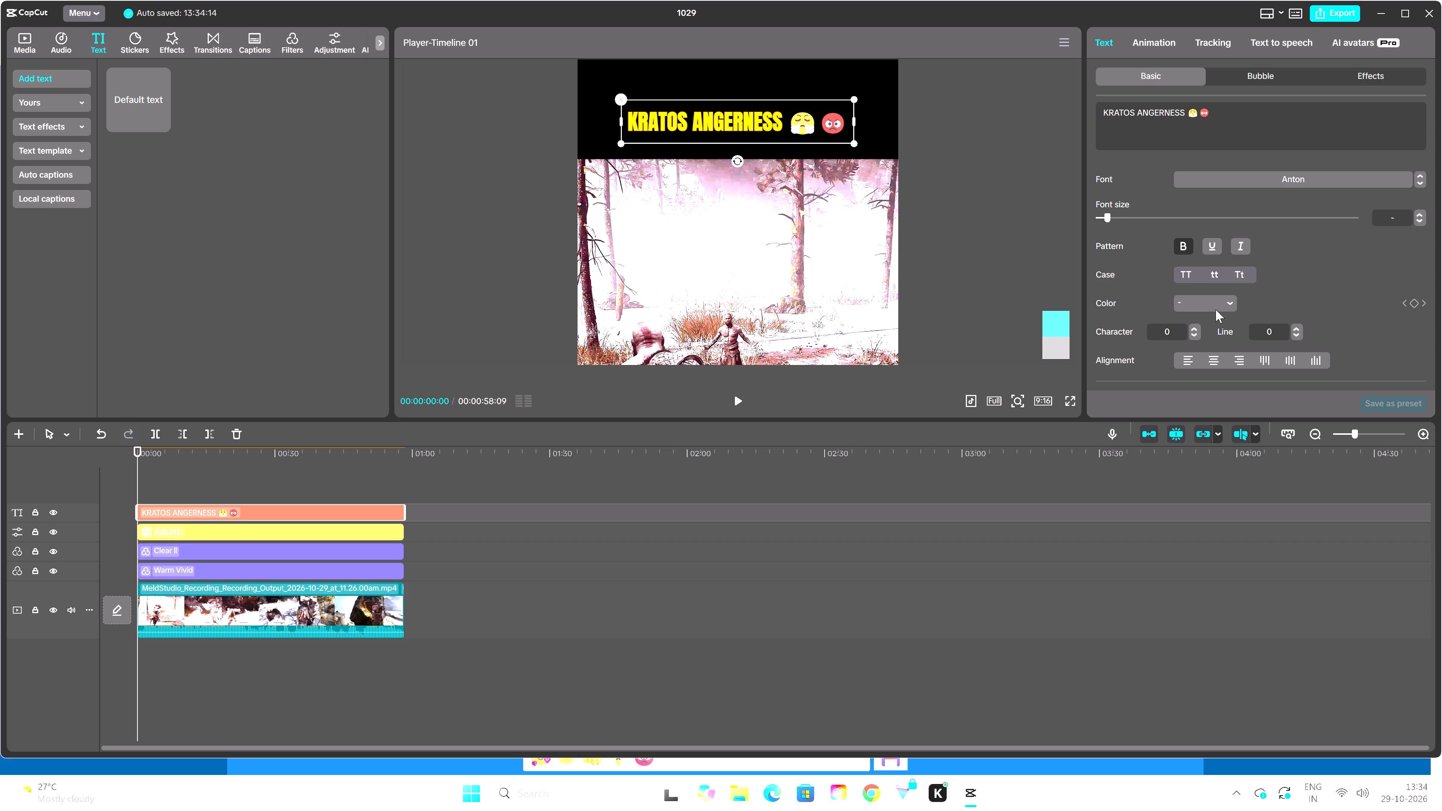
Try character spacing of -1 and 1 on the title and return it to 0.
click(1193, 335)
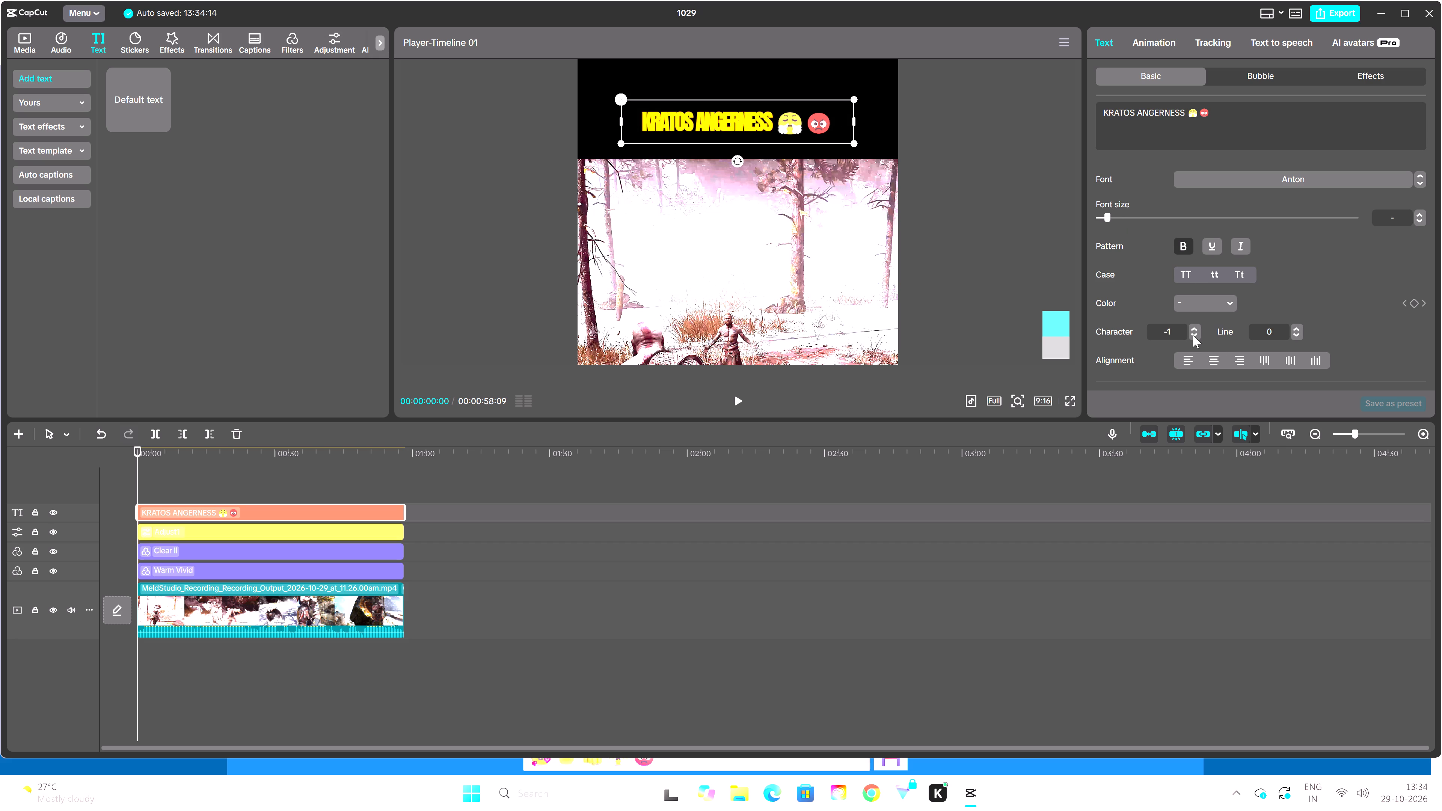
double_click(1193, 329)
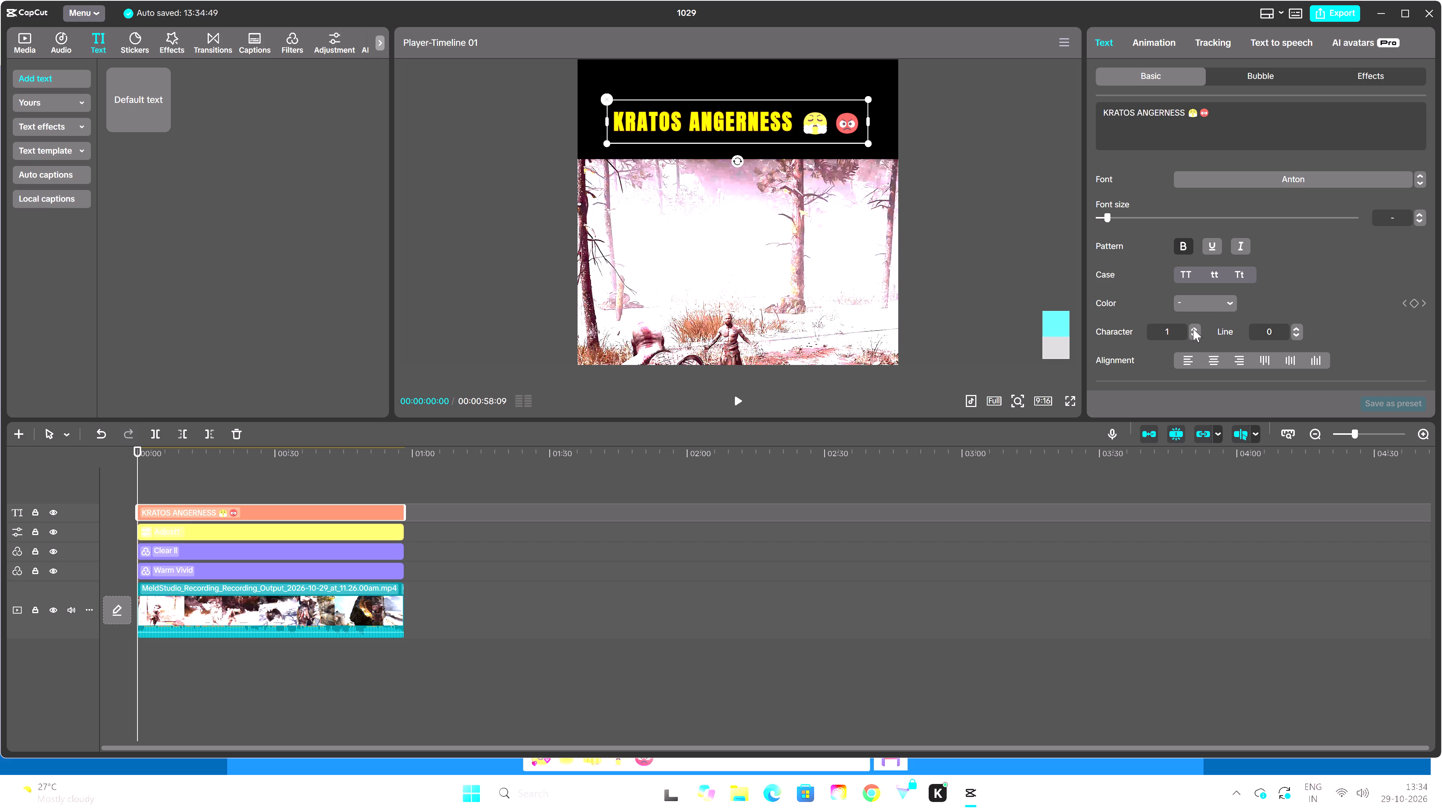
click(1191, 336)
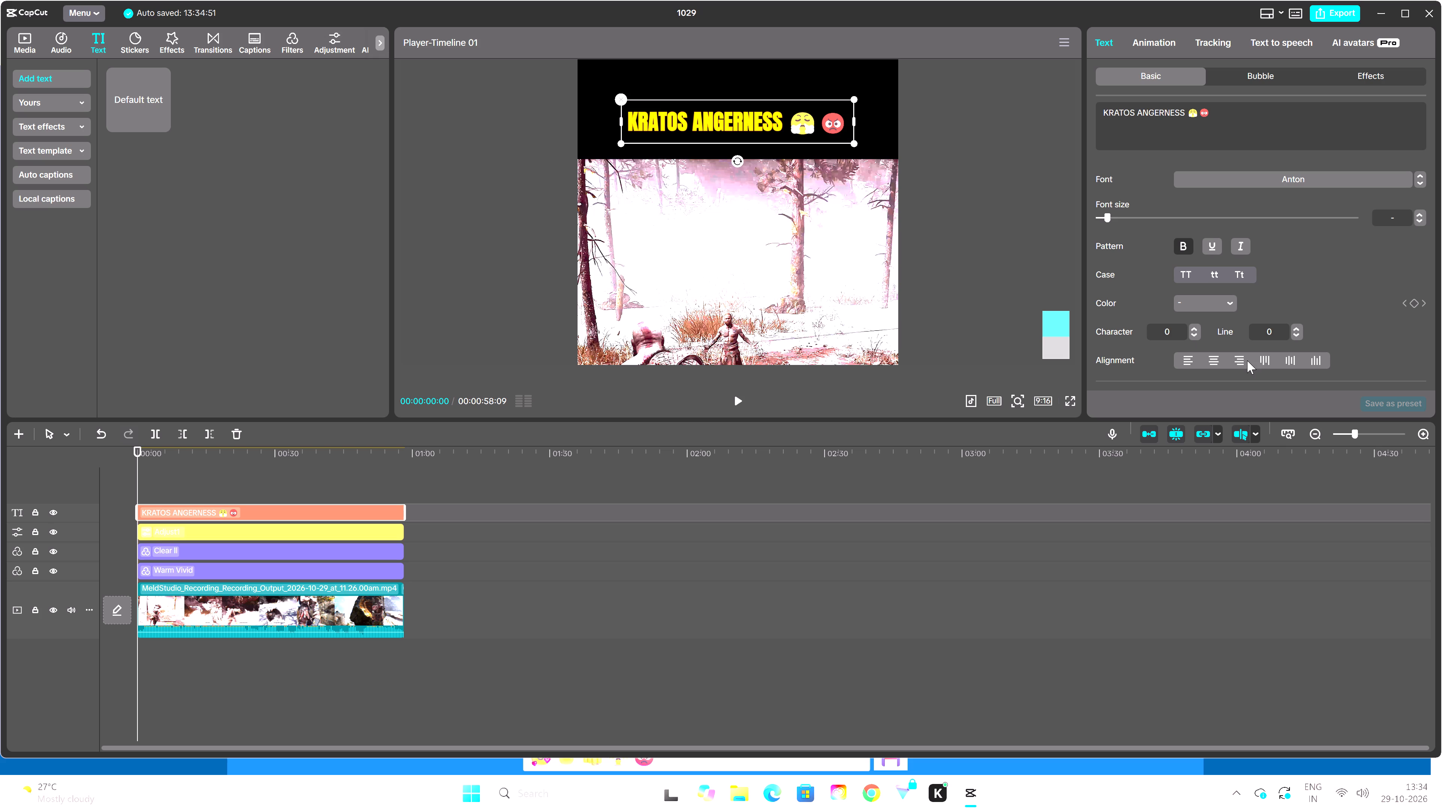
Try a line spacing of -1 on the title and set it to 2.
click(1292, 333)
triple_click(1299, 338)
triple_click(1296, 329)
Nudge the title's position to X 13 and Y 1484 and check the placement in full-screen preview.
scroll(1285, 344, down, 2)
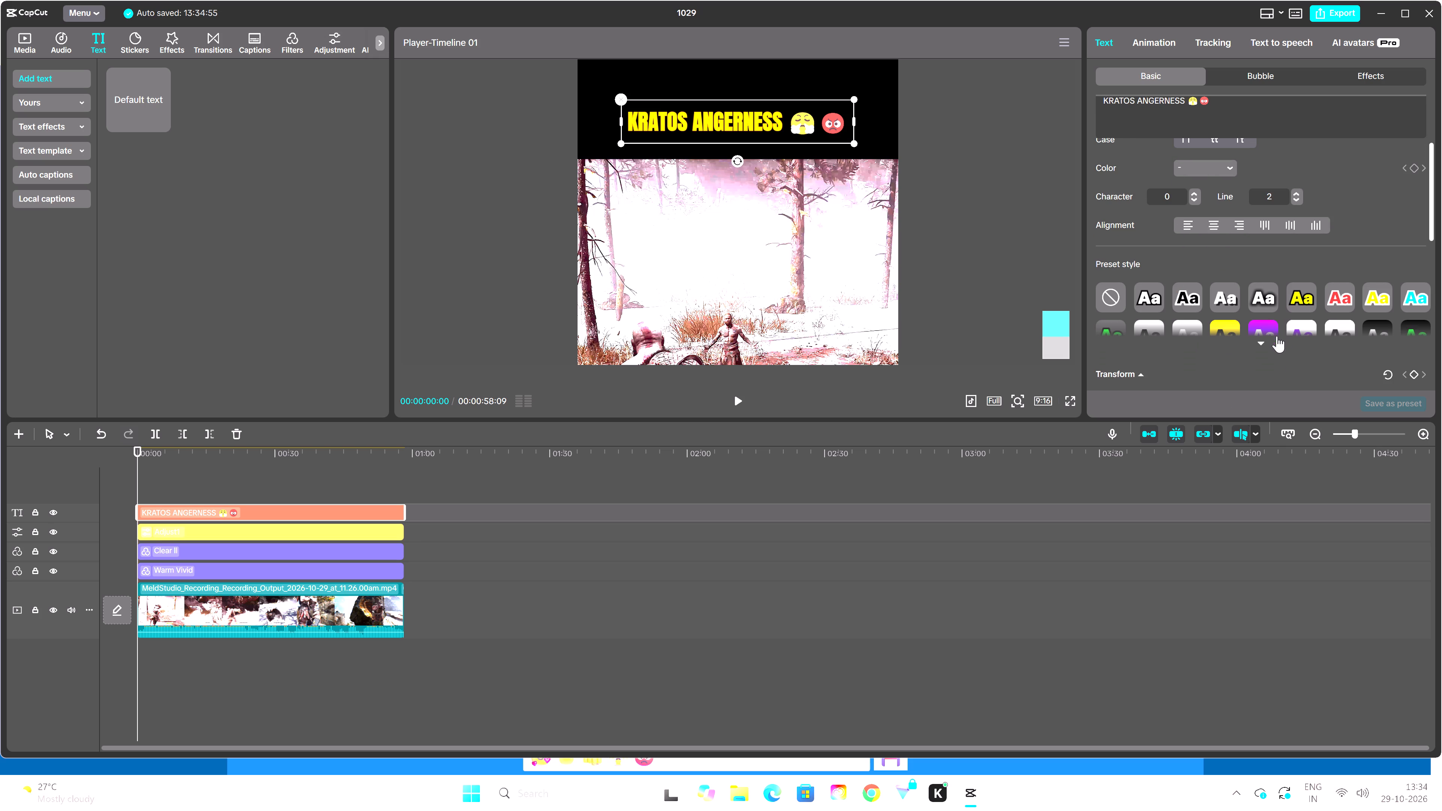
click(1274, 345)
scroll(1269, 351, down, 3)
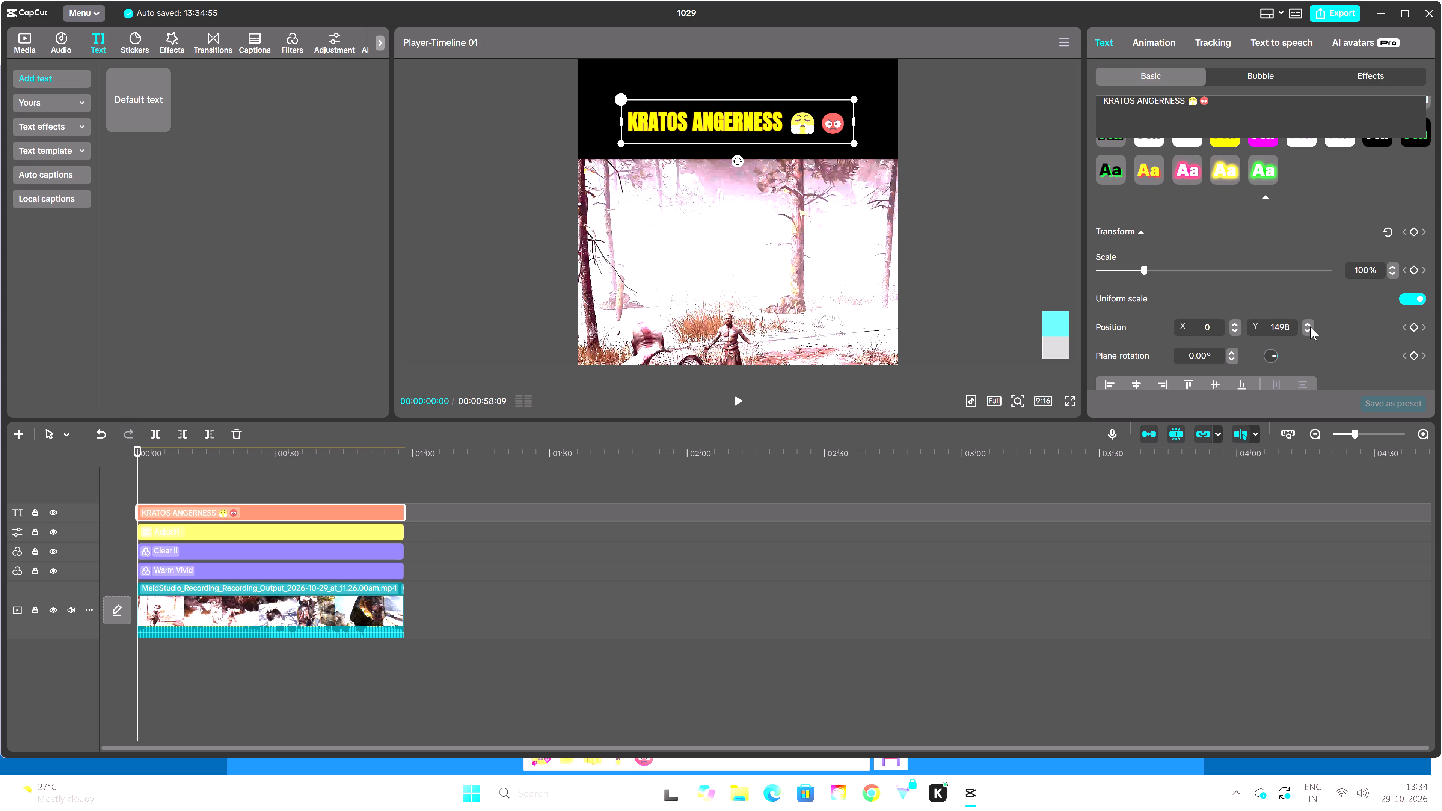
triple_click(1304, 329)
triple_click(1304, 329)
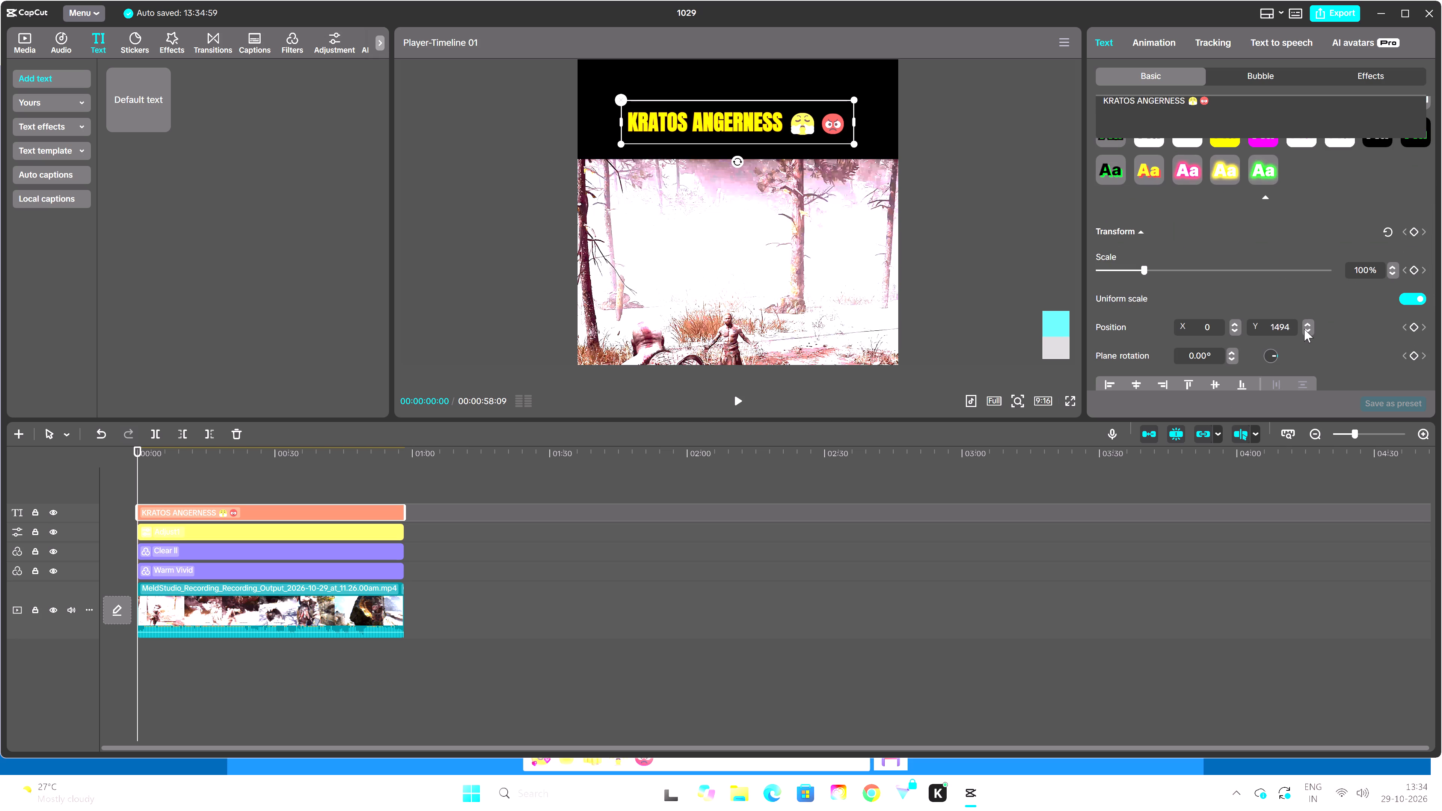
triple_click(1304, 330)
double_click(1304, 330)
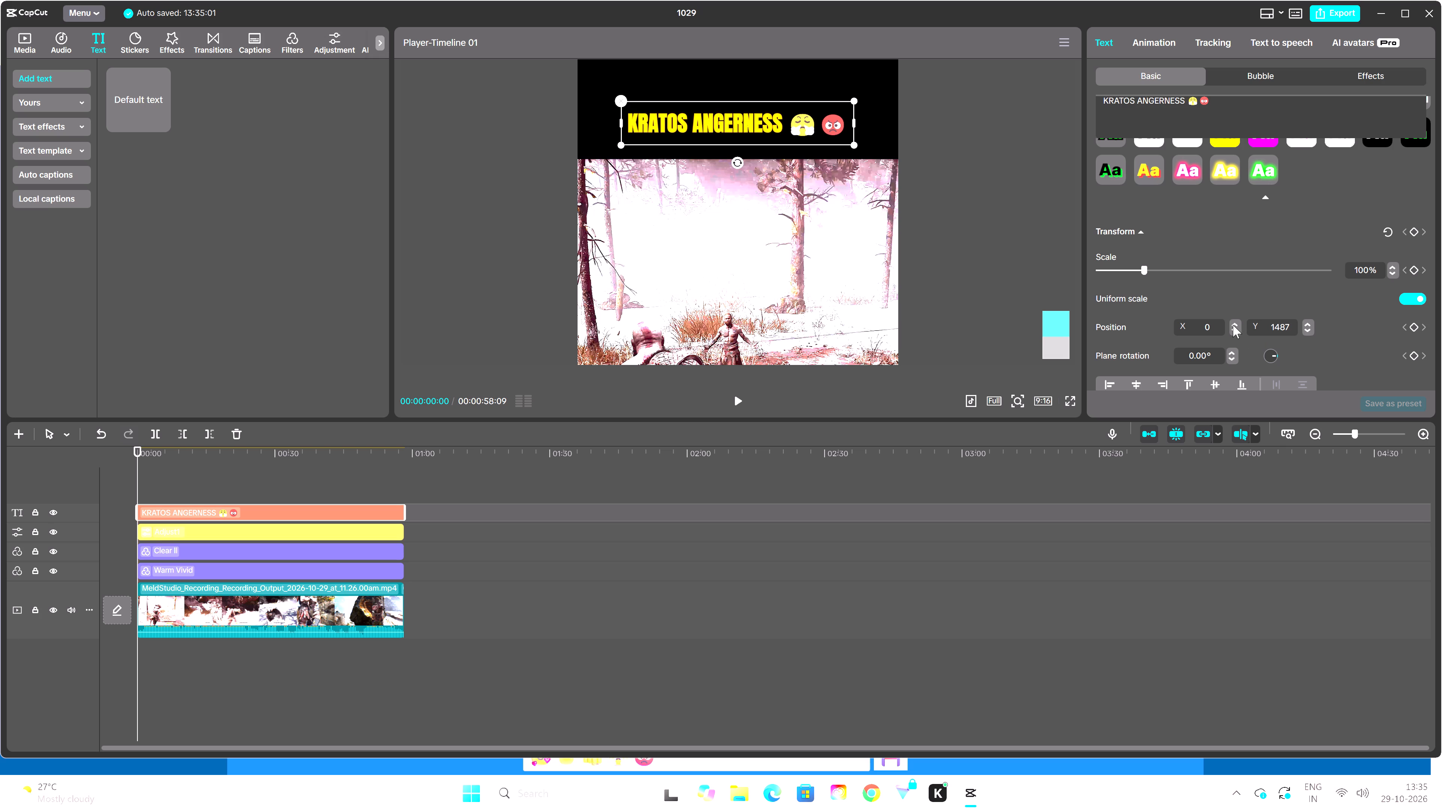
triple_click(1233, 325)
triple_click(1233, 325)
triple_click(1233, 325)
triple_click(1233, 325)
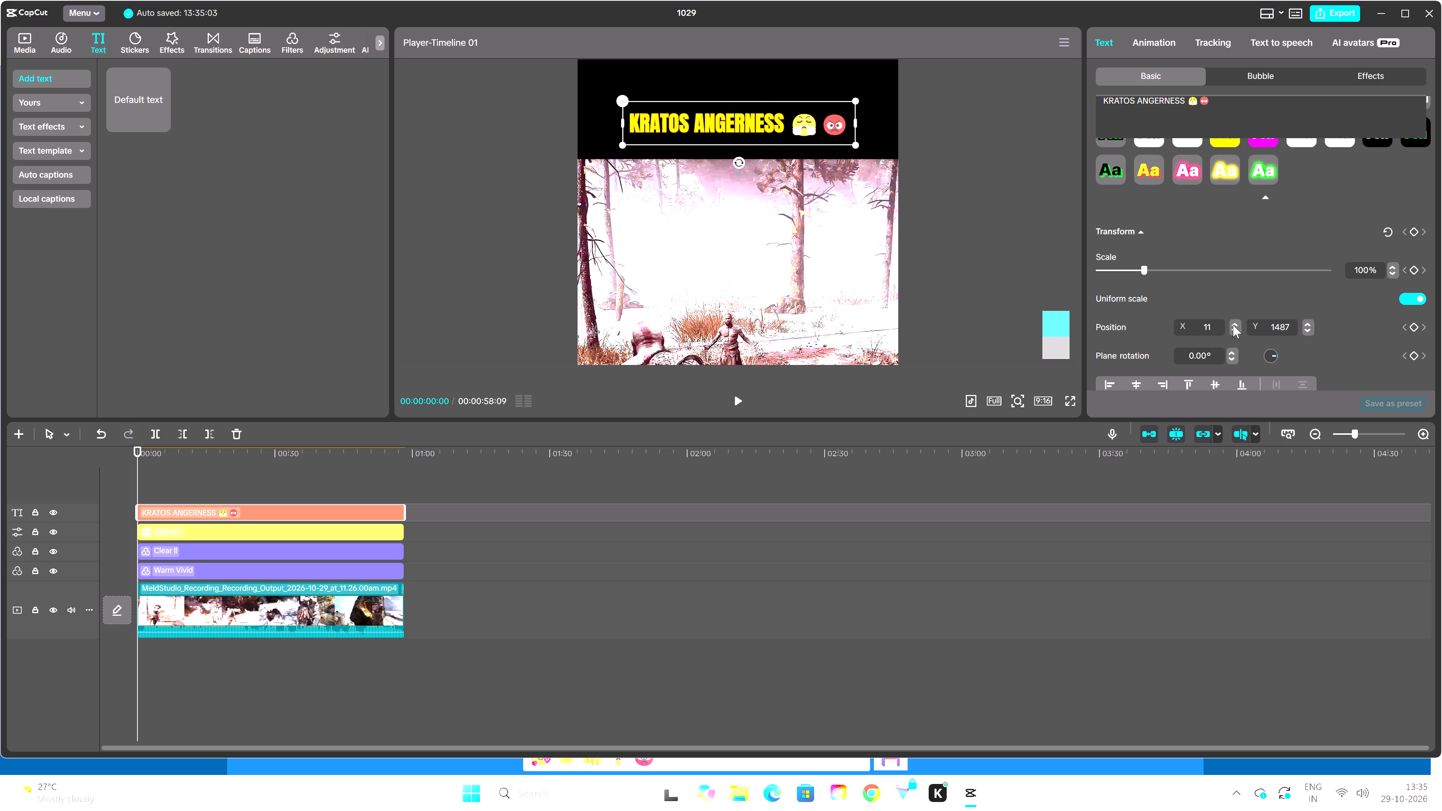
click(1233, 325)
click(1307, 328)
triple_click(1307, 328)
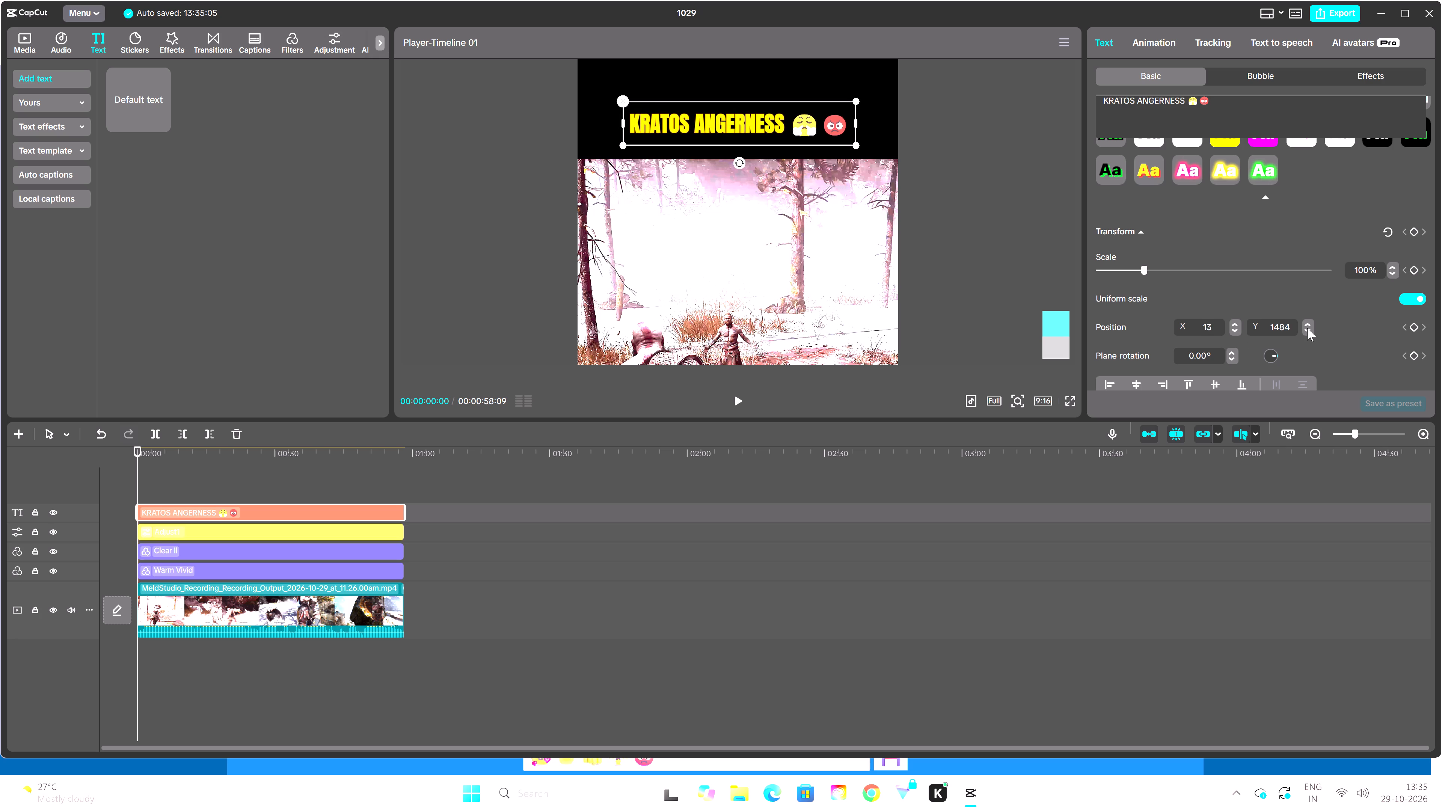
click(1307, 328)
double_click(1308, 323)
click(1075, 398)
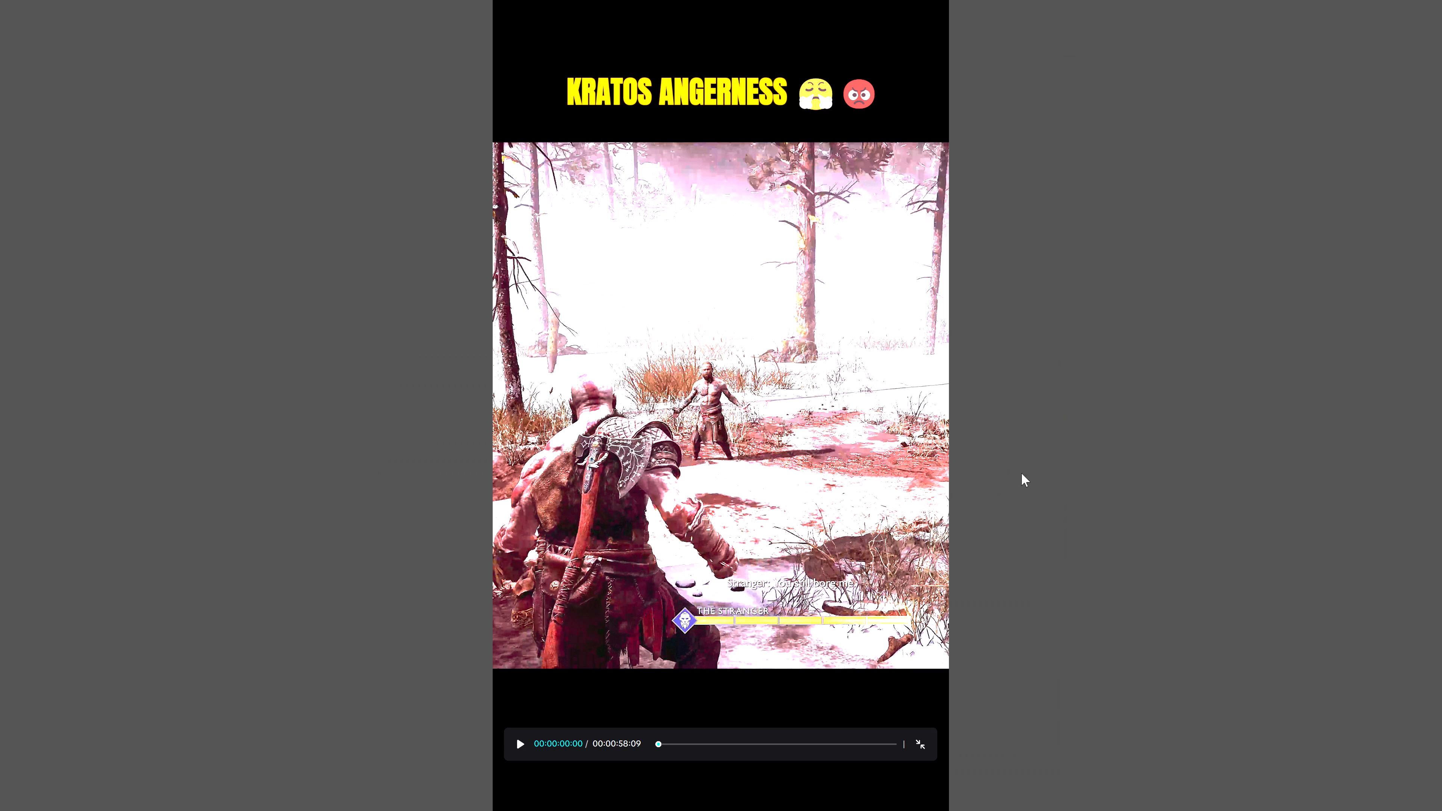
click(923, 744)
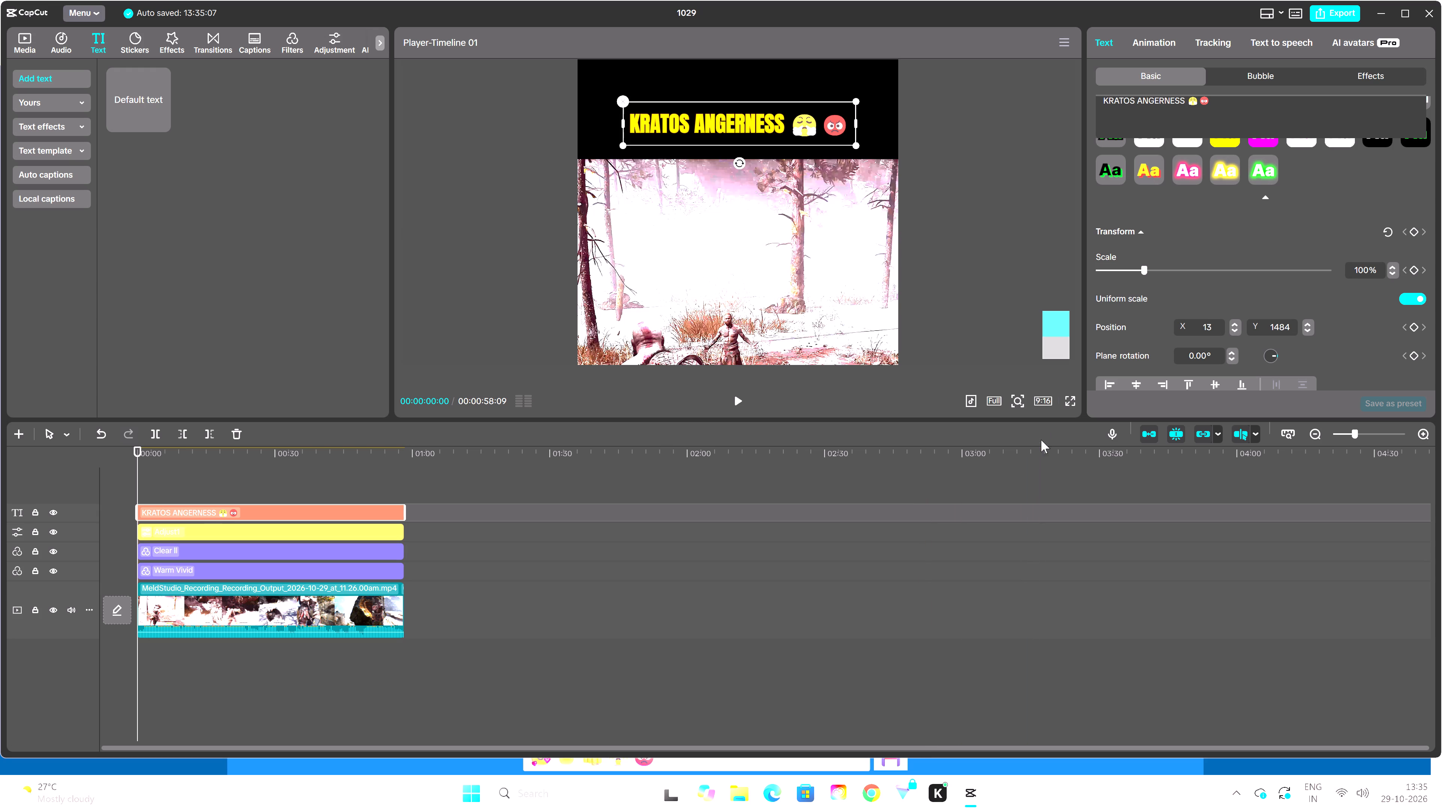
scroll(1195, 279, up, 2)
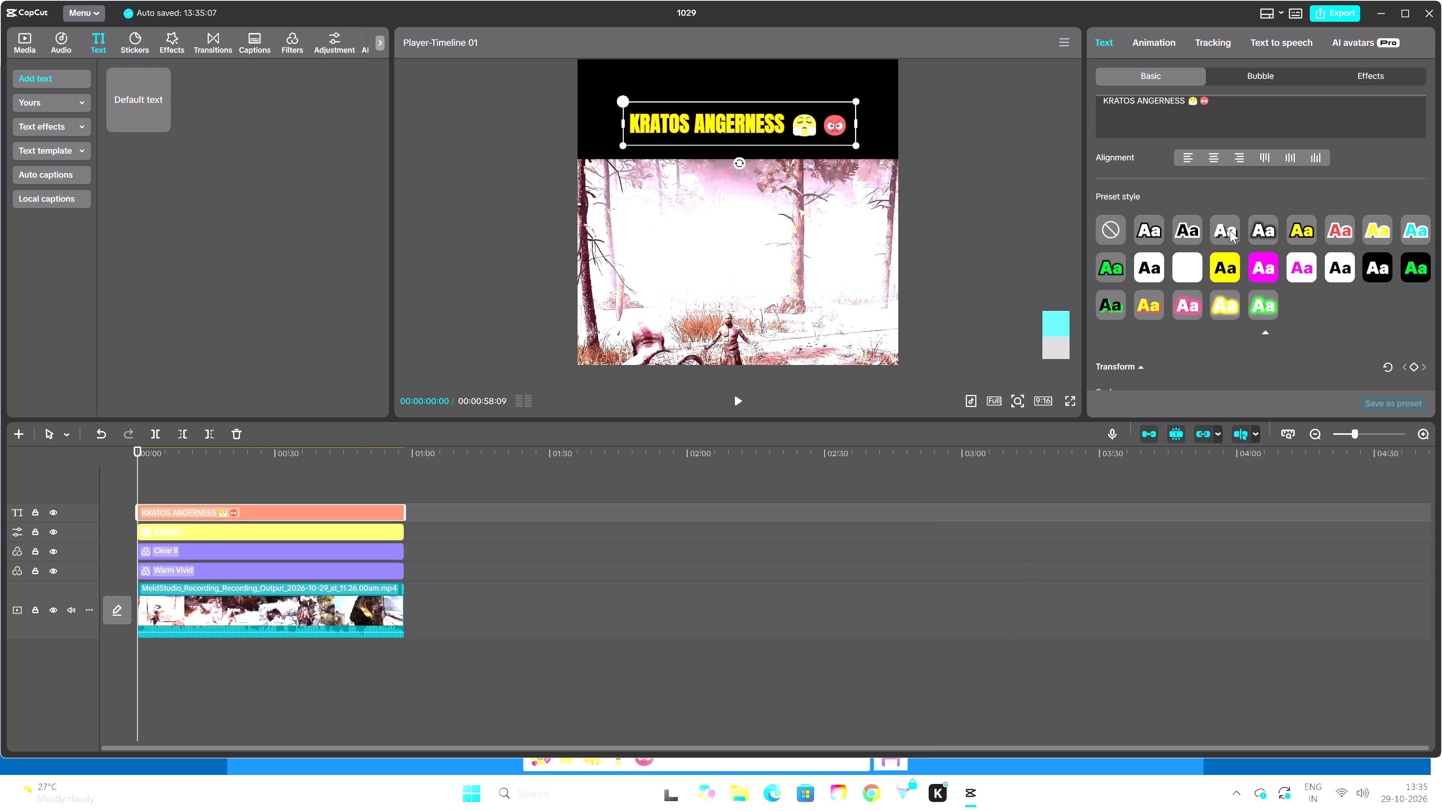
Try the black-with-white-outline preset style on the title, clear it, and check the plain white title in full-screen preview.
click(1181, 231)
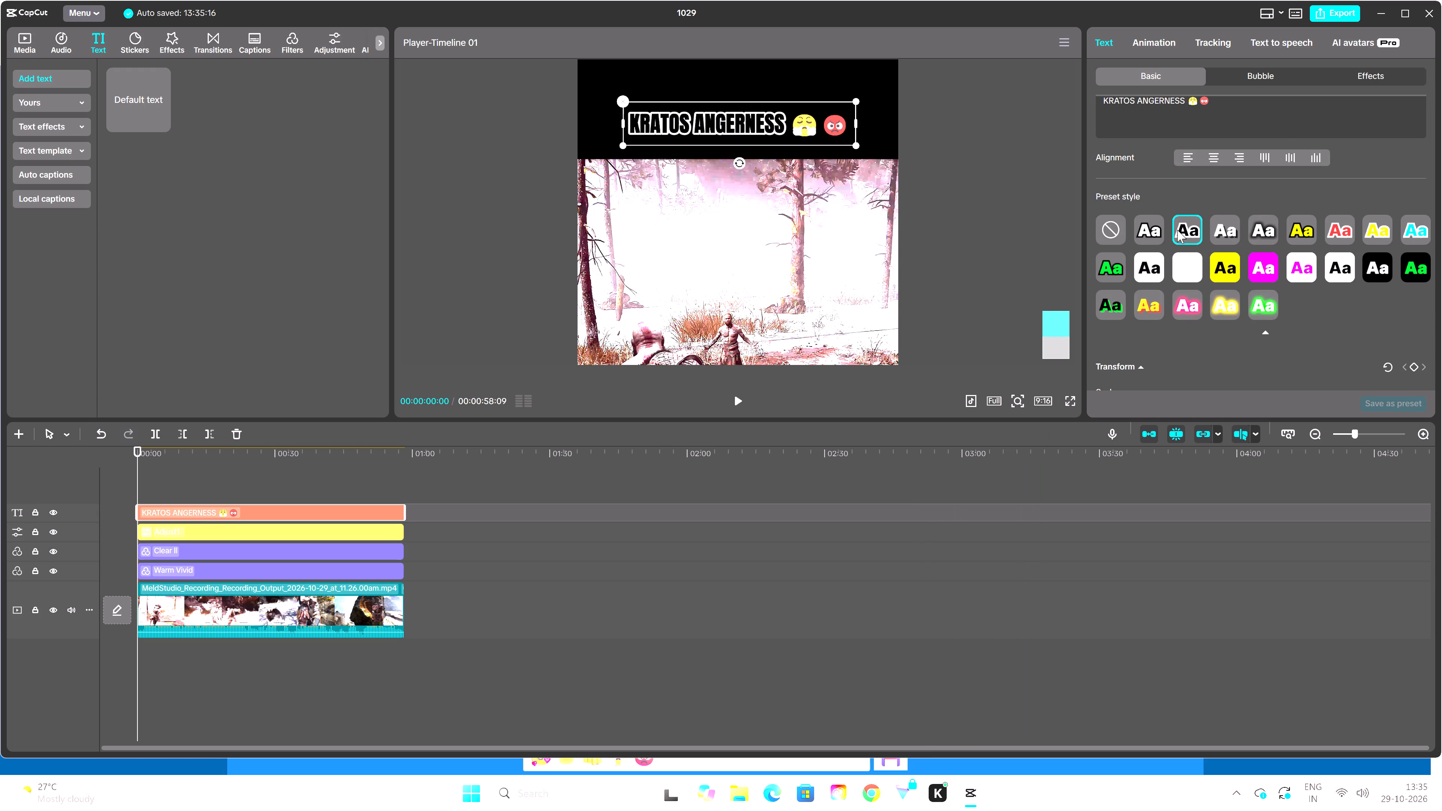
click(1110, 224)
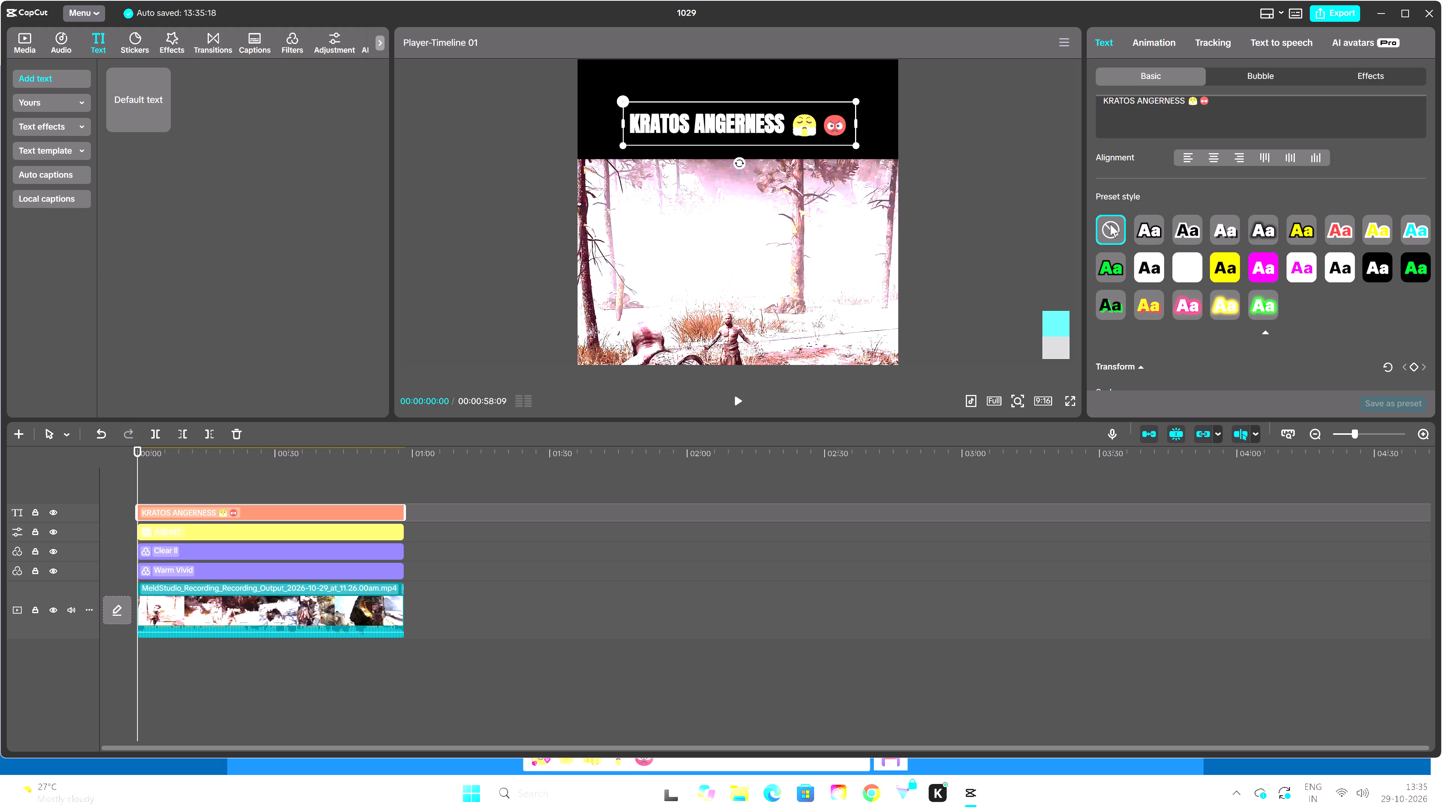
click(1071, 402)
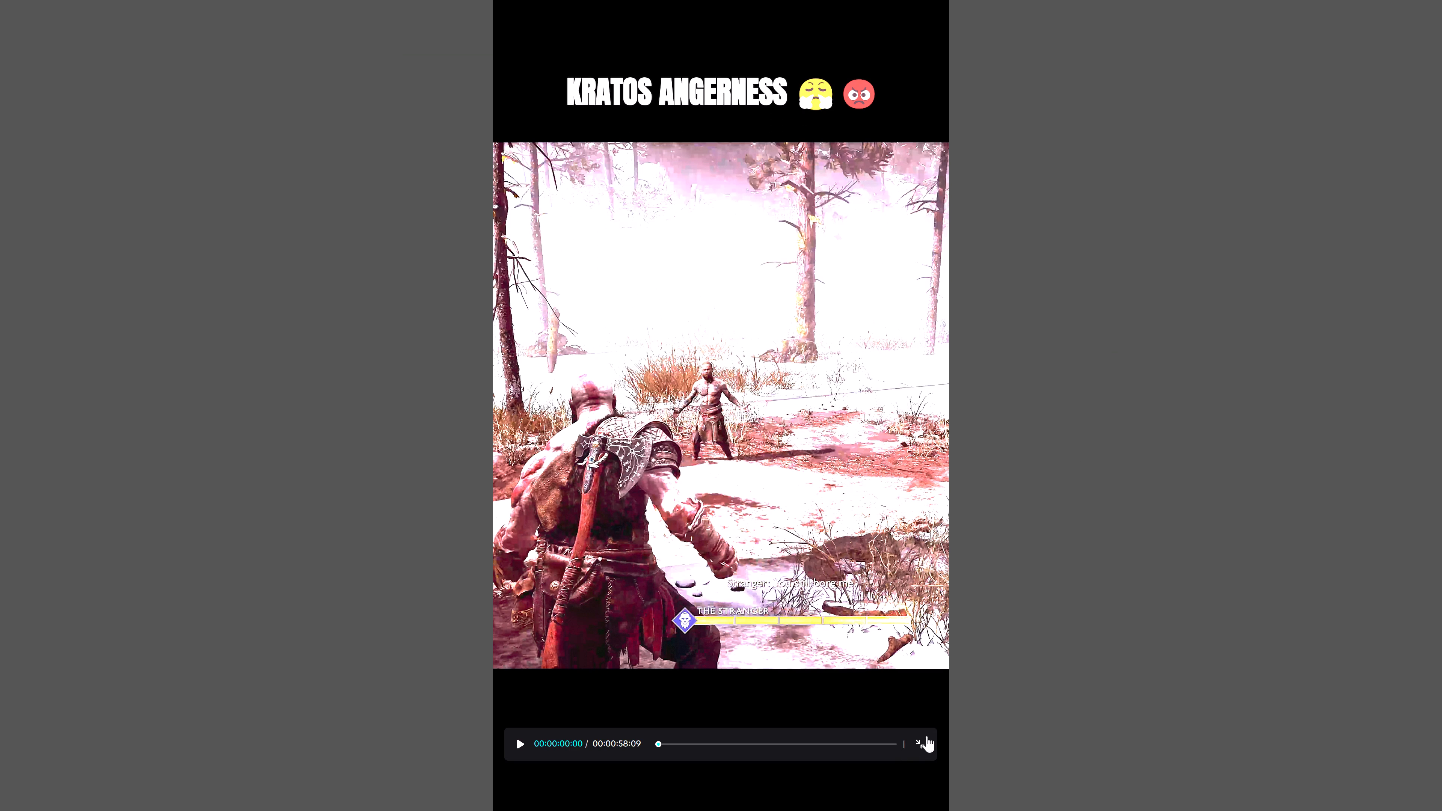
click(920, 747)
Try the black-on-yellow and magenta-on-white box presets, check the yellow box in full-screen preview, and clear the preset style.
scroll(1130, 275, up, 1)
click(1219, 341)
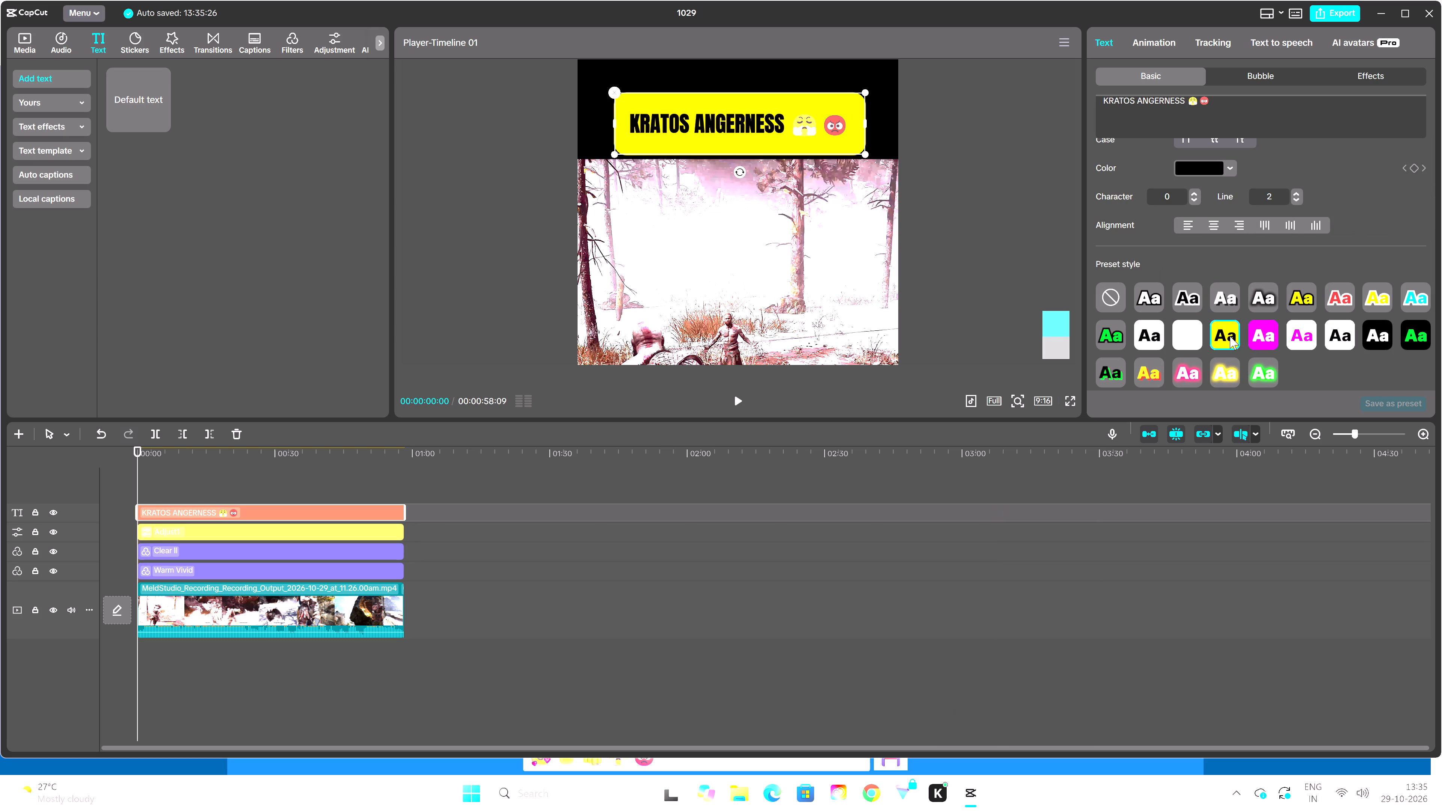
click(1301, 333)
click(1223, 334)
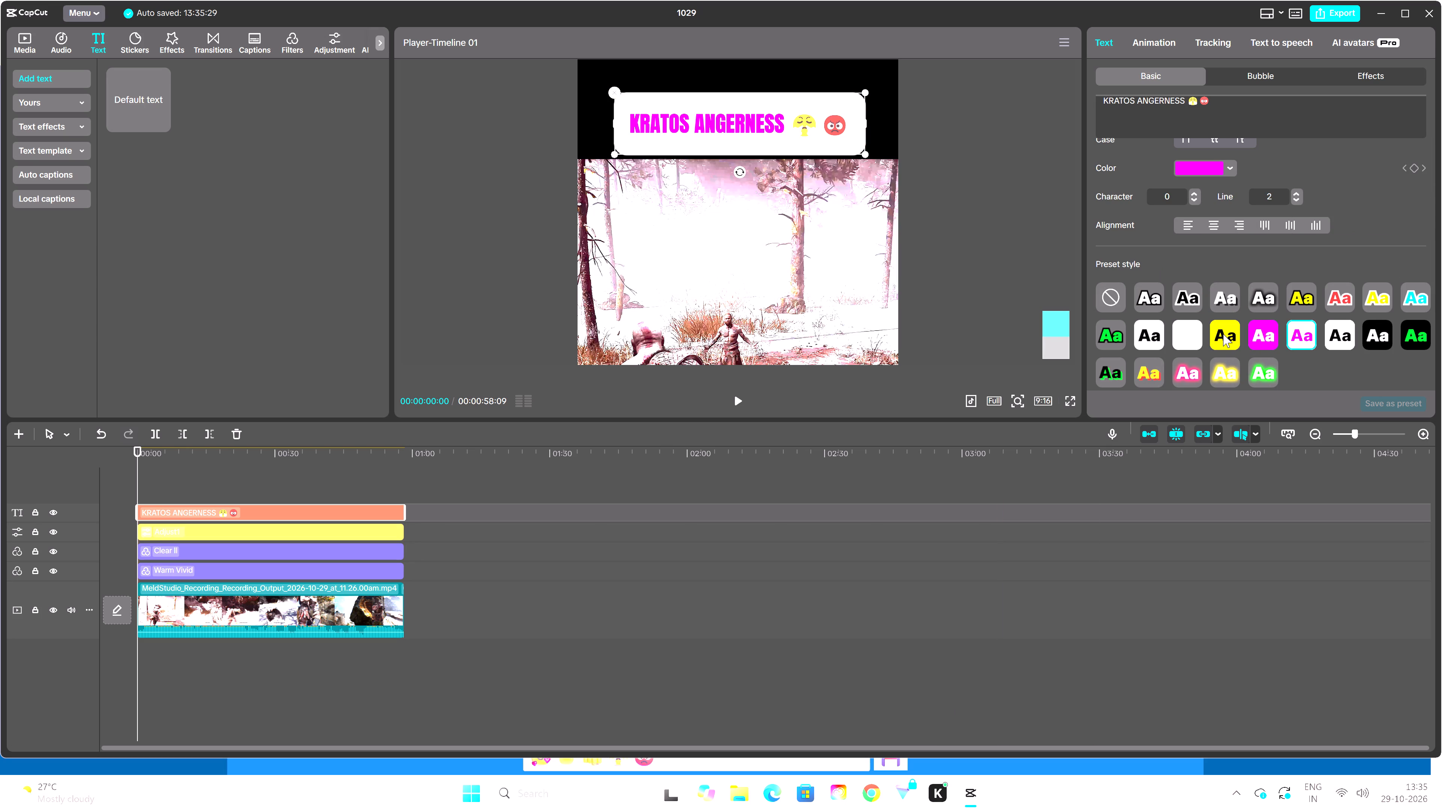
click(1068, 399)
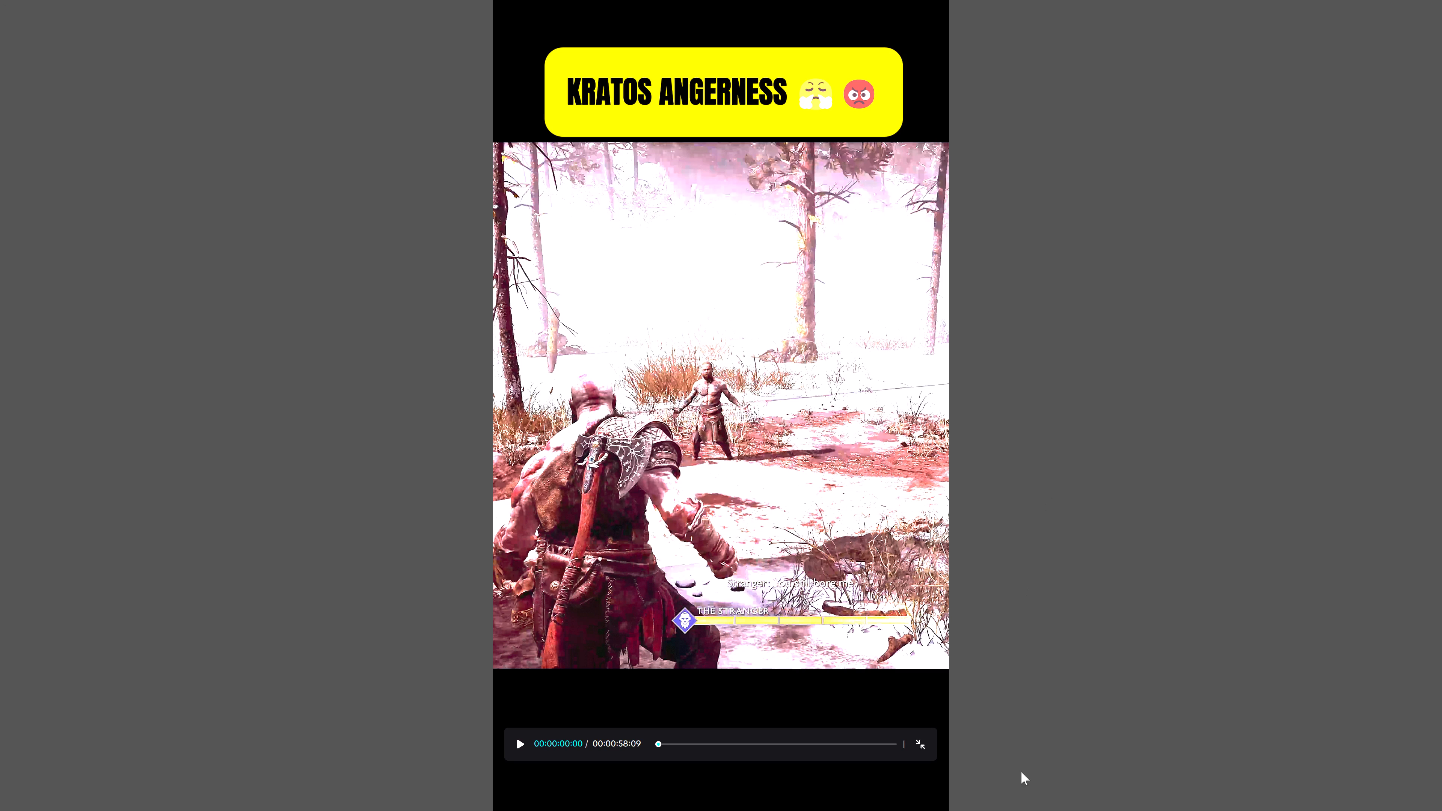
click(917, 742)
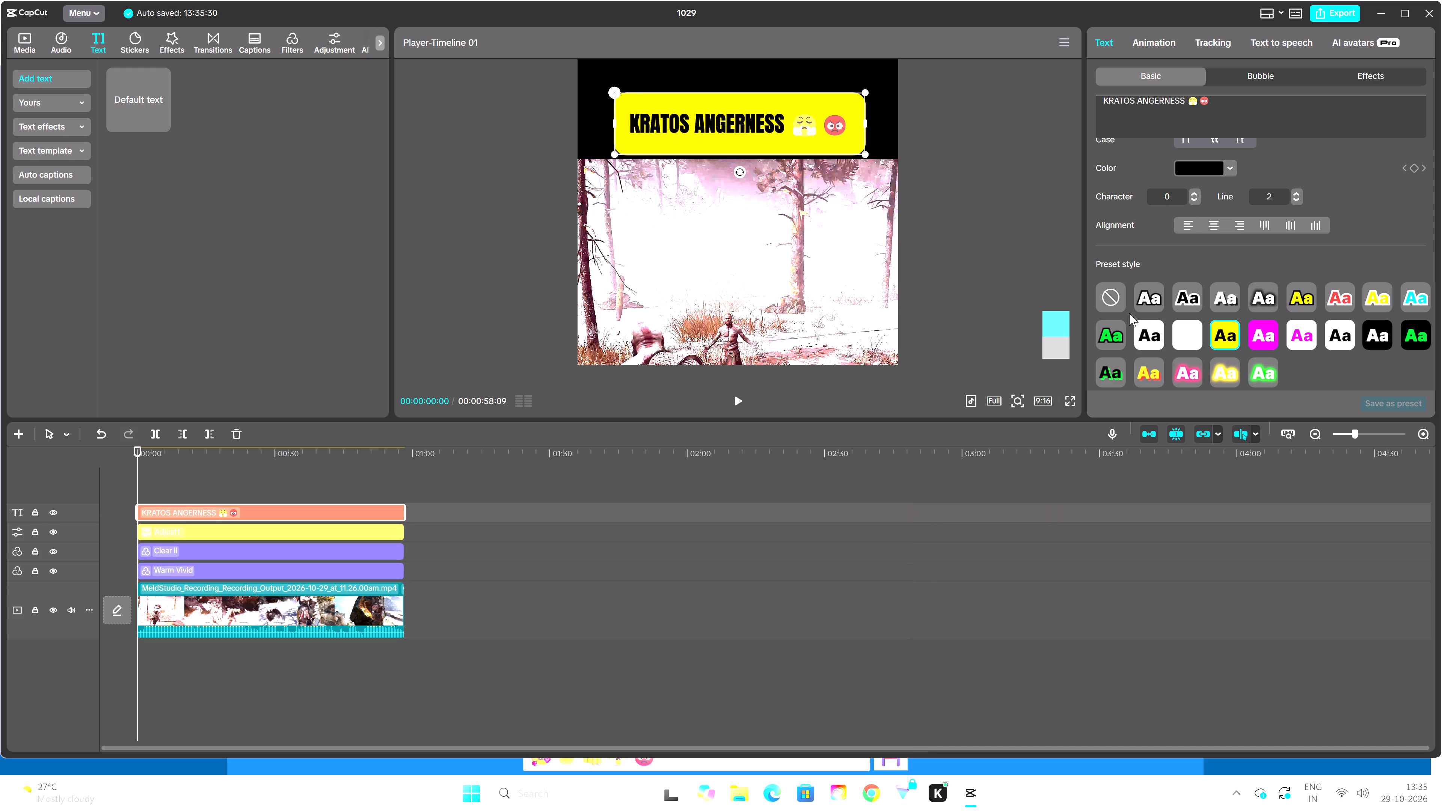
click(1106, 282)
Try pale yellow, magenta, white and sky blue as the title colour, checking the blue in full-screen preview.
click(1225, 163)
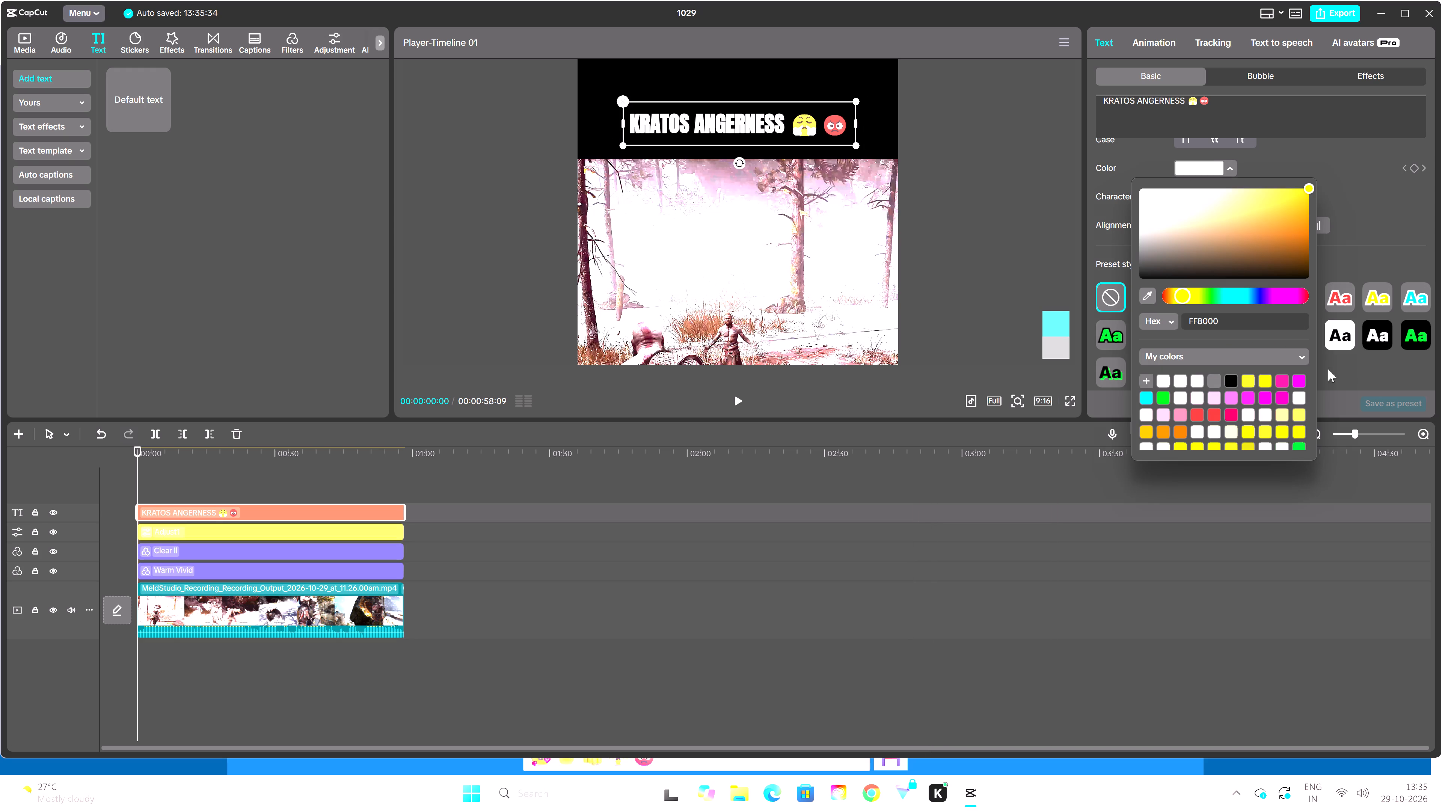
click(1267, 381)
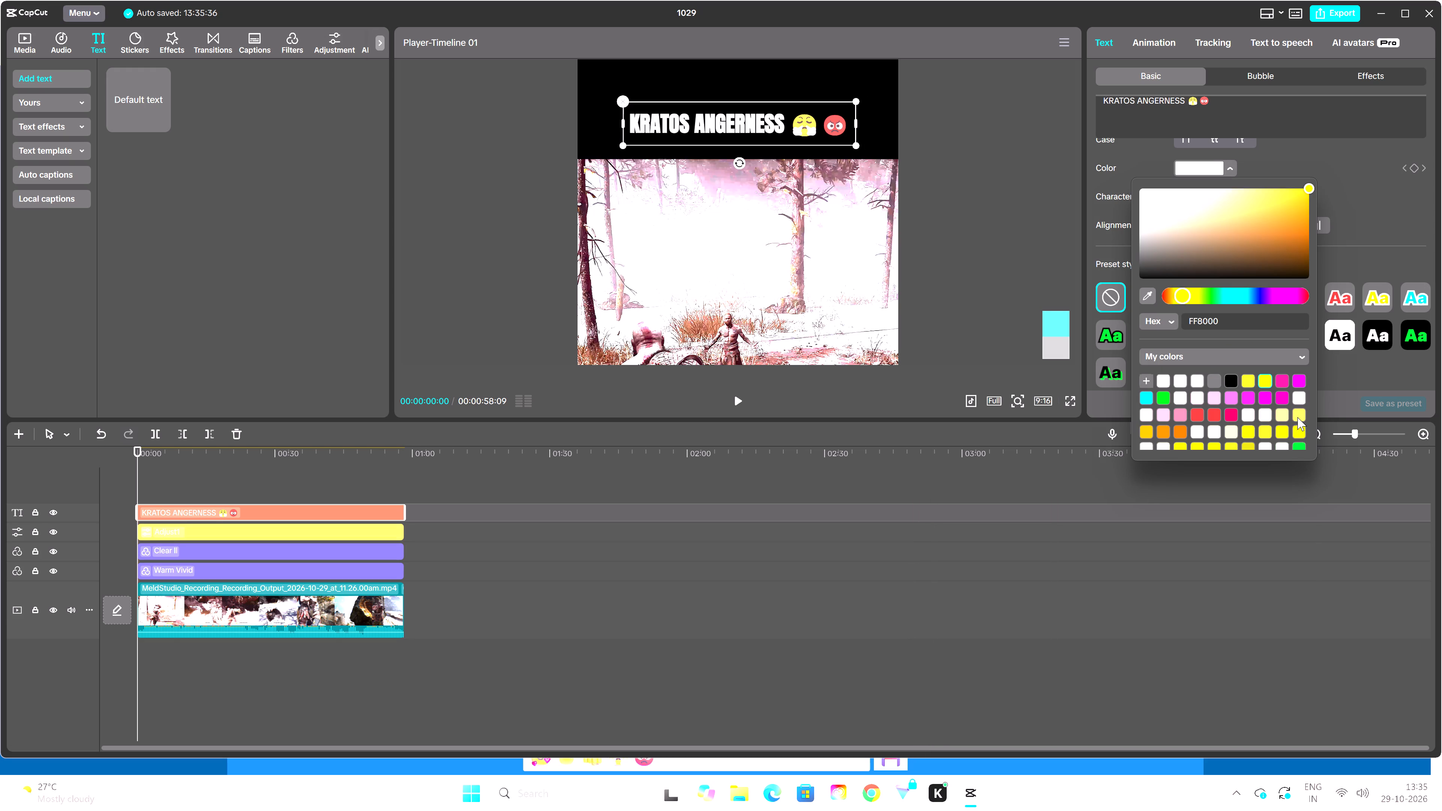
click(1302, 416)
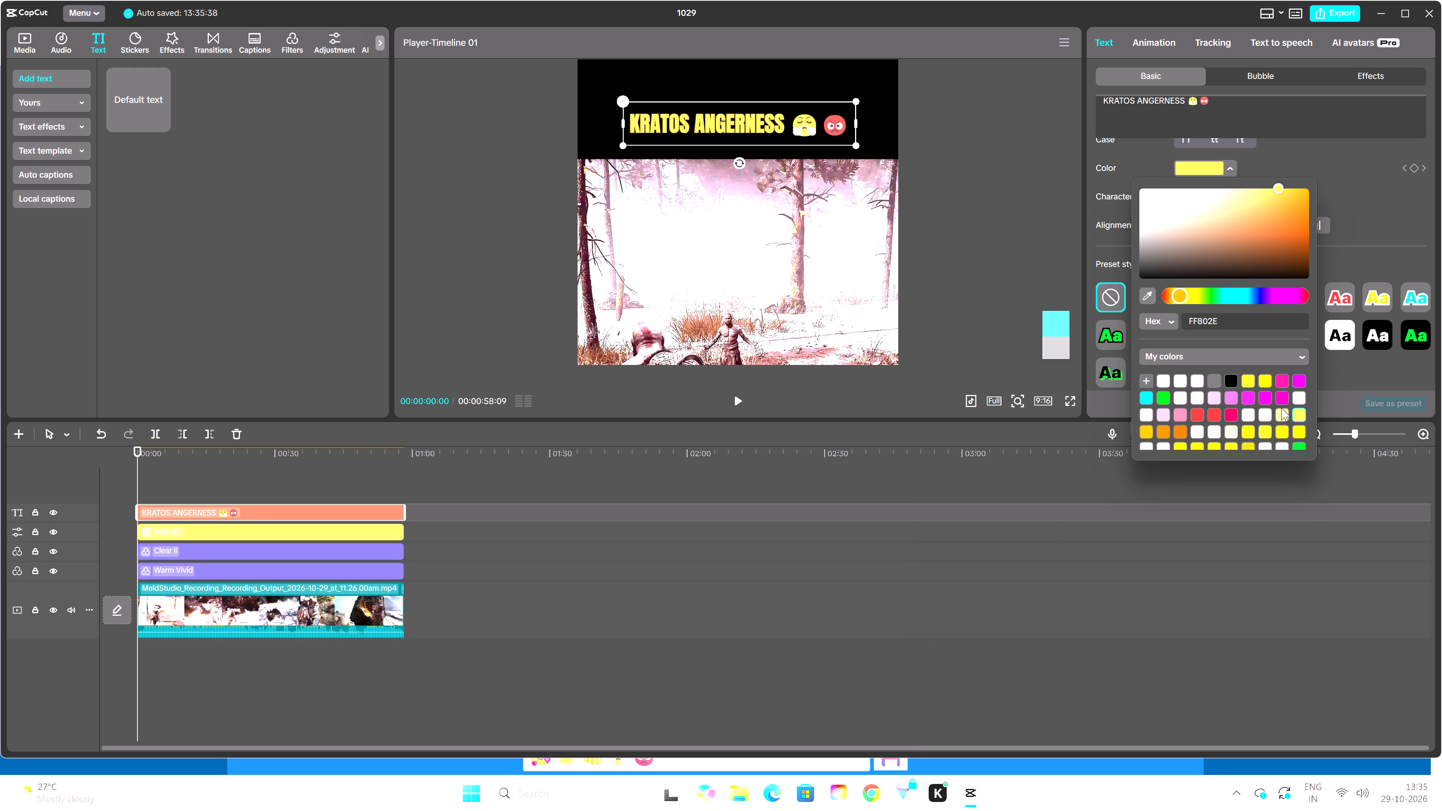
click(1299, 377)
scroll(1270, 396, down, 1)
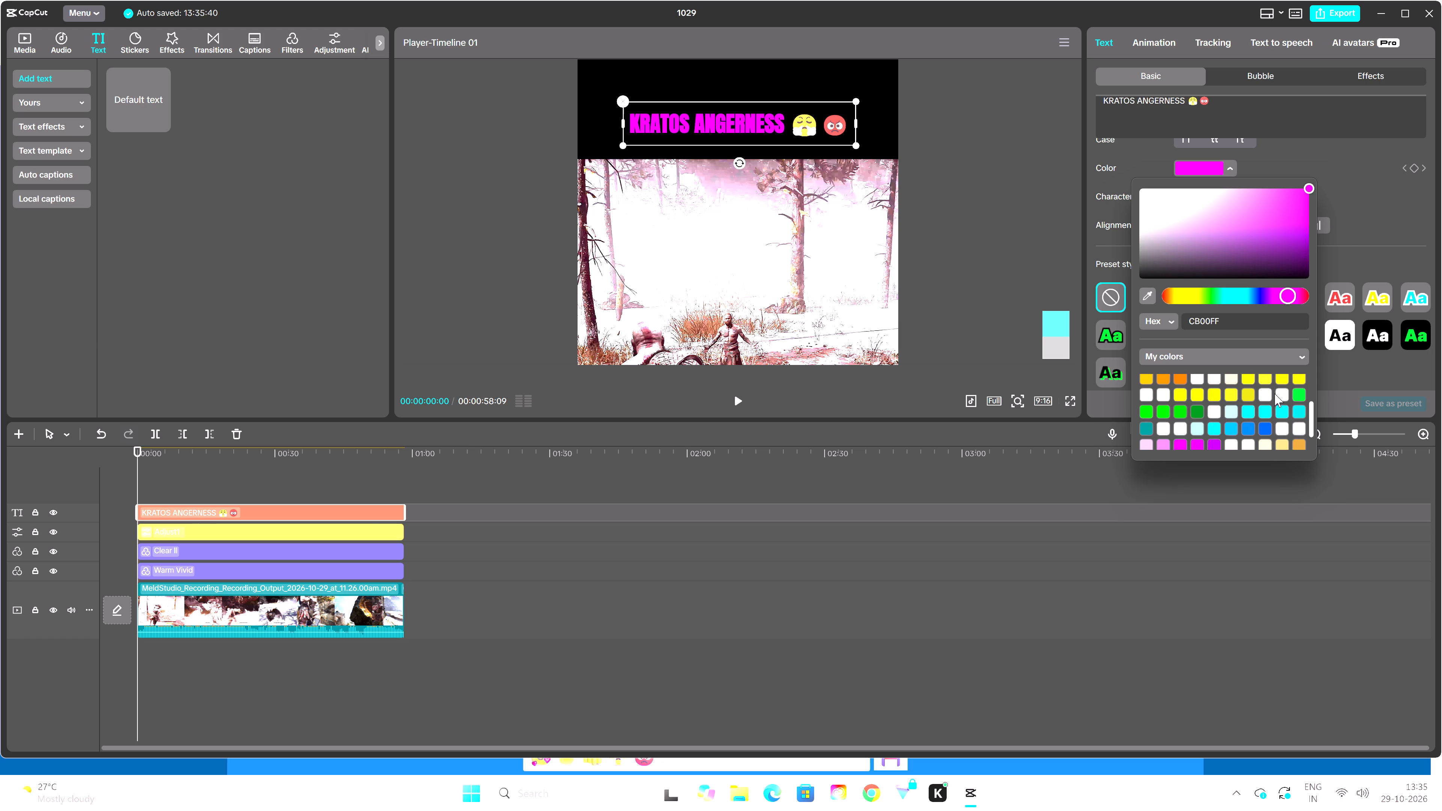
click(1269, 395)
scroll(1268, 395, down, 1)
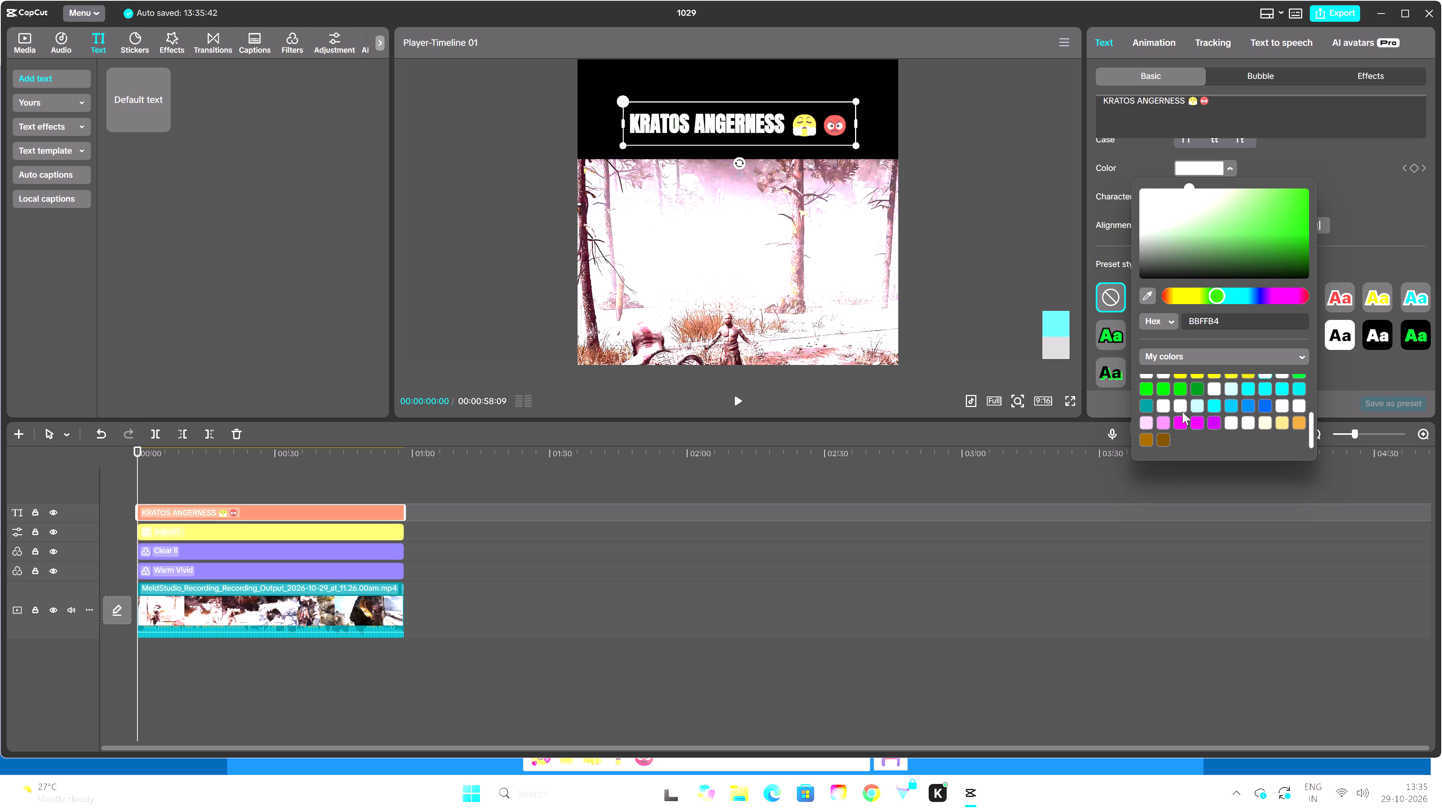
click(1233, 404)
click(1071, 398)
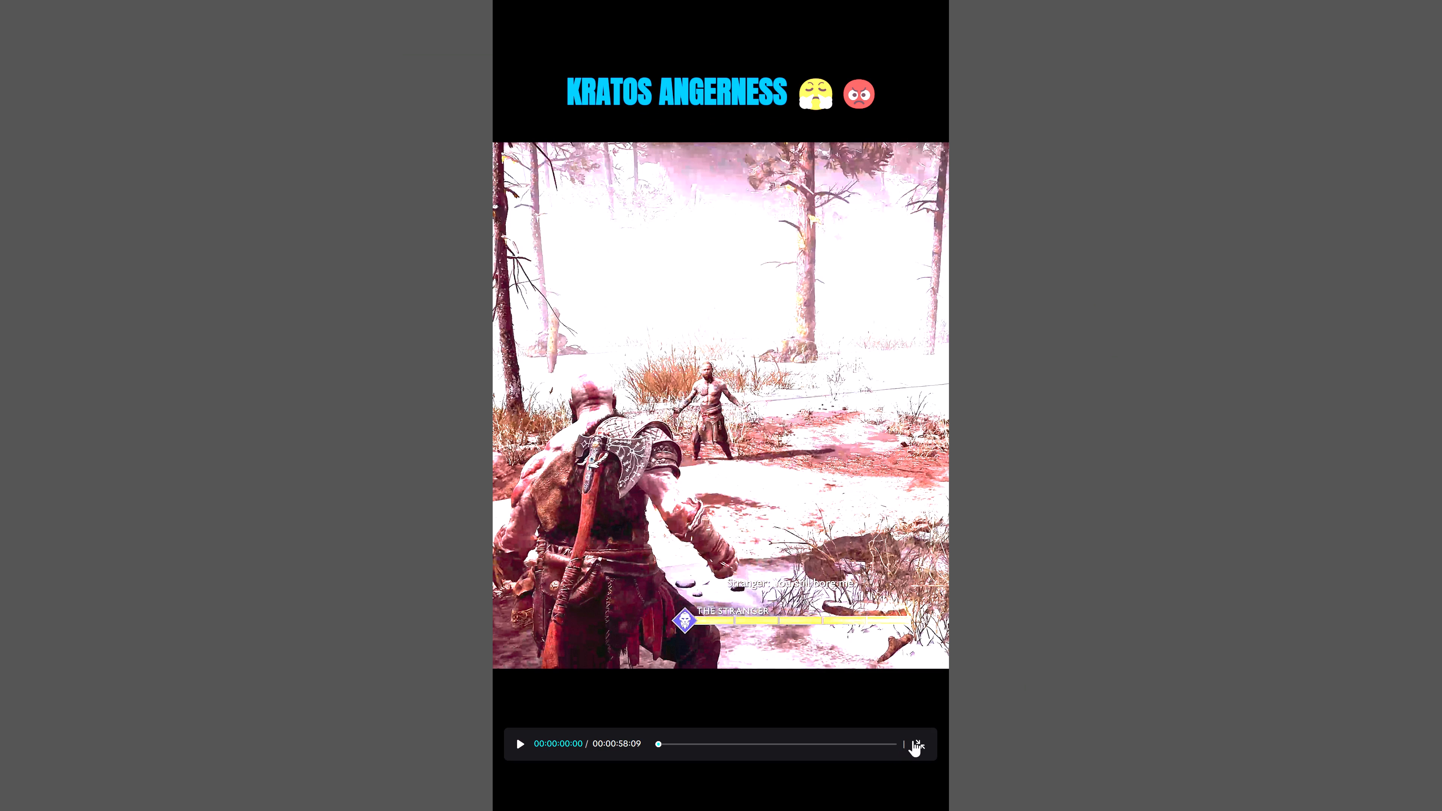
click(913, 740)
Compare the saved yellow swatches on the title and set its colour to the pure bright yellow.
click(1229, 163)
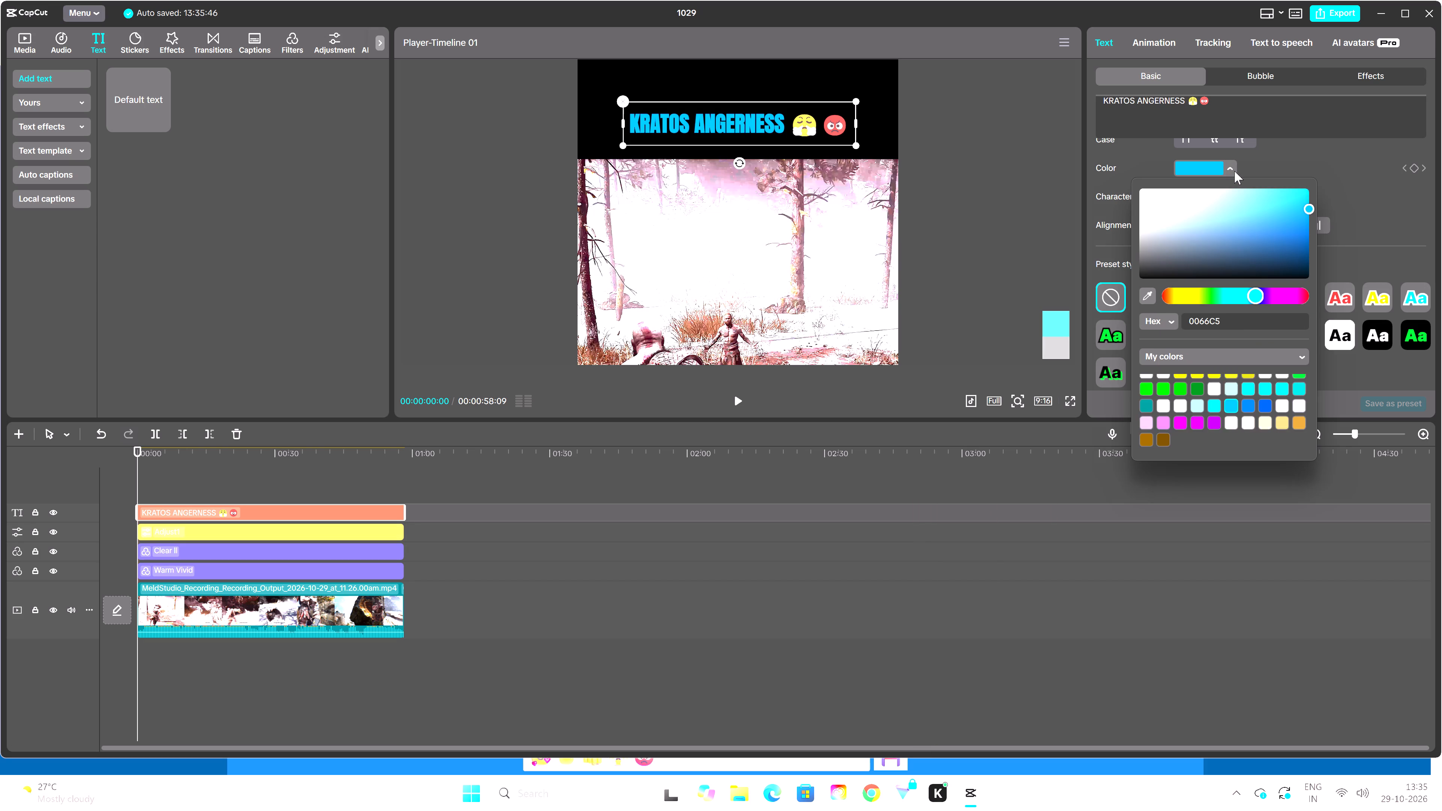
click(1246, 379)
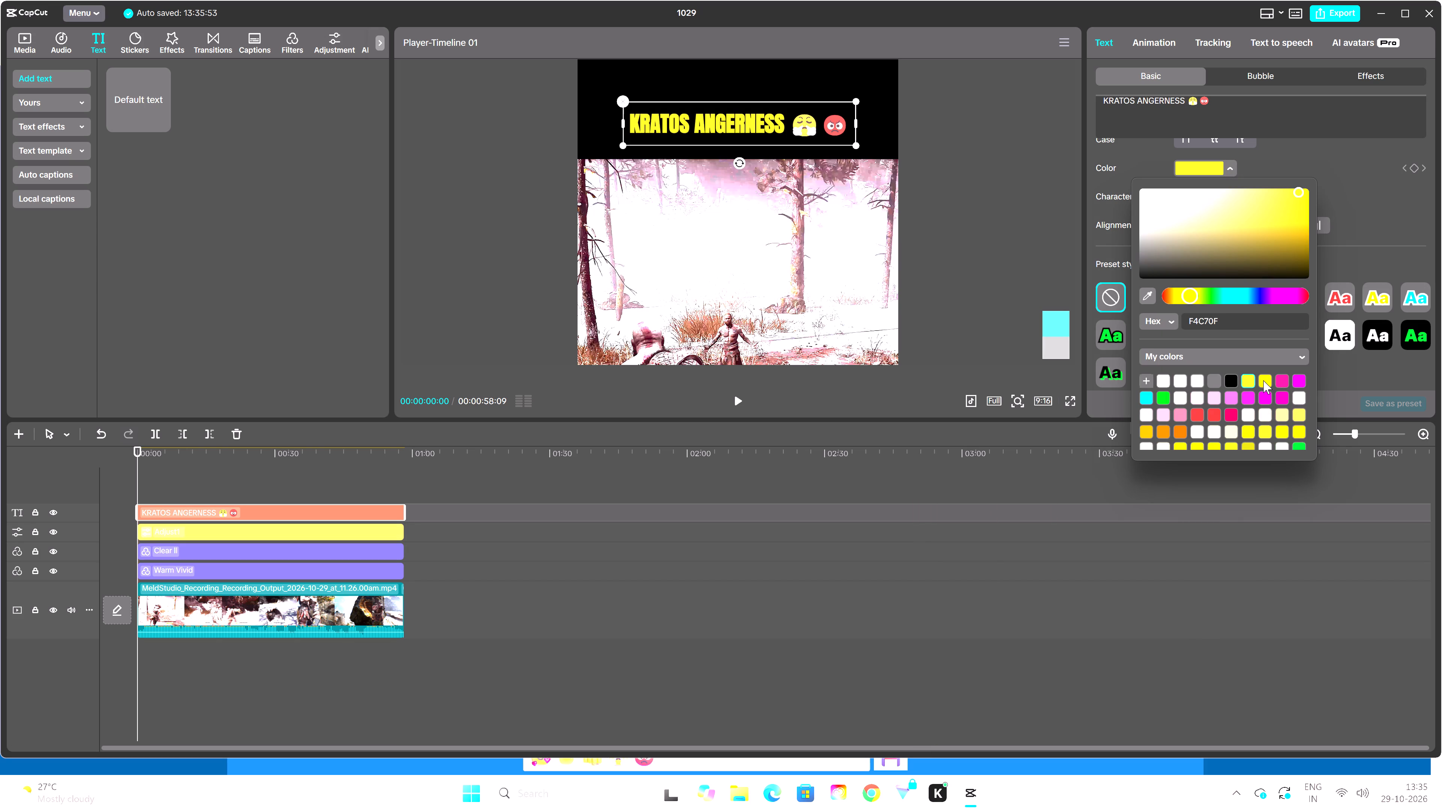
click(1299, 416)
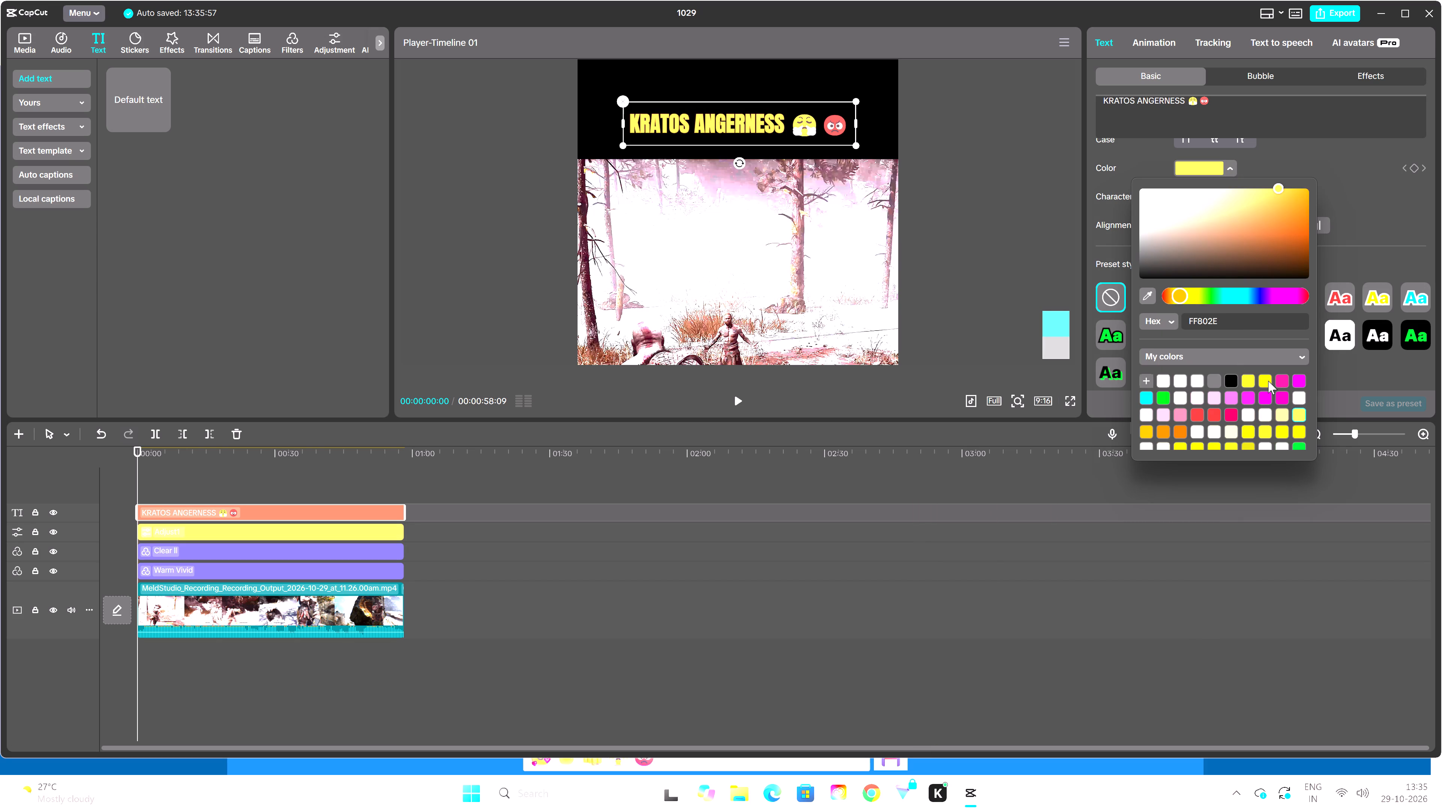
click(1268, 381)
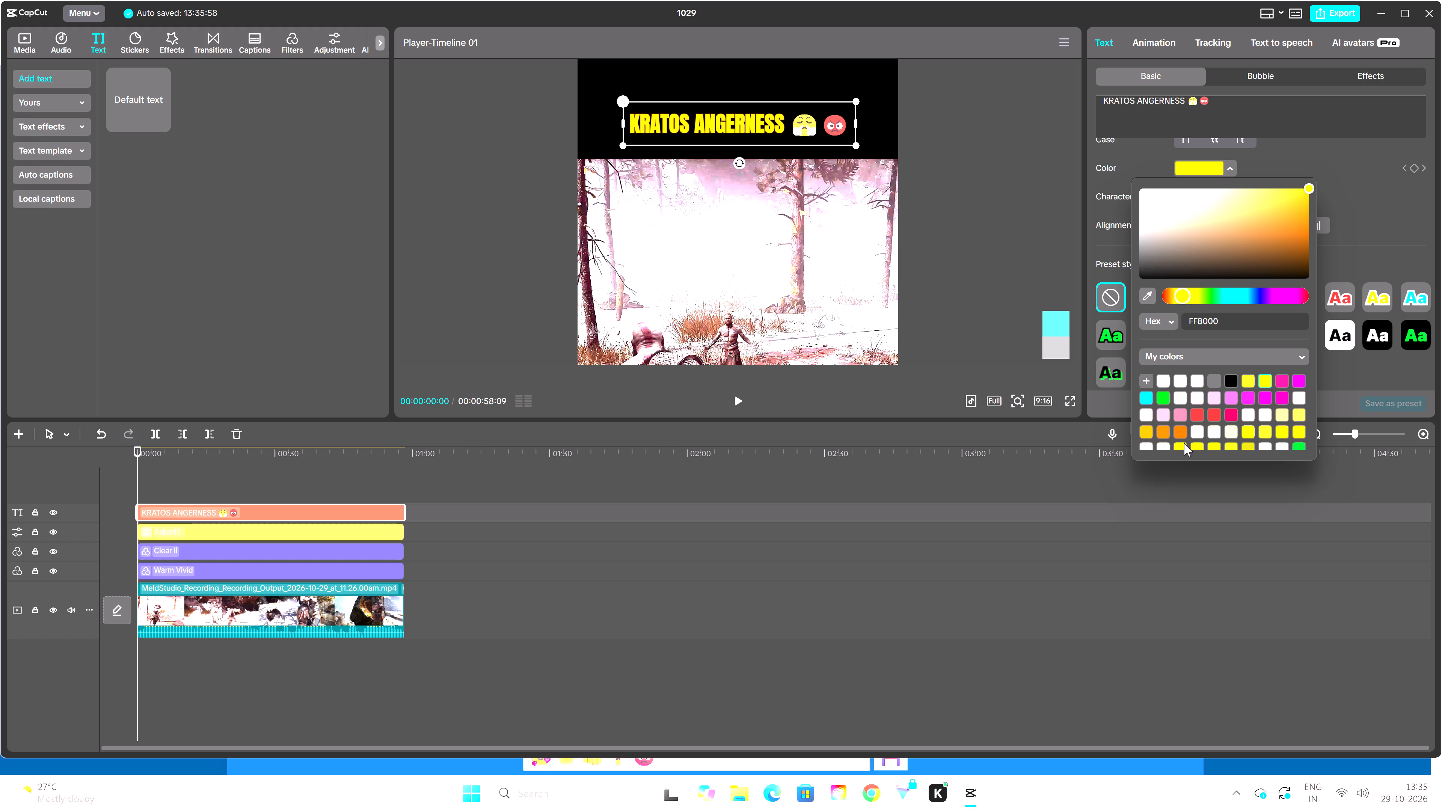
Play the opening seconds of the short in full-screen preview to check the yellow title over the footage.
click(1063, 401)
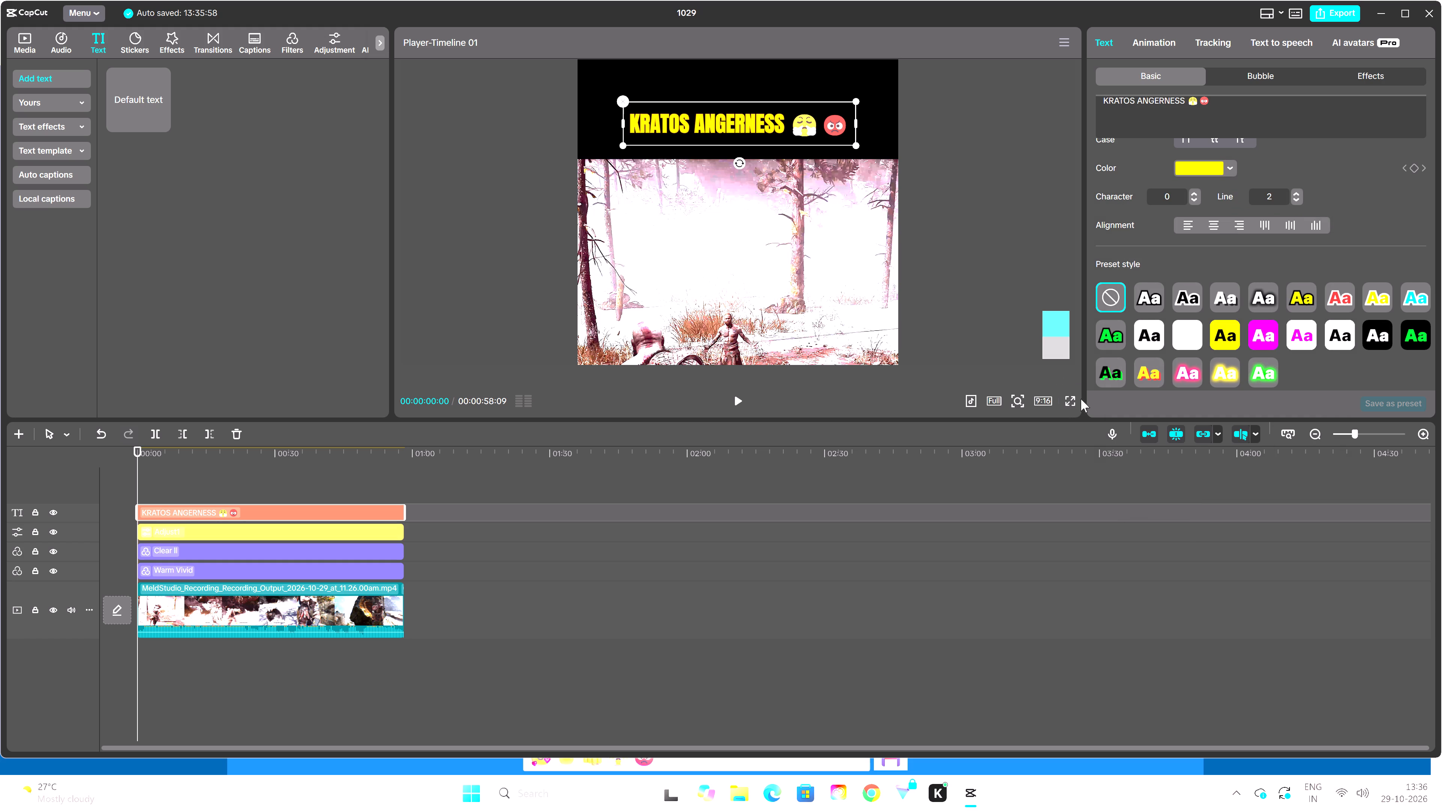
click(1072, 401)
click(1057, 418)
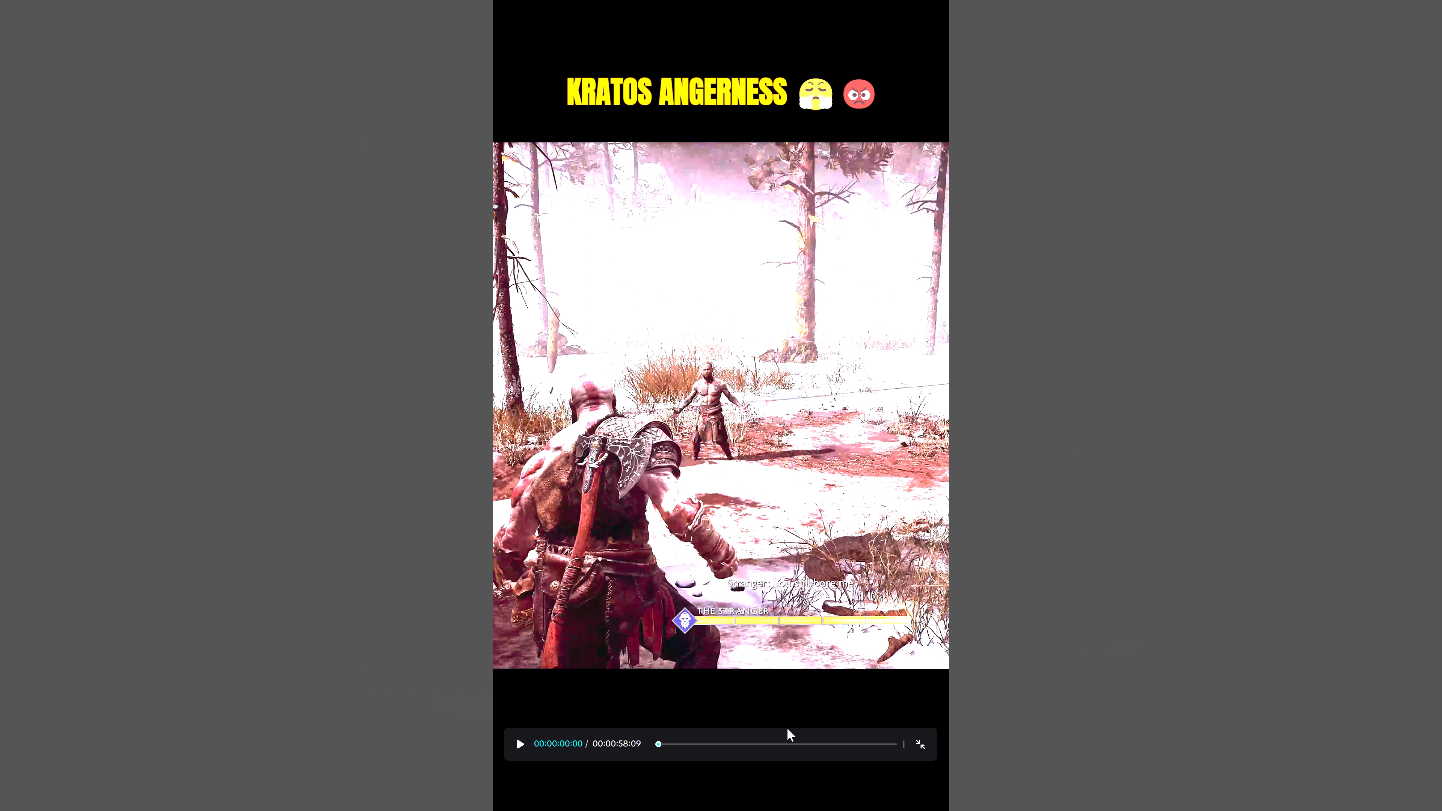
click(515, 745)
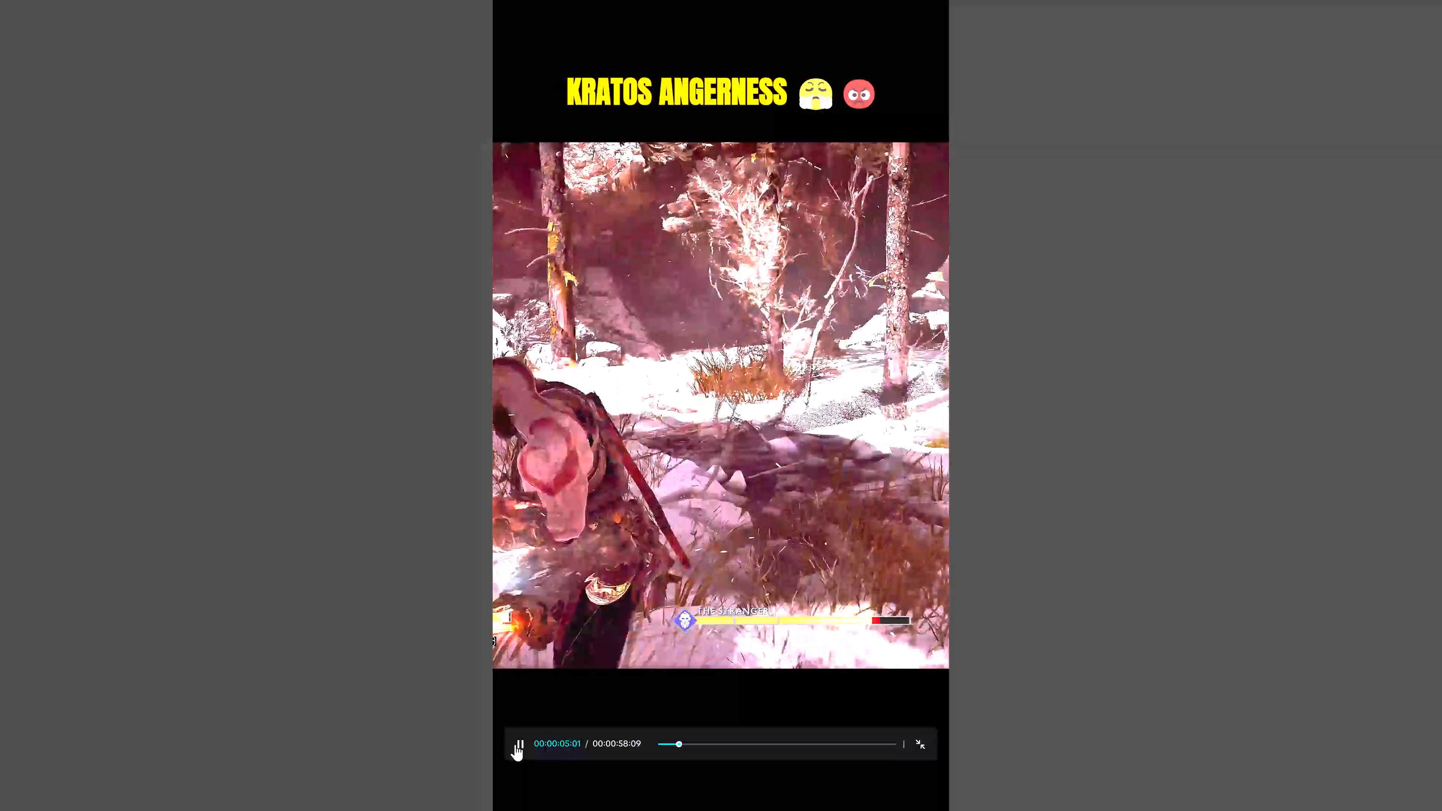
click(914, 743)
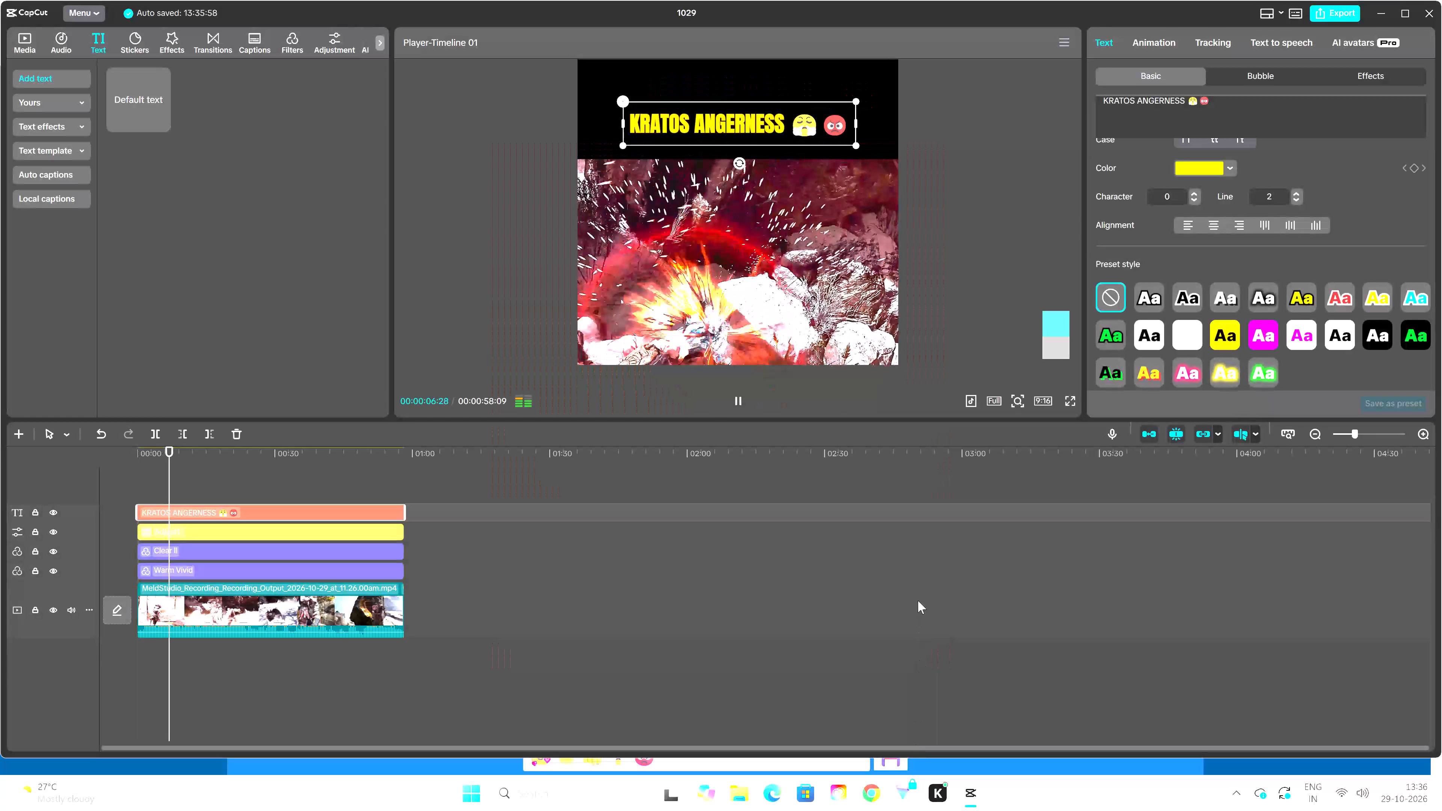
Zoom the preview out to show the whole 9:16 frame, overlay the social media preview with like and dislike icons, and pause playback.
click(1045, 399)
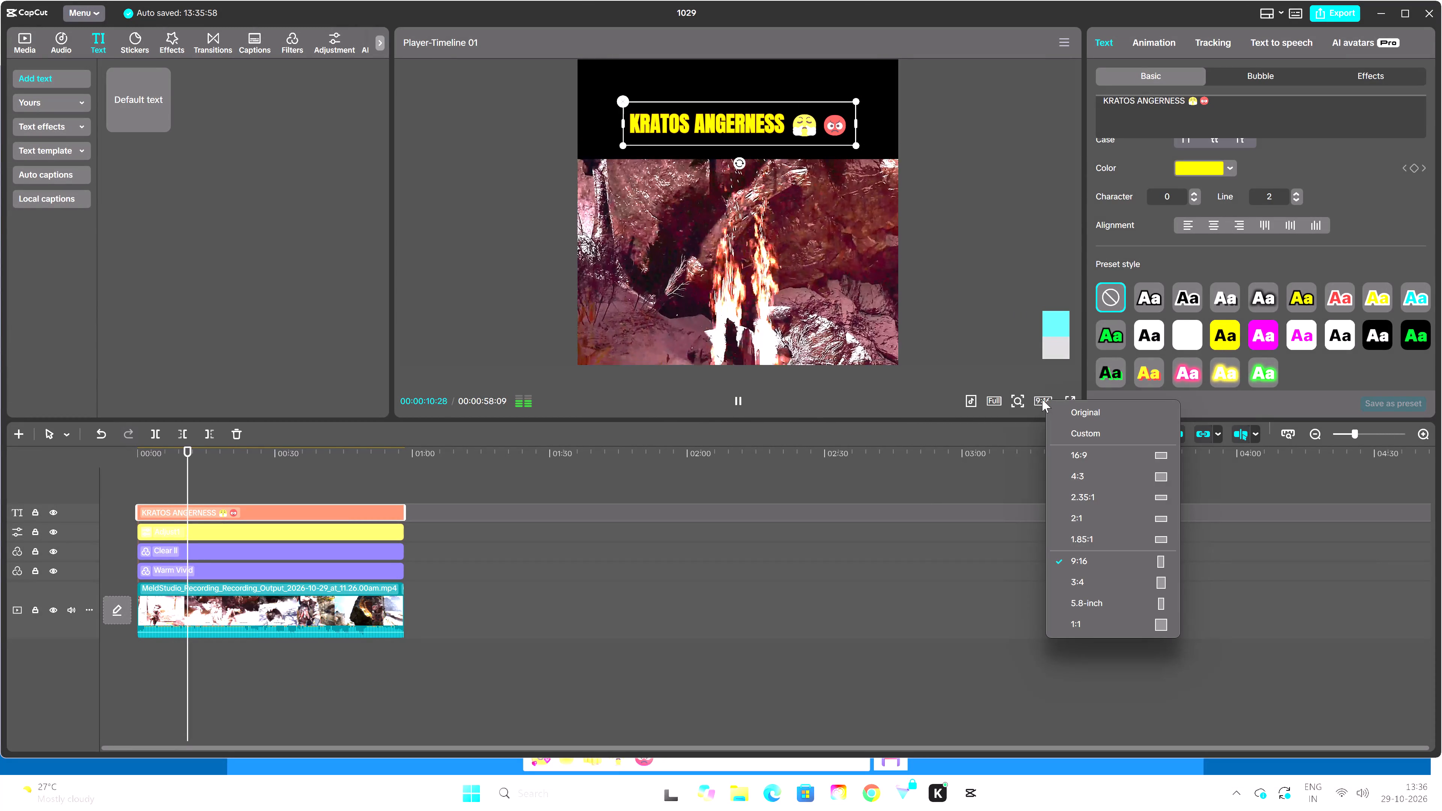
click(1041, 399)
click(1017, 401)
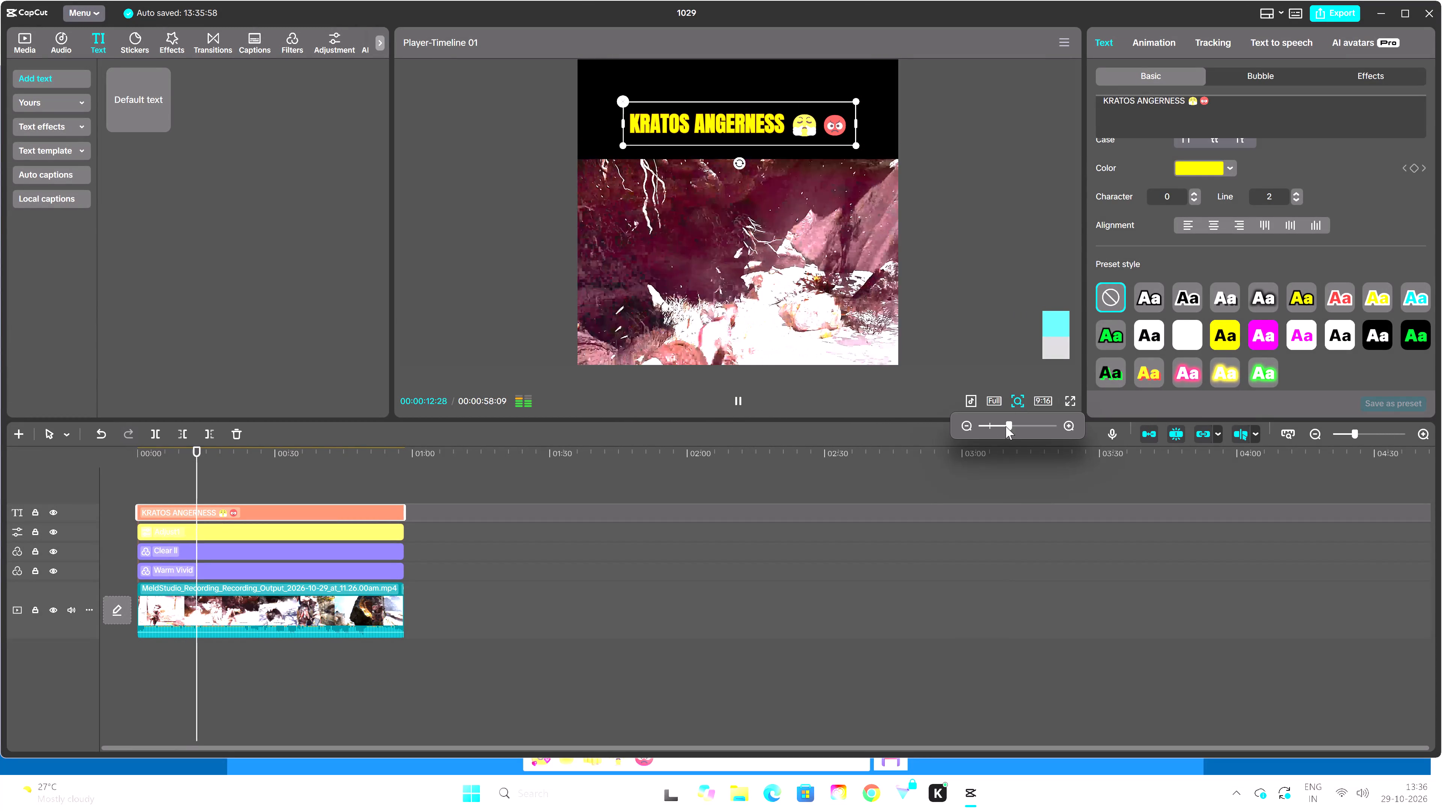
drag(1008, 427, 989, 435)
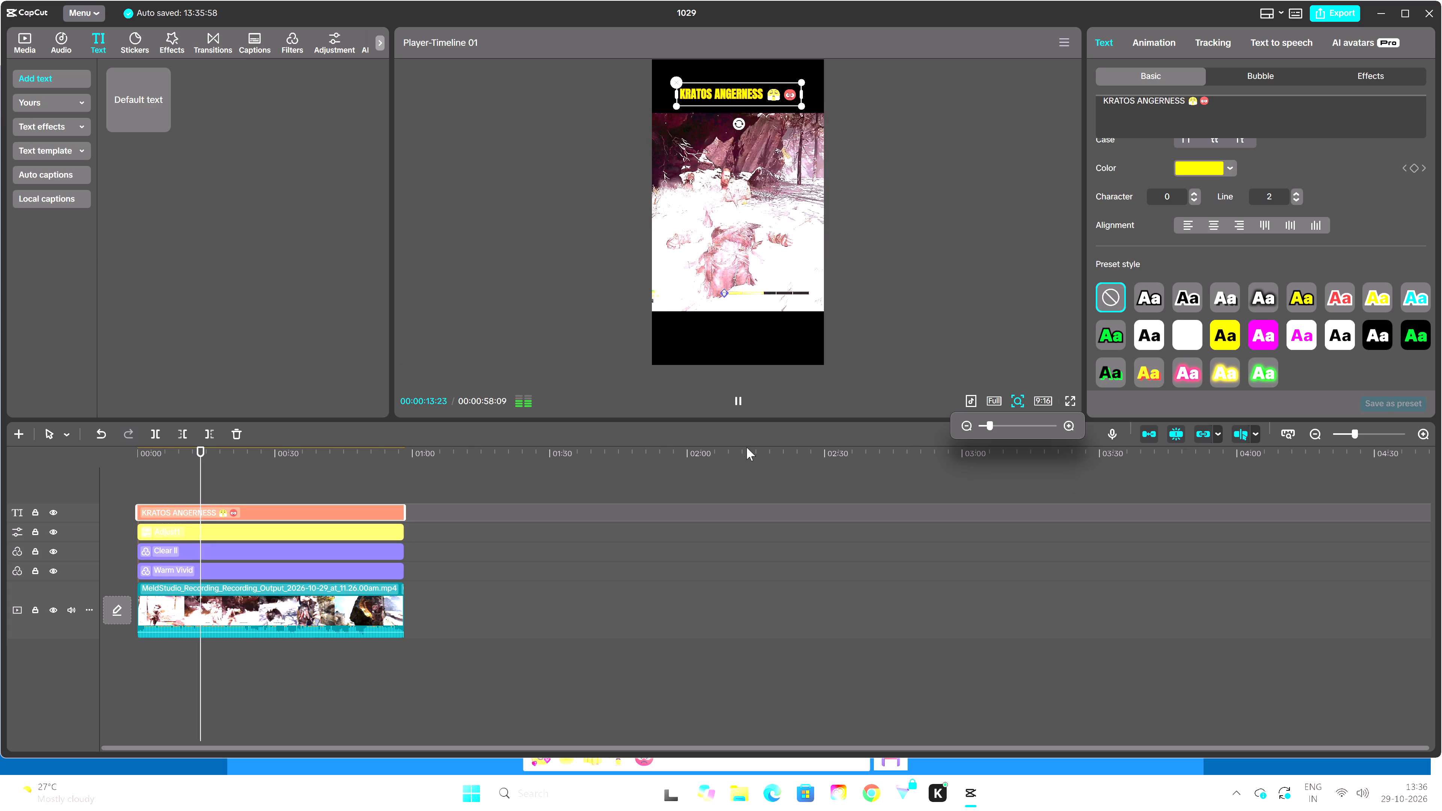
click(965, 398)
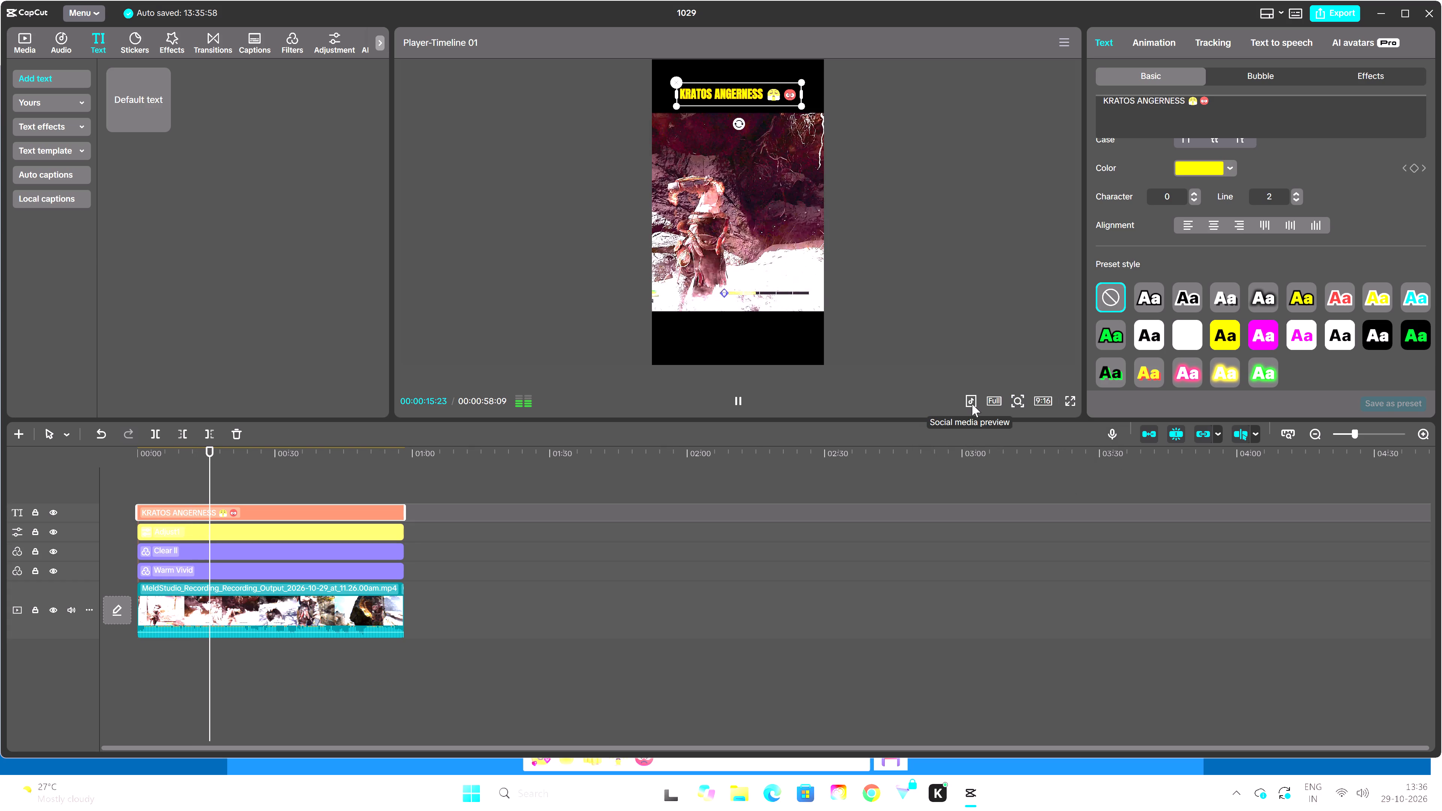
click(973, 404)
click(1006, 487)
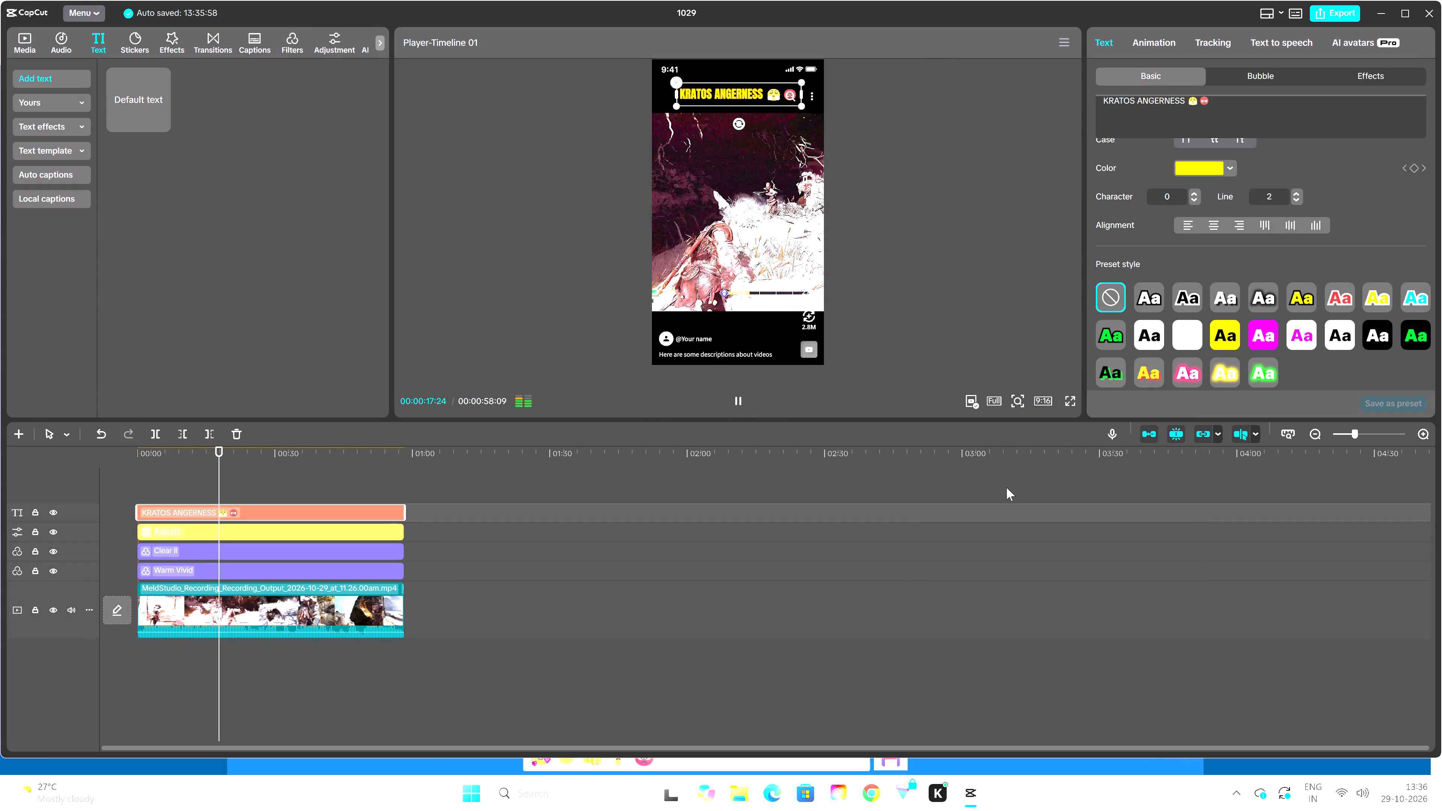
click(741, 405)
Try an exposure of -37 on the adjustment layer, set it to -22, and play the footage to check the brightness.
click(282, 528)
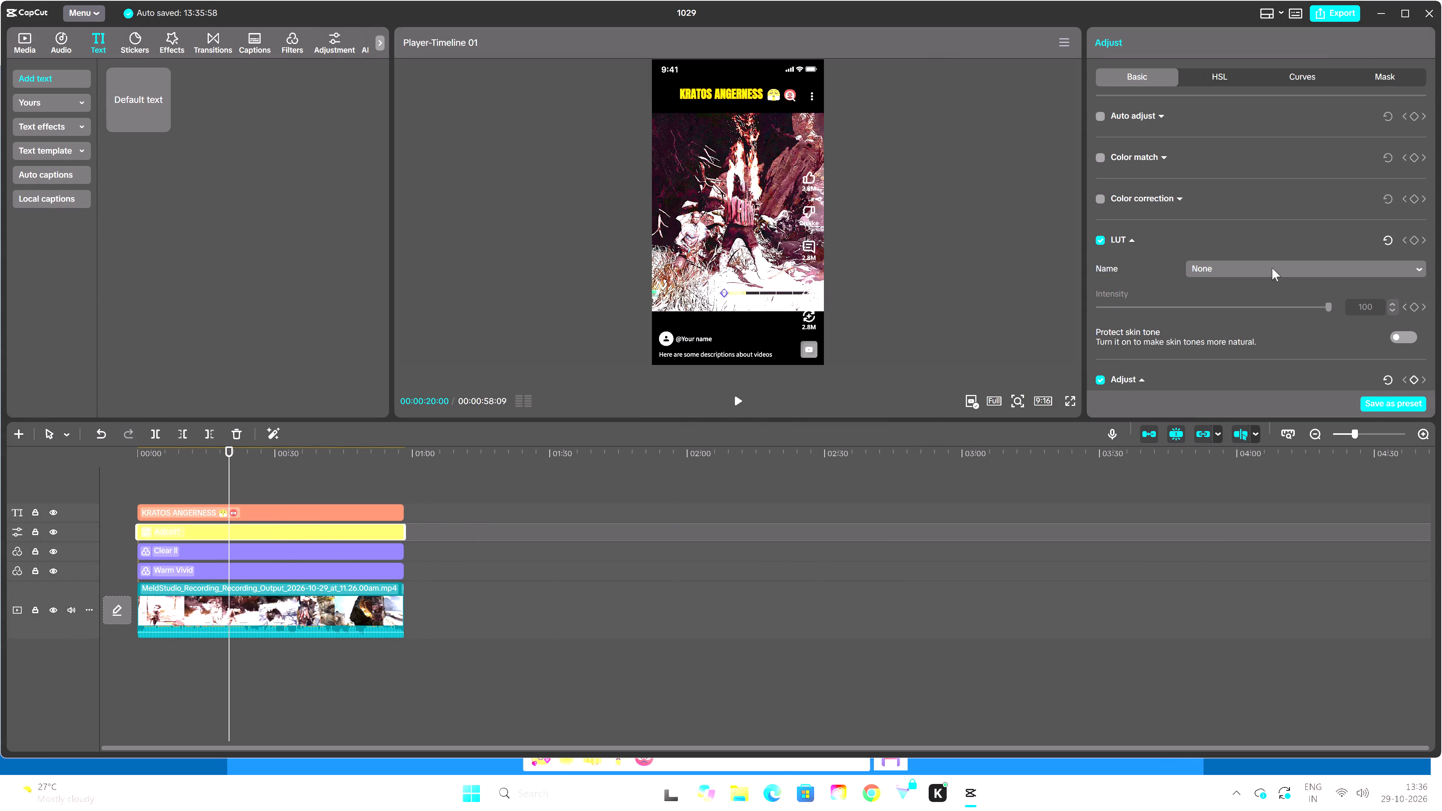
scroll(1285, 282, down, 3)
scroll(1296, 316, down, 1)
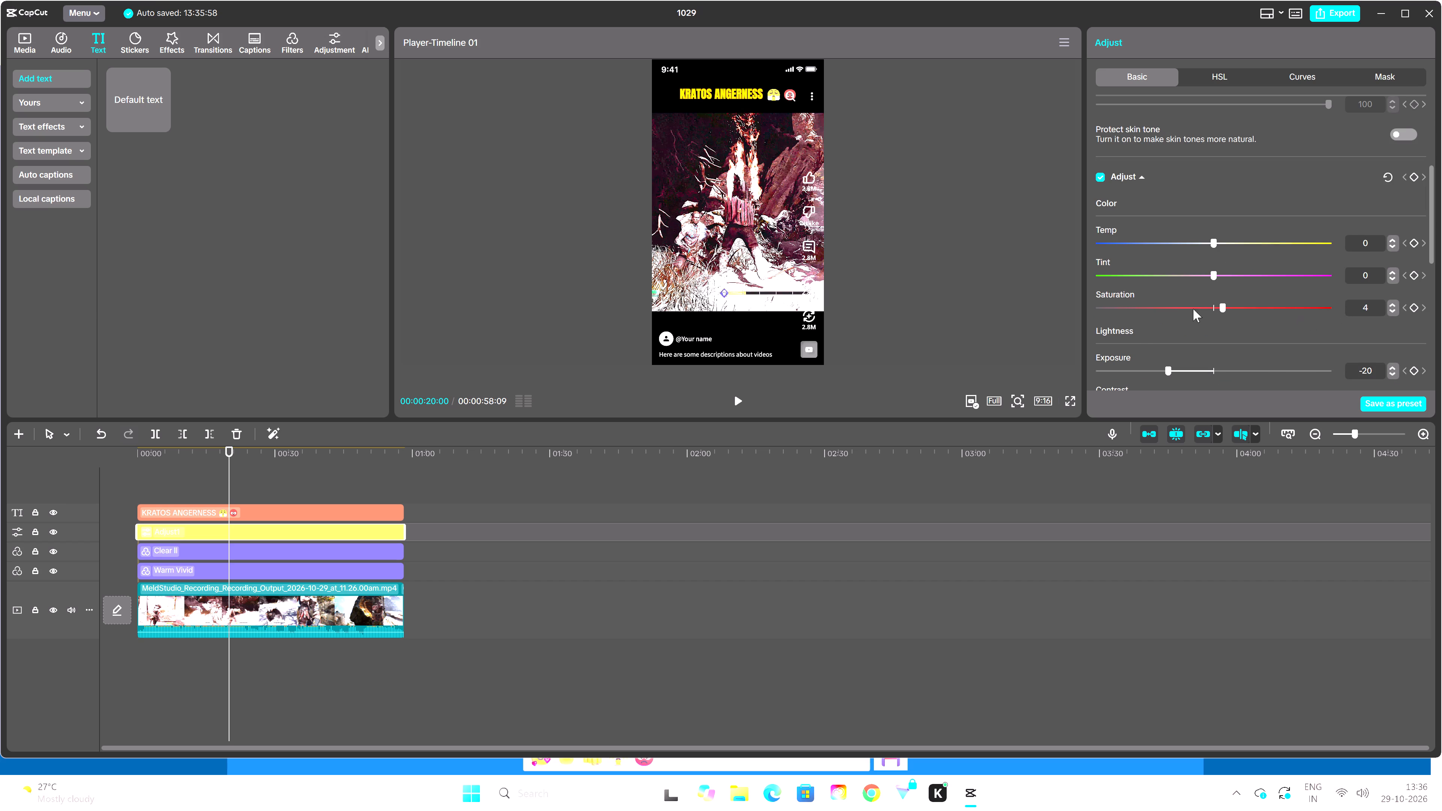
drag(1167, 306, 1127, 307)
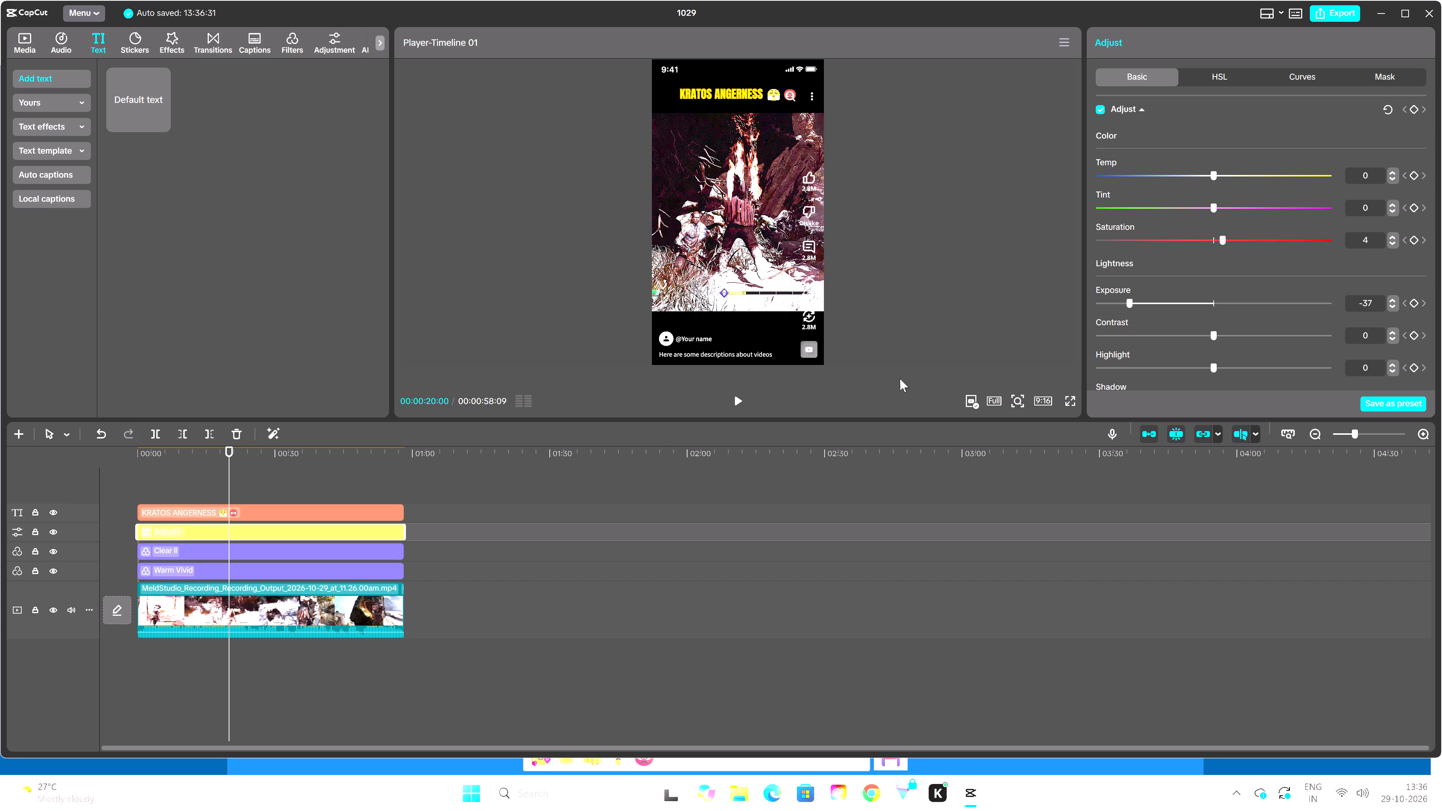
click(732, 396)
click(735, 396)
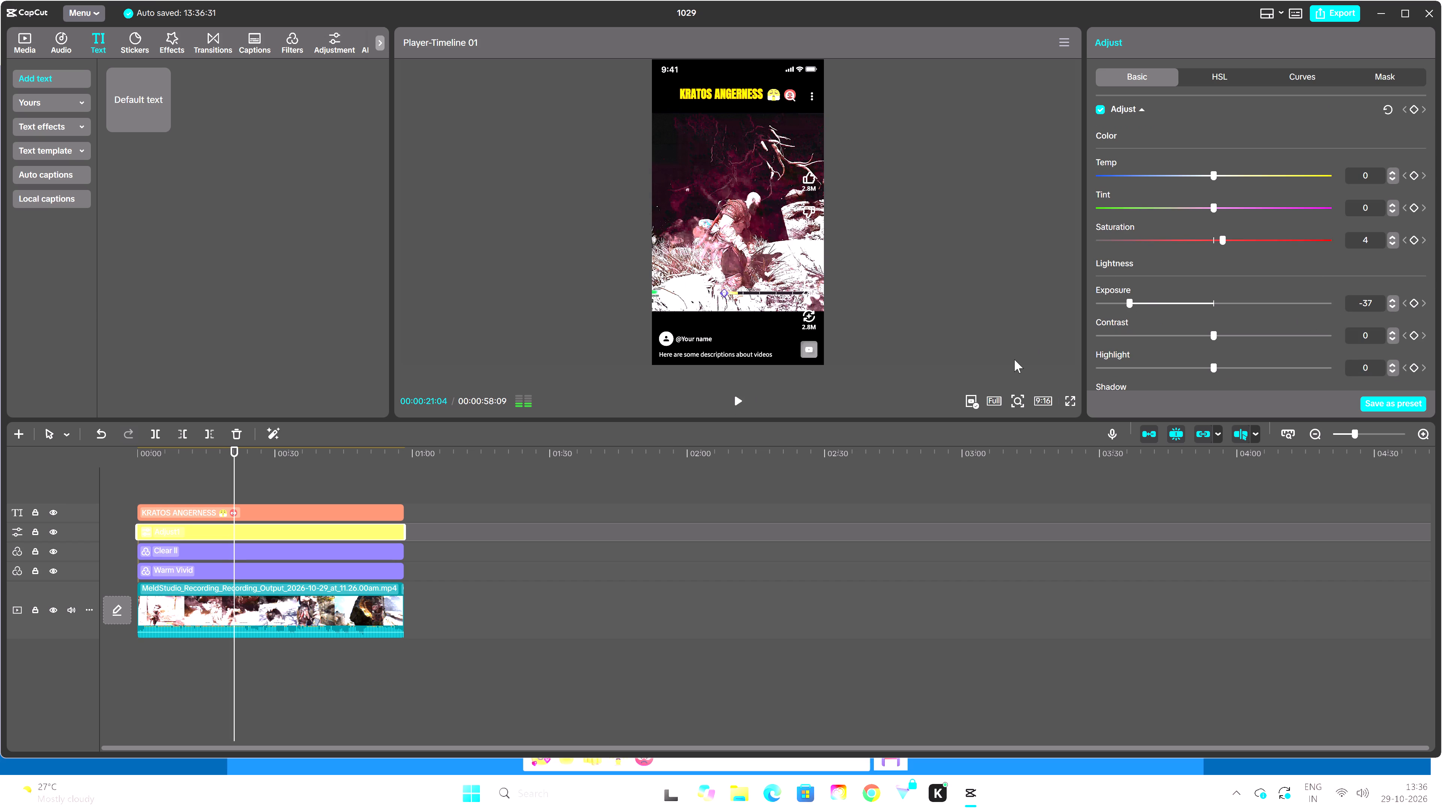
drag(1131, 303, 1151, 306)
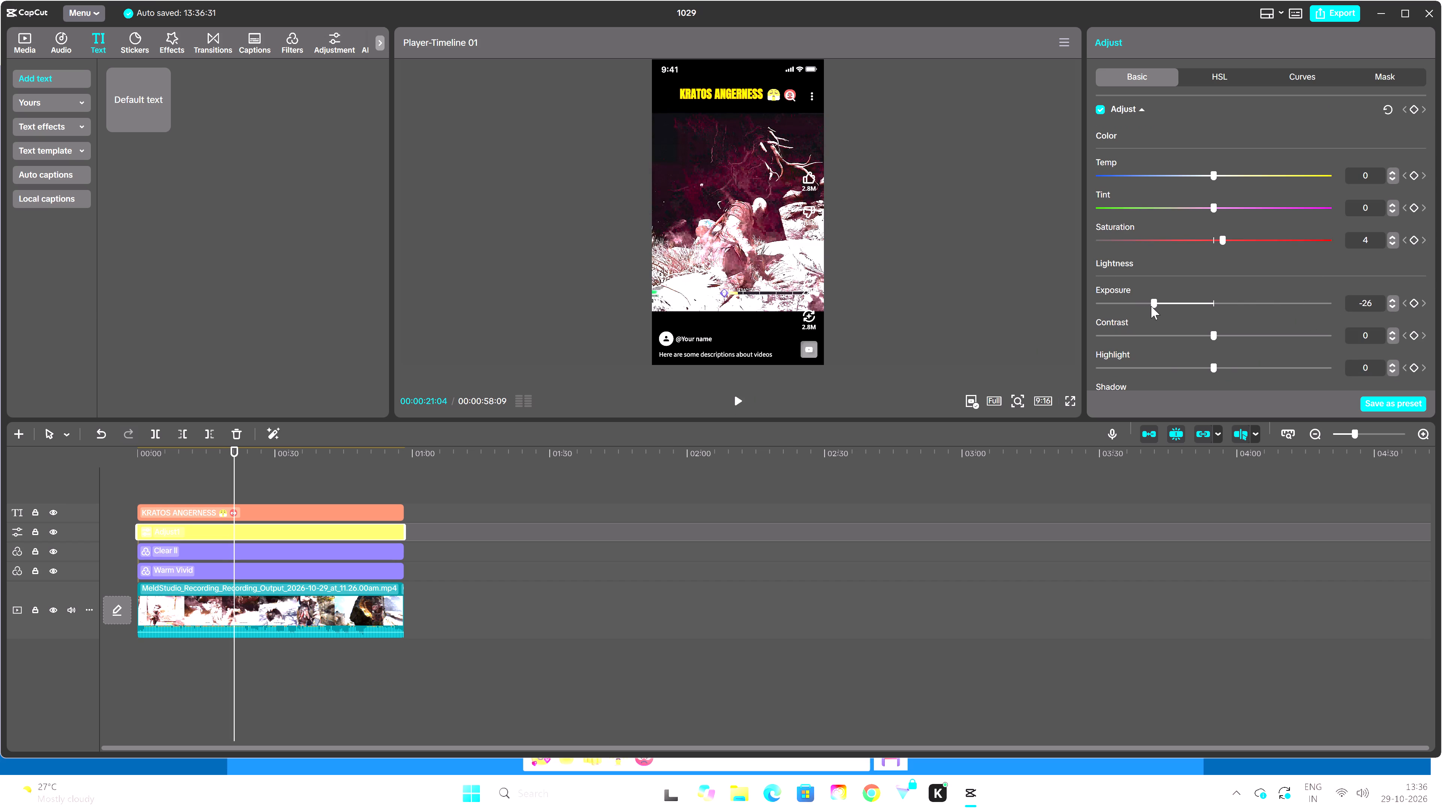
drag(1151, 306, 1160, 308)
click(733, 398)
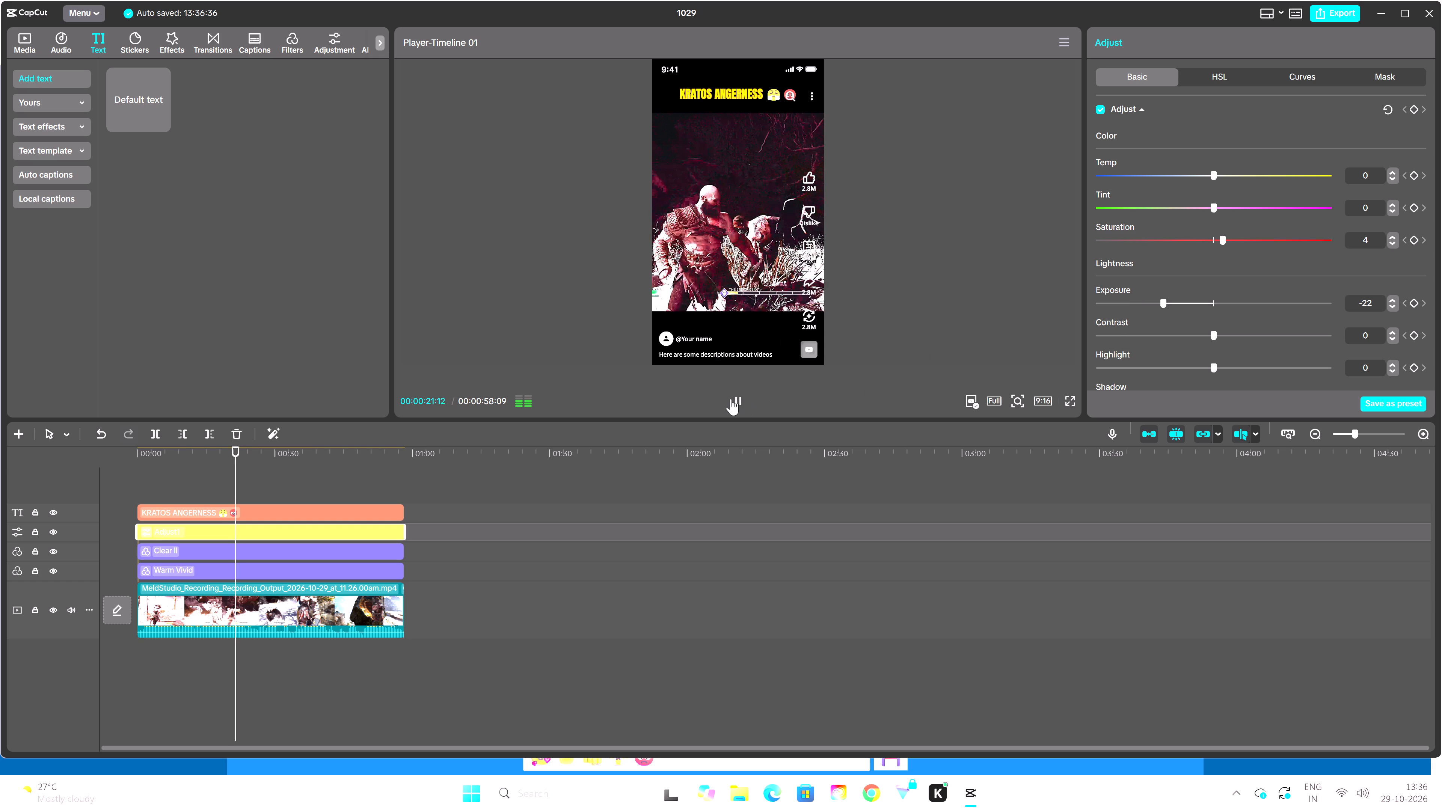
Lower the intensity of the Warm Vivid filter to 46.
click(202, 572)
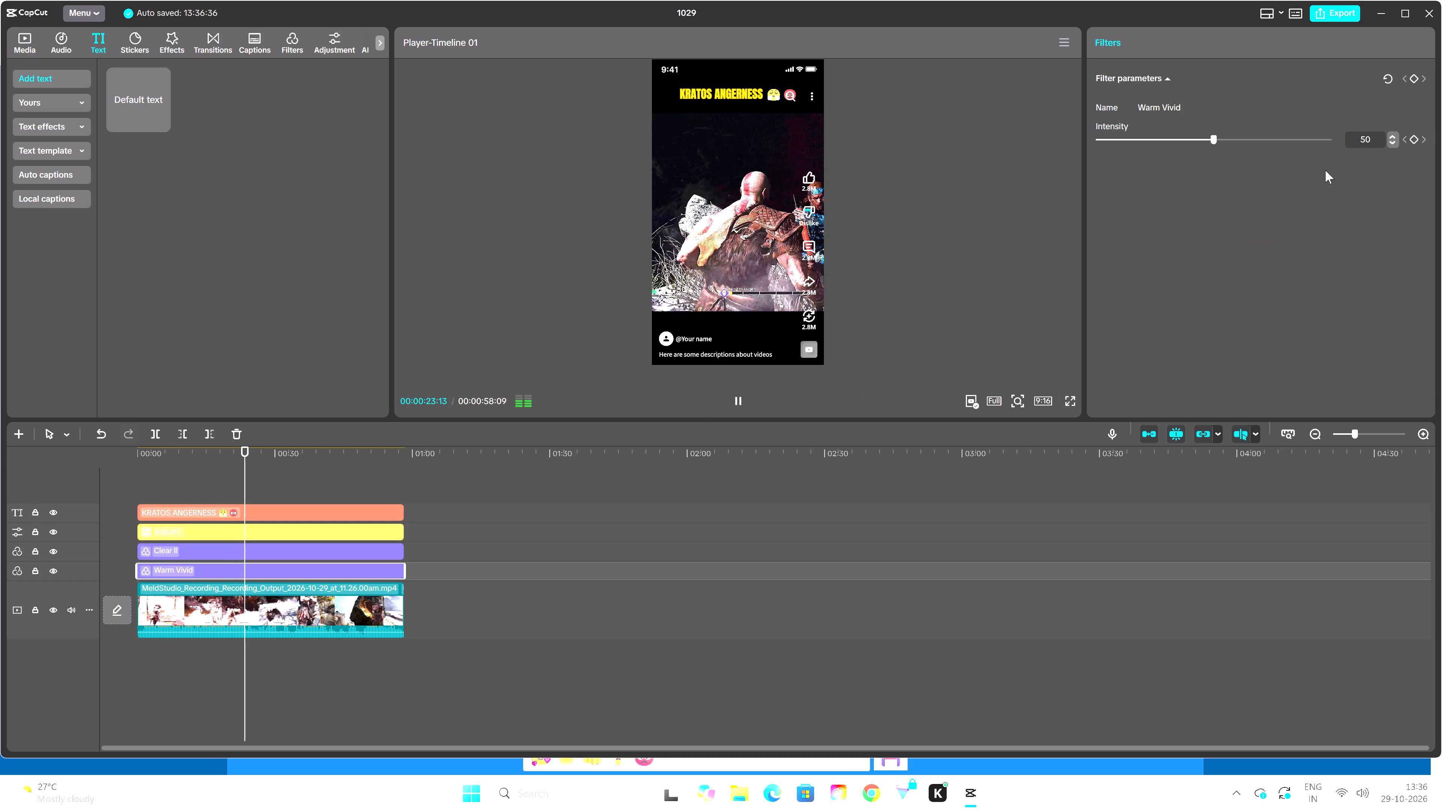
triple_click(1393, 143)
click(1393, 143)
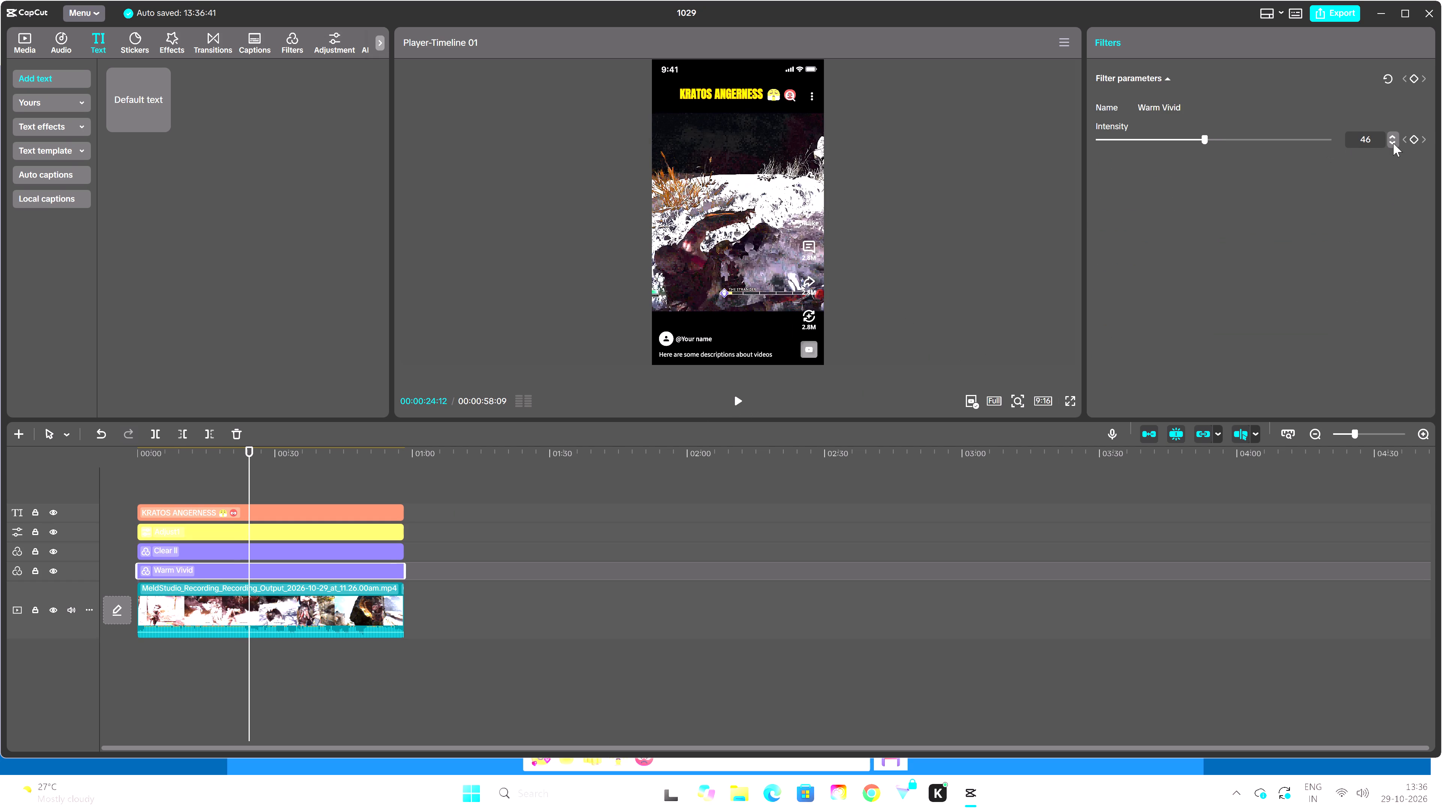
Raise the intensity of the Warm Vivid filter by a few points, to about 49.
triple_click(1391, 134)
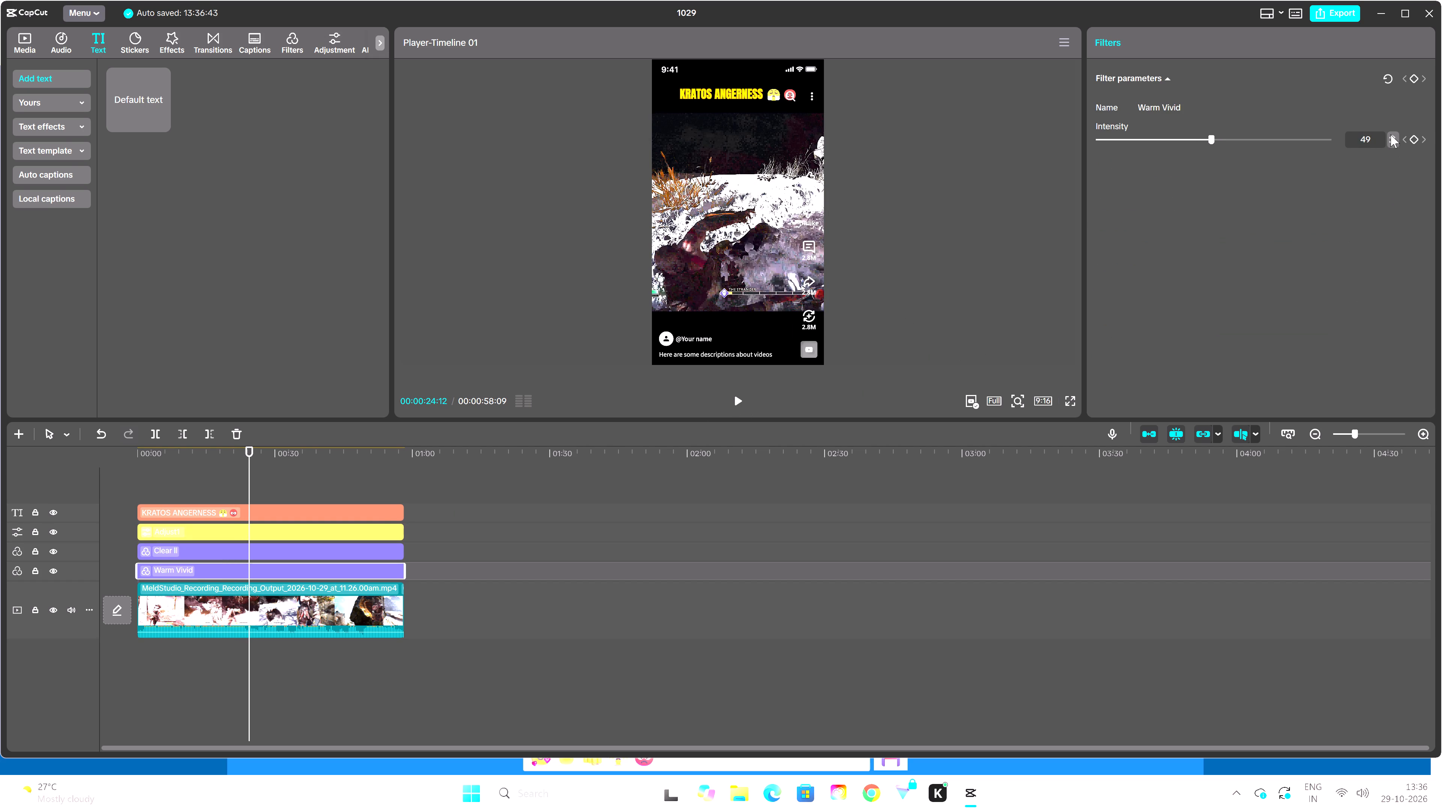
click(1391, 134)
On the adjustment layer, set saturation to 3, brilliance to 3 and clarity to 12.
click(295, 531)
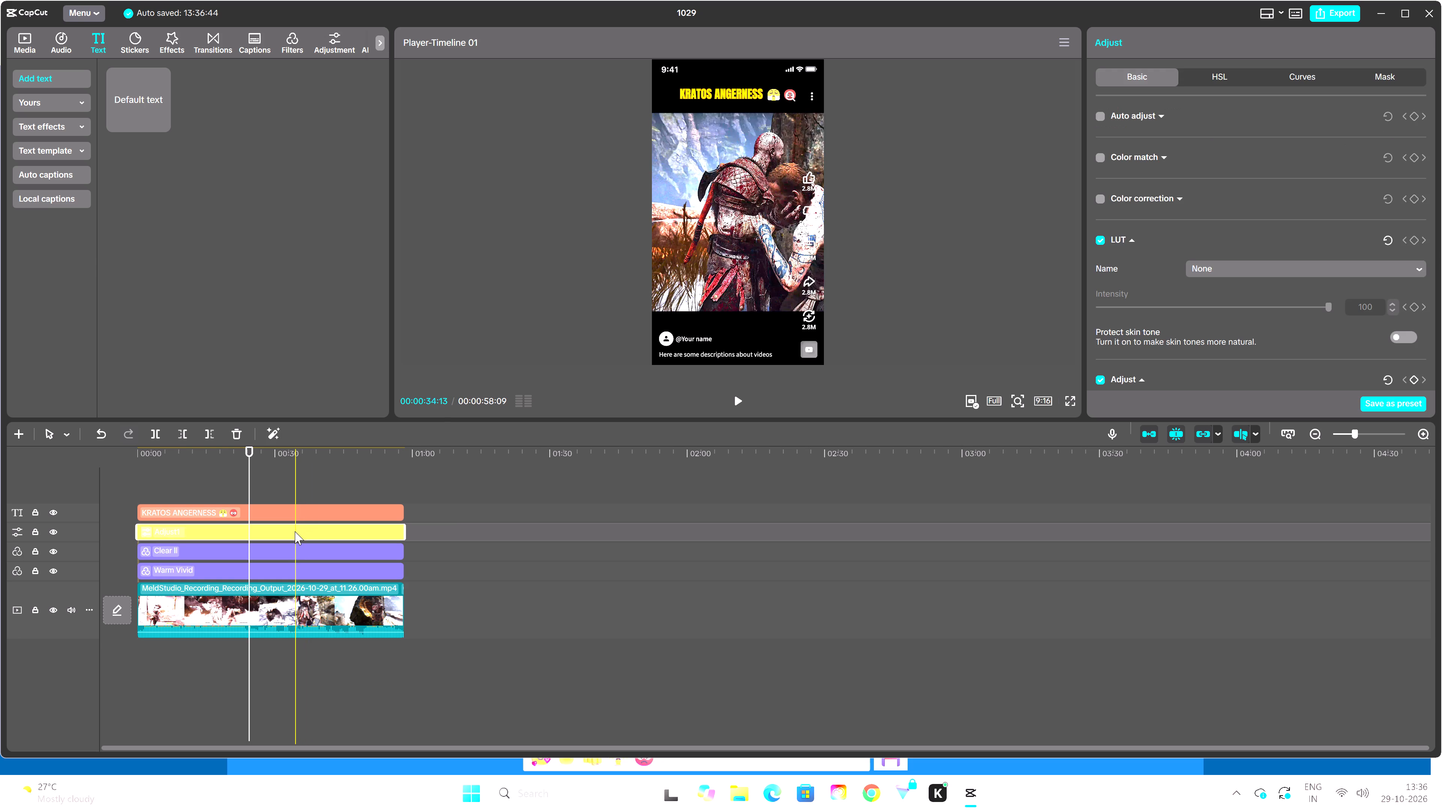
scroll(1207, 232, down, 2)
scroll(1276, 243, down, 2)
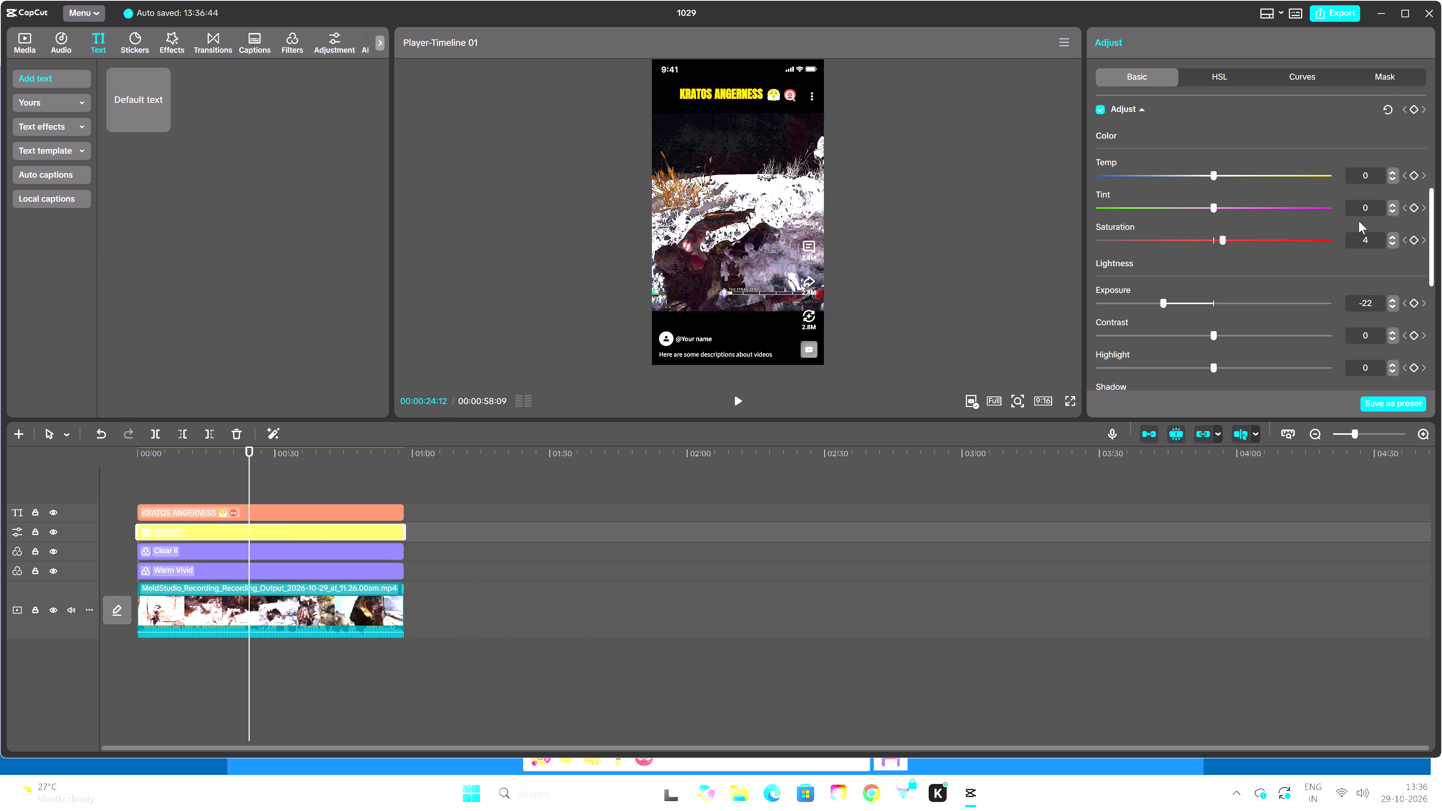
click(1395, 242)
scroll(1389, 258, down, 3)
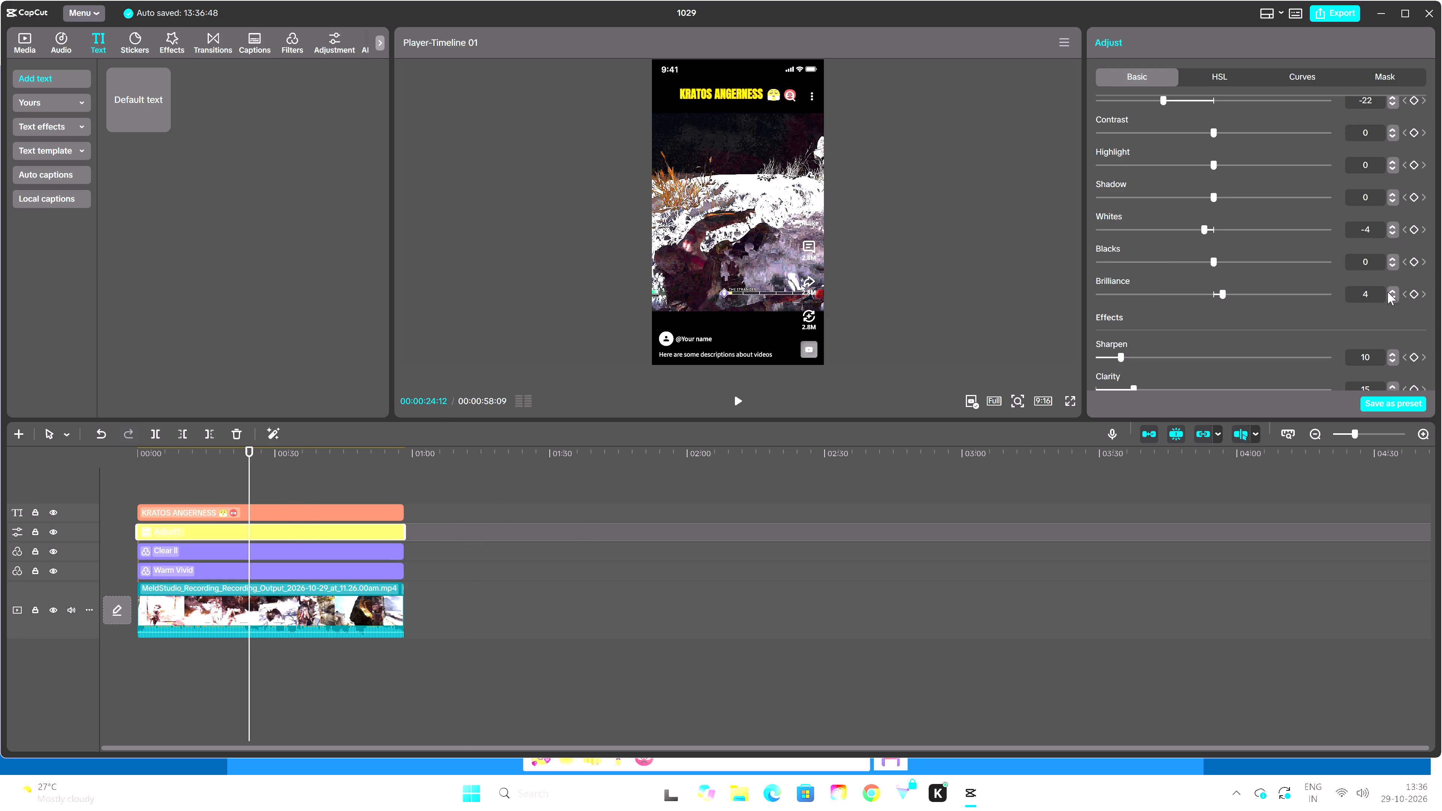
click(1392, 299)
scroll(1381, 276, down, 2)
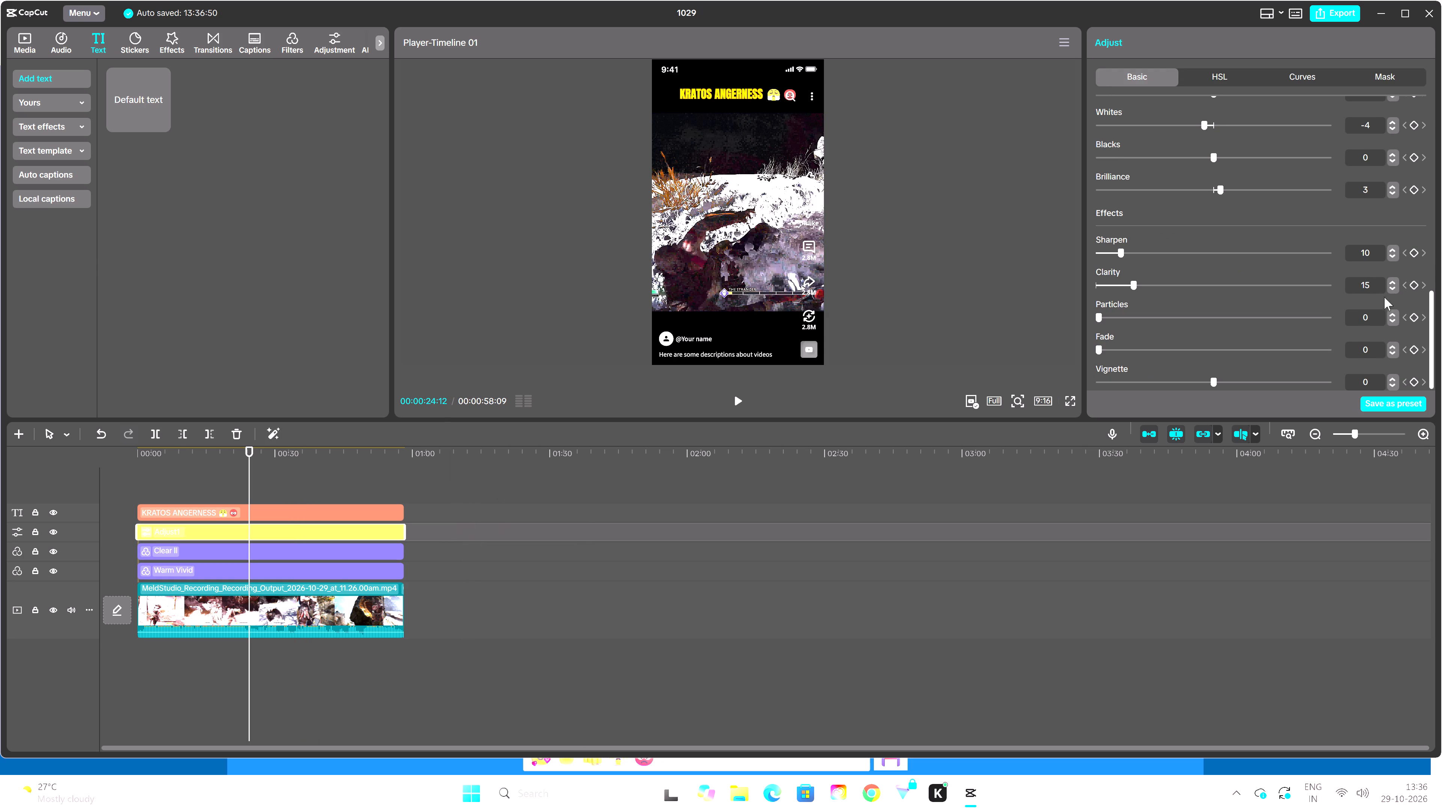
double_click(1393, 288)
click(1393, 289)
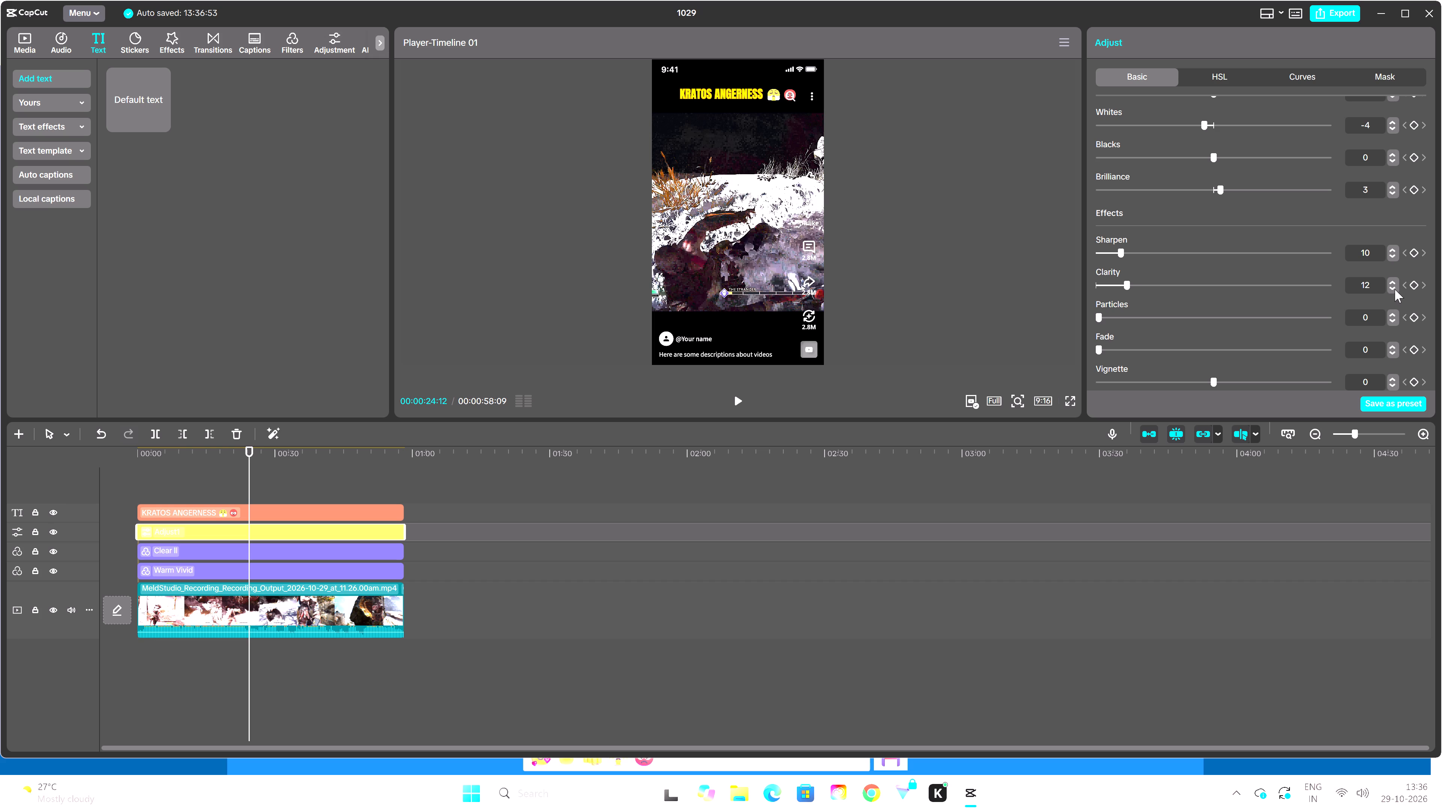
Play the second half of the short, partly in full-screen preview, to check the revised colour grading.
click(736, 400)
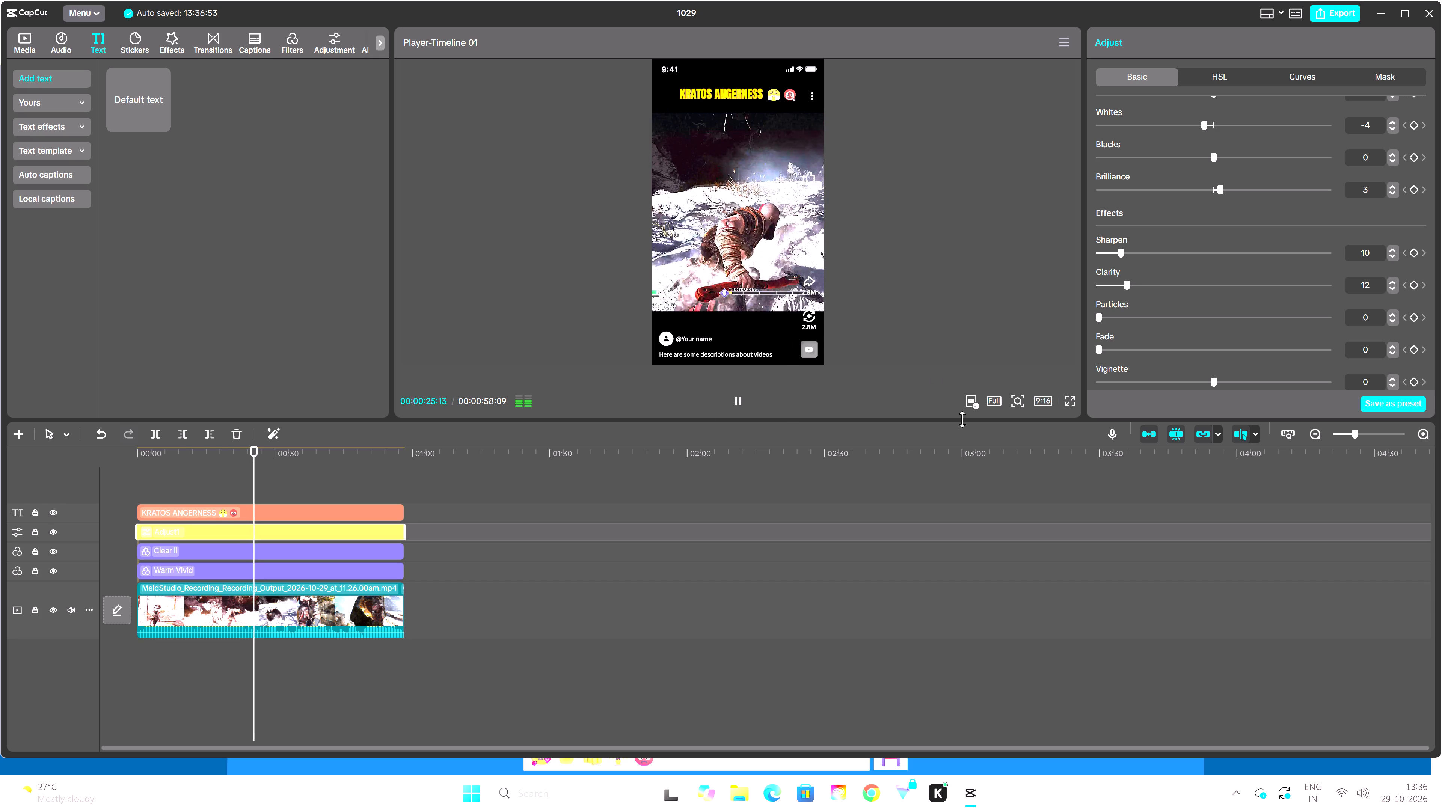
click(1070, 401)
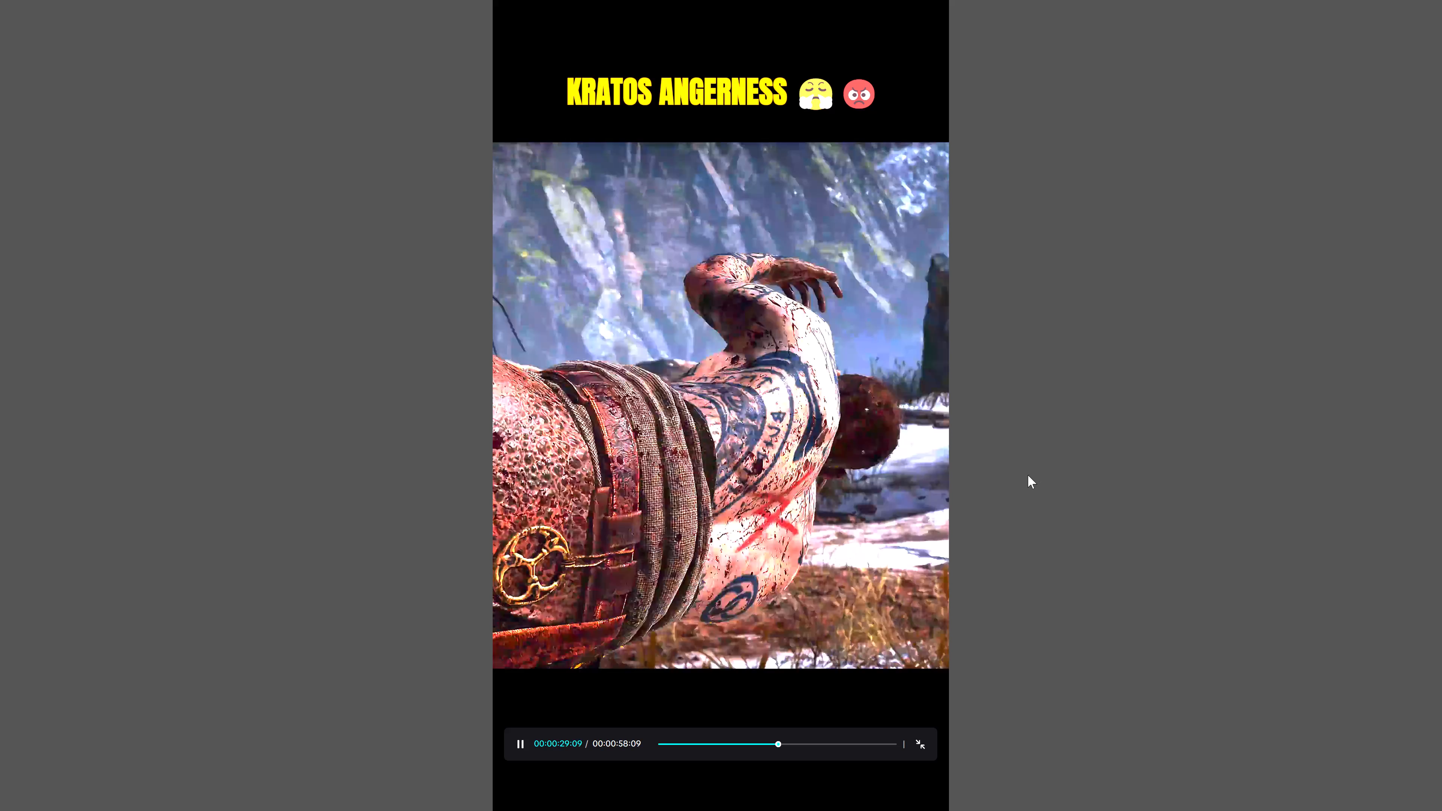
click(896, 552)
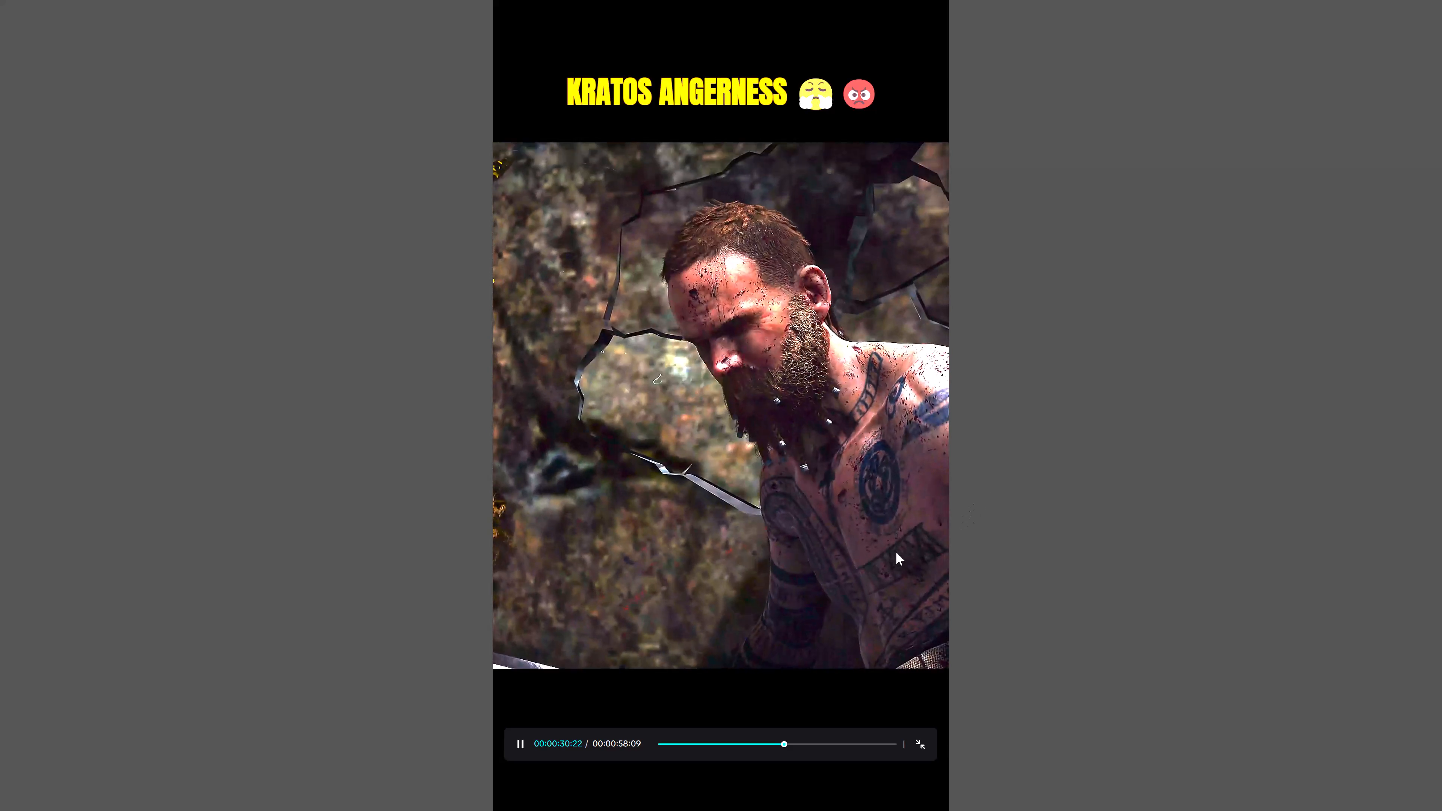
click(922, 746)
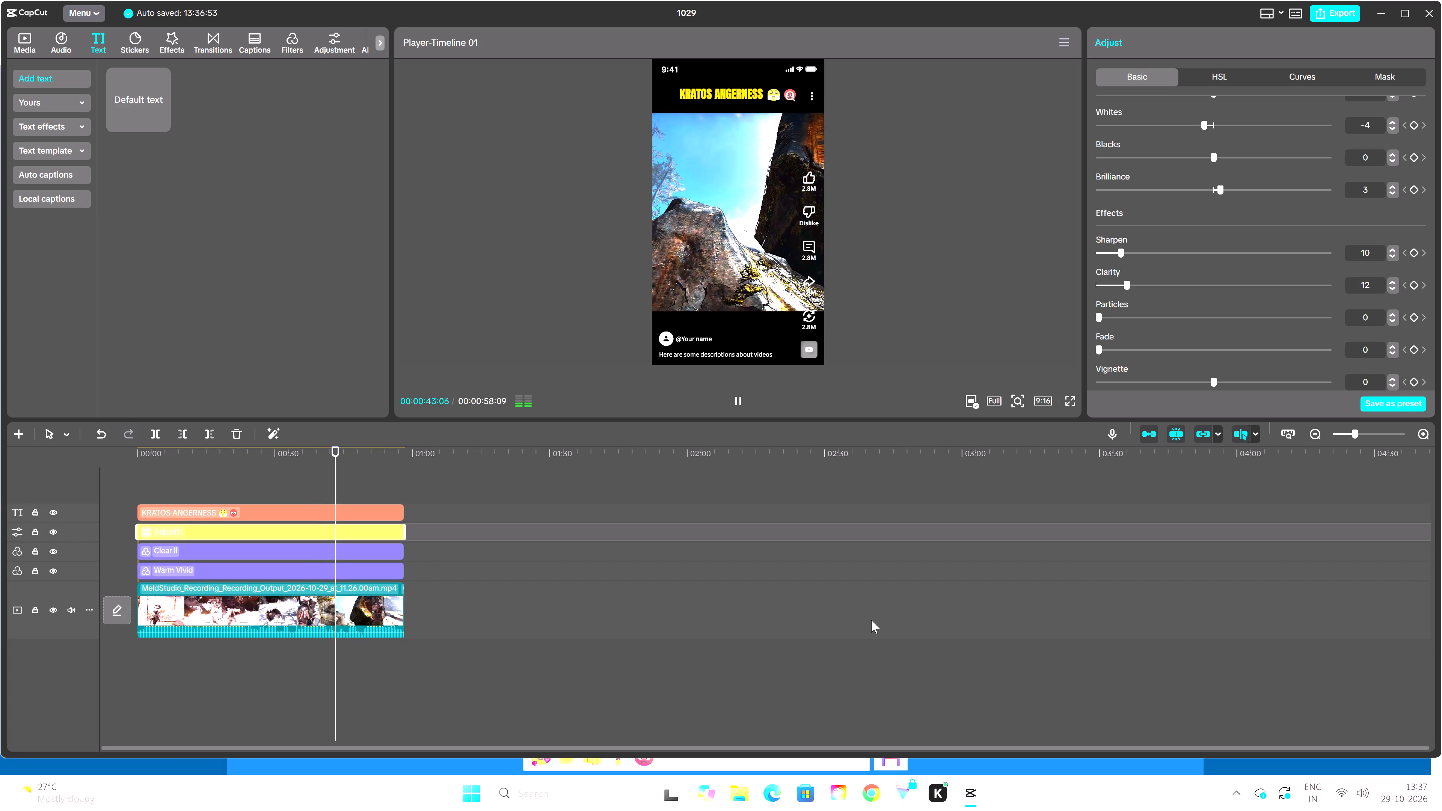
click(1069, 407)
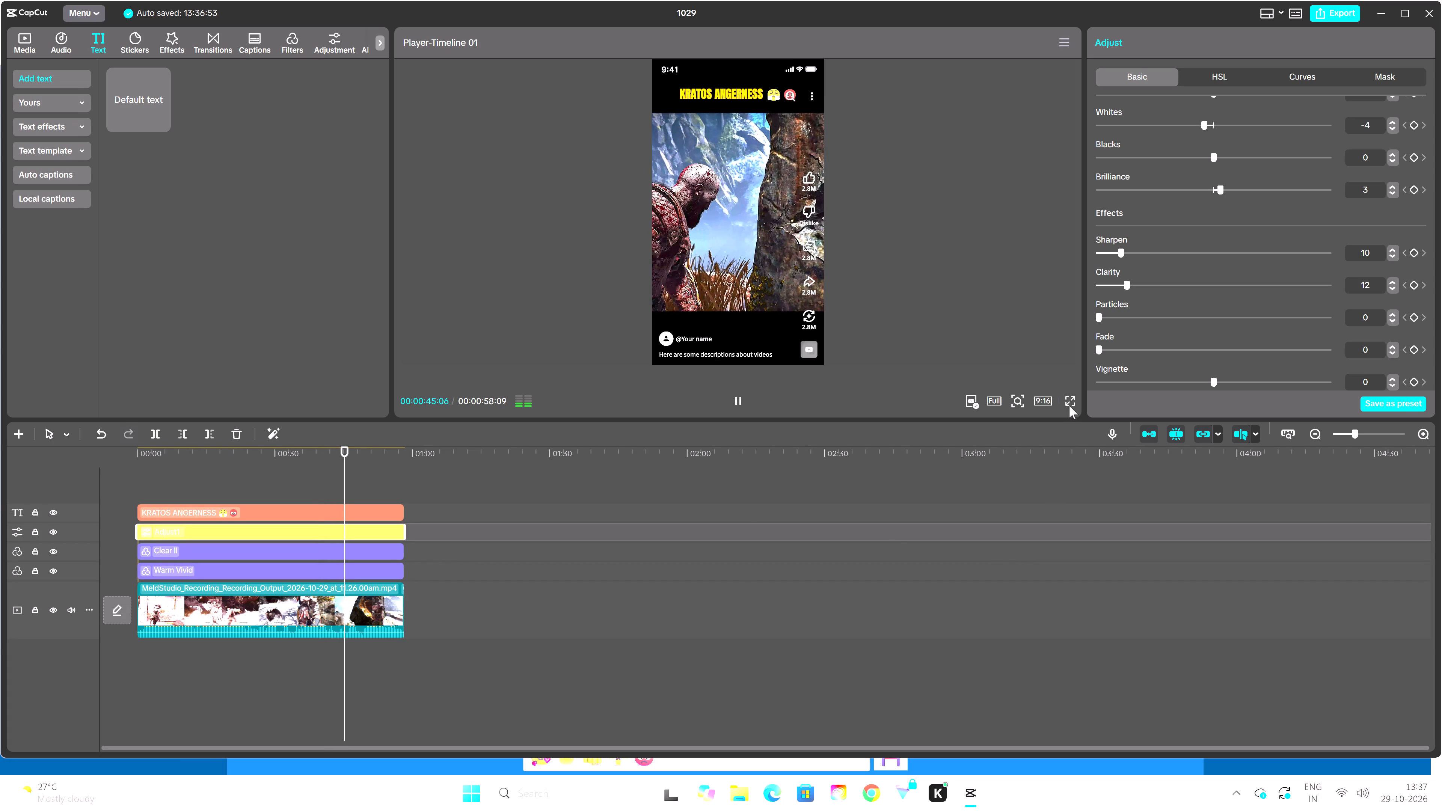
click(1068, 402)
click(915, 746)
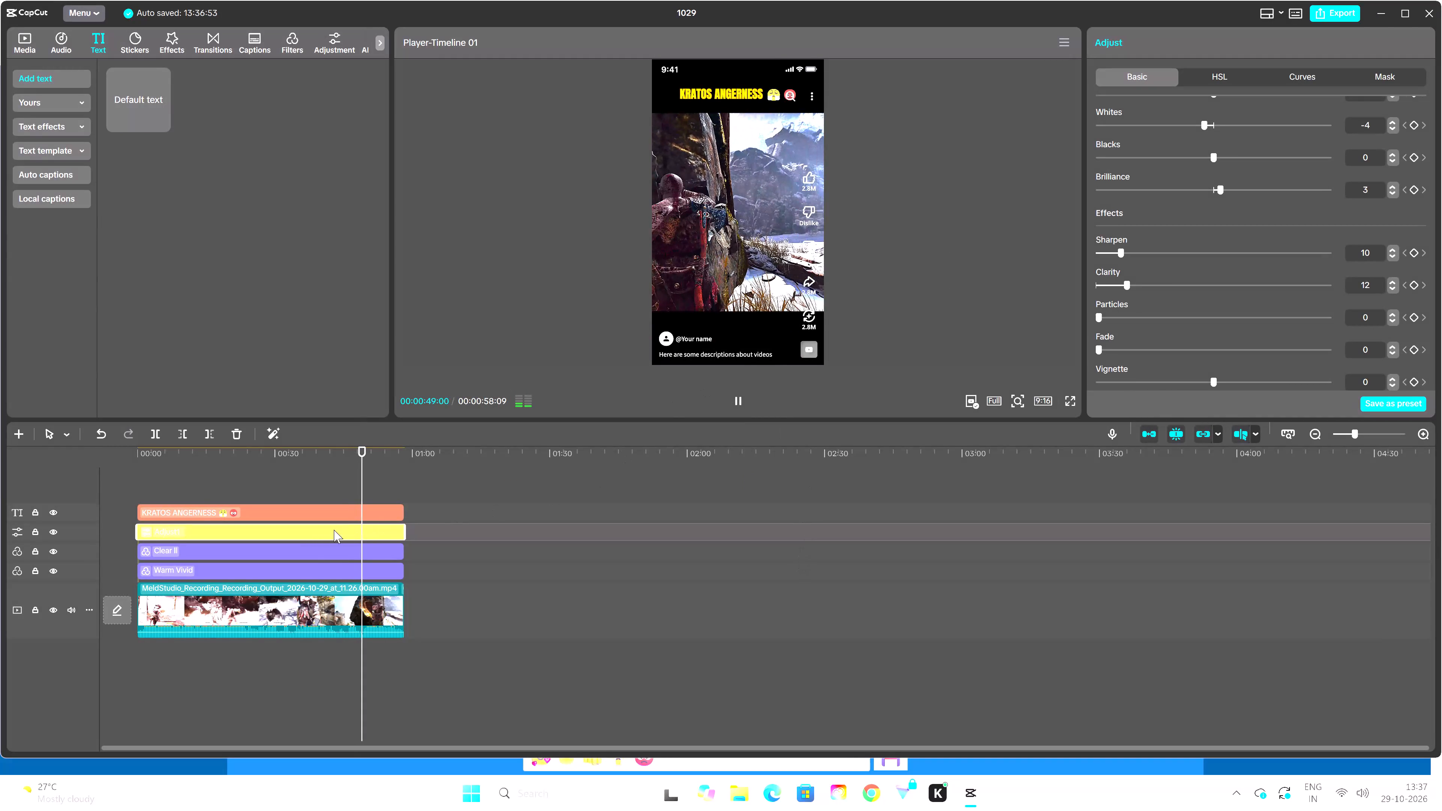
Set the adjustment layer's exposure to -20 and its brilliance to 4.
scroll(1350, 153, up, 1)
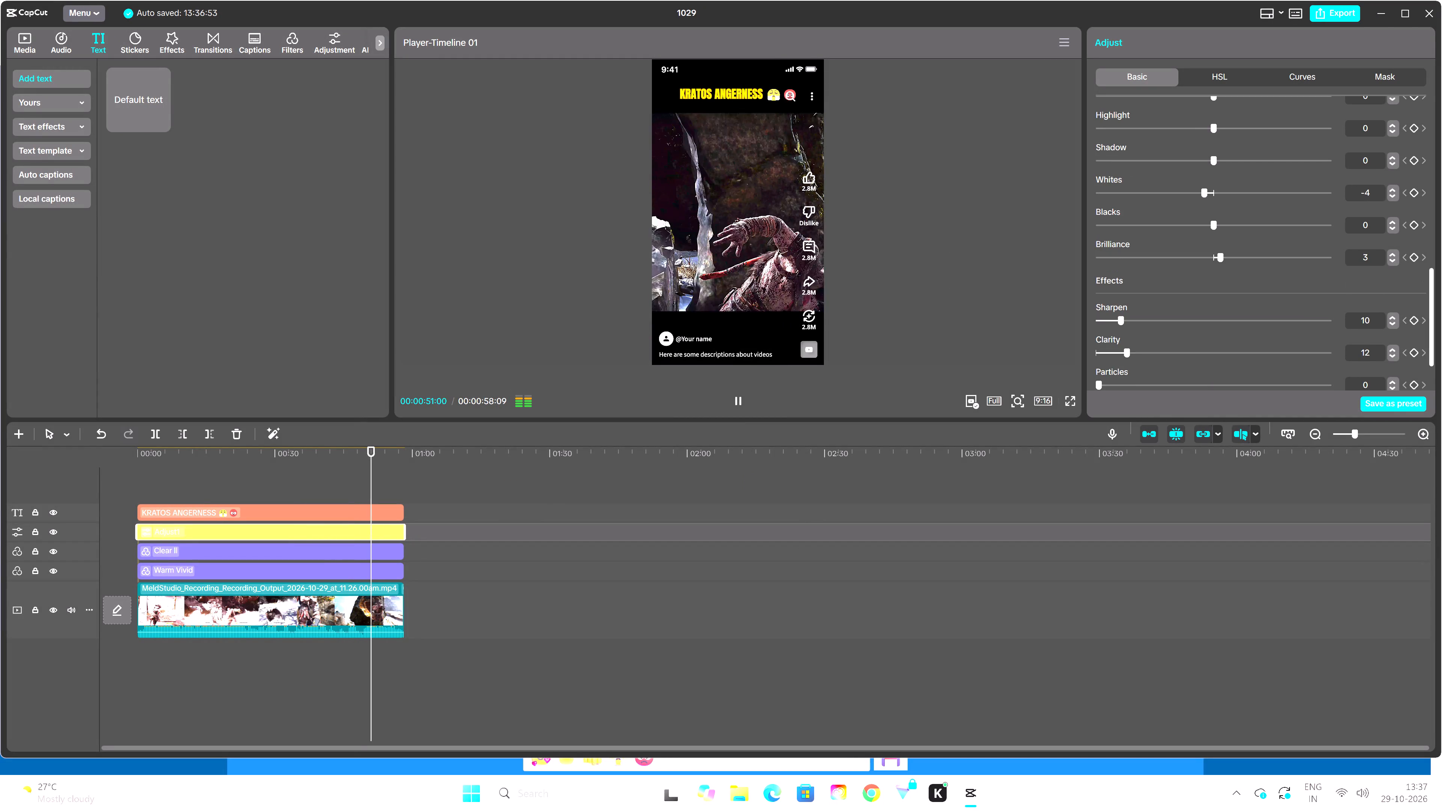
scroll(1377, 151, up, 2)
click(1390, 200)
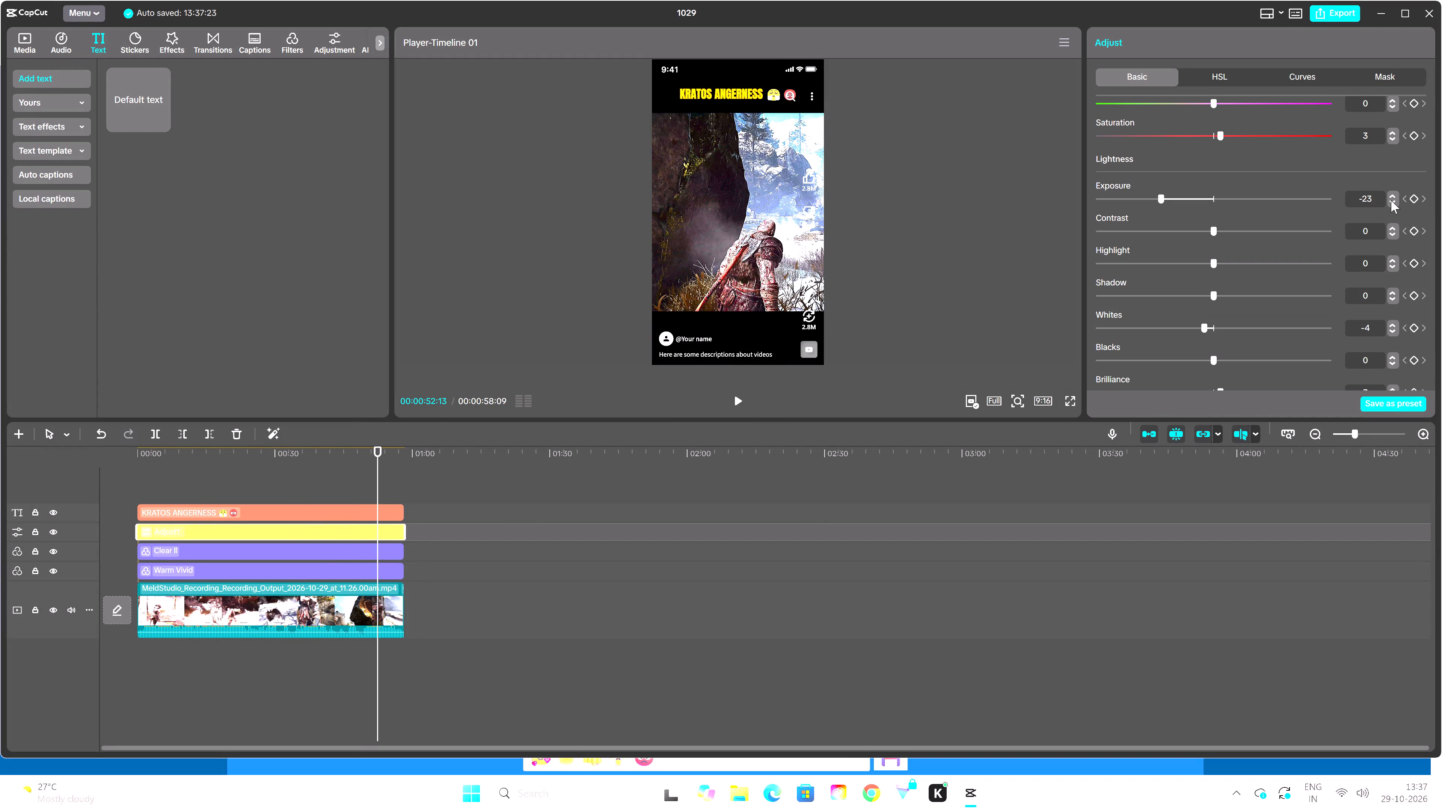
triple_click(1391, 196)
scroll(1299, 261, down, 3)
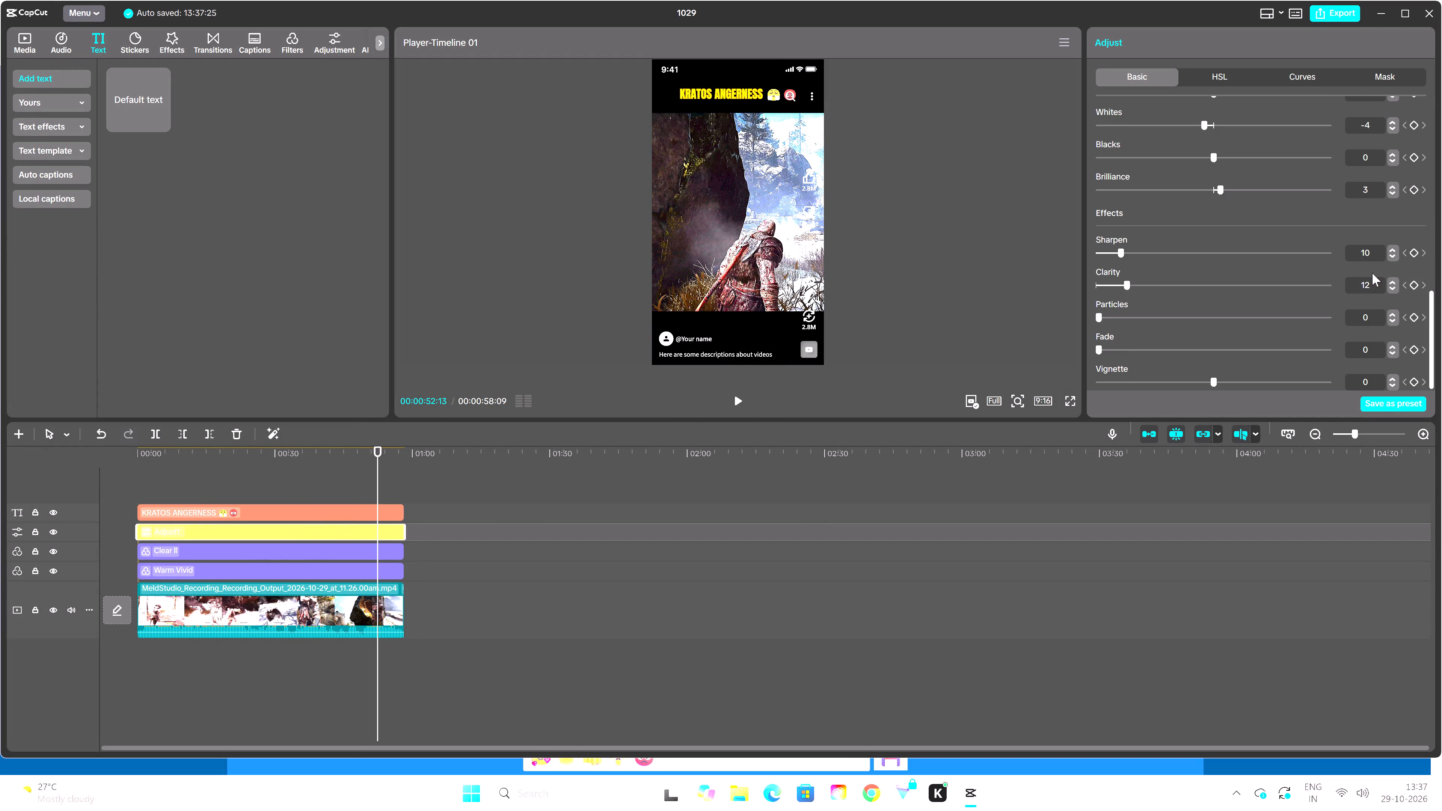
scroll(1372, 269, up, 3)
click(1389, 130)
scroll(1400, 215, down, 1)
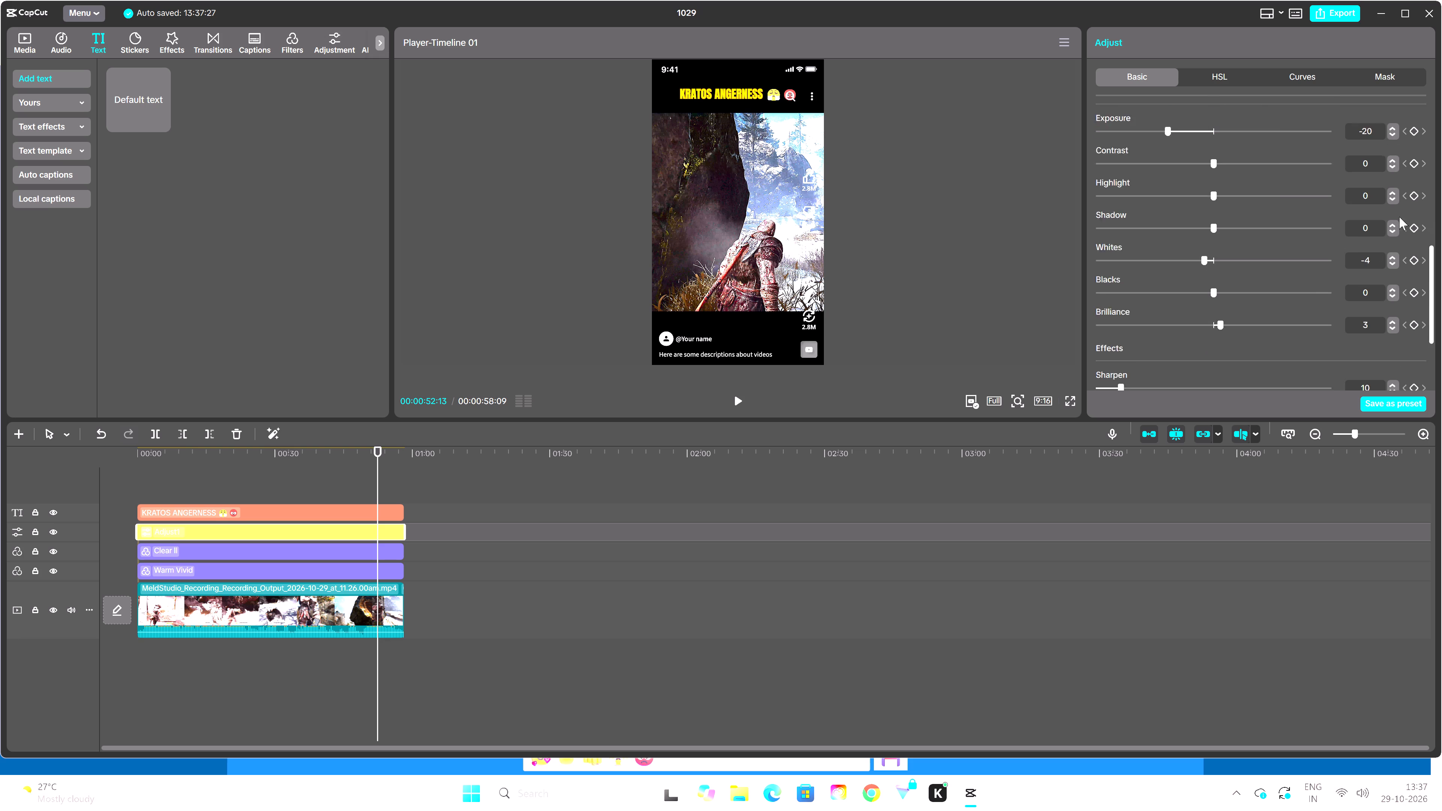
scroll(1399, 217, down, 2)
click(1396, 185)
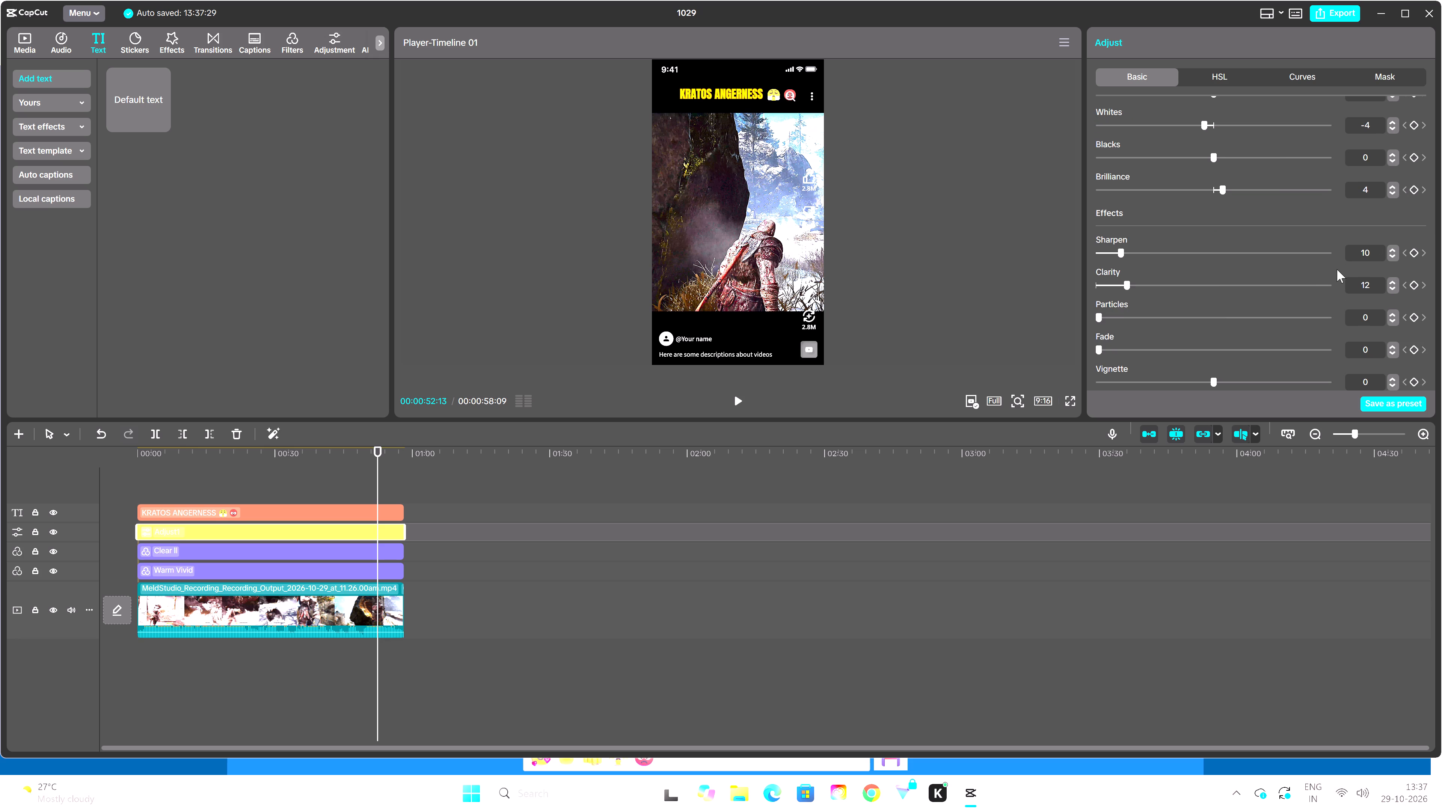
scroll(1337, 269, down, 2)
Go back to the start of the timeline and review the opening seconds for a better starting point.
drag(374, 454, 232, 483)
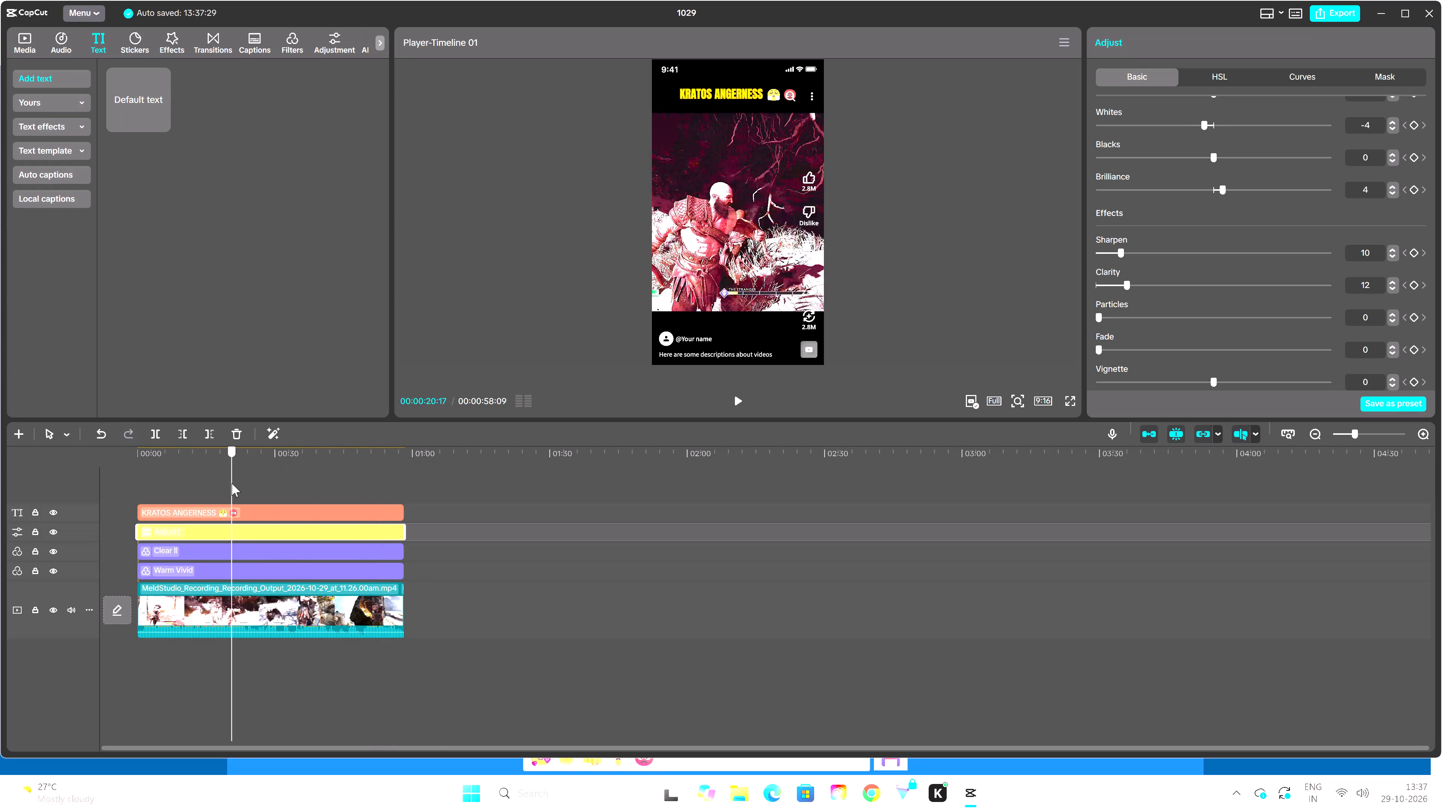
drag(232, 483, 127, 487)
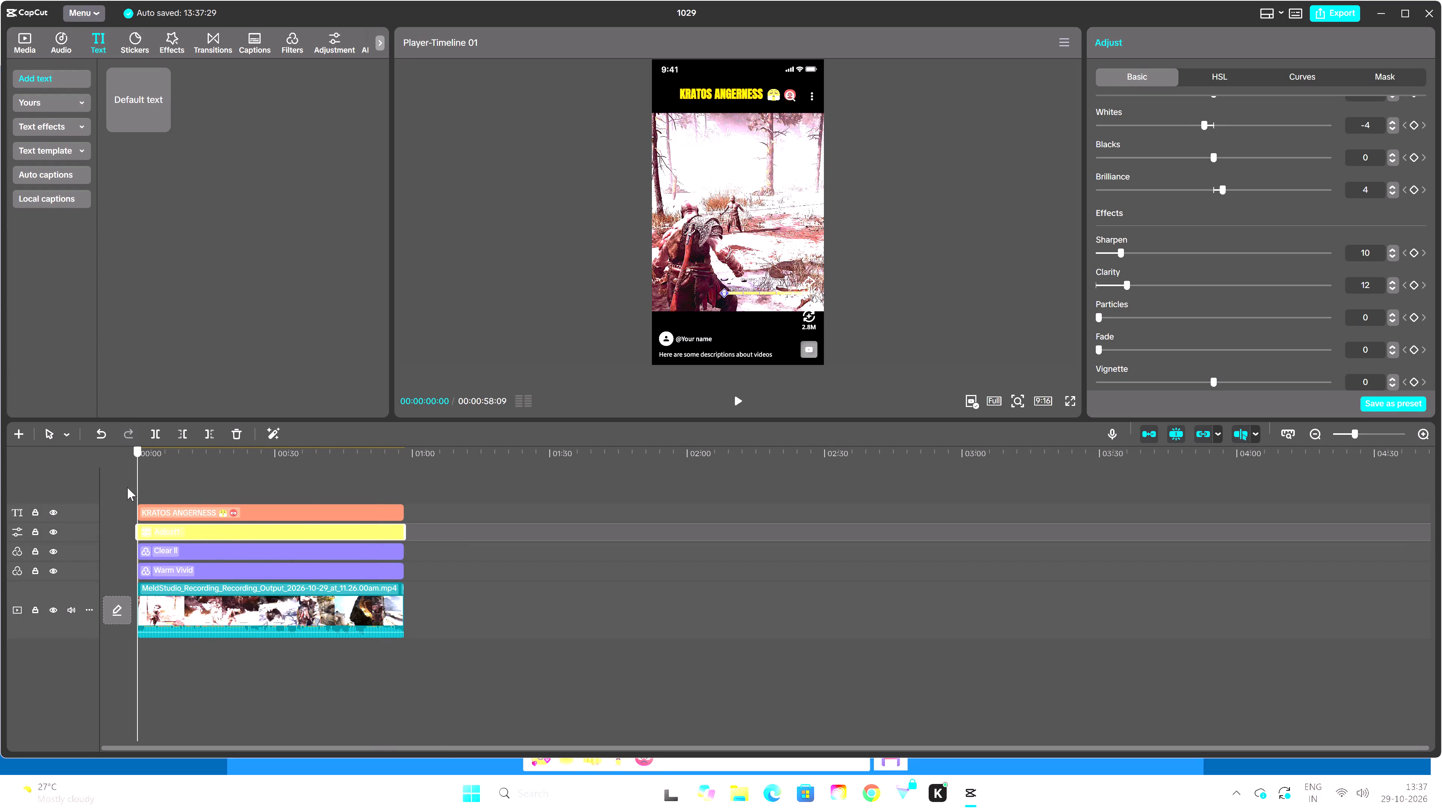
drag(127, 487, 148, 497)
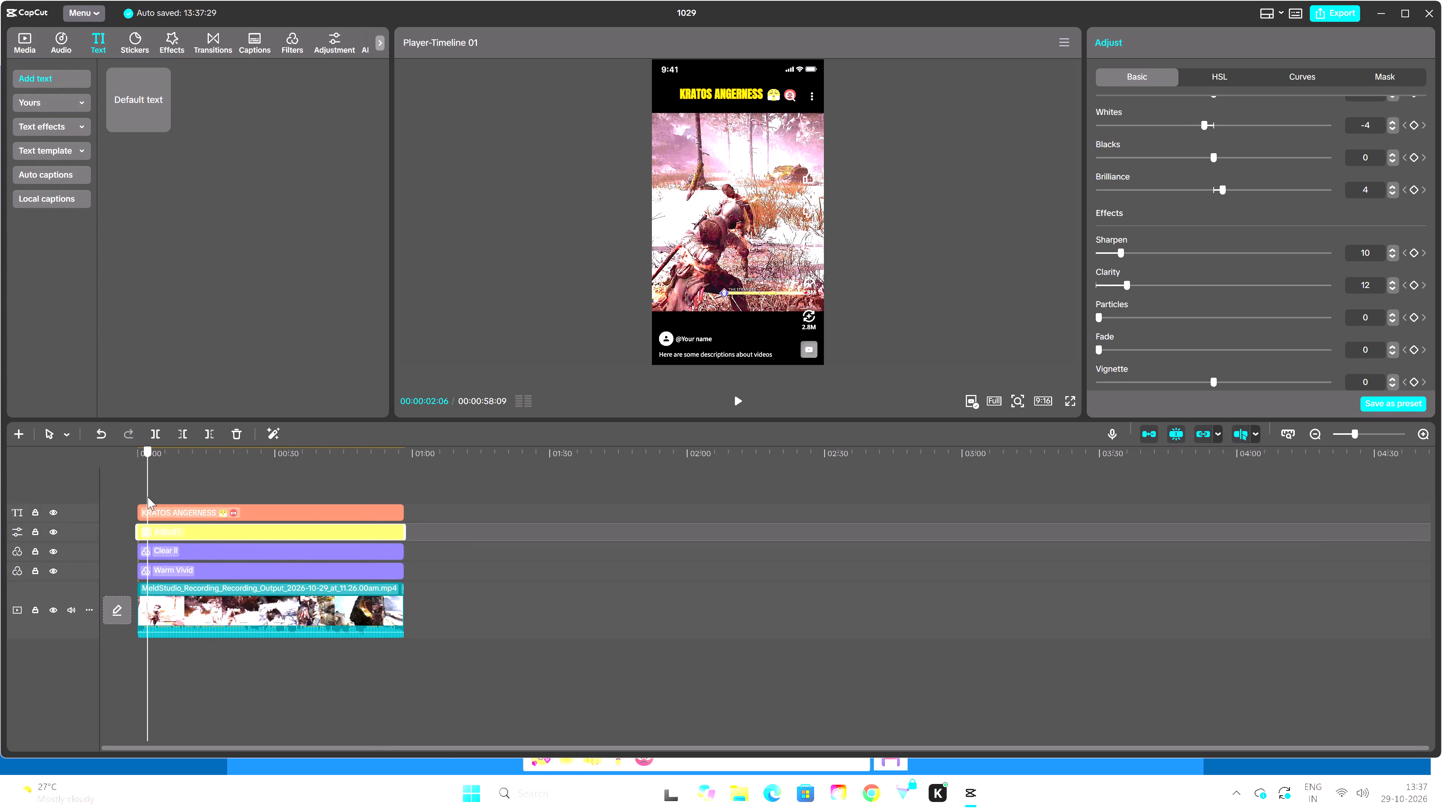
drag(148, 497, 147, 497)
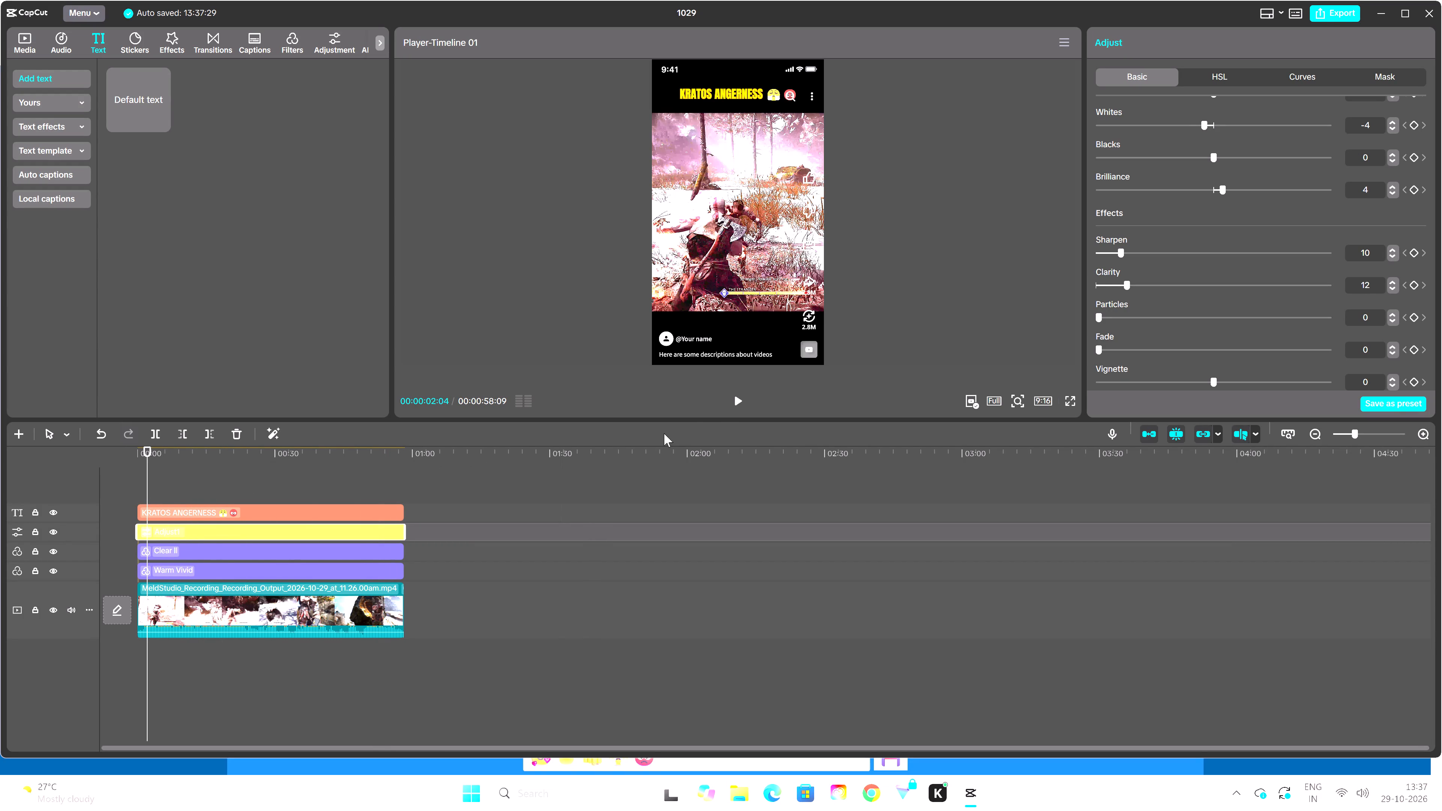
click(732, 400)
click(732, 400)
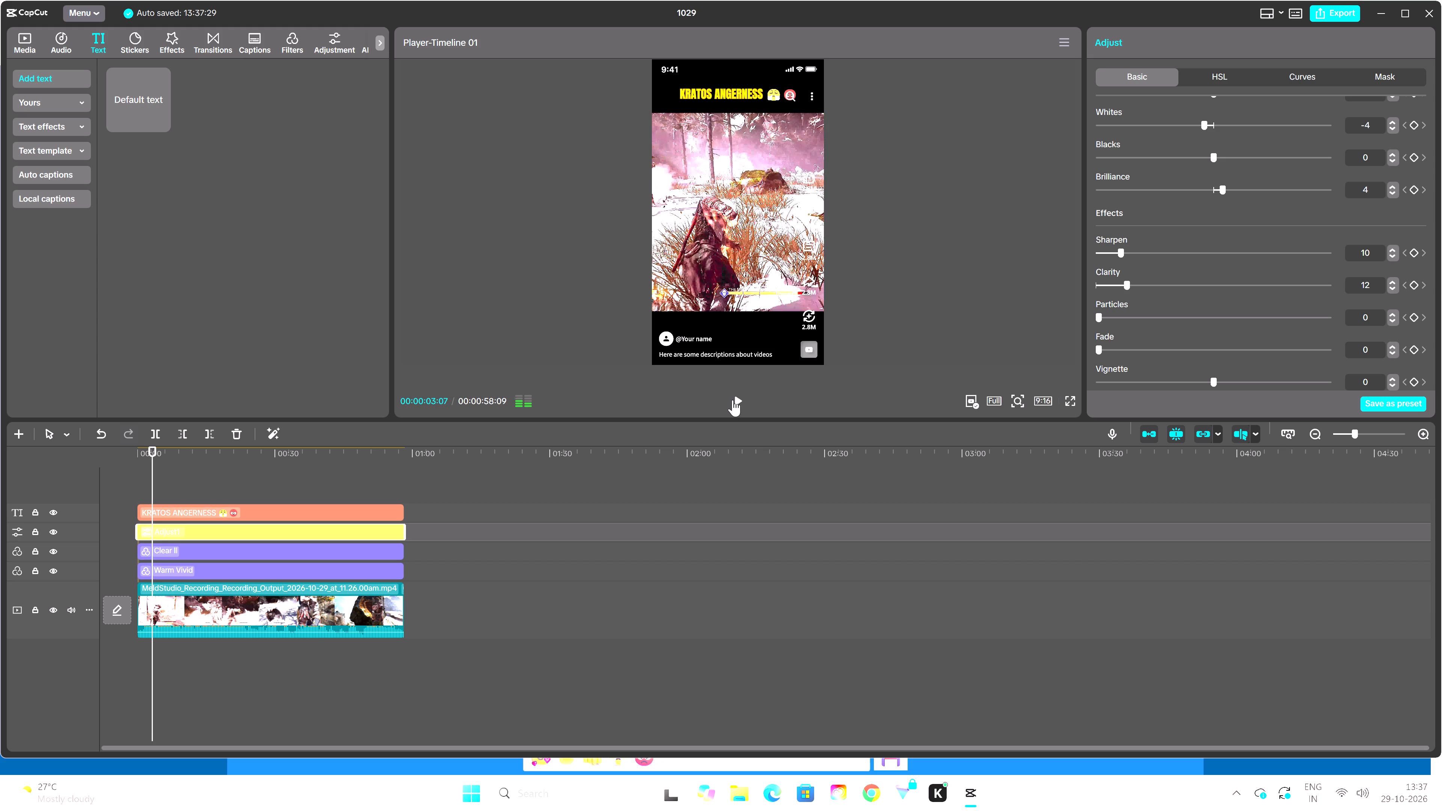
click(152, 451)
Zoom in on the timeline and trim off the beginning of the gameplay clip up to 00:00:02:01.
click(261, 632)
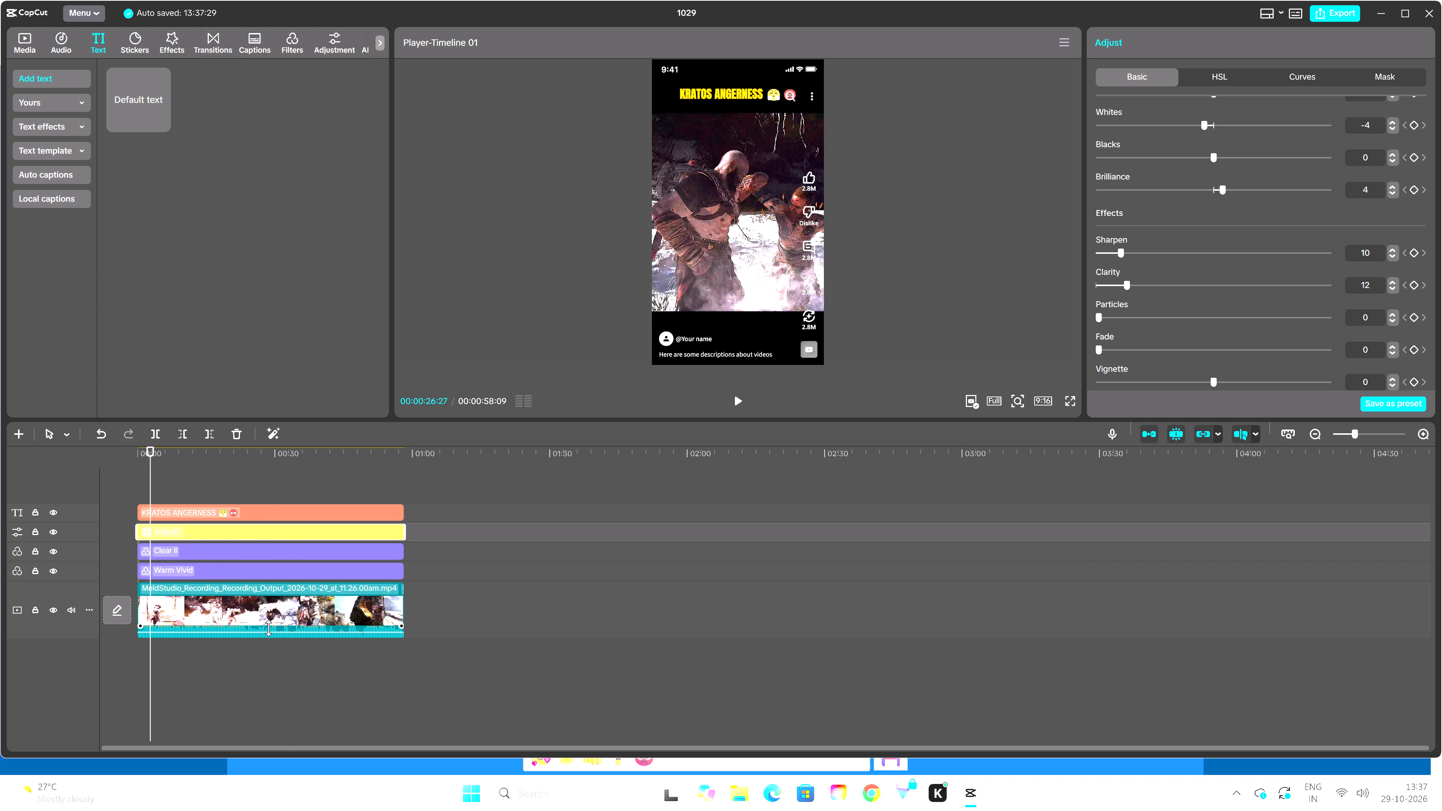
triple_click(1425, 432)
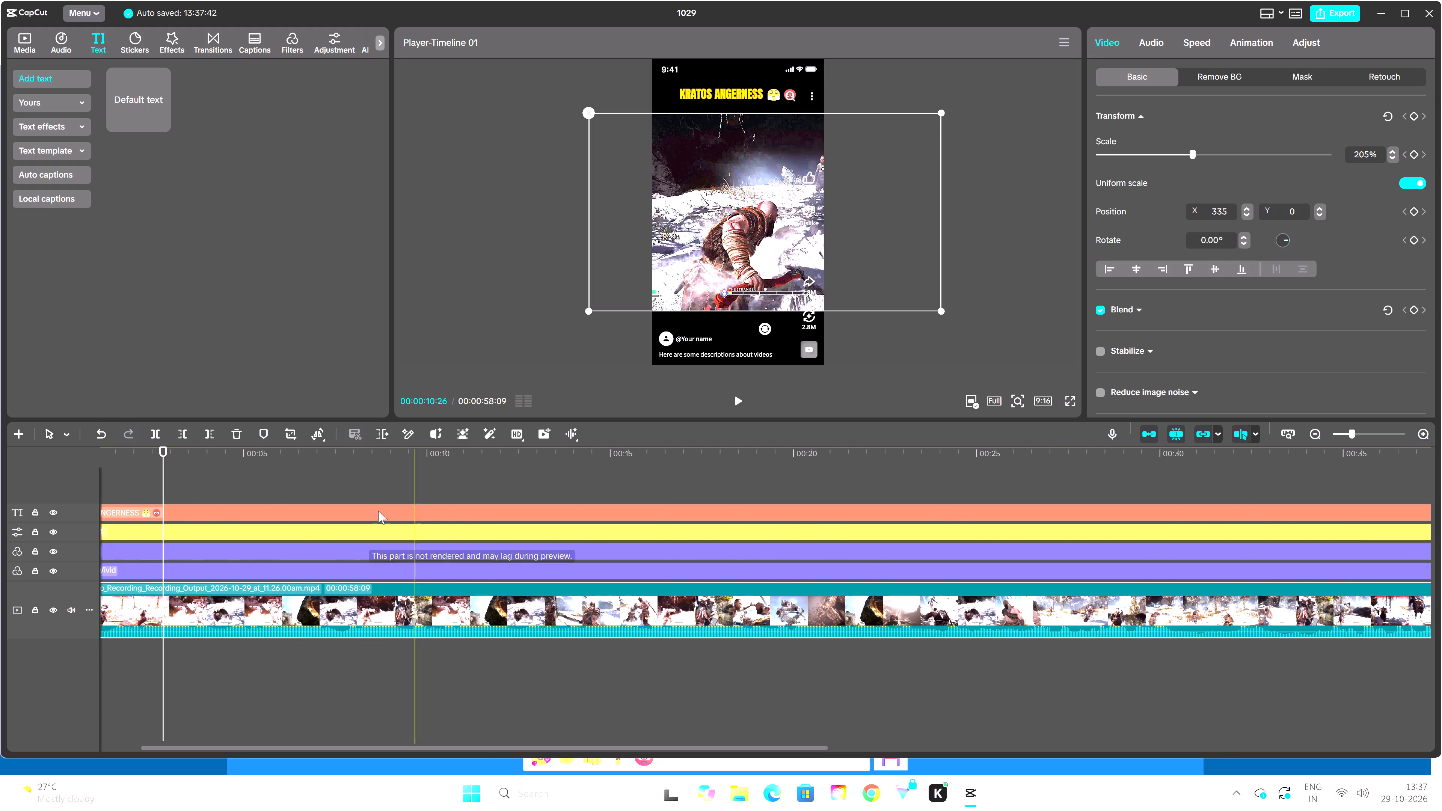
drag(159, 455, 151, 473)
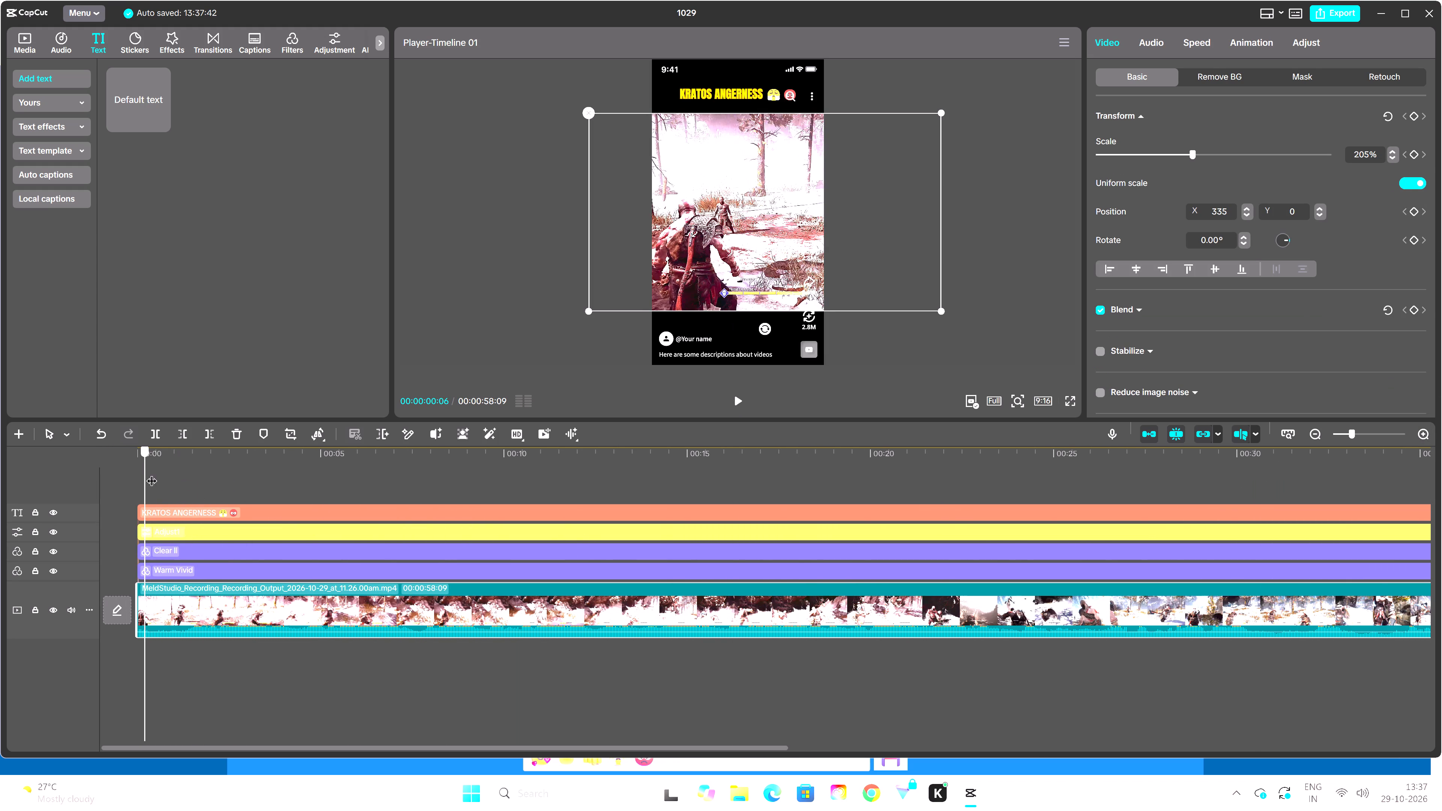
drag(151, 473, 167, 481)
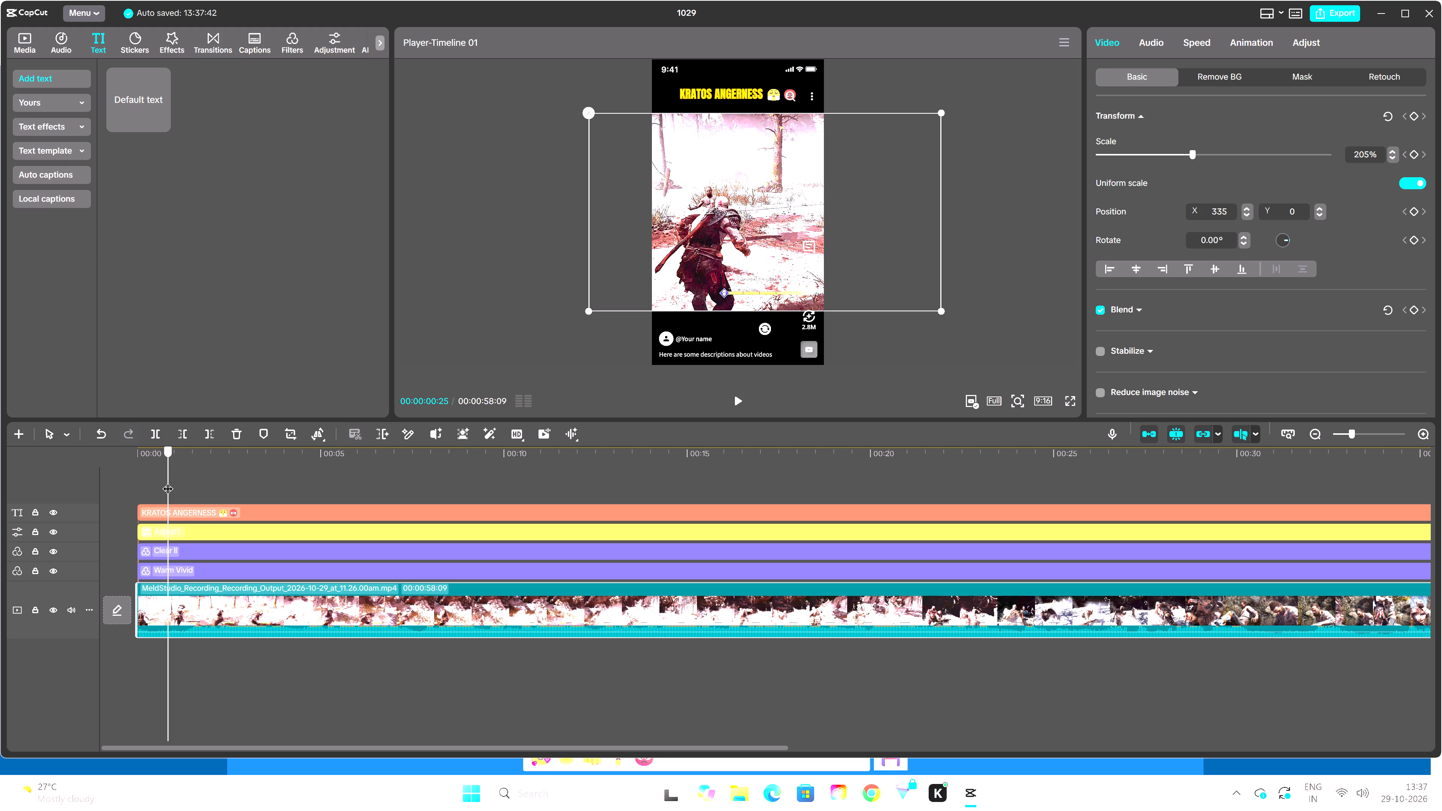
drag(167, 481, 178, 489)
click(739, 407)
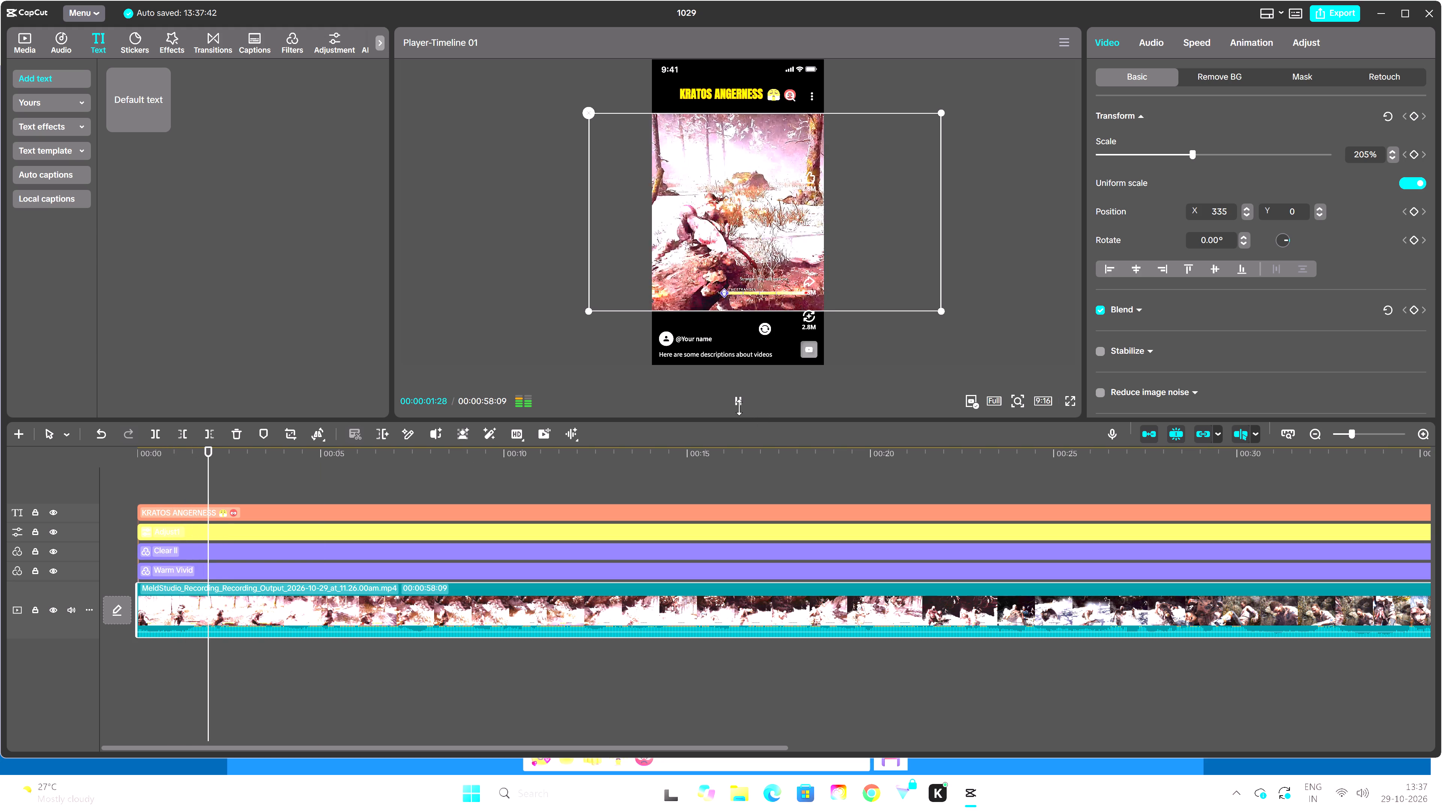
click(739, 407)
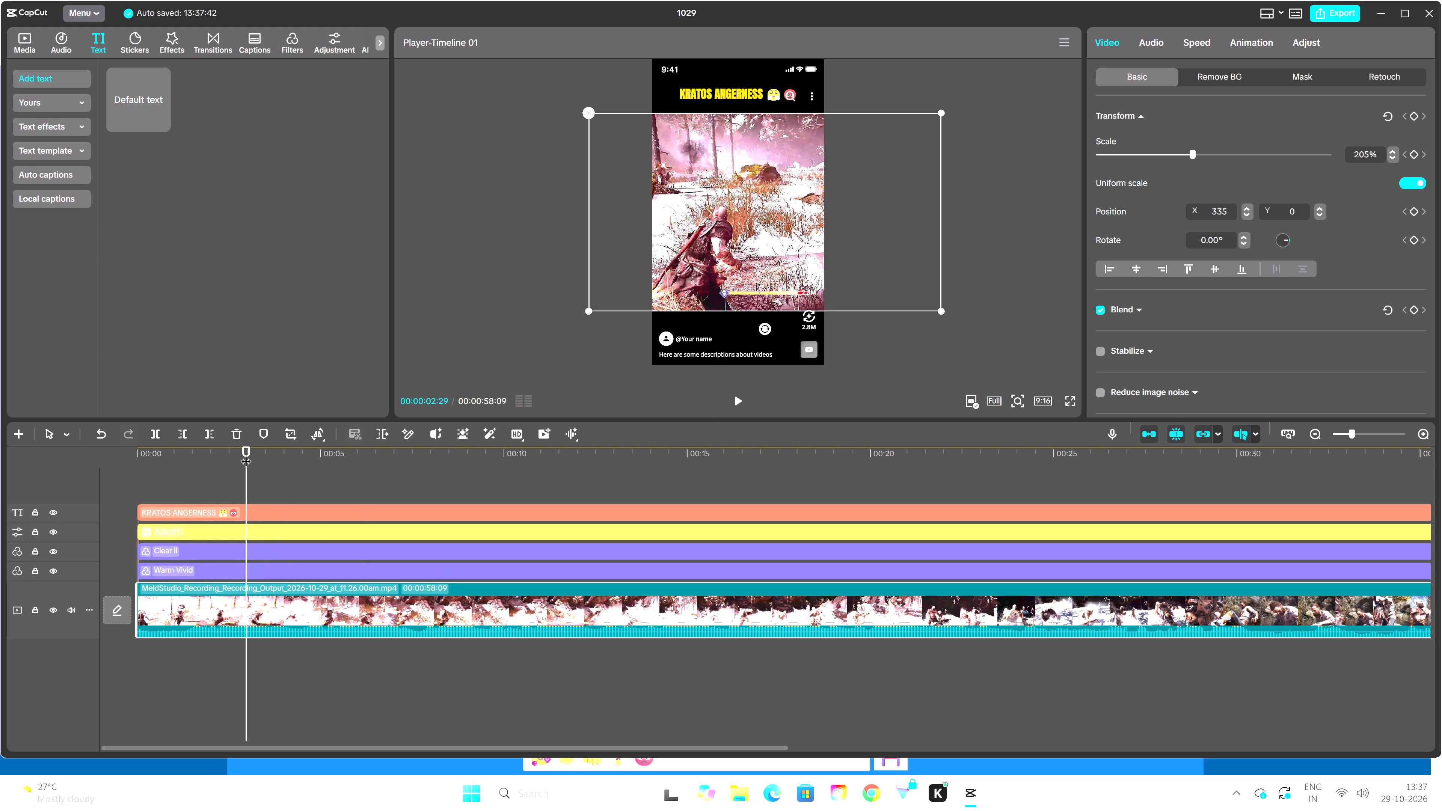
drag(246, 454, 216, 457)
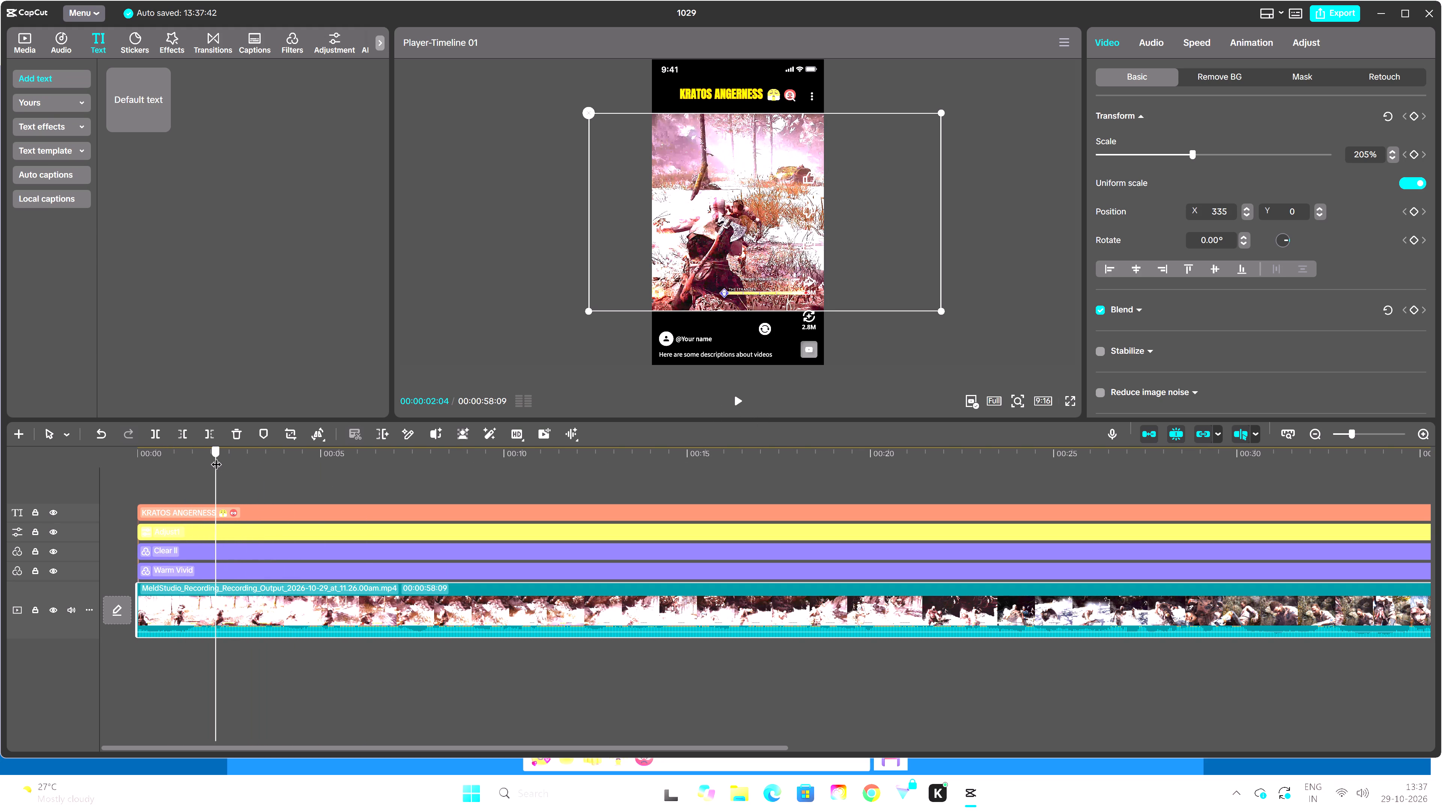
drag(216, 457, 212, 461)
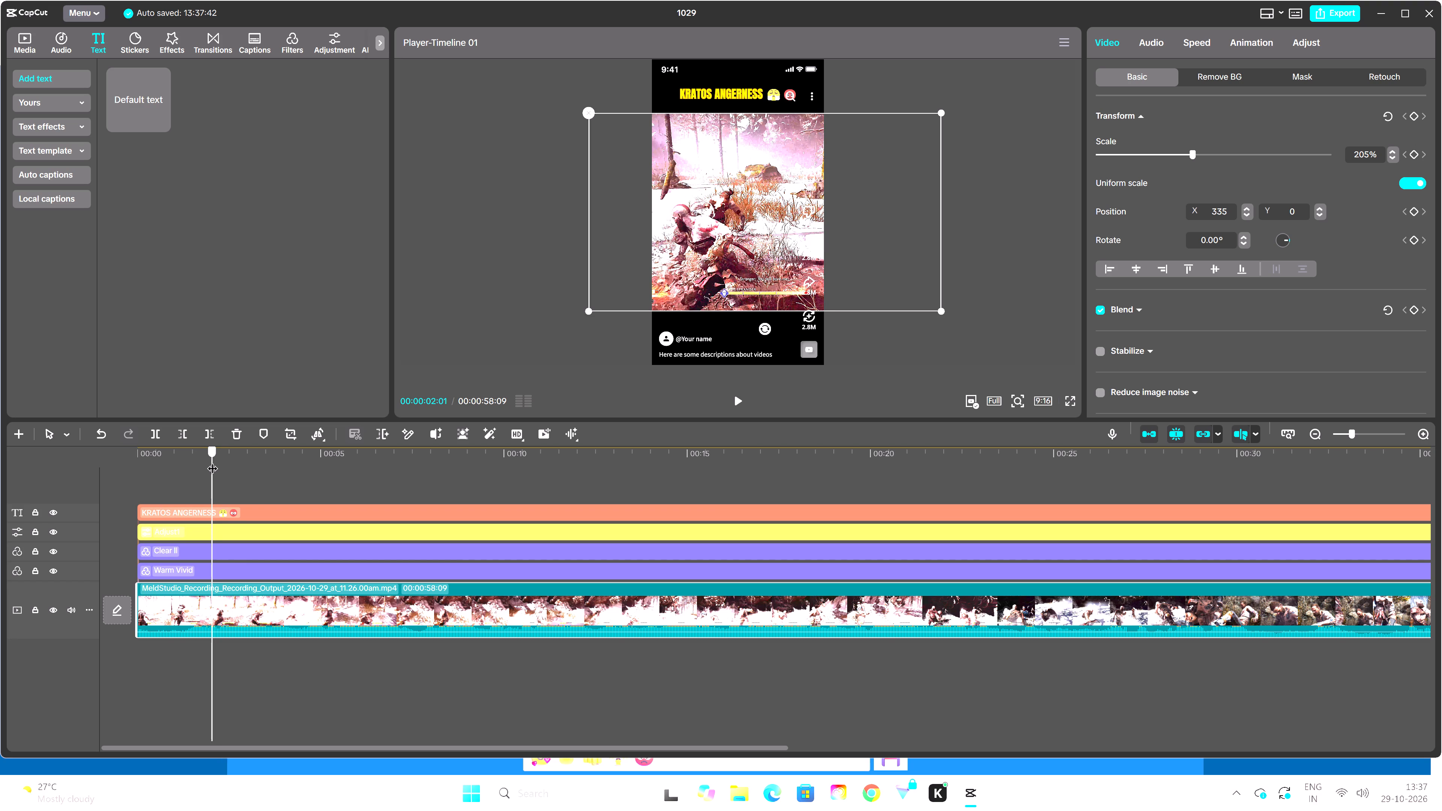
drag(212, 461, 212, 461)
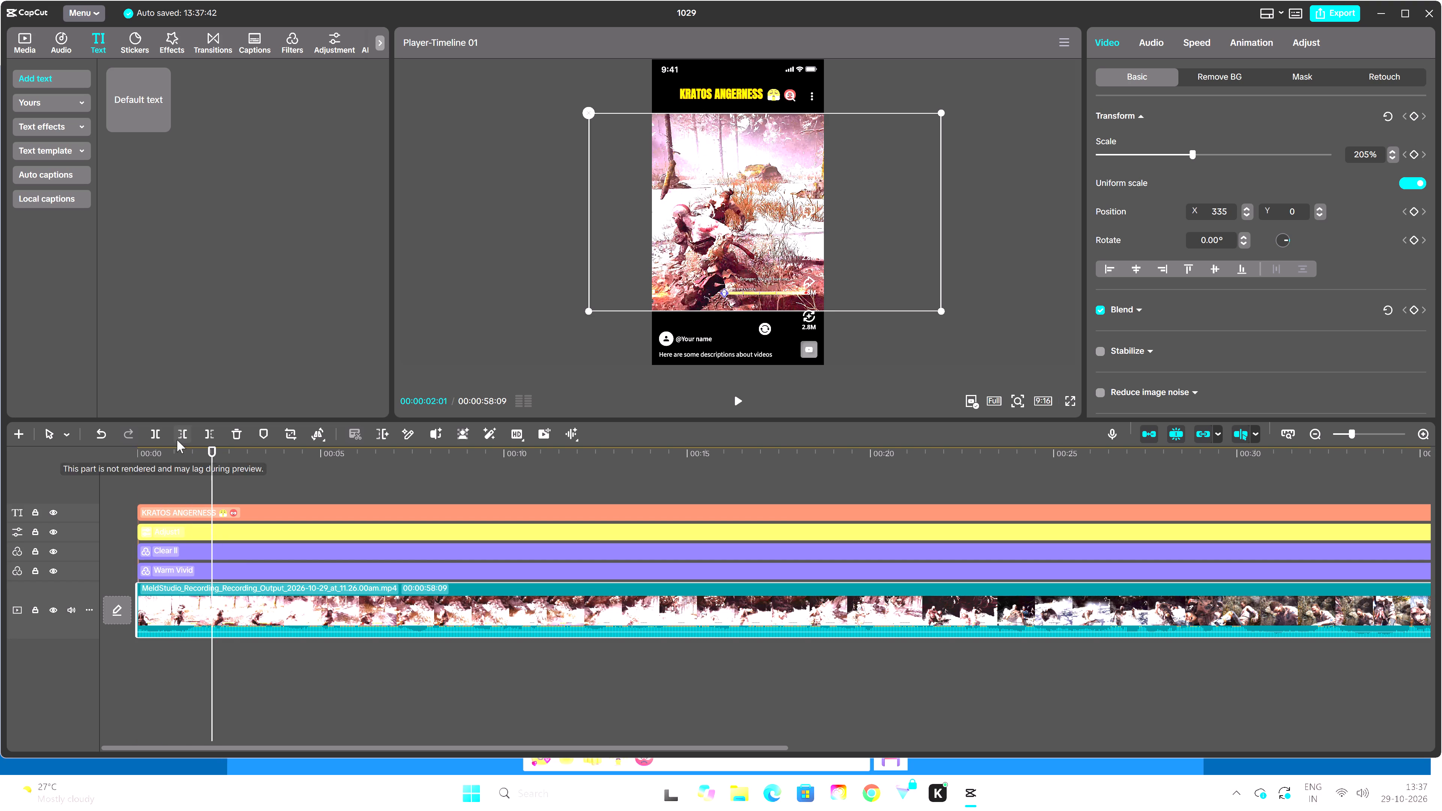
click(178, 440)
Play the trimmed short from the beginning in full-screen preview to check the new opening.
drag(212, 451, 106, 461)
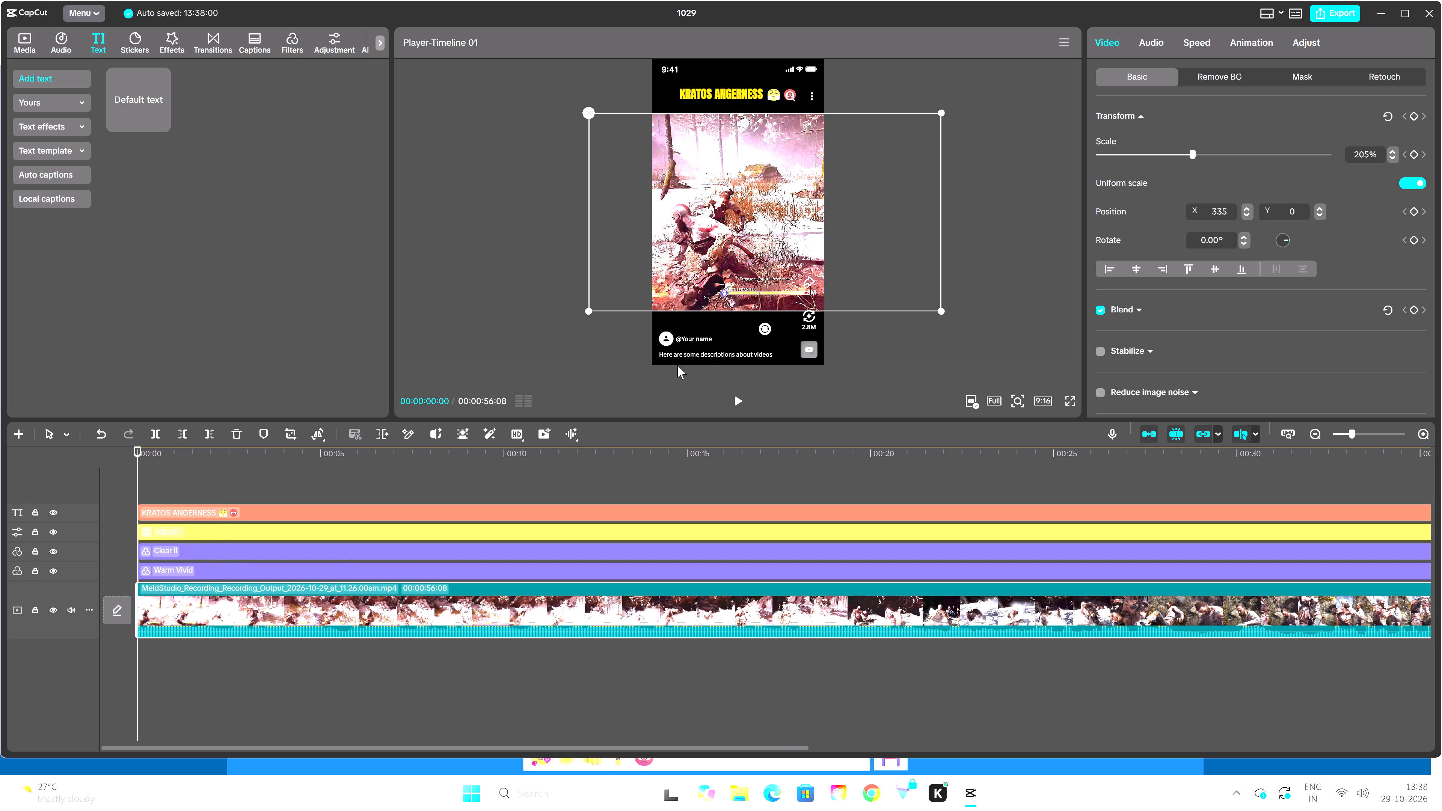
click(736, 399)
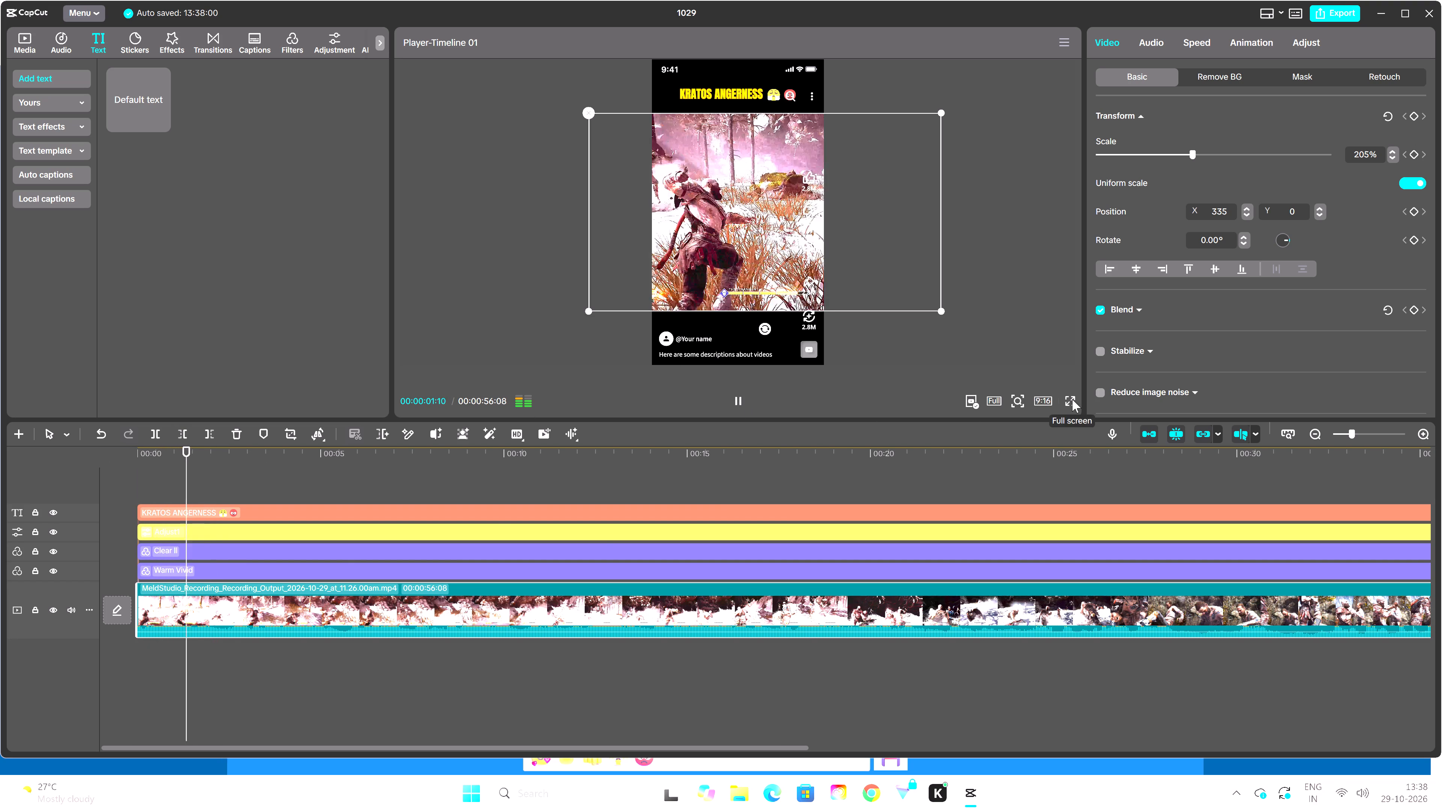
click(1072, 399)
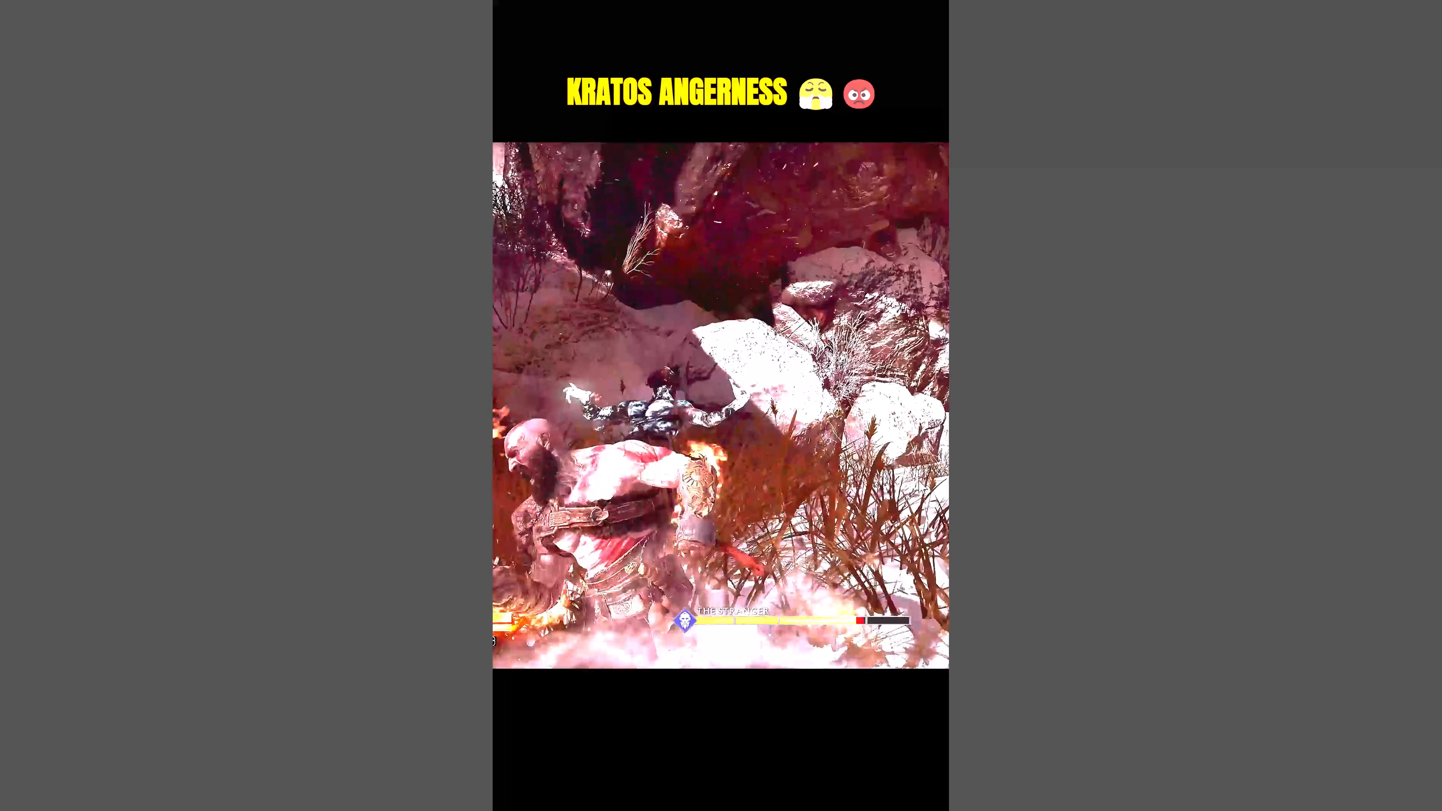
click(765, 528)
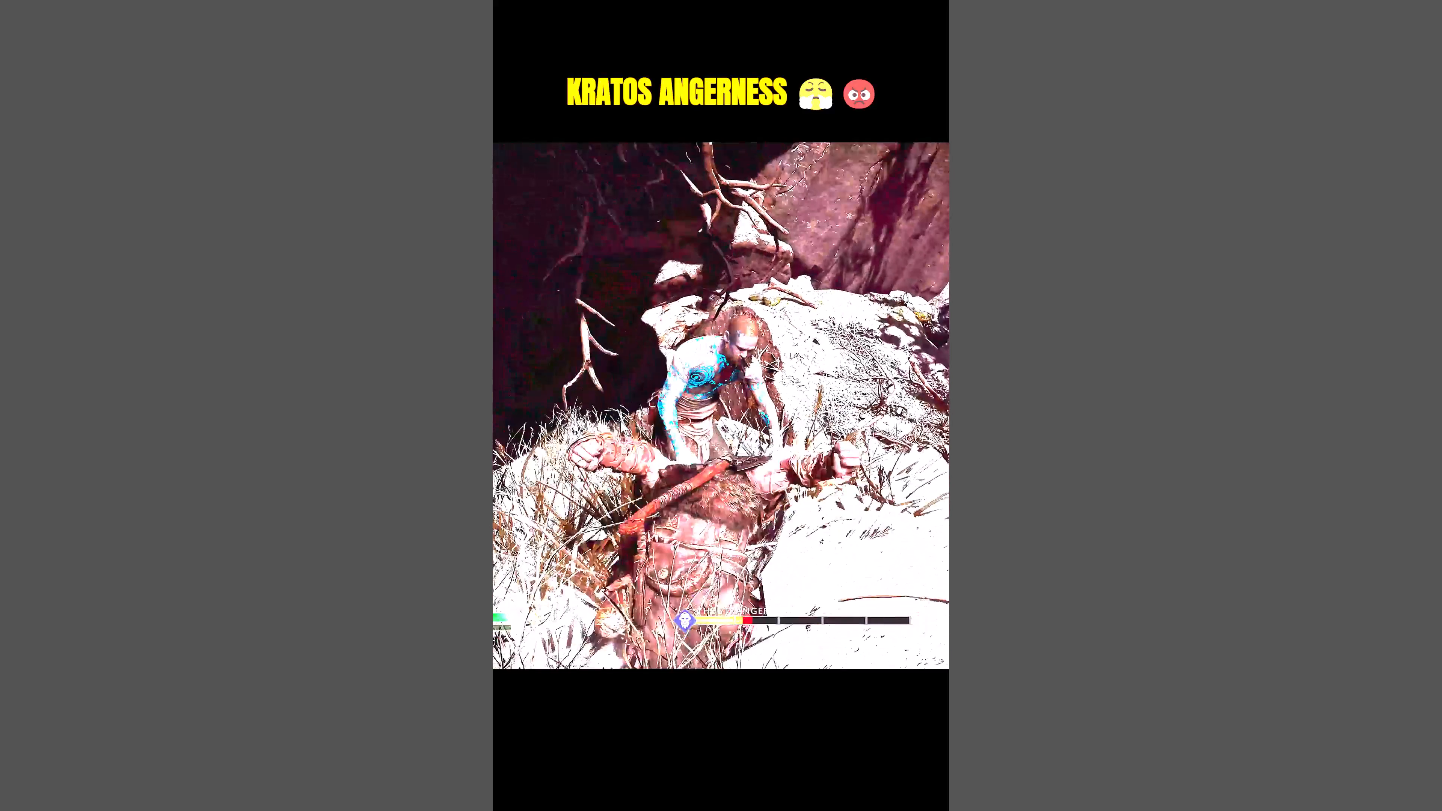
Continue reviewing the short in full-screen preview to about the 30-second mark, and return to the editor.
click(617, 418)
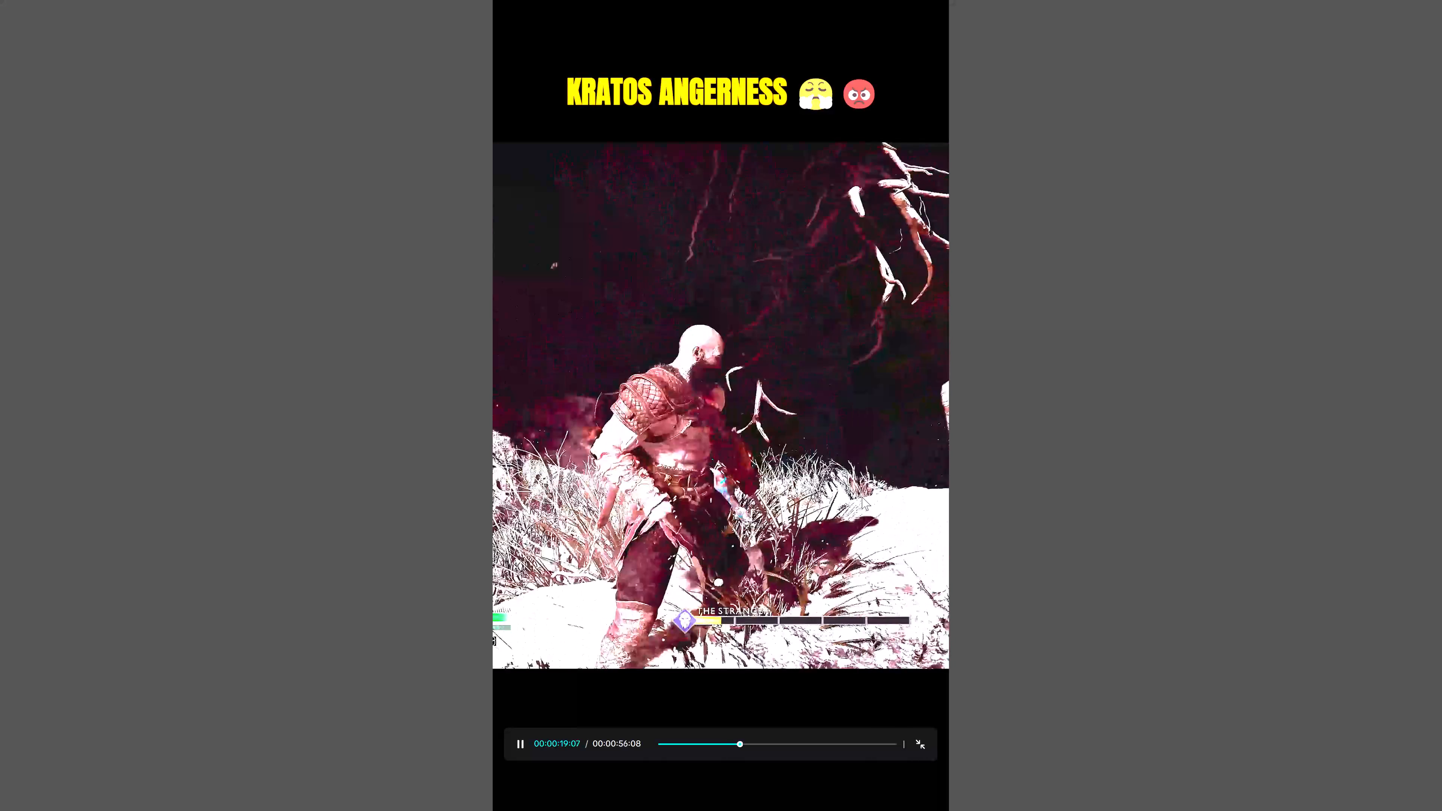
click(933, 730)
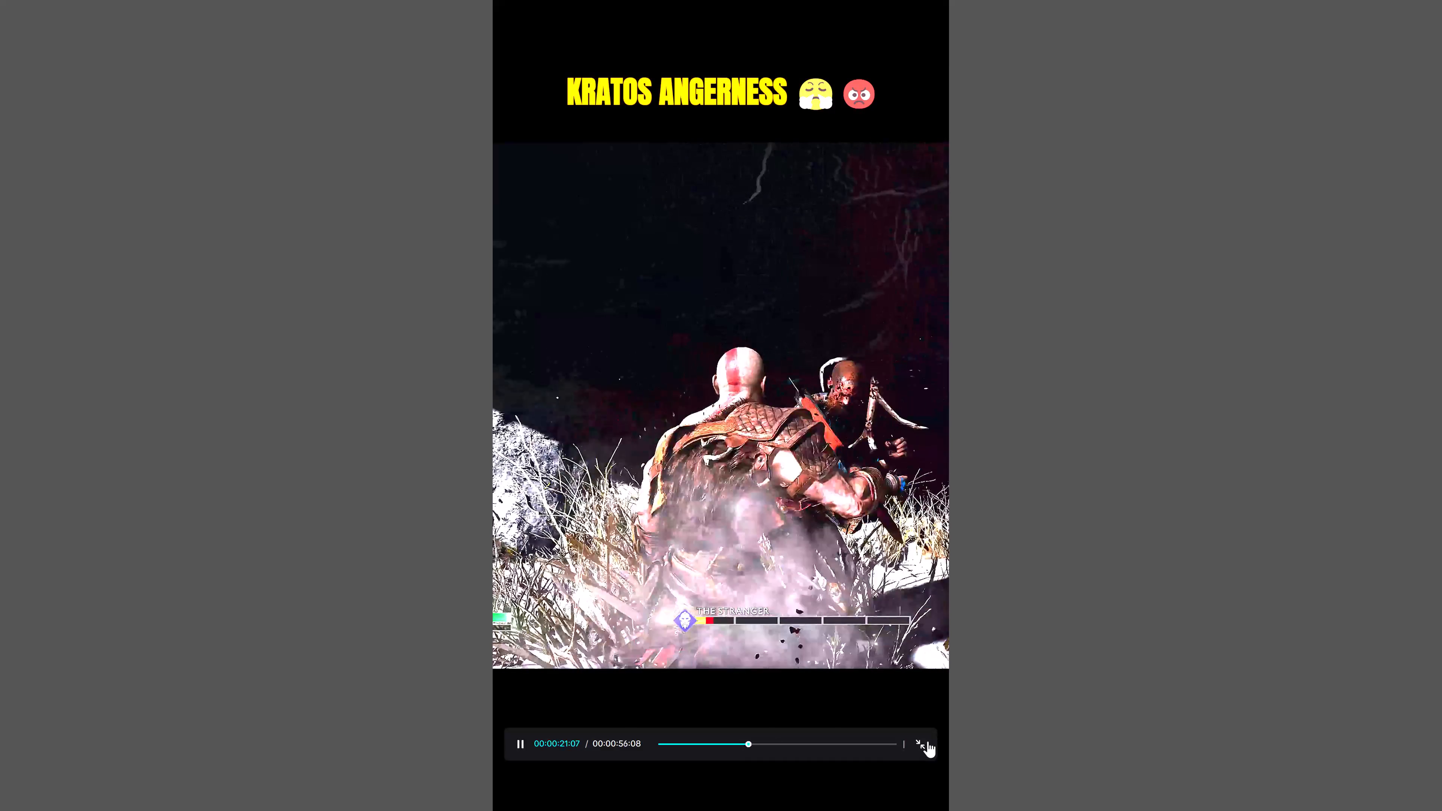
click(925, 743)
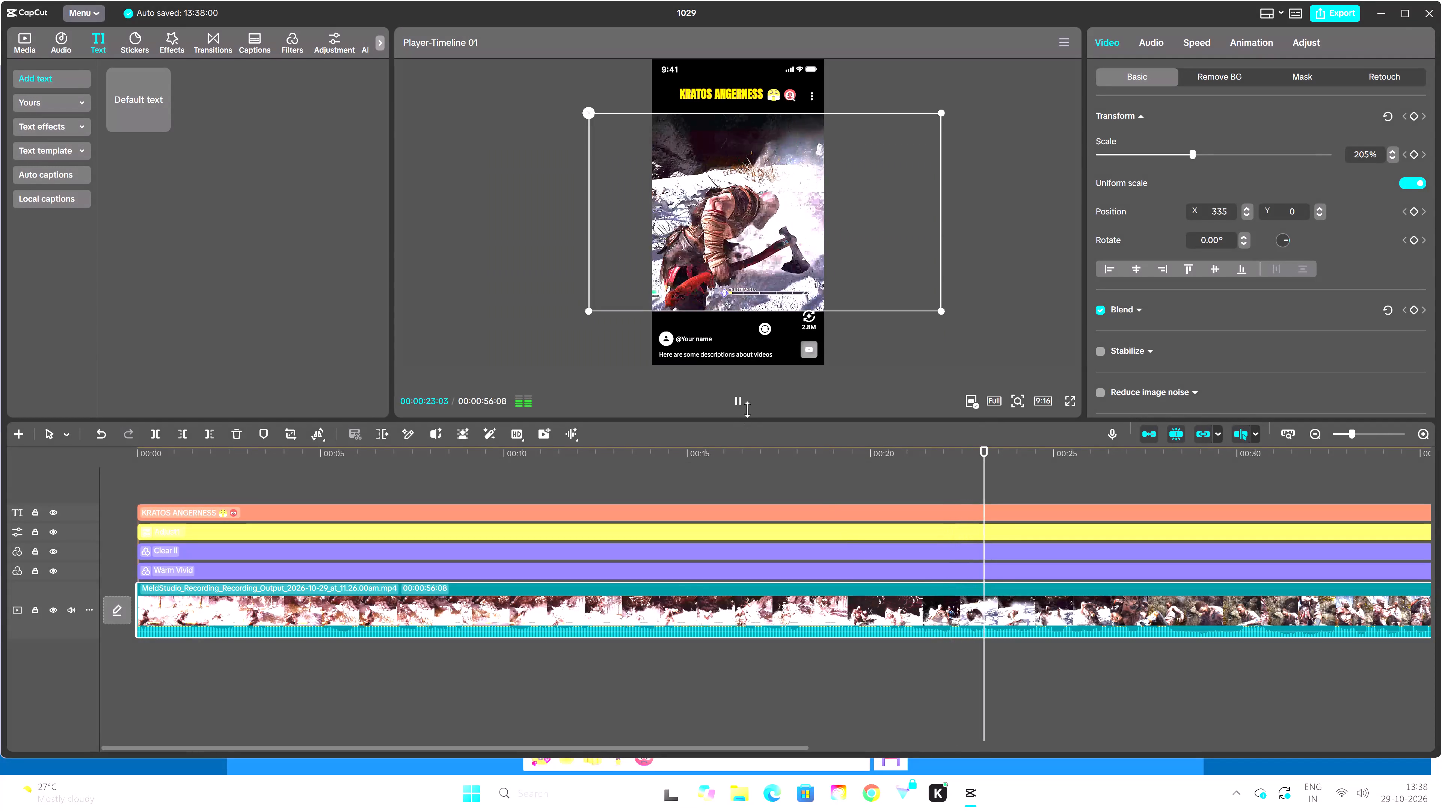
click(1066, 405)
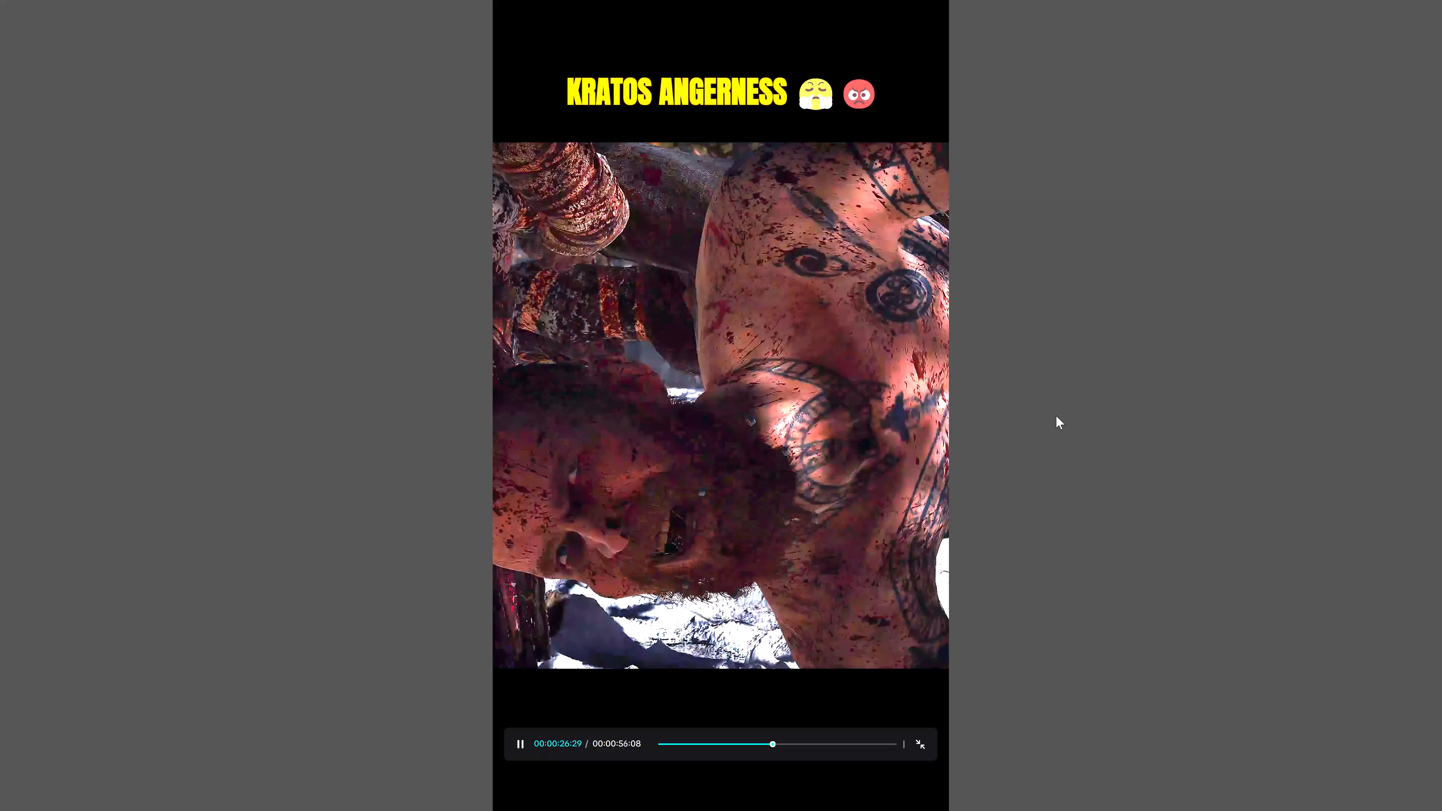
drag(907, 465, 913, 467)
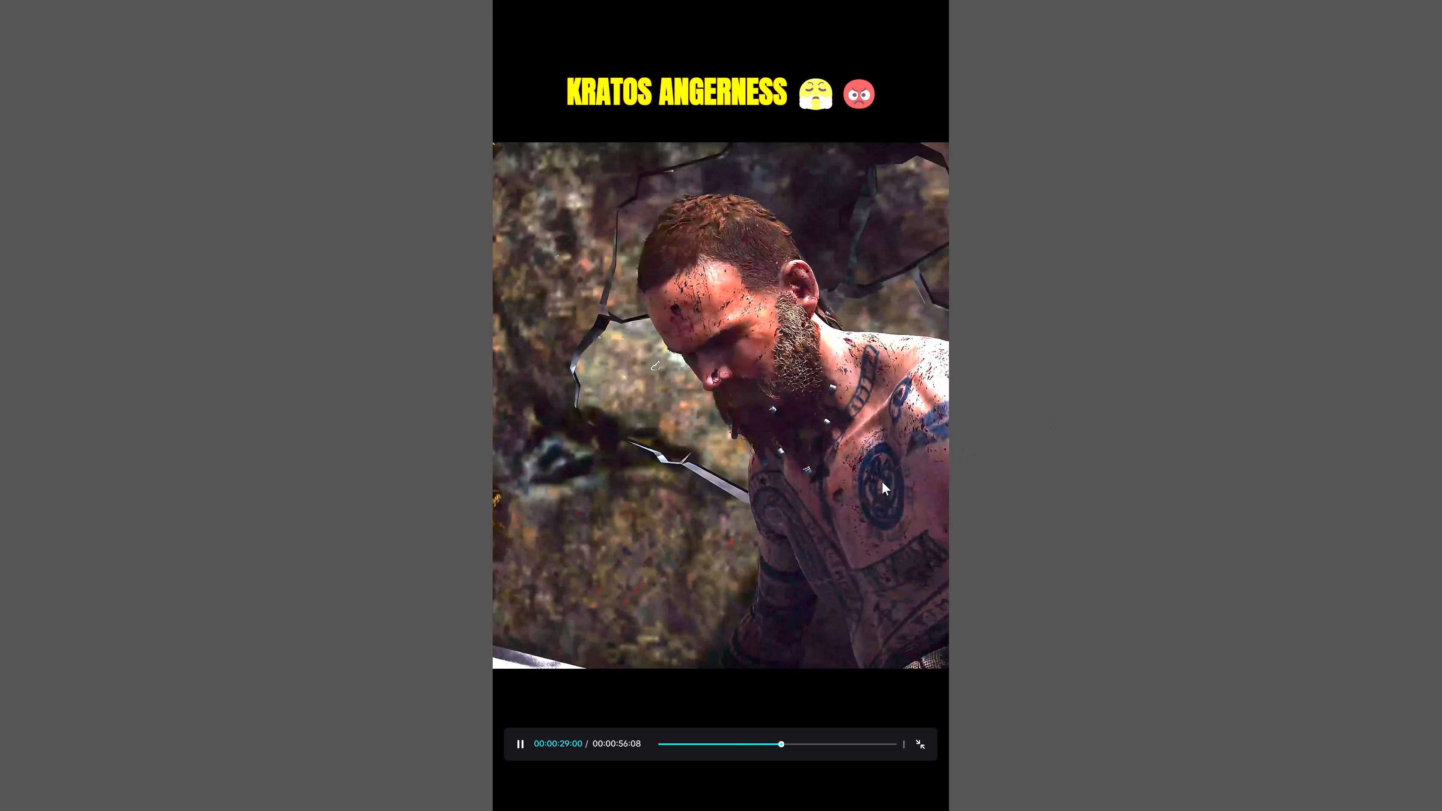
click(918, 745)
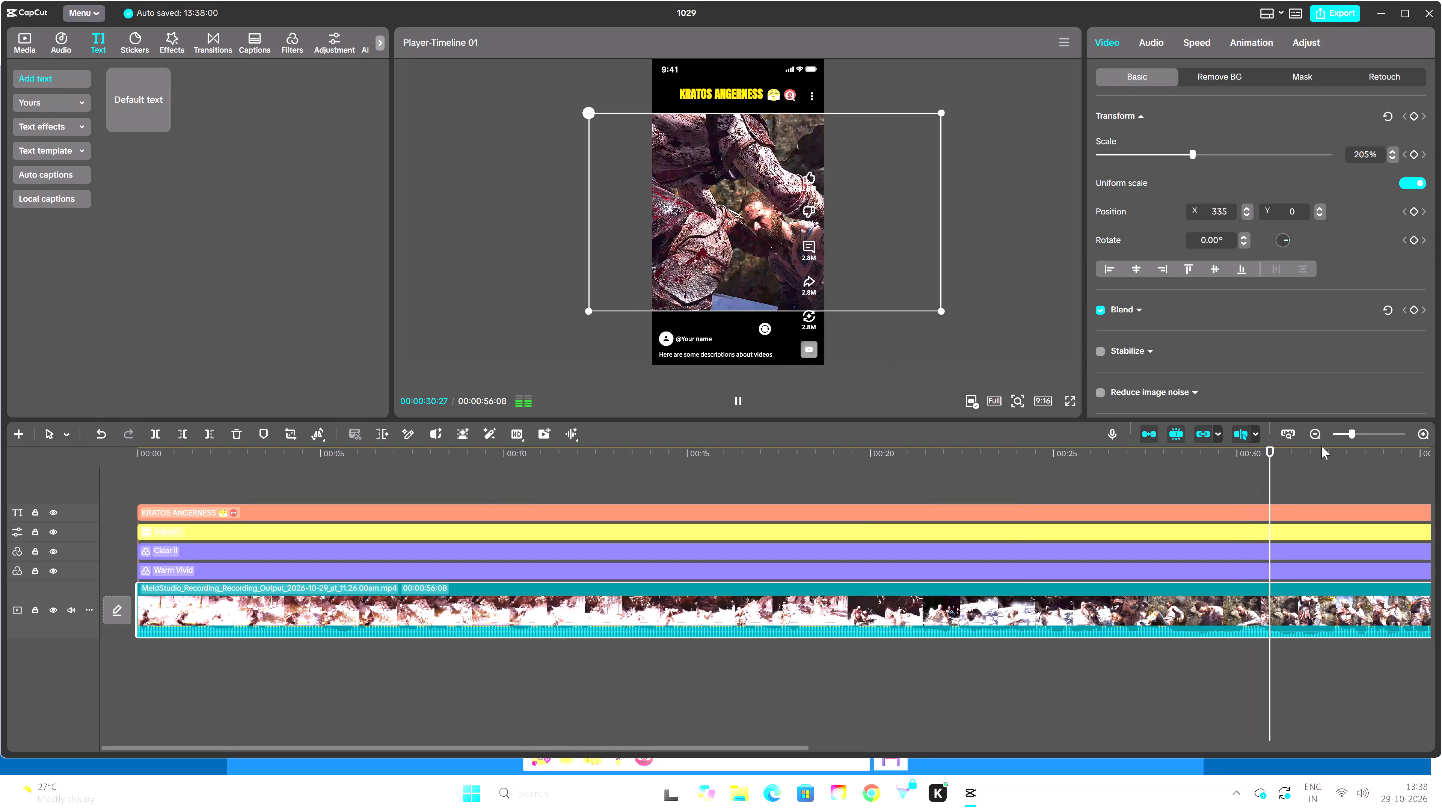
Apply Enhance quality at the UHD level to the whole gameplay clip, leaving Stabilize turned off.
drag(1279, 454, 73, 529)
double_click(1314, 435)
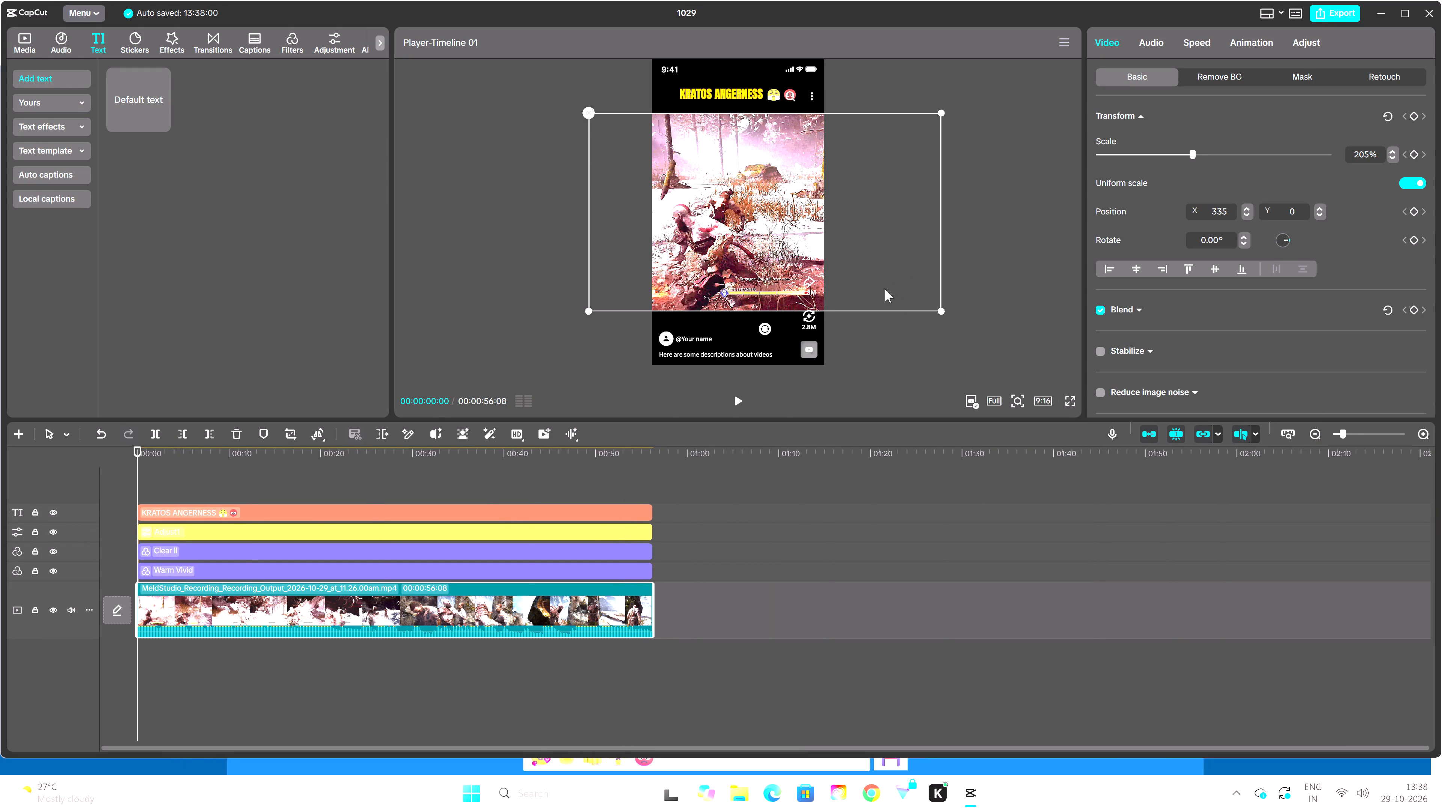
click(418, 605)
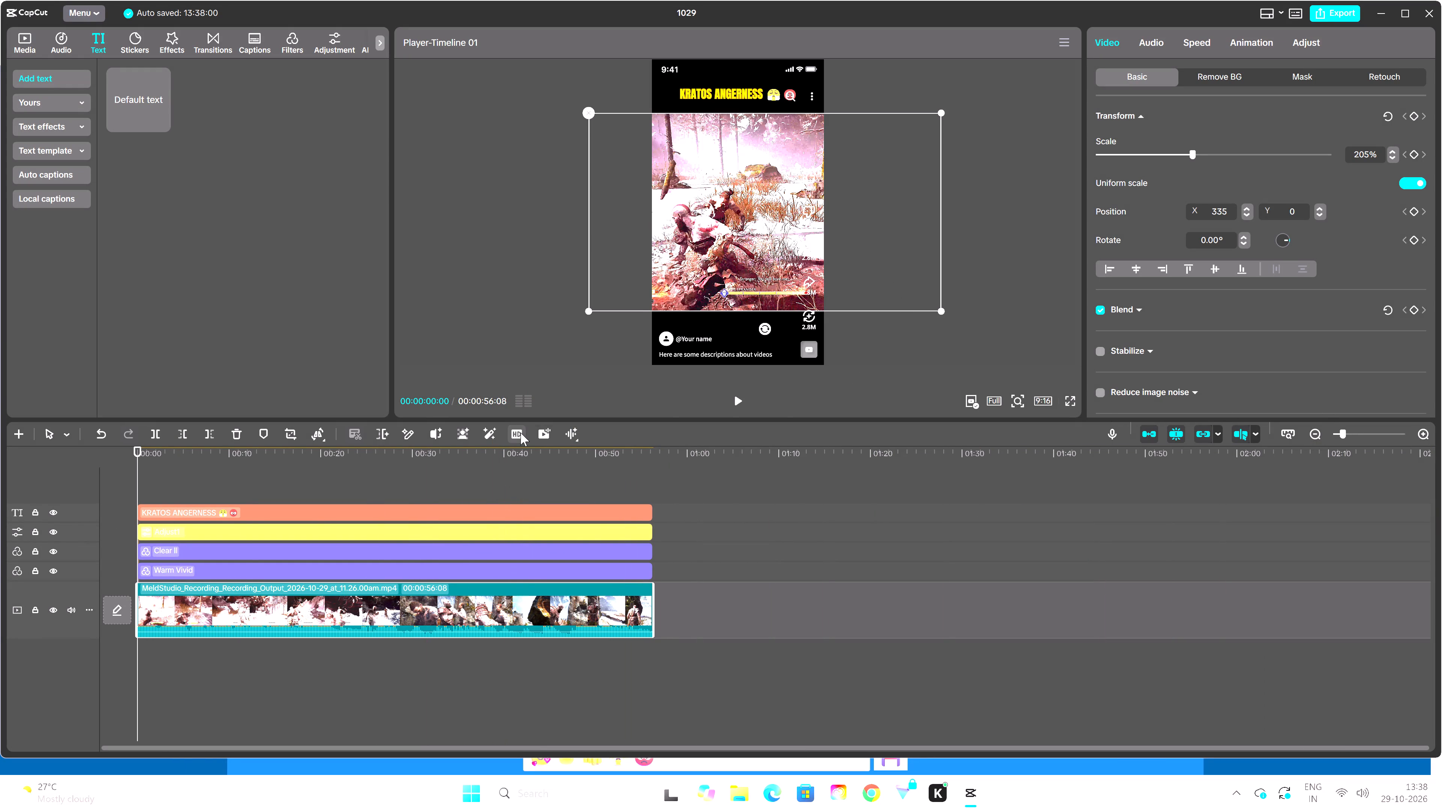
click(520, 433)
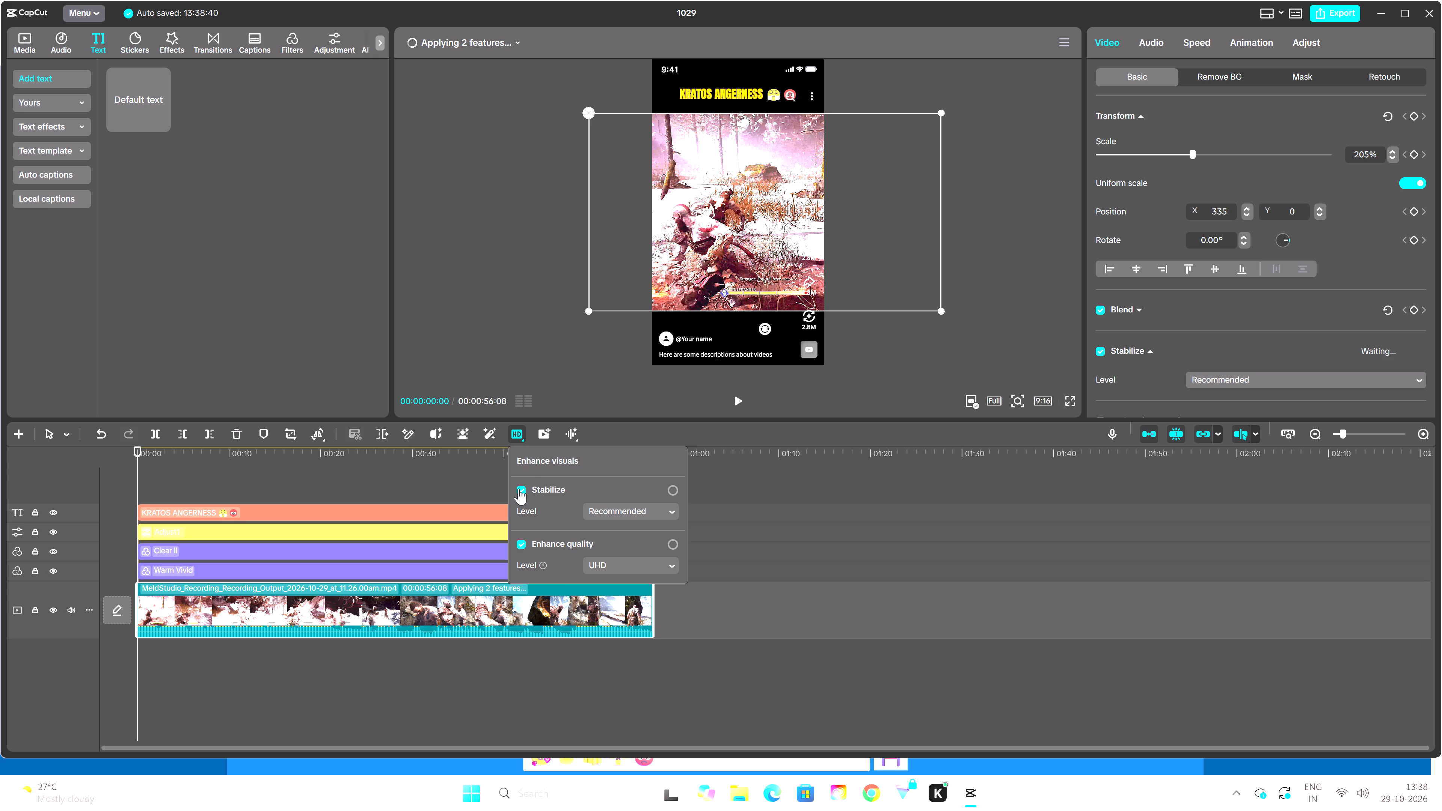
click(519, 488)
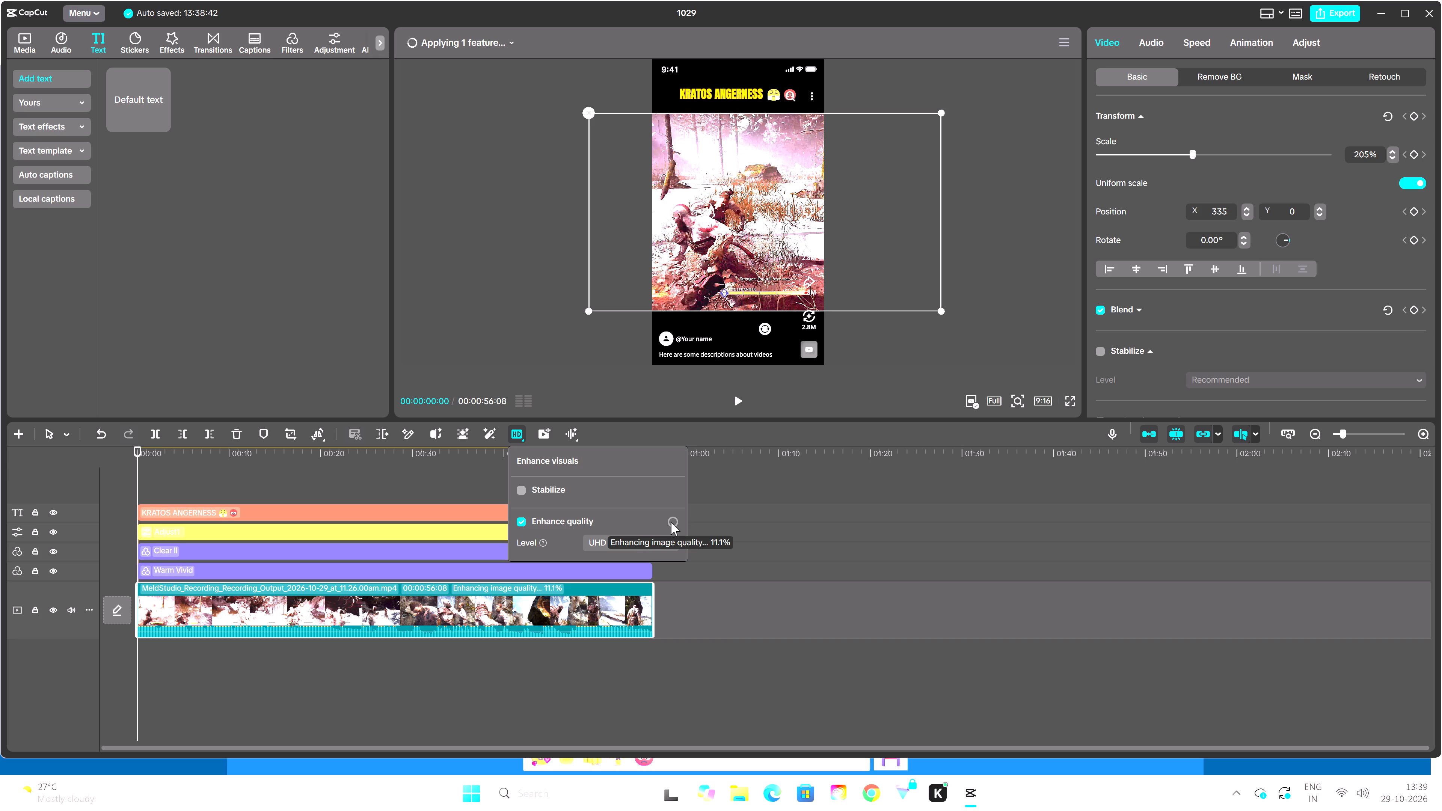
Switch to Chrome and open the channel's YouTube Studio dashboard from YouTube in a new tab.
click(877, 793)
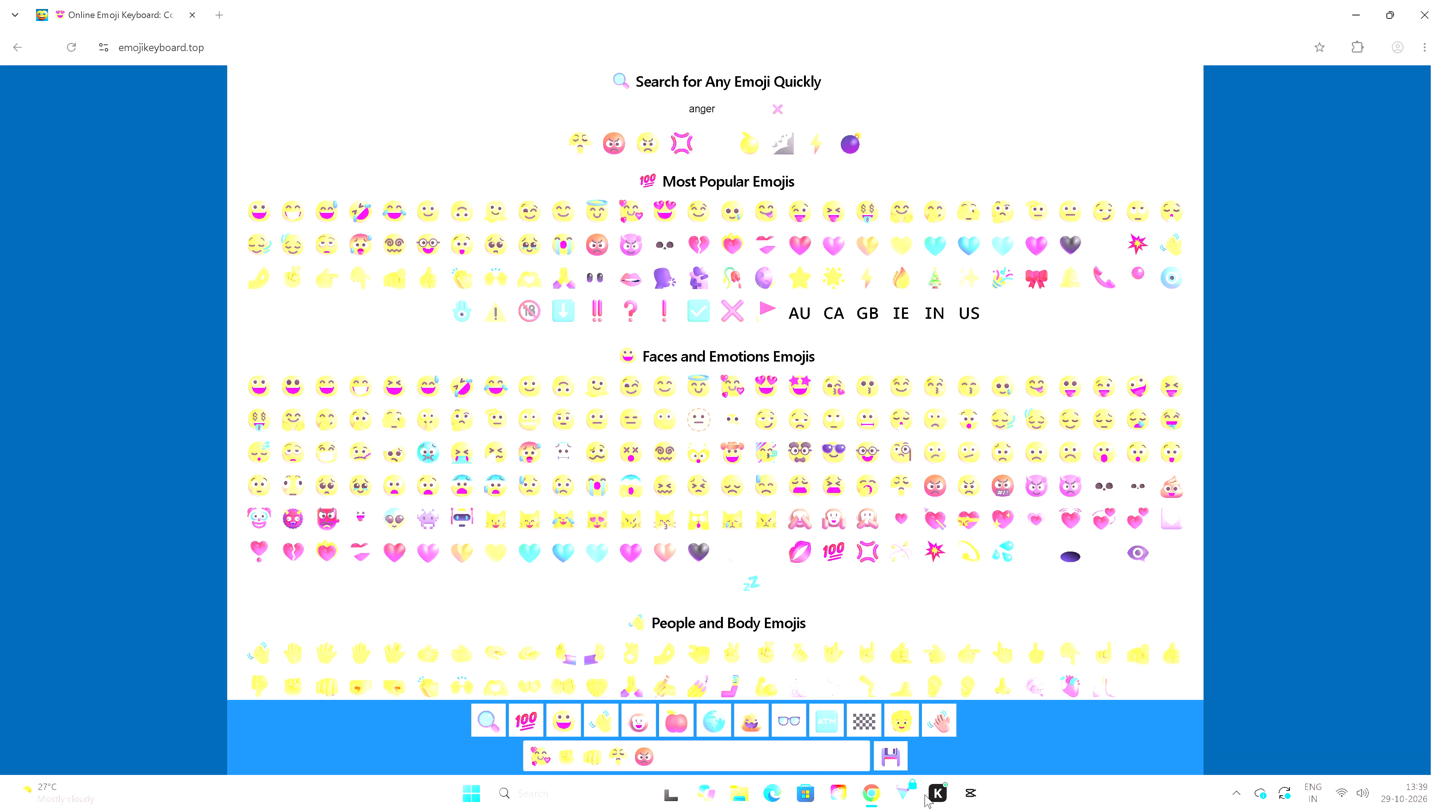
click(220, 11)
click(594, 301)
click(569, 351)
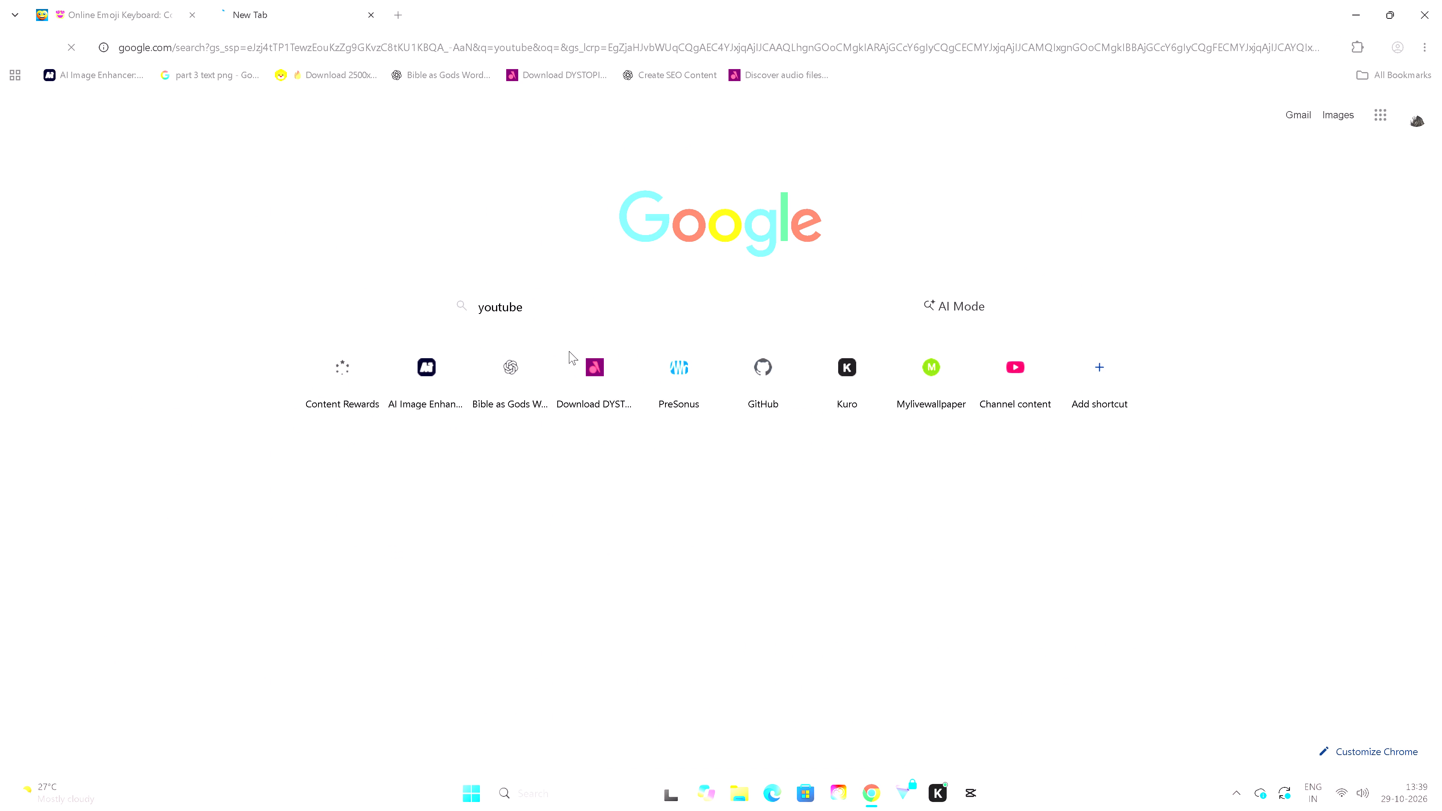
click(353, 223)
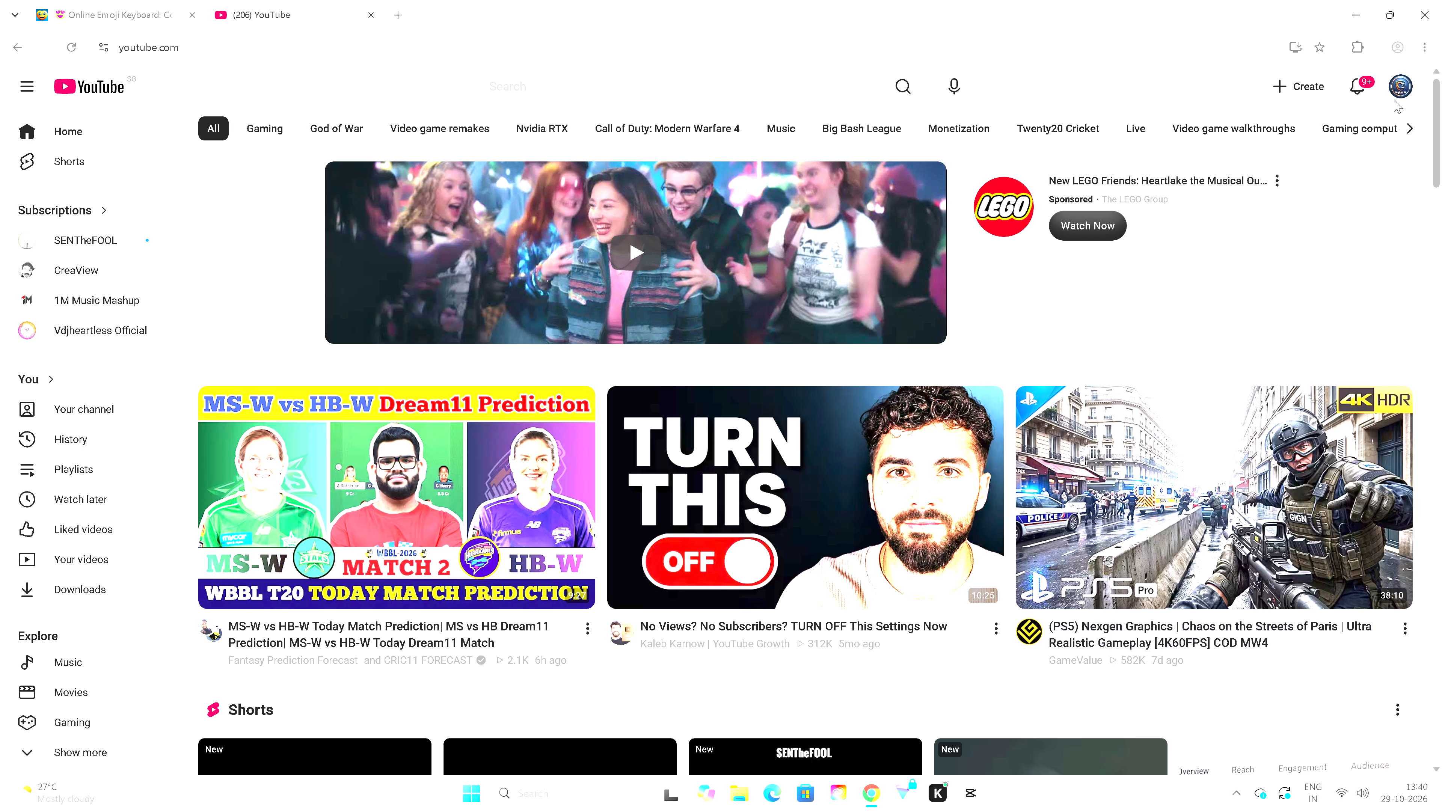
click(1403, 87)
click(1282, 305)
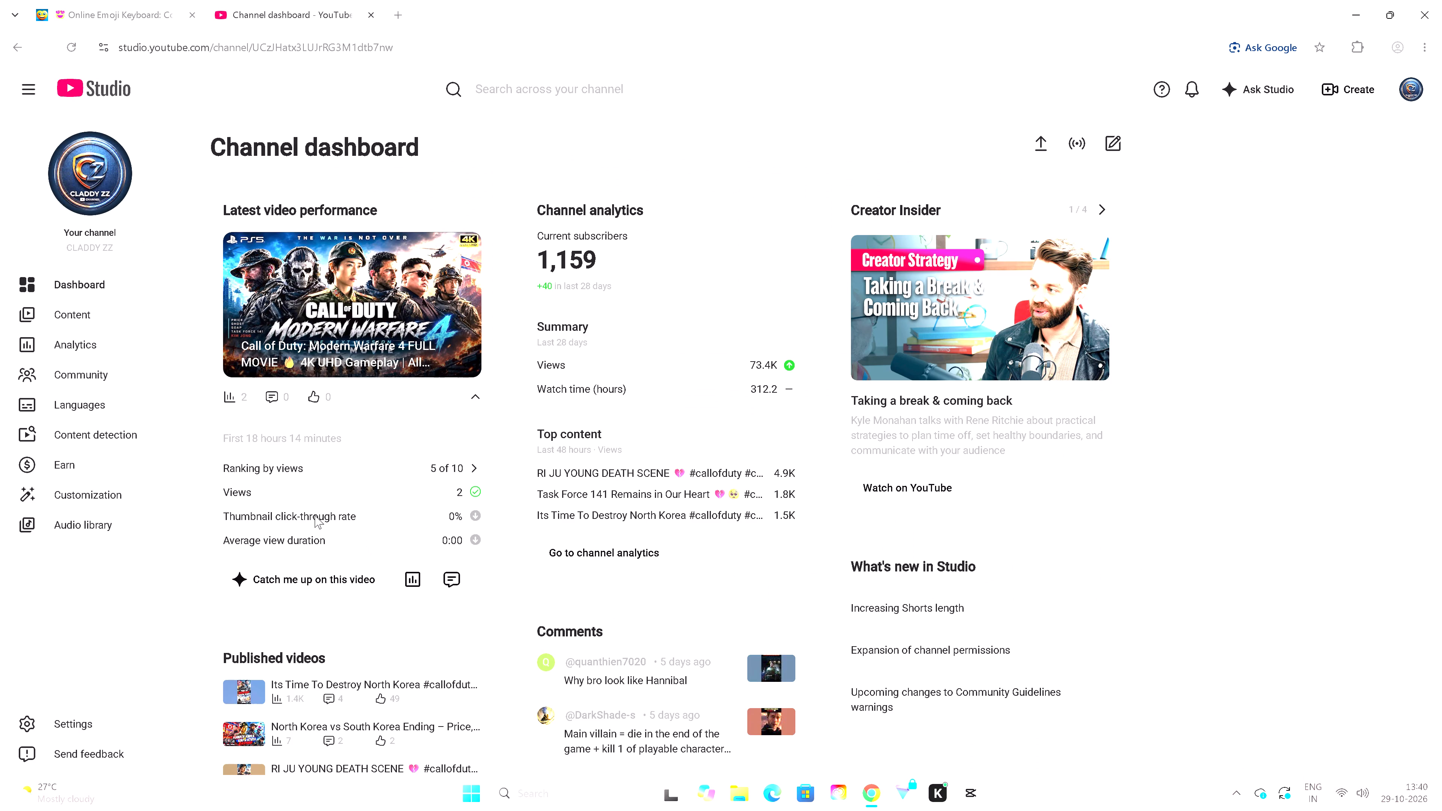
Read the AI performance summary of the latest Call of Duty: Modern Warfare 4 video through its recommendations, and close it.
scroll(357, 595, down, 1)
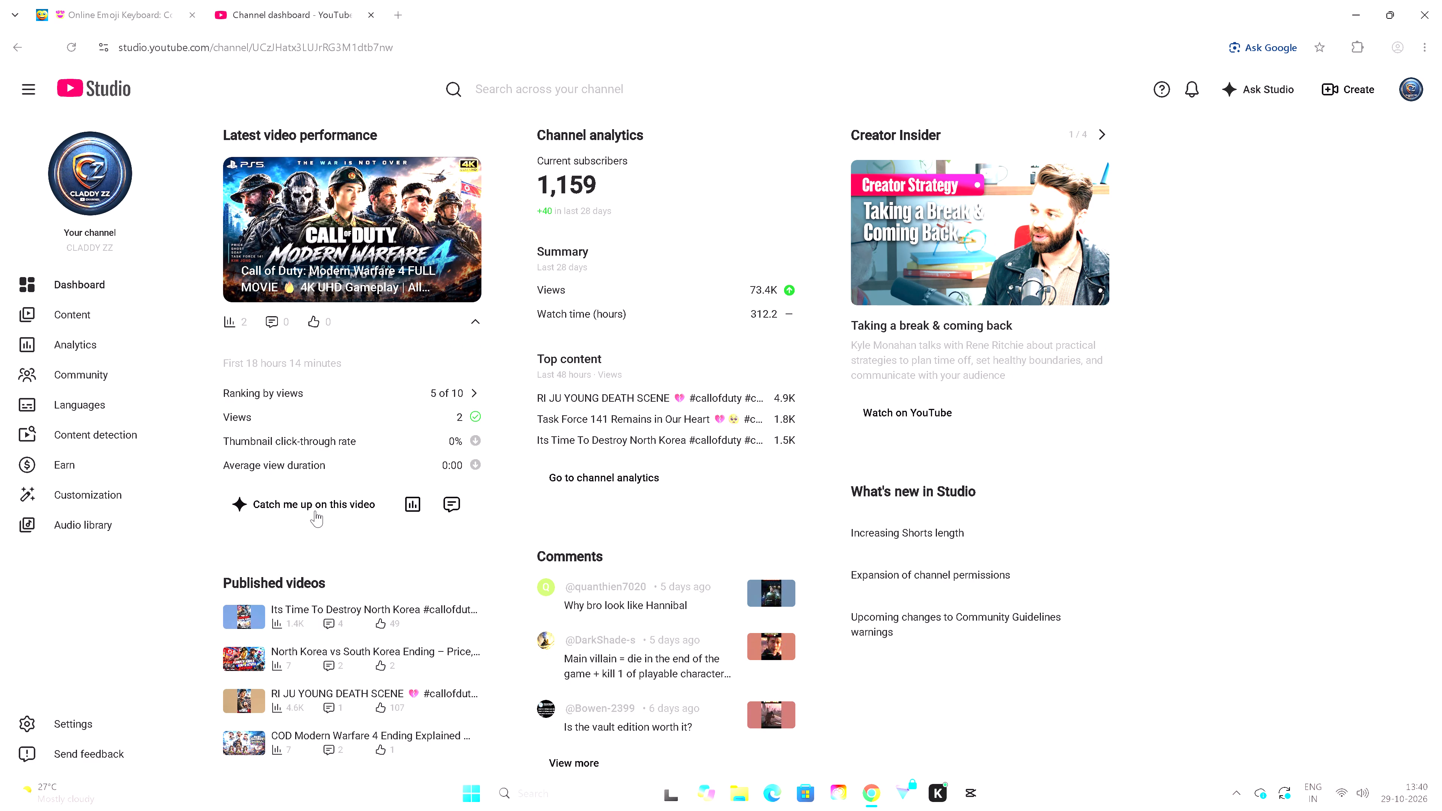
scroll(315, 511, down, 2)
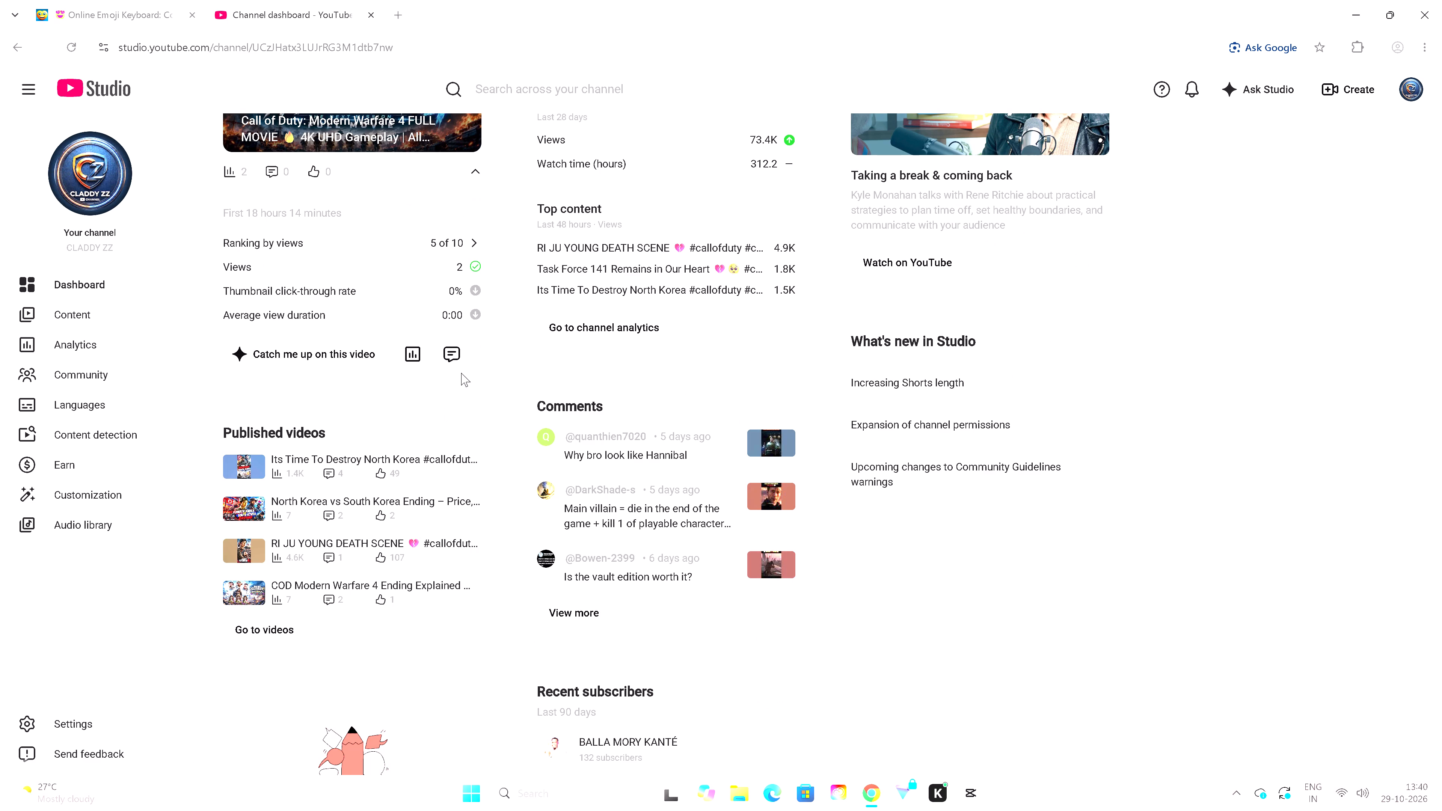
click(309, 350)
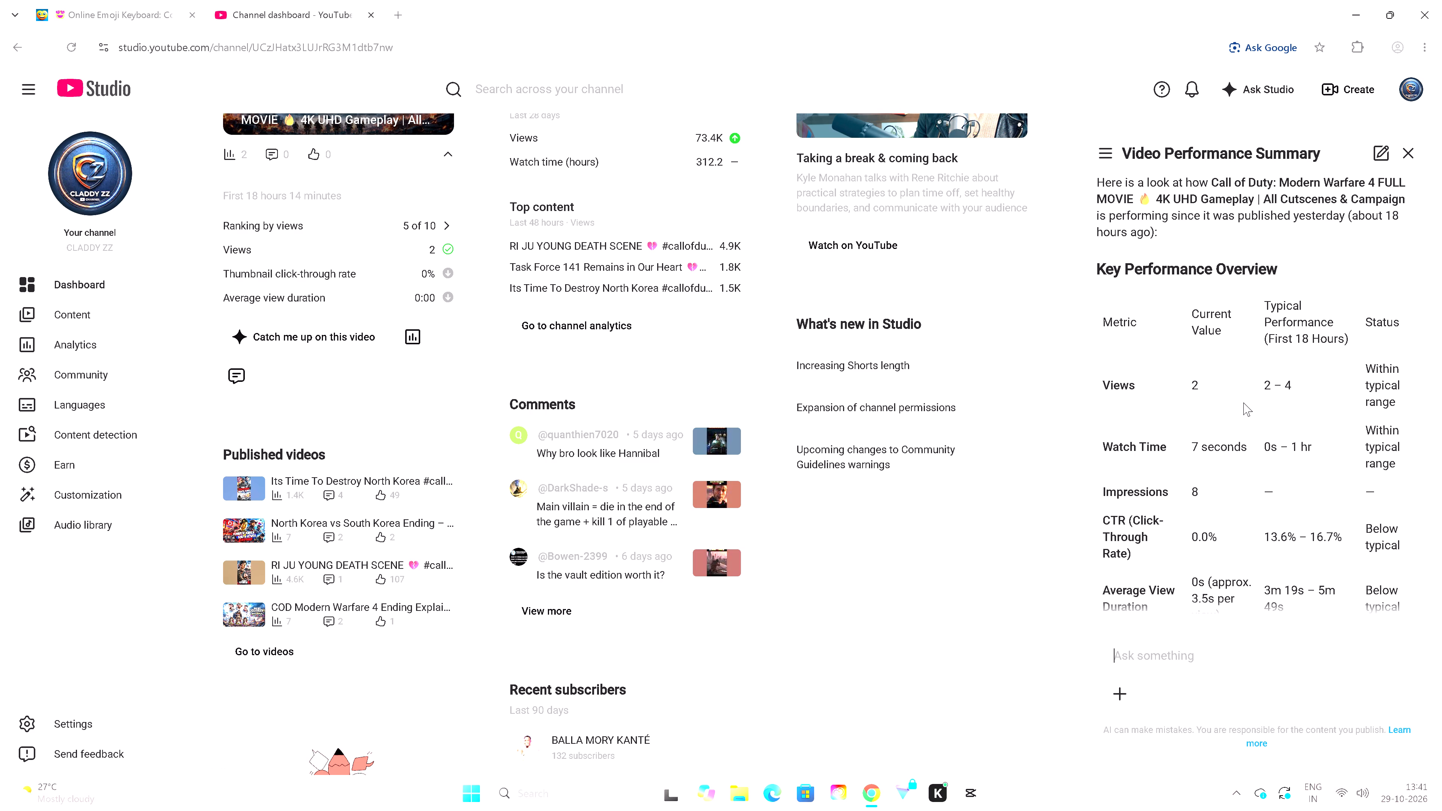
scroll(1243, 405, down, 4)
scroll(1220, 445, down, 2)
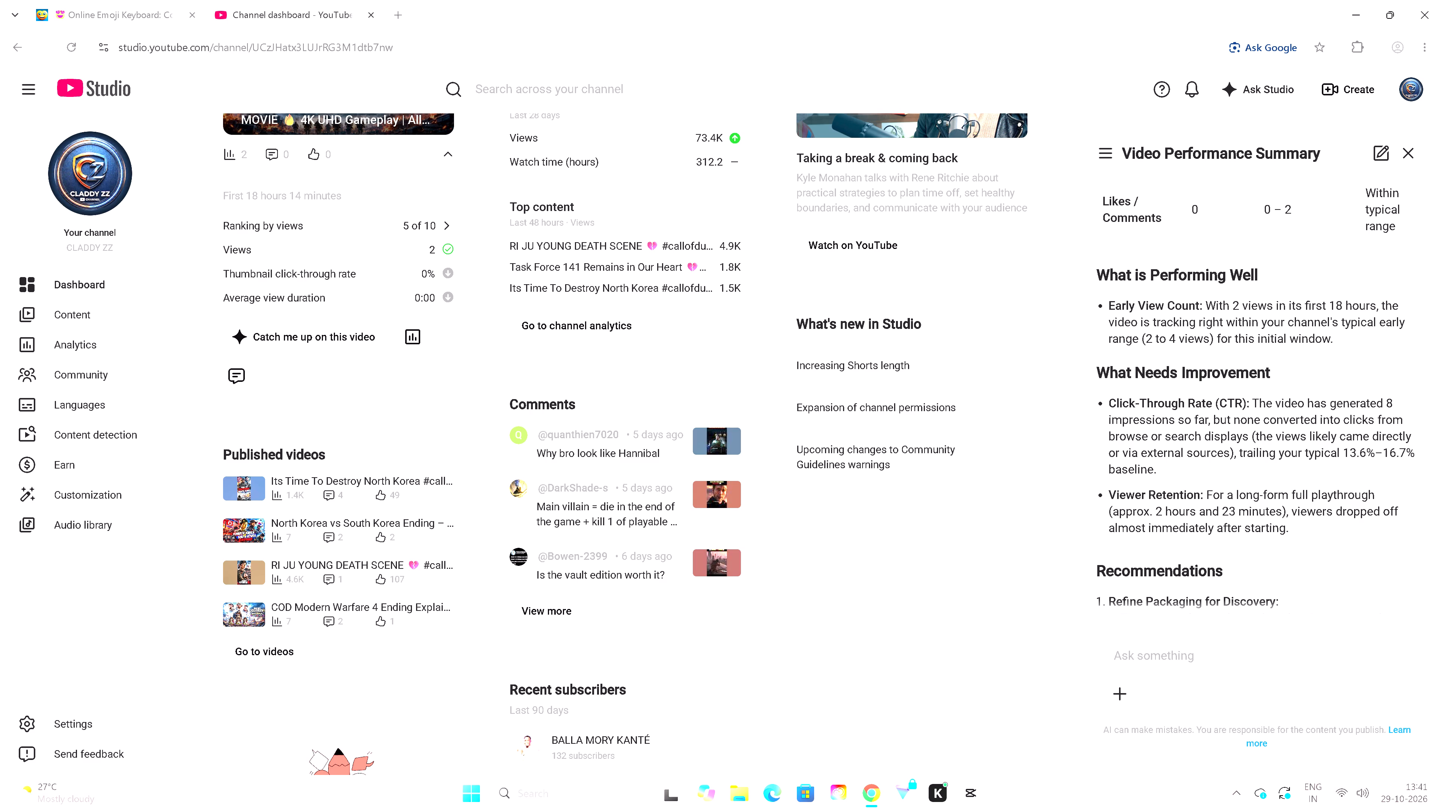
scroll(1155, 411, down, 1)
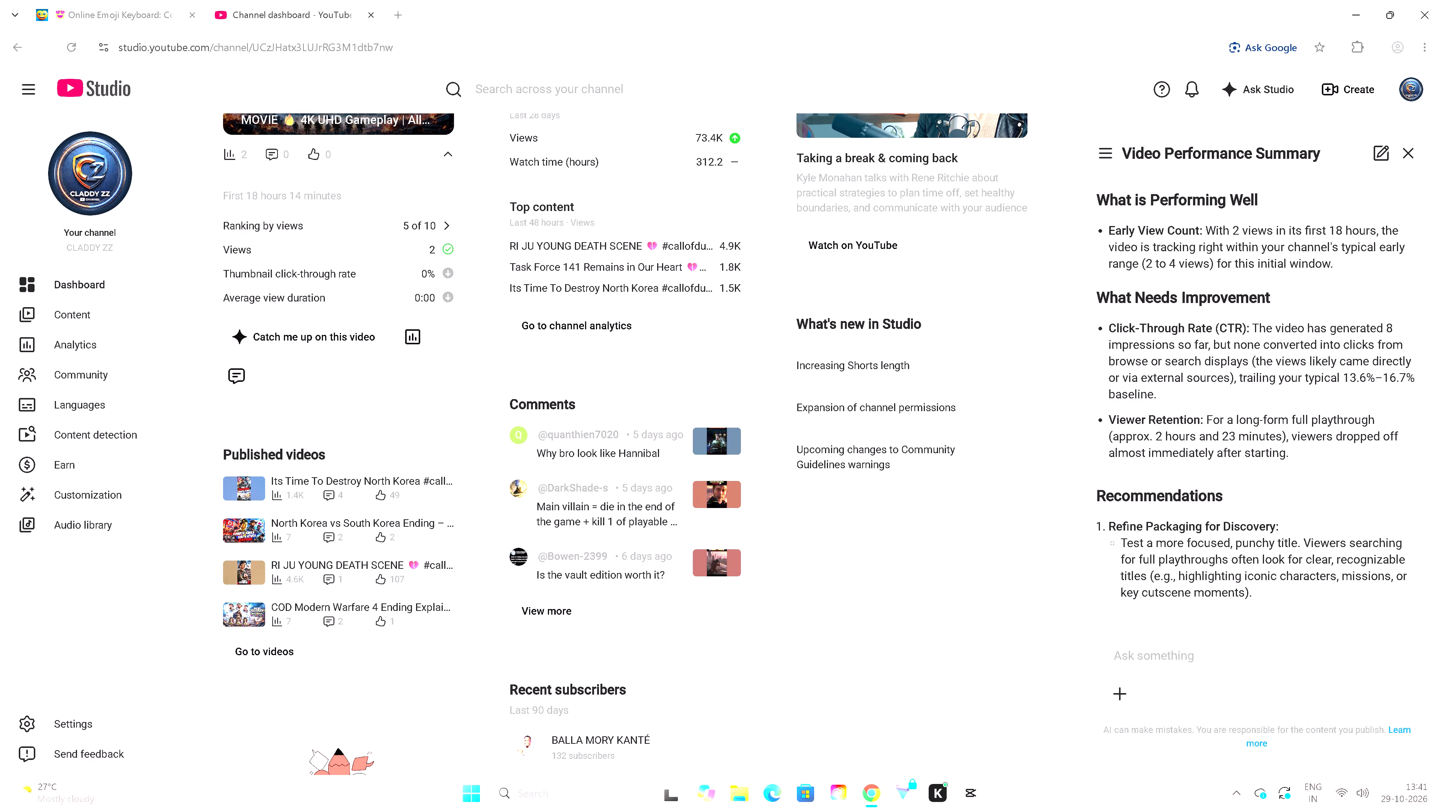
scroll(1218, 425, down, 2)
scroll(1180, 428, down, 1)
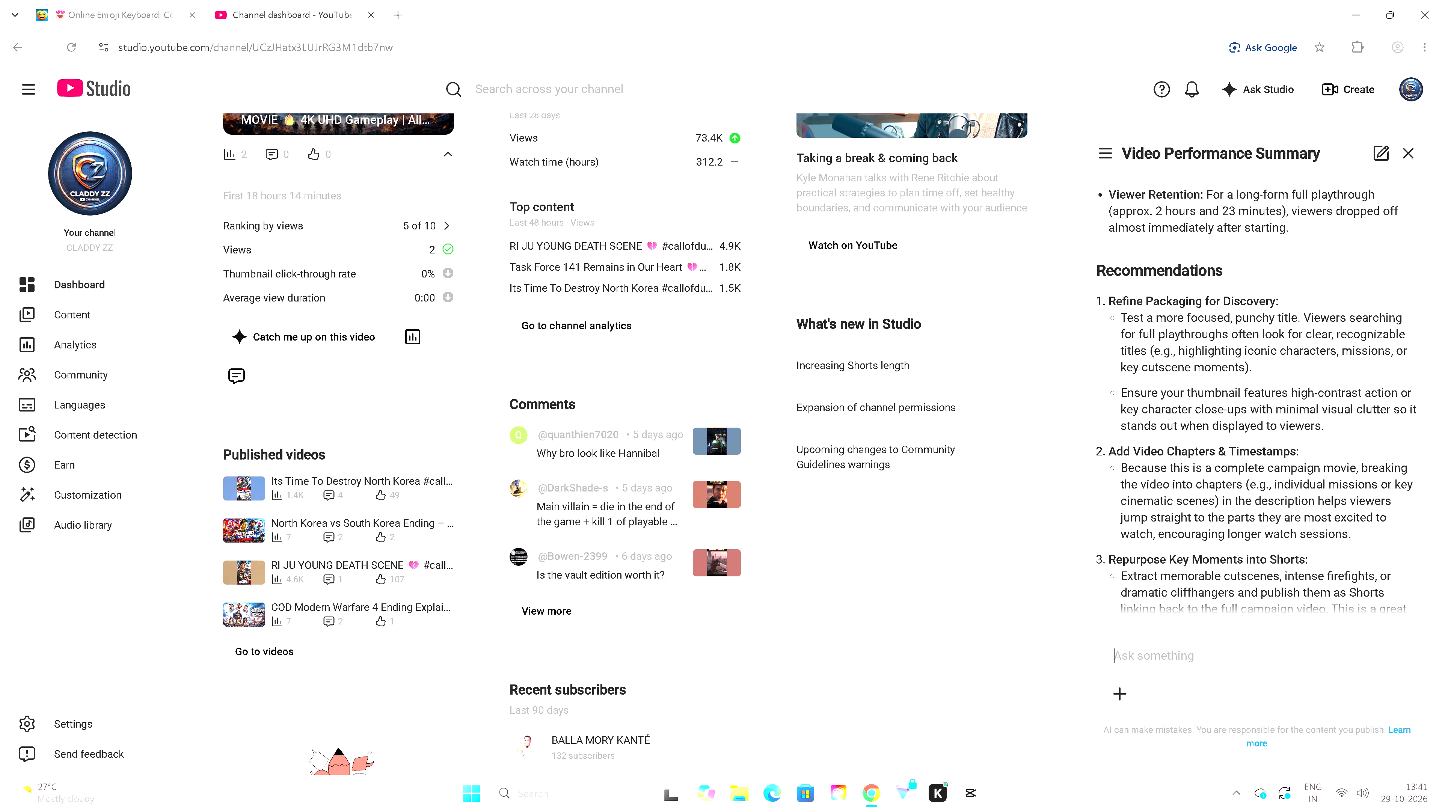
scroll(1404, 416, down, 1)
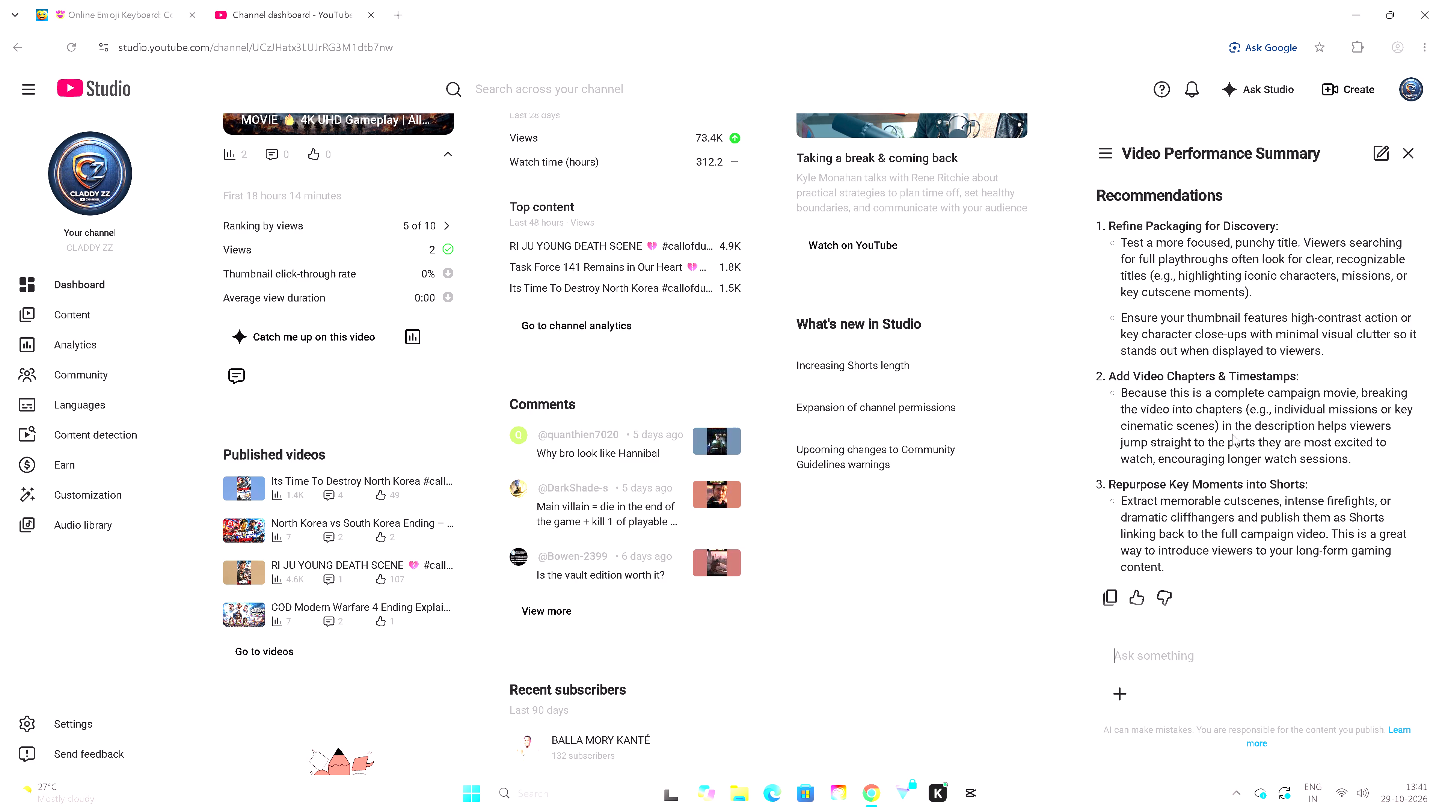
scroll(1226, 494, down, 1)
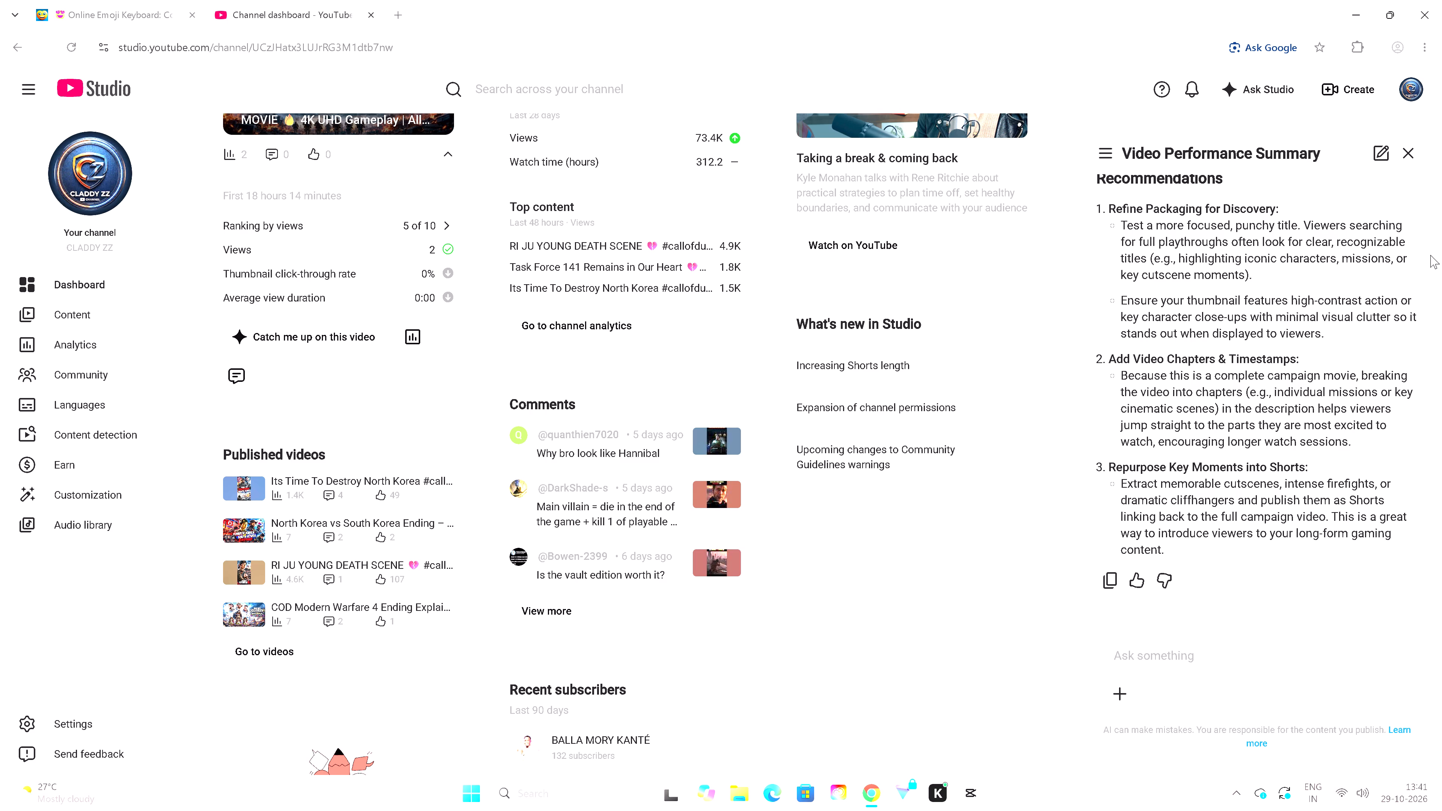
click(1406, 159)
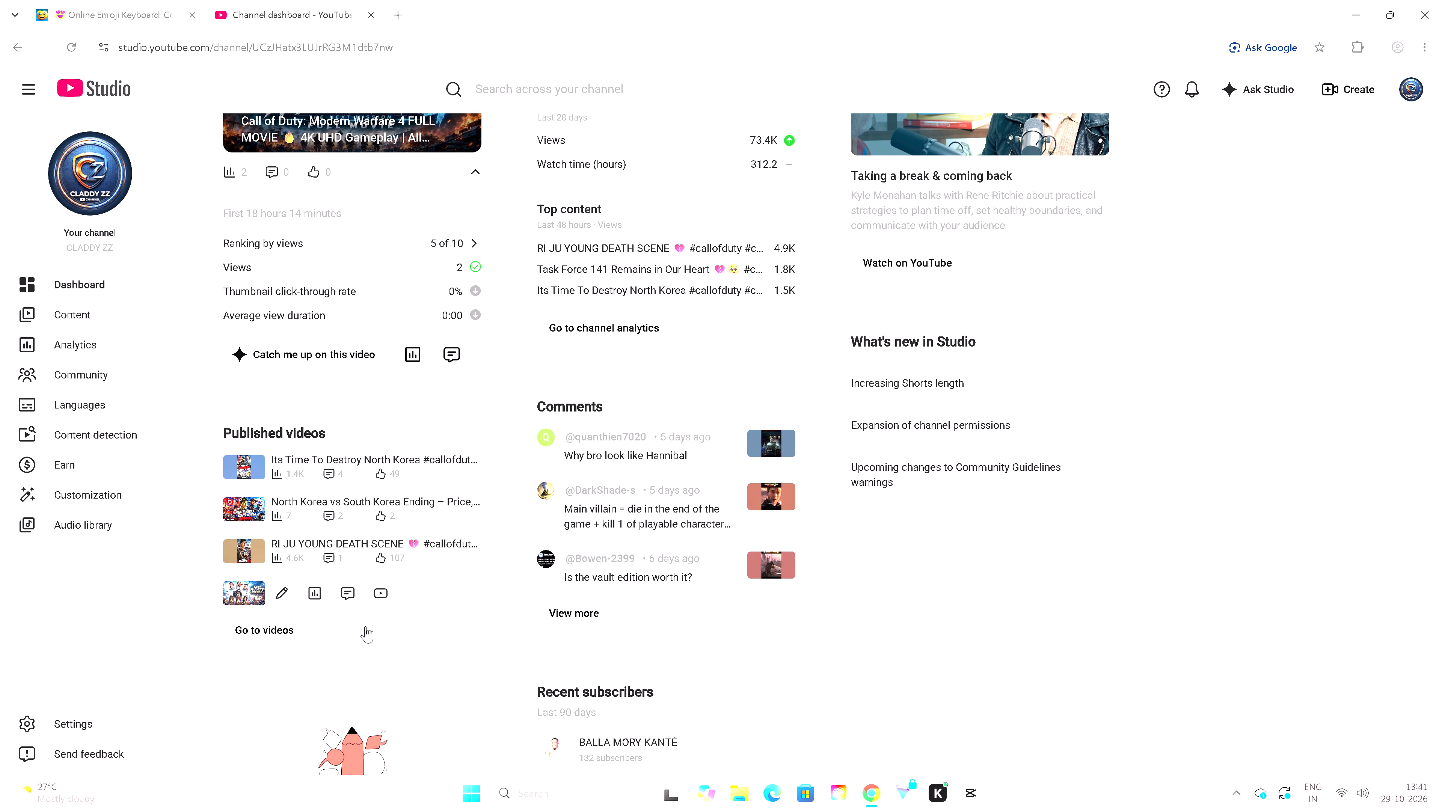
Switch to CapCut to check the progress of the clip's quality enhancement.
click(964, 799)
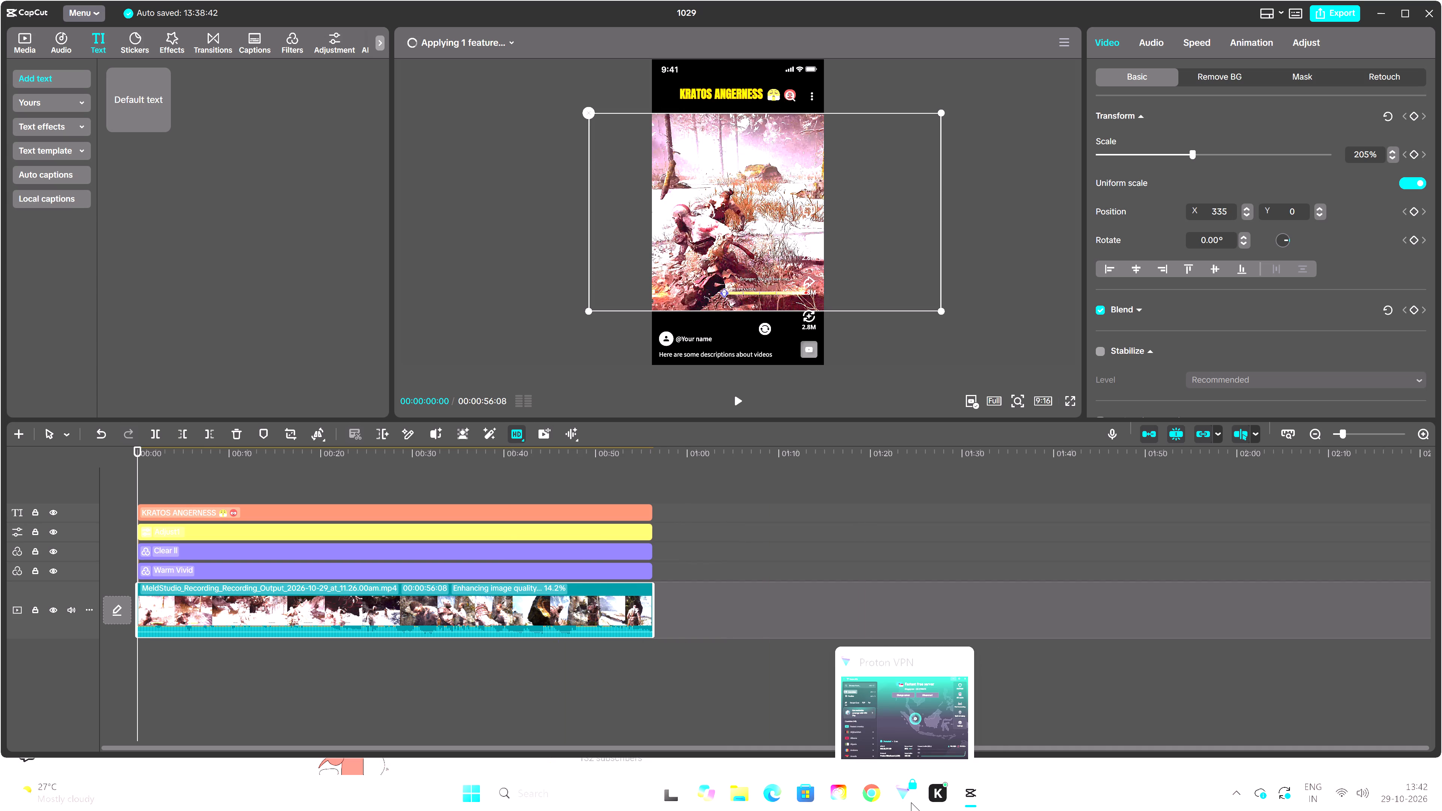
Switch back to Chrome and look through the channel's Videos, Shorts and Posts lists in YouTube Studio.
click(875, 804)
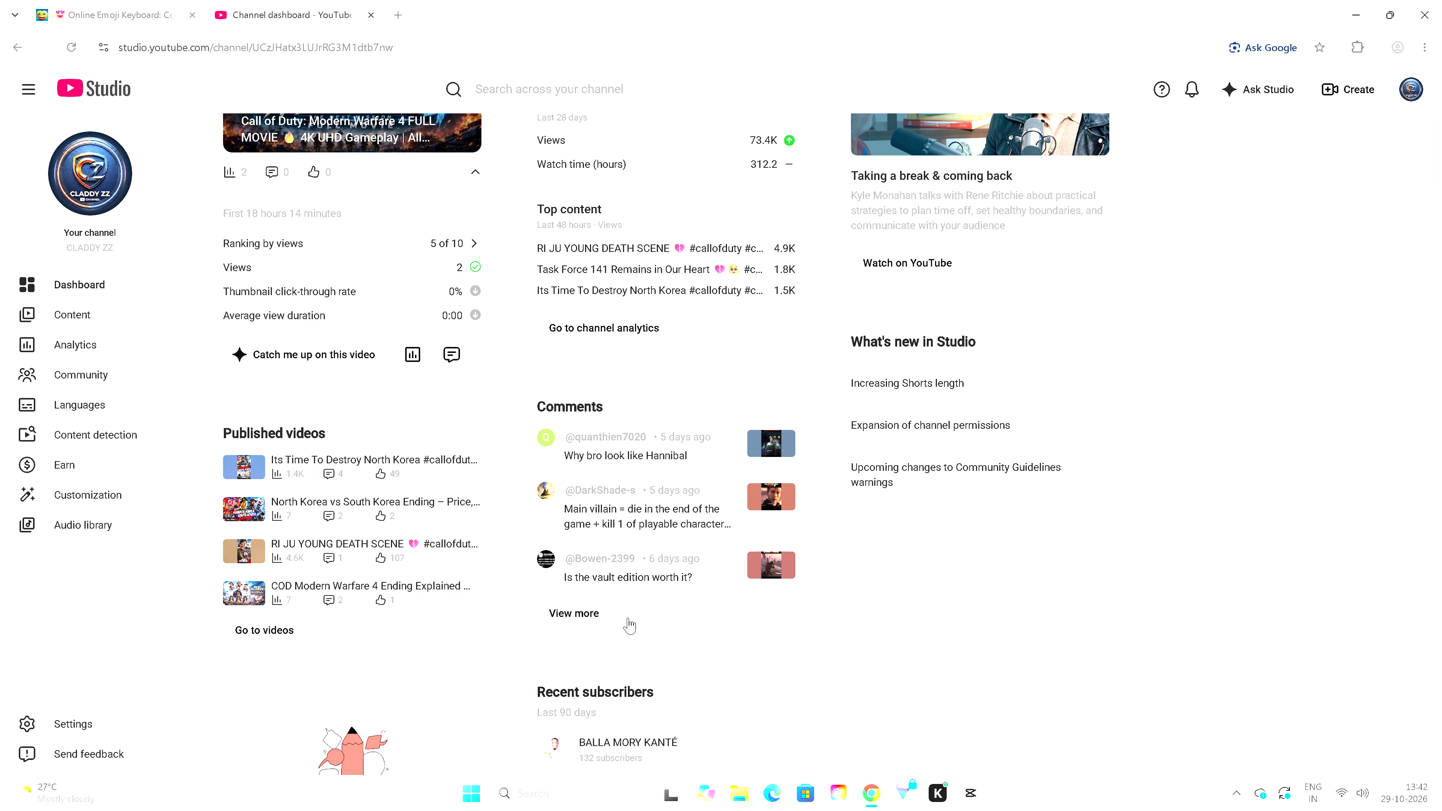
click(93, 322)
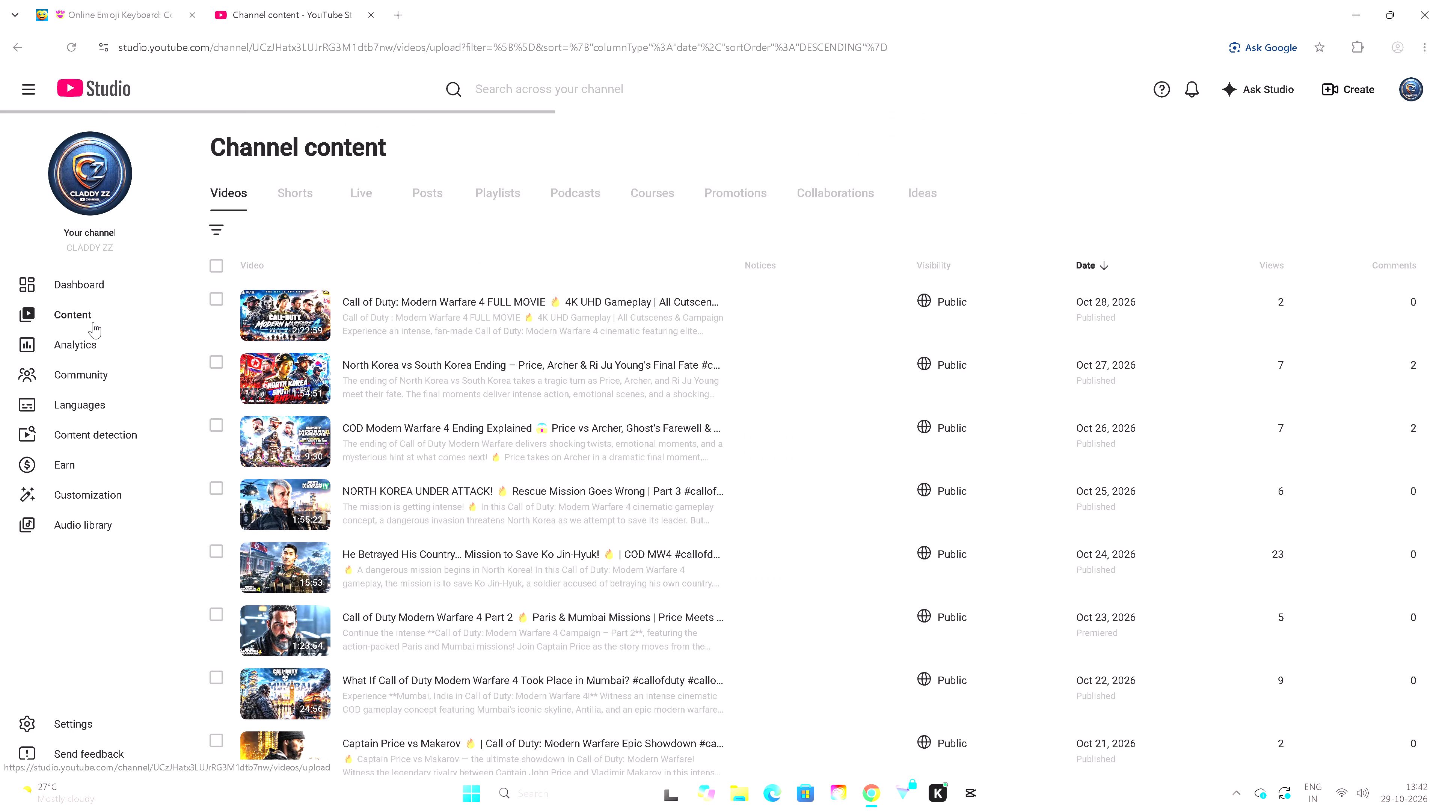
click(288, 198)
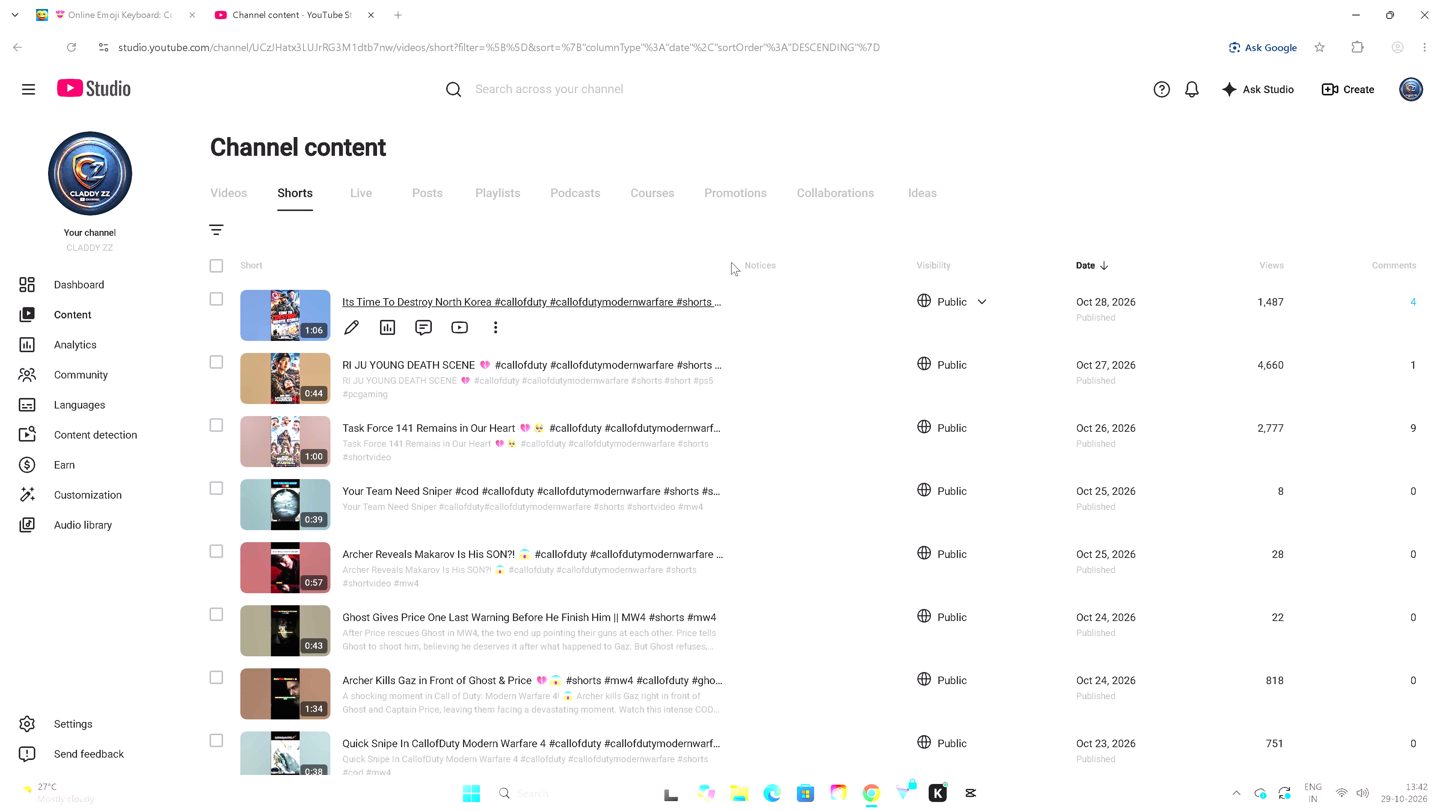
click(421, 193)
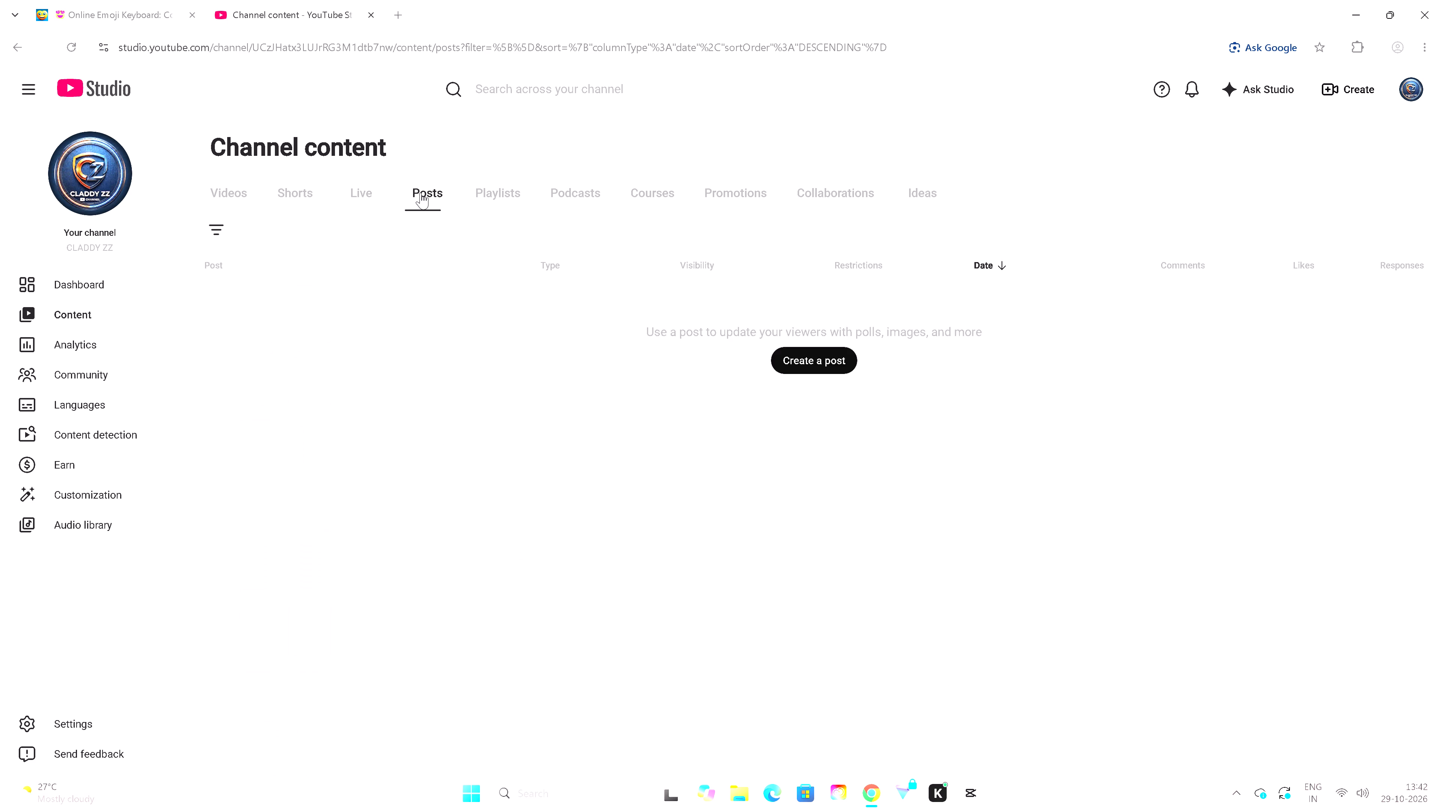